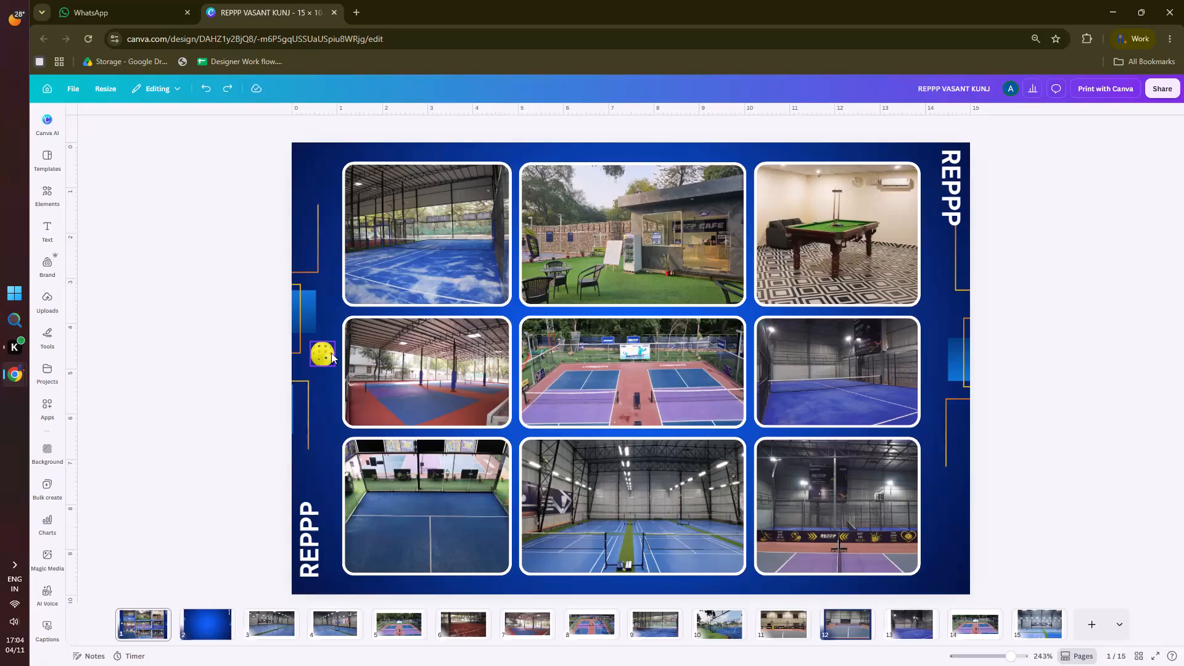
# Move the line-and-square graphic on the page's left margin inward, close to the photo grid.
pyautogui.click(302, 297)
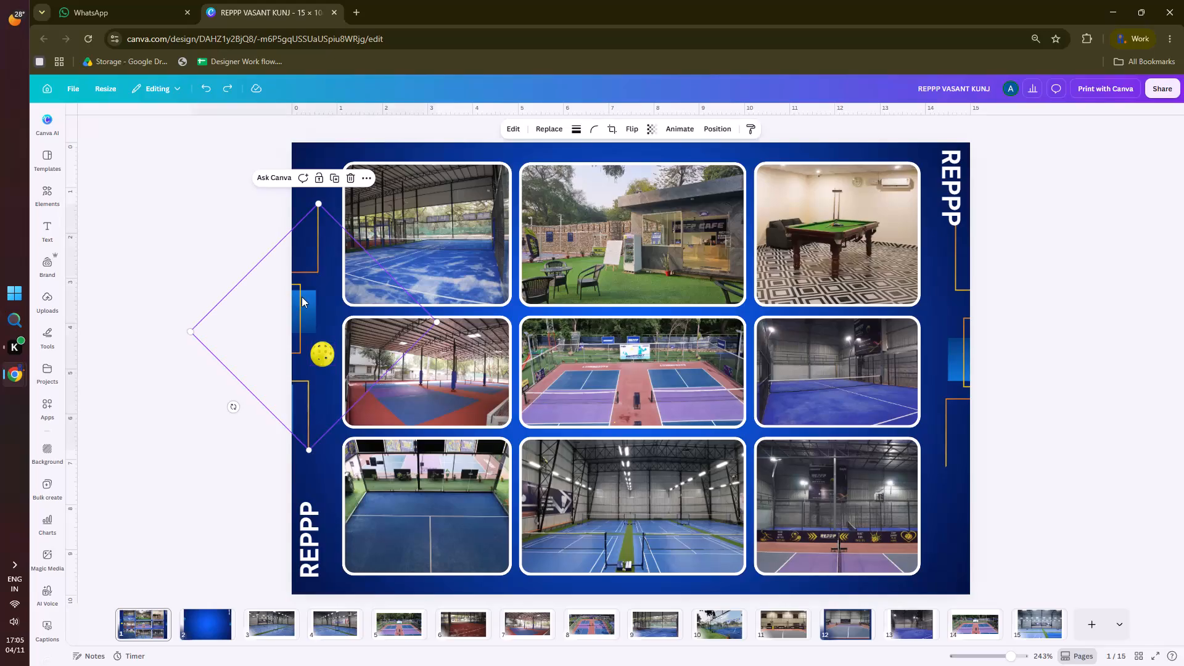
pyautogui.moveTo(302, 297); pyautogui.dragTo(324, 300)
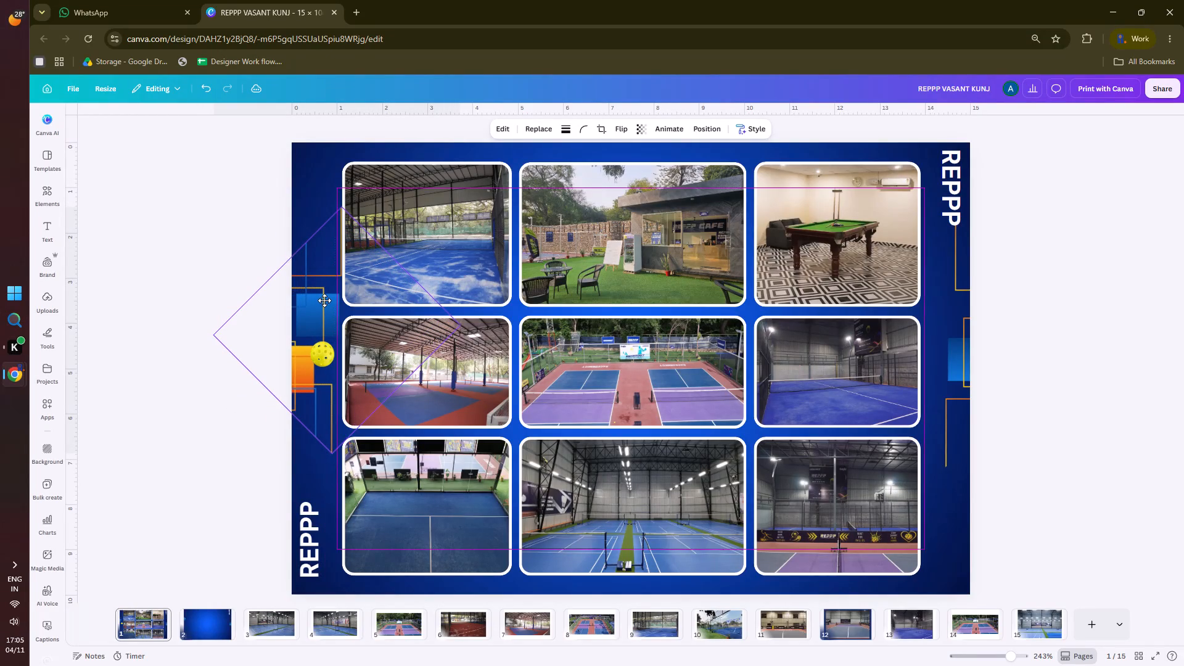
pyautogui.moveTo(324, 300); pyautogui.dragTo(318, 300)
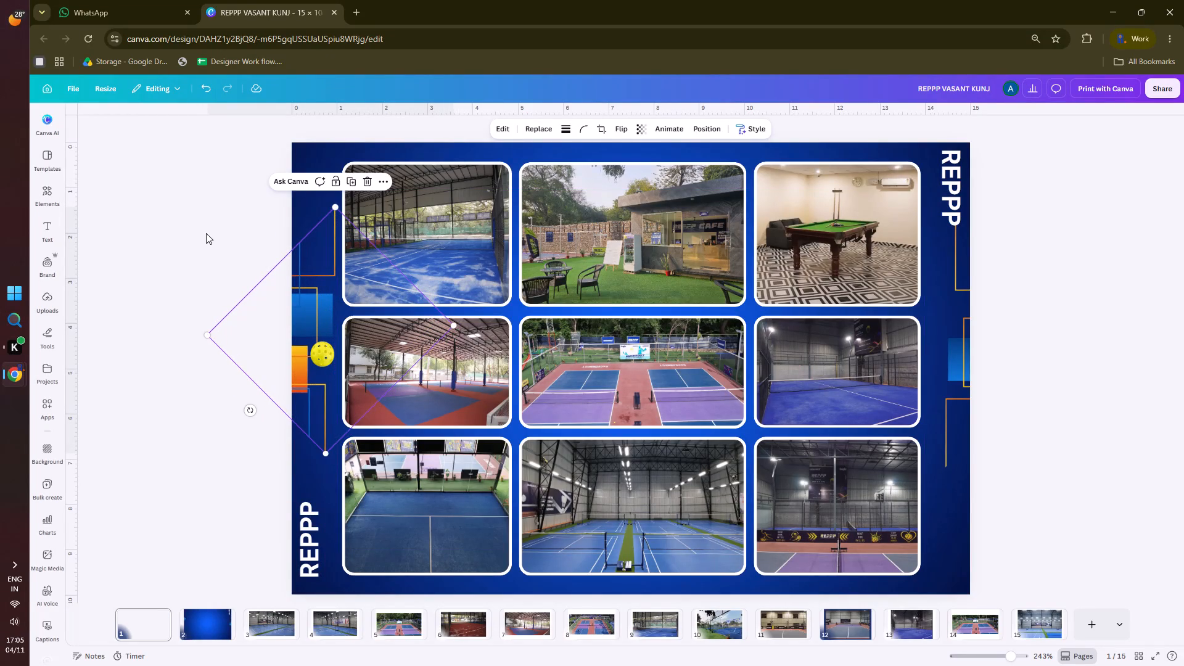
pyautogui.click(206, 222)
# Move the yellow ball slightly down so it sits beside the orange square in the page's left margin.
pyautogui.moveTo(331, 359); pyautogui.dragTo(333, 371)
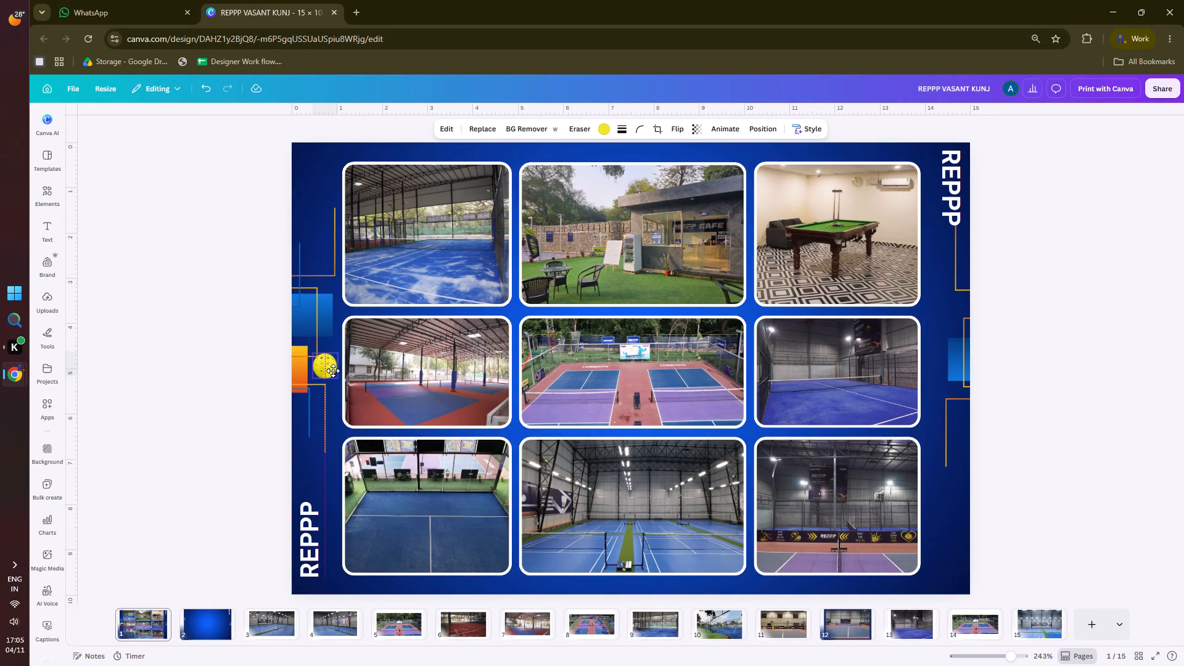
pyautogui.moveTo(333, 371); pyautogui.dragTo(335, 376)
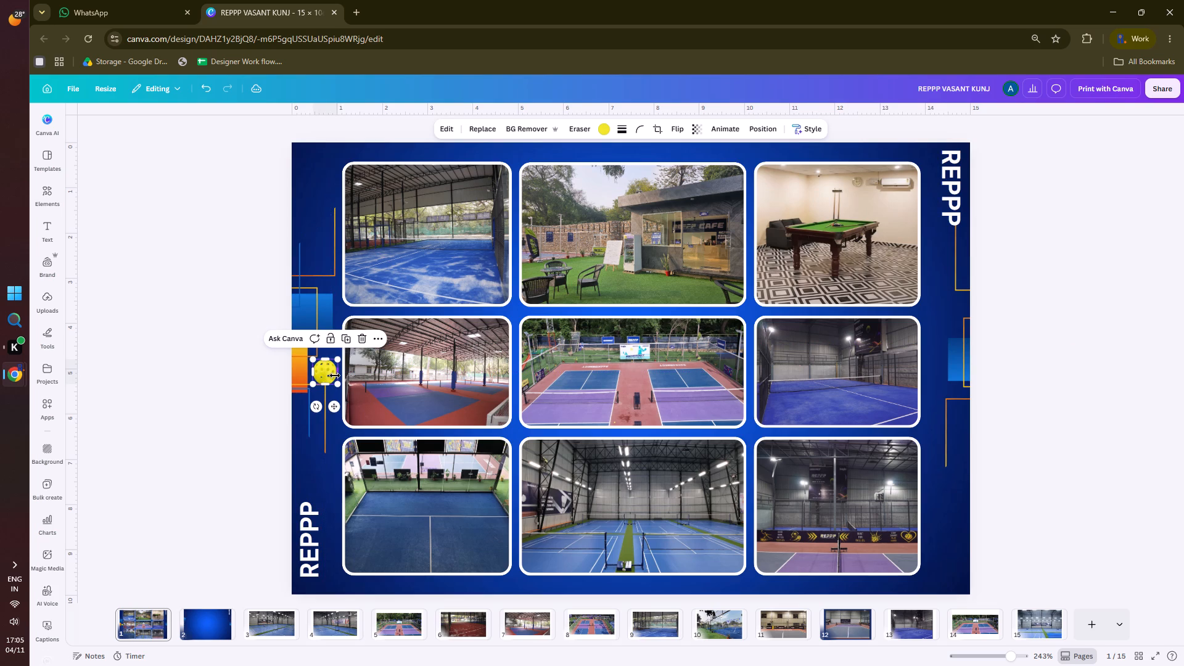
pyautogui.press('Up')
pyautogui.click(54, 368)
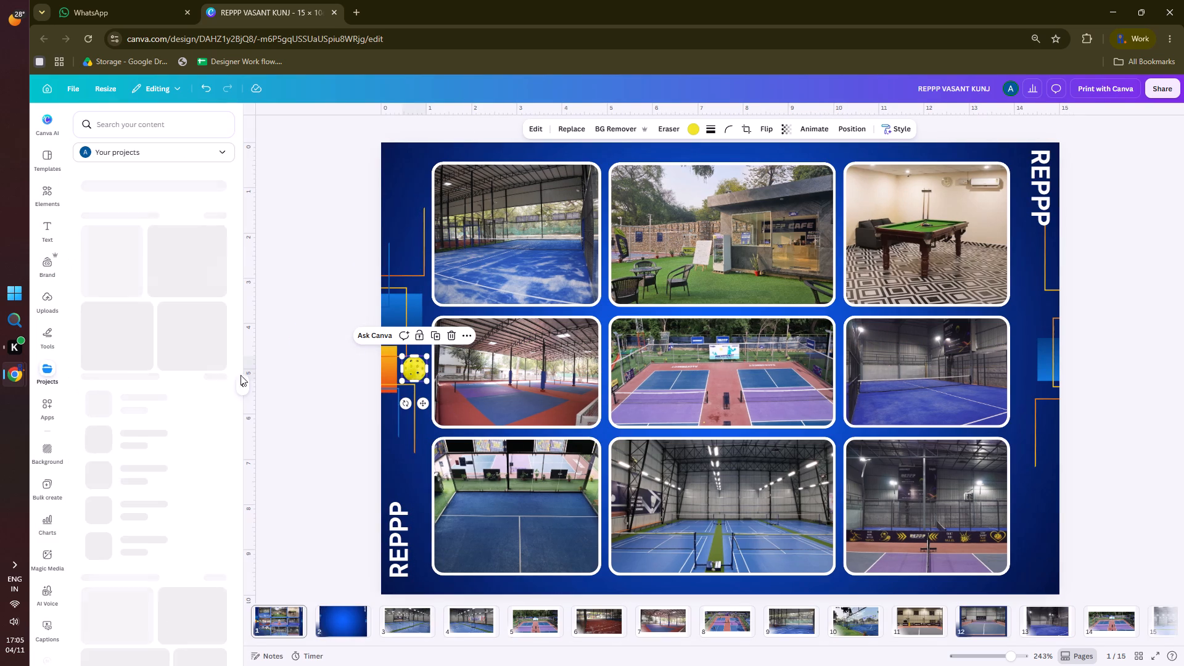
pyautogui.click(323, 384)
pyautogui.click(245, 388)
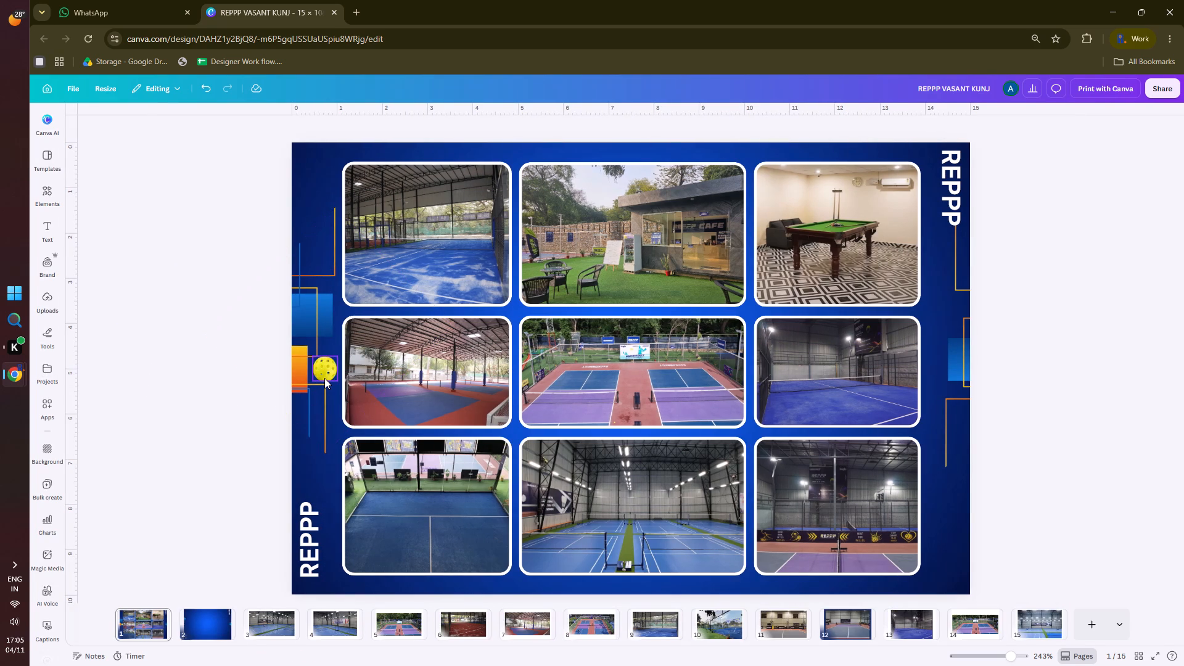
# Duplicate the yellow ball and place the copy above the blue square, inside the upper line corner of the left margin.
pyautogui.keyDown('alt'); pyautogui.moveTo(324, 378); pyautogui.dragTo(315, 268); pyautogui.keyUp('alt')
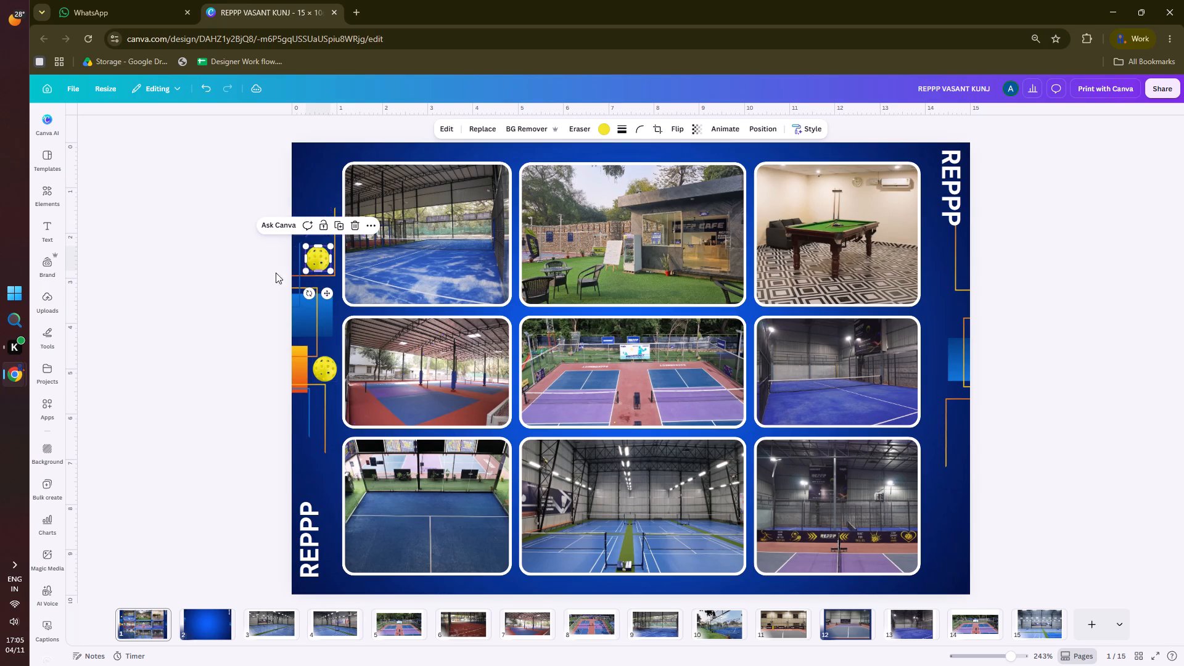
pyautogui.click(214, 286)
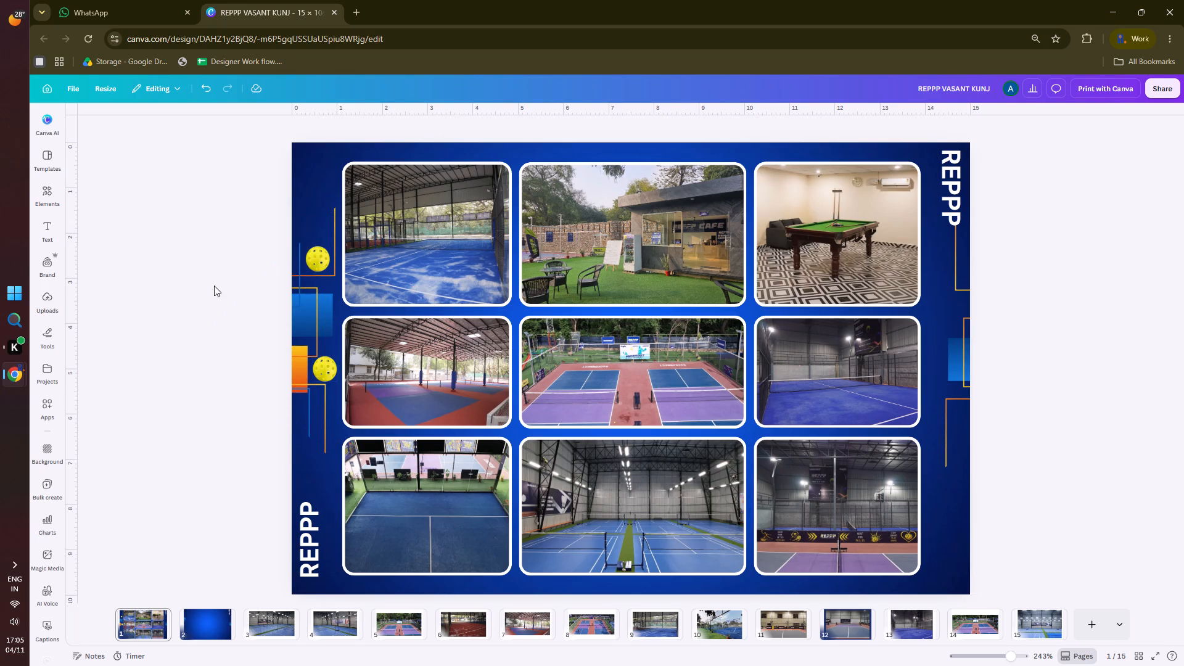
# Shift the line-and-square graphic on the page's right margin inward and slightly down, just clear of the photo grid.
pyautogui.click(954, 327)
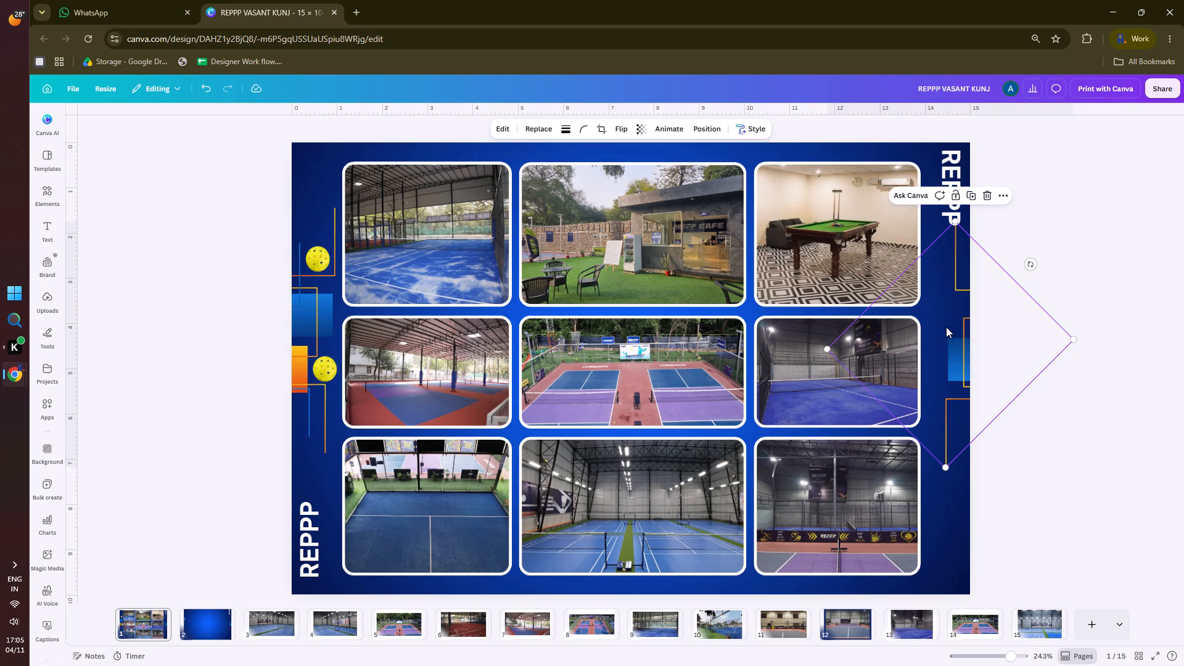
pyautogui.press('Left')
pyautogui.press('Left')
pyautogui.press('Left')
pyautogui.press('Left')
pyautogui.press('Left')
pyautogui.press('Left')
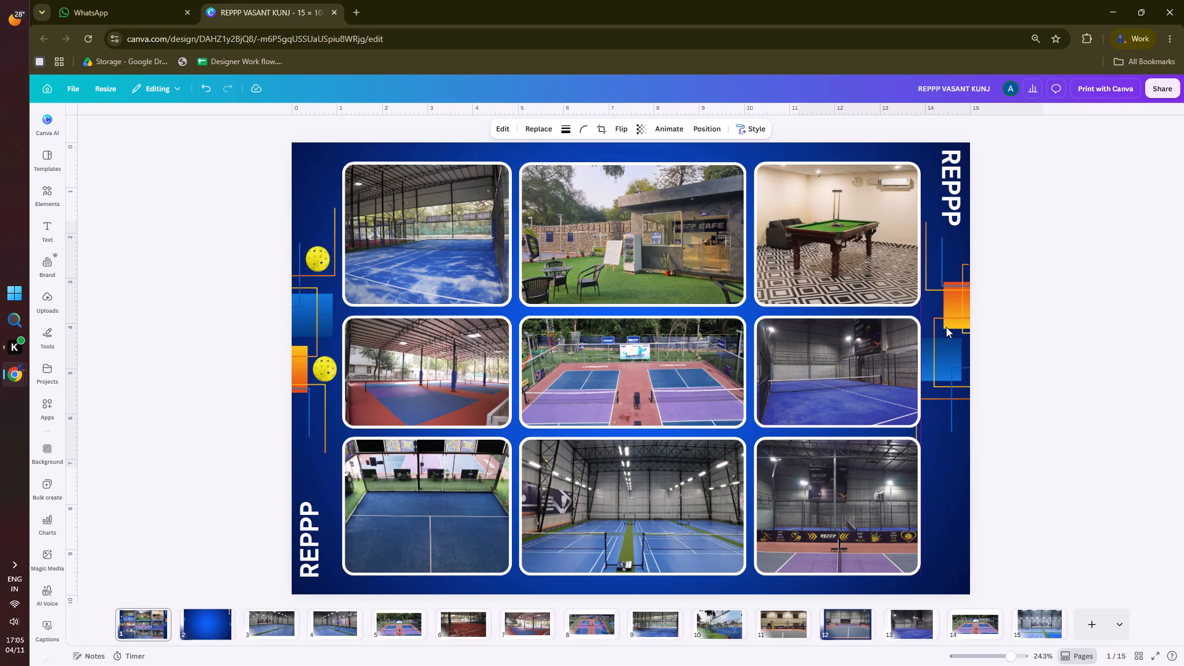
pyautogui.press('Down')
pyautogui.press('Right')
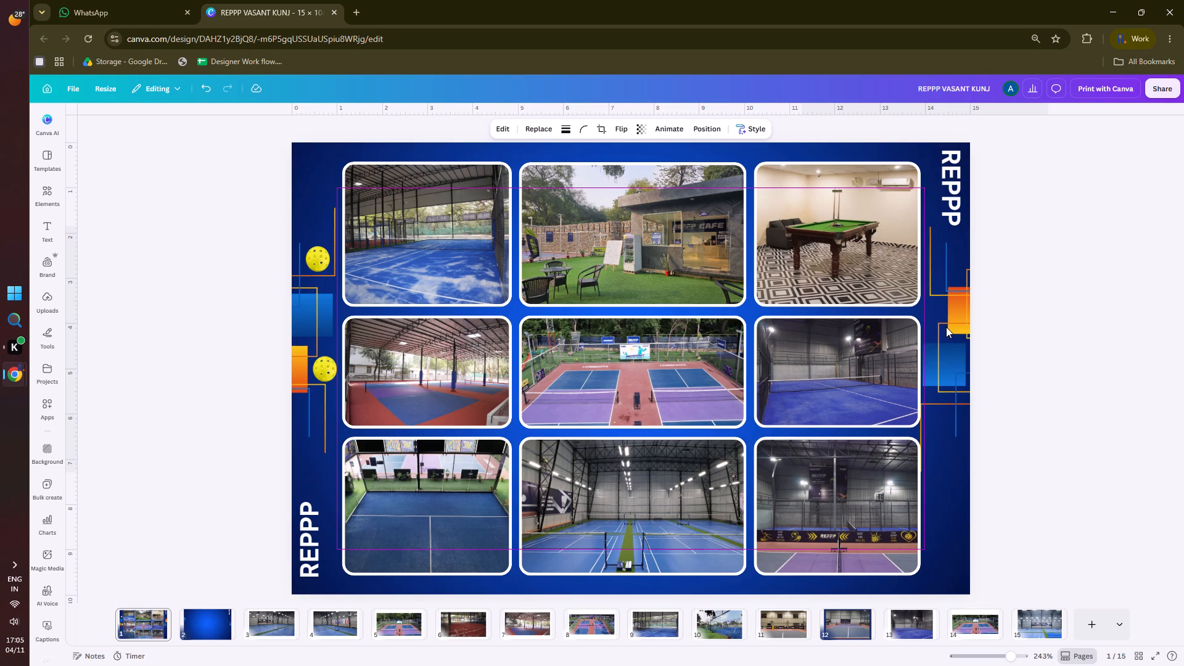
pyautogui.click(1085, 255)
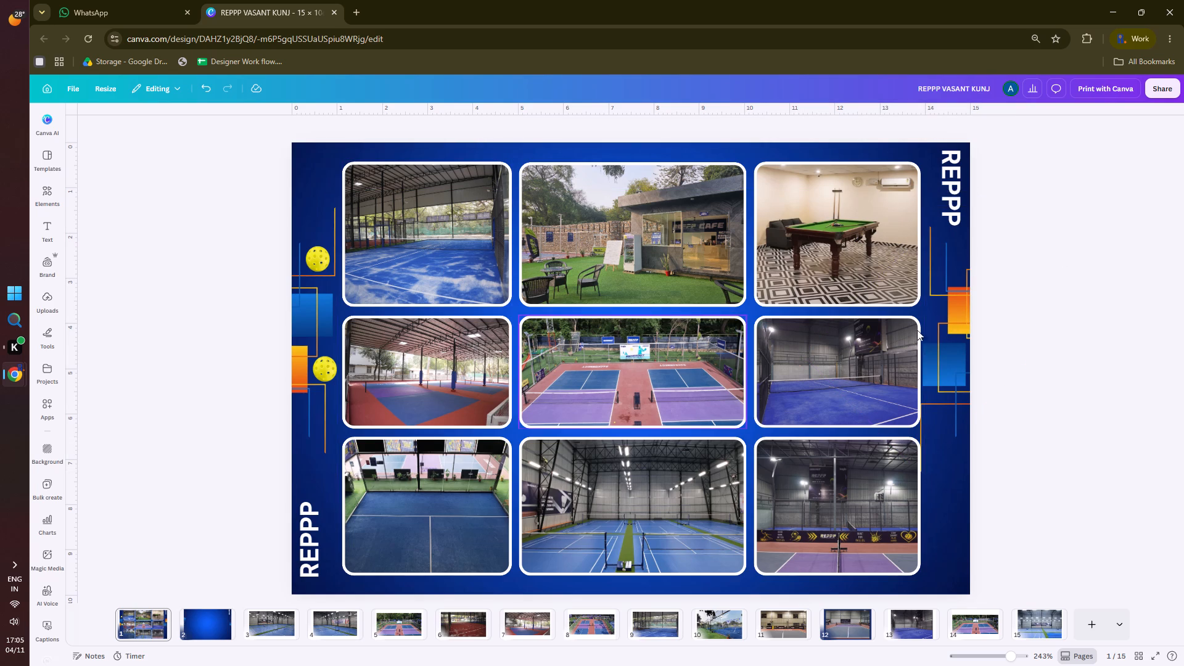
pyautogui.click(950, 318)
pyautogui.press('Right')
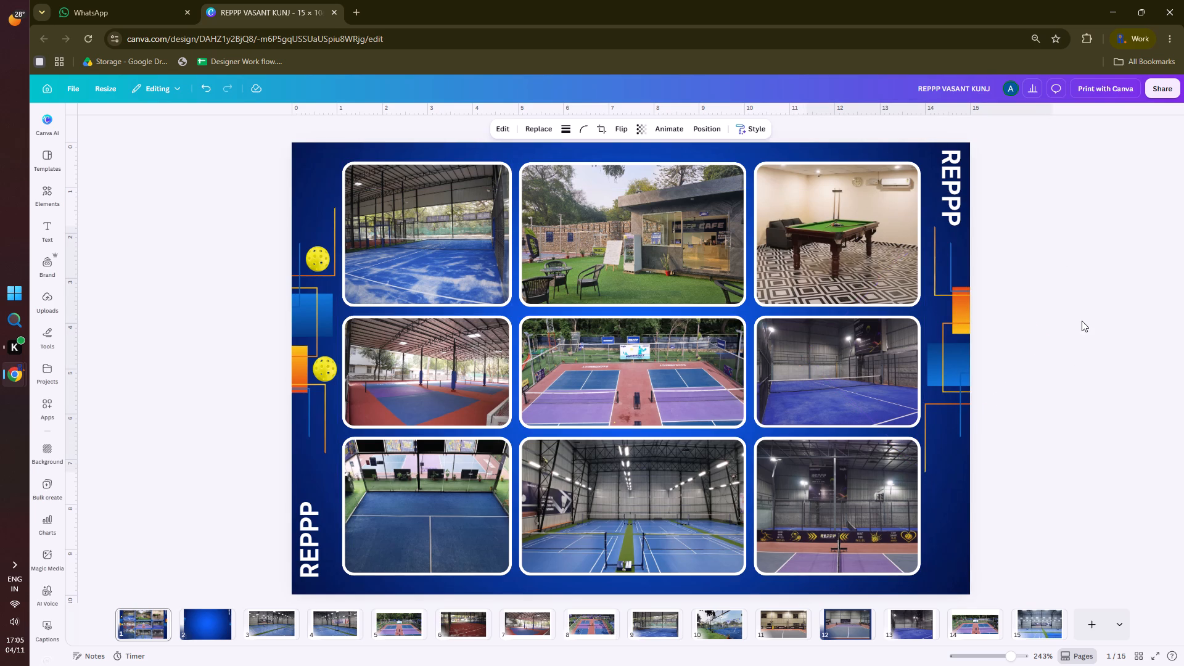
pyautogui.click(1082, 321)
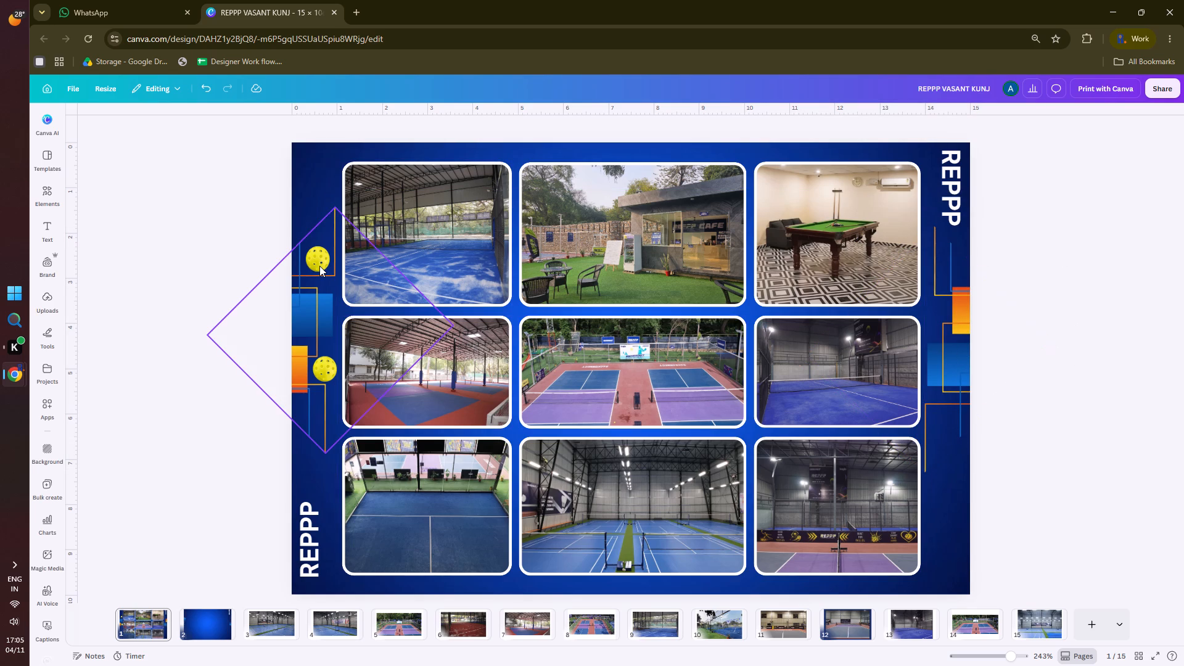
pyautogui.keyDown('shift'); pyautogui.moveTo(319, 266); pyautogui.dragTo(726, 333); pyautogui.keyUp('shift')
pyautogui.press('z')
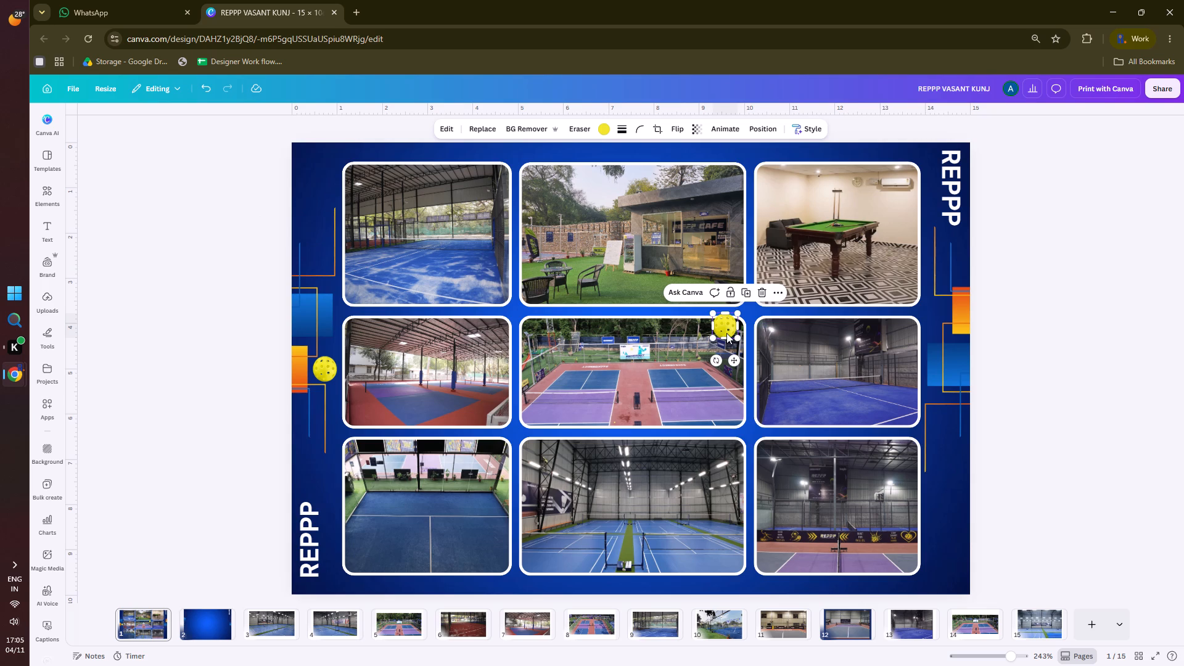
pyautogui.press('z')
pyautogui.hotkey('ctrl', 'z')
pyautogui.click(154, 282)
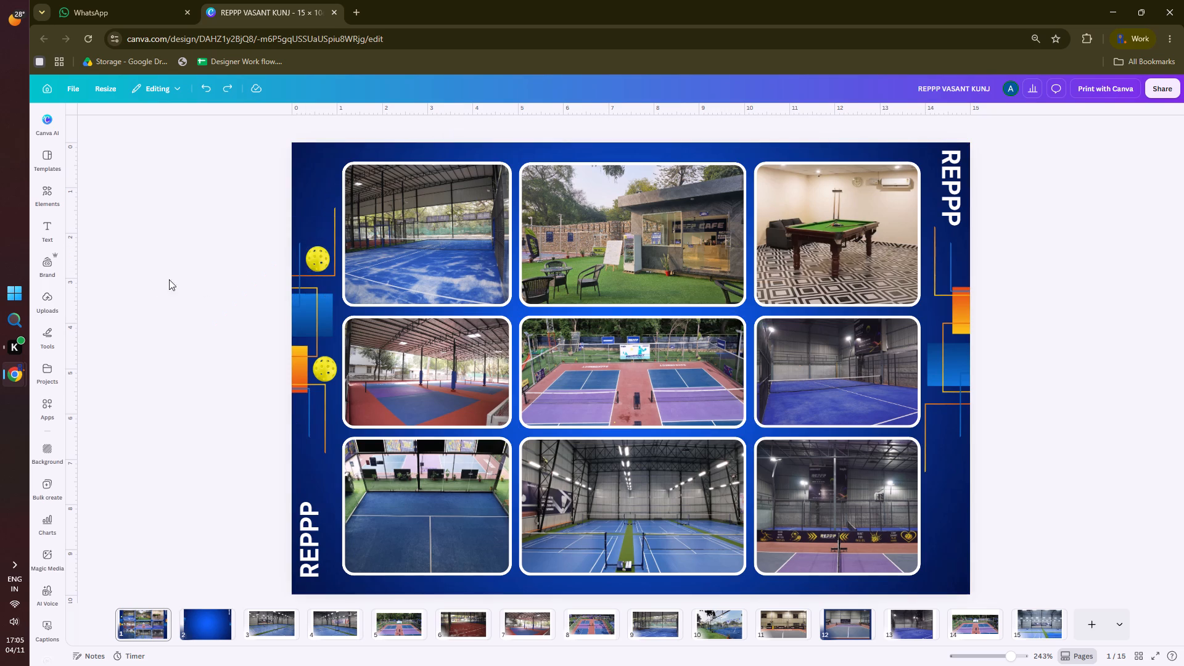
# Duplicate the upper-left yellow ball and place the copy inside the lower line corner of the page's right margin.
pyautogui.keyDown('alt'); pyautogui.moveTo(313, 260); pyautogui.dragTo(935, 465); pyautogui.keyUp('alt')
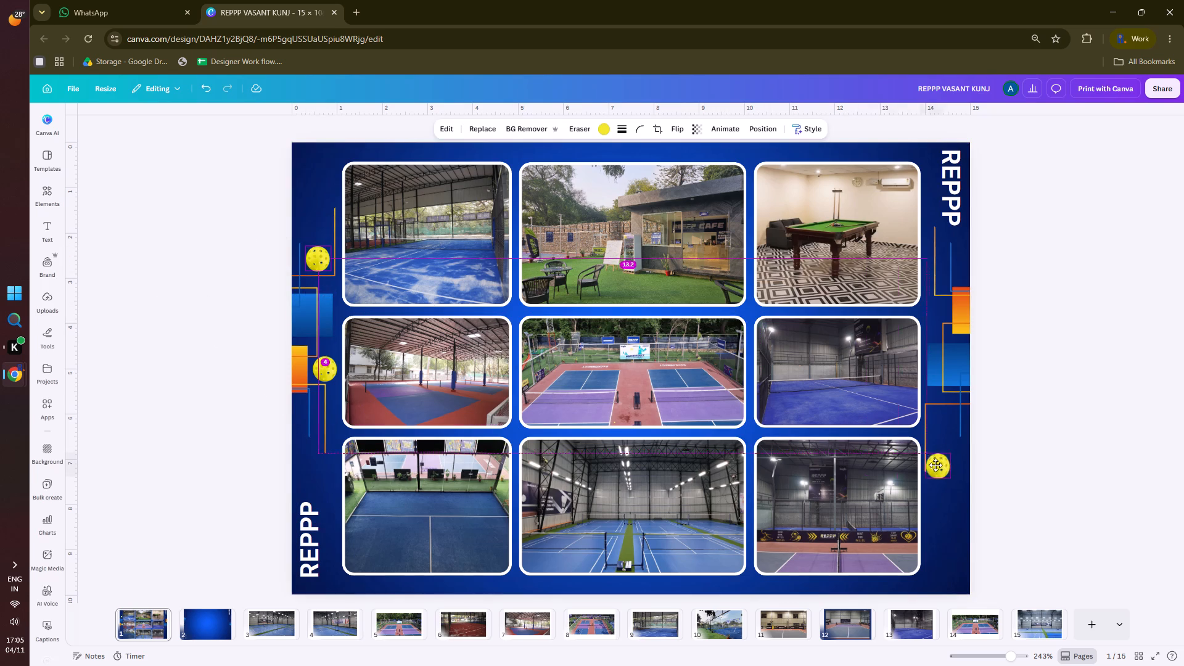
pyautogui.keyDown('alt'); pyautogui.moveTo(935, 465); pyautogui.dragTo(937, 425); pyautogui.keyUp('alt')
pyautogui.click(1059, 409)
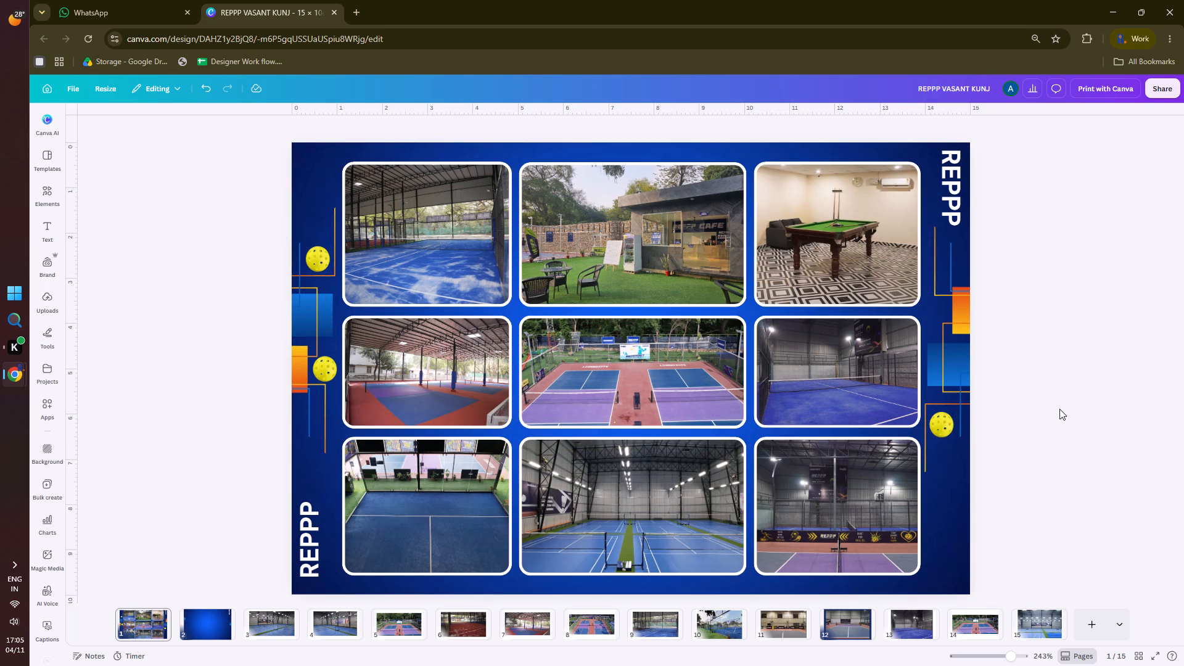
# Duplicate the right-margin ball and place the copy beside the orange square, just clear of the photo grid.
pyautogui.keyDown('alt'); pyautogui.moveTo(938, 429); pyautogui.dragTo(933, 334); pyautogui.keyUp('alt')
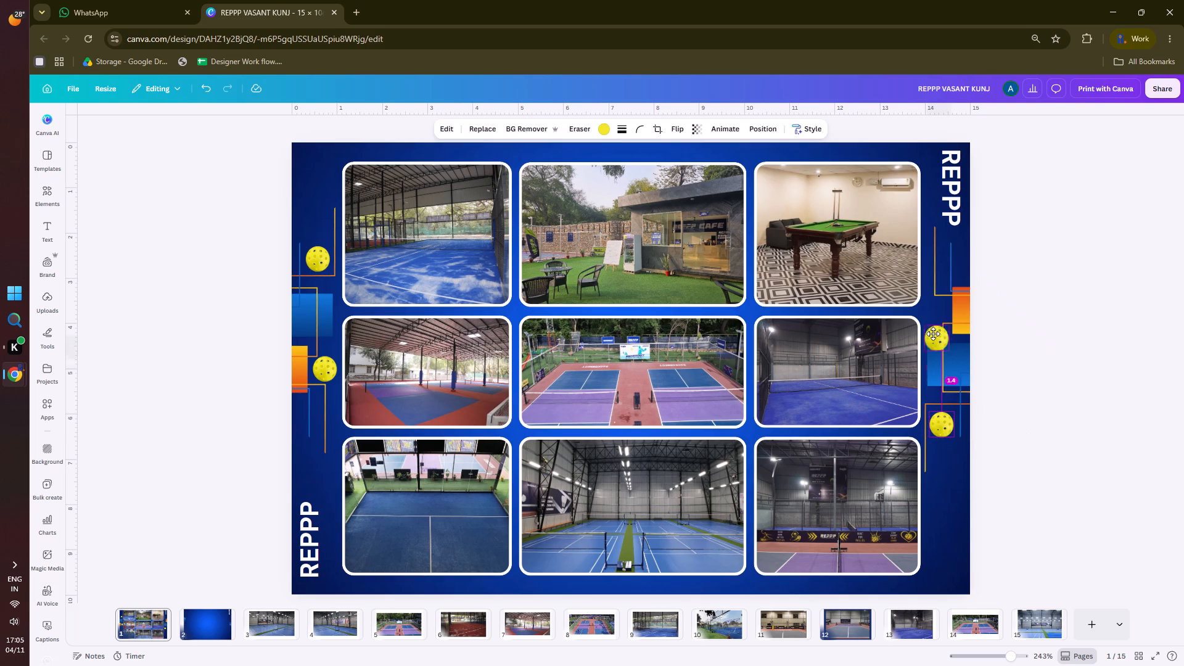
pyautogui.keyDown('alt'); pyautogui.moveTo(933, 334); pyautogui.dragTo(930, 315); pyautogui.keyUp('alt')
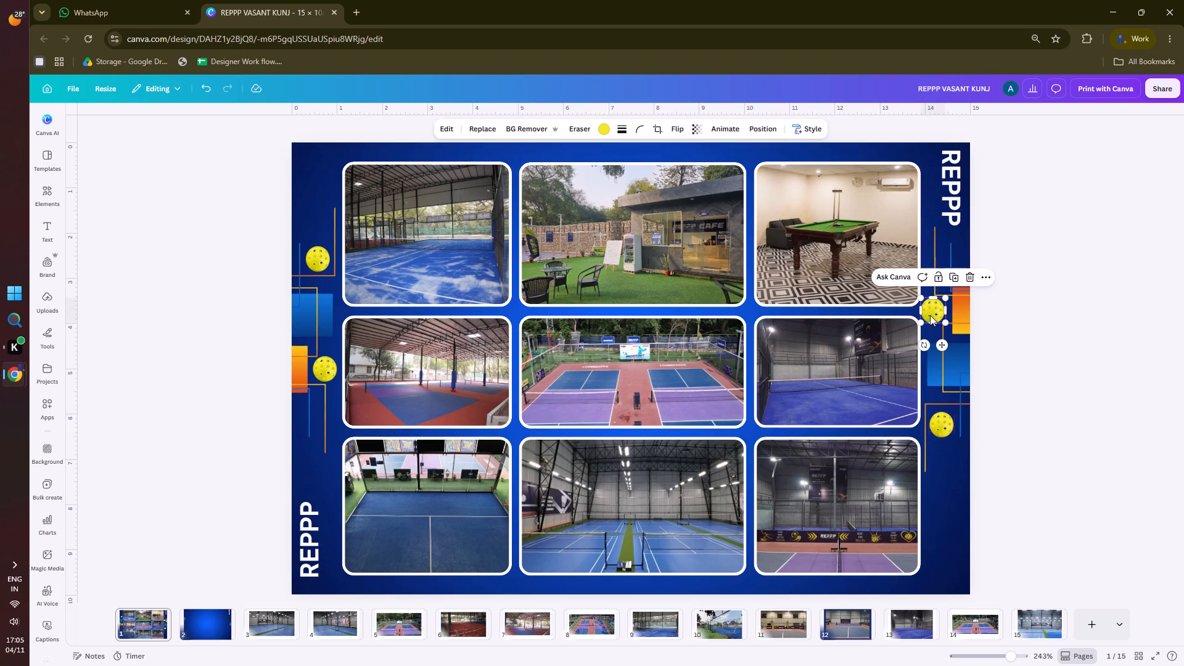
pyautogui.press('Right')
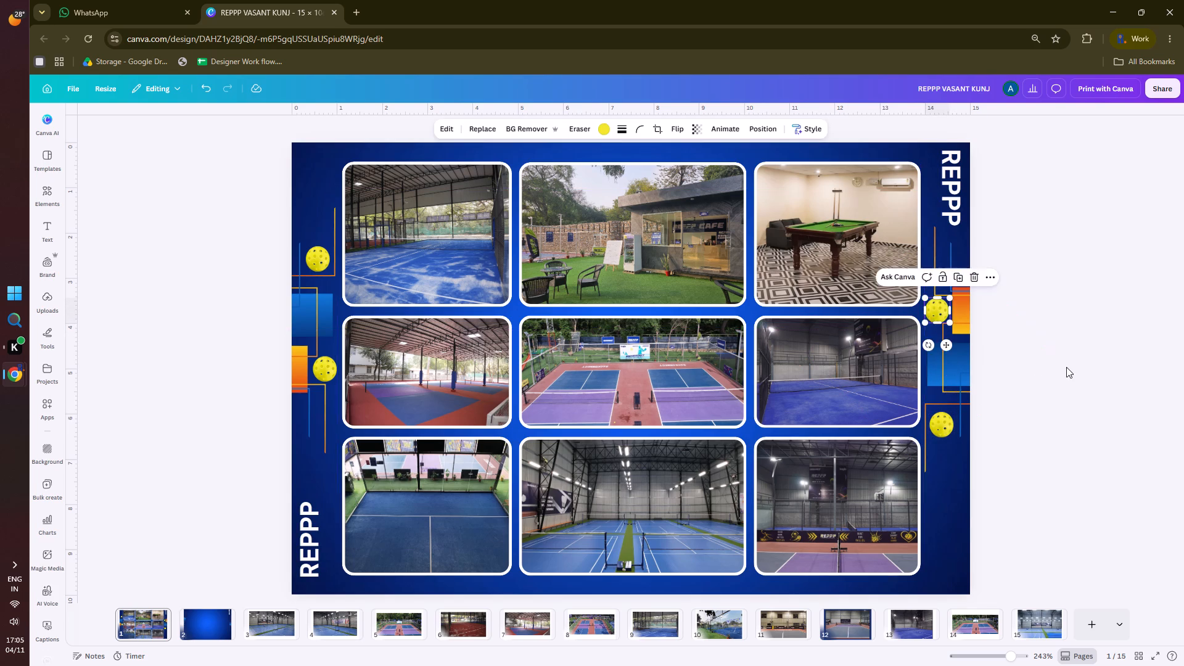
pyautogui.click(1066, 367)
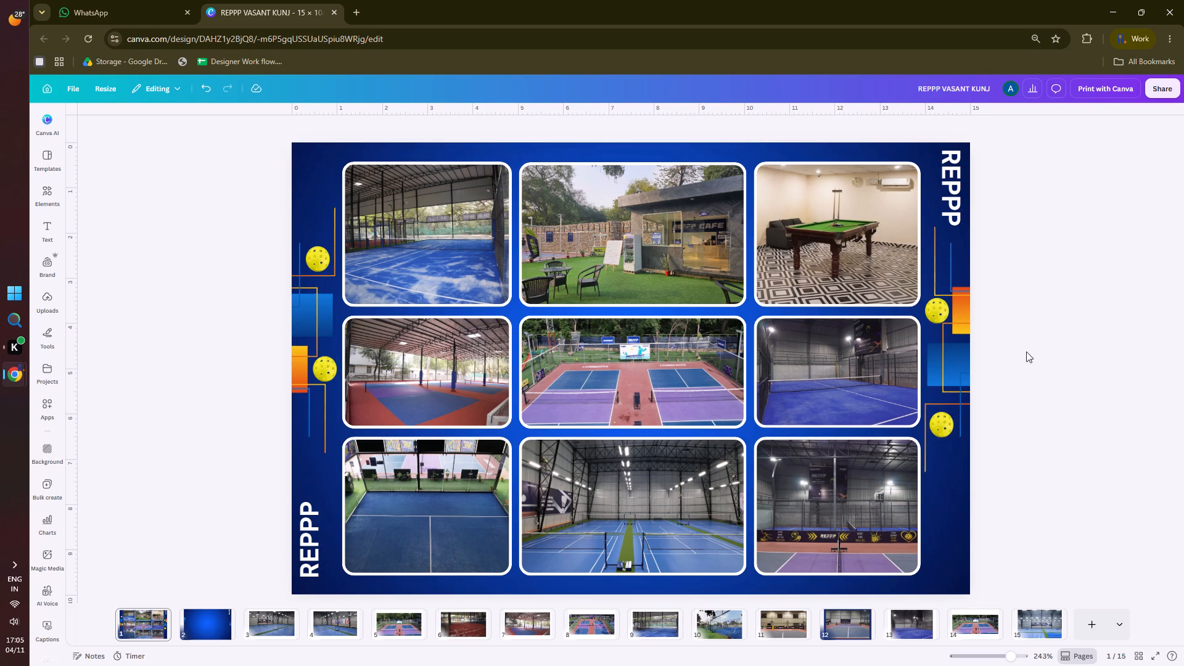
# Nudge the yellow ball beside the orange square in the page's right margin slightly toward the square.
pyautogui.click(935, 313)
pyautogui.press('Right')
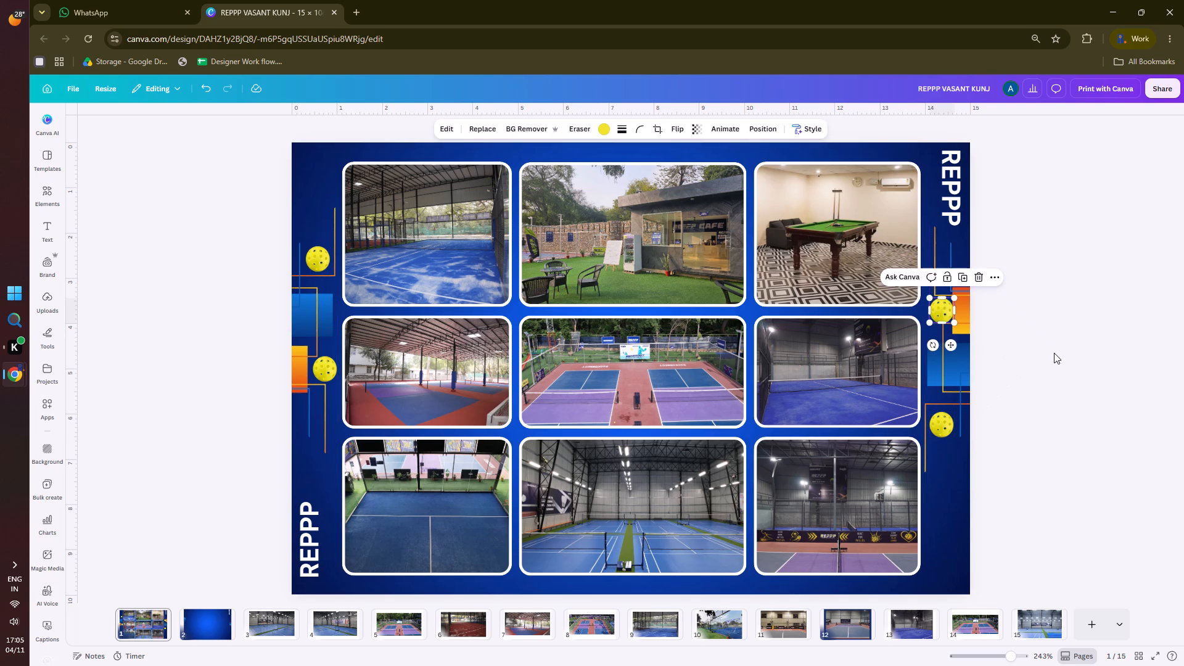
pyautogui.click(1054, 353)
pyautogui.click(949, 315)
pyautogui.click(1104, 322)
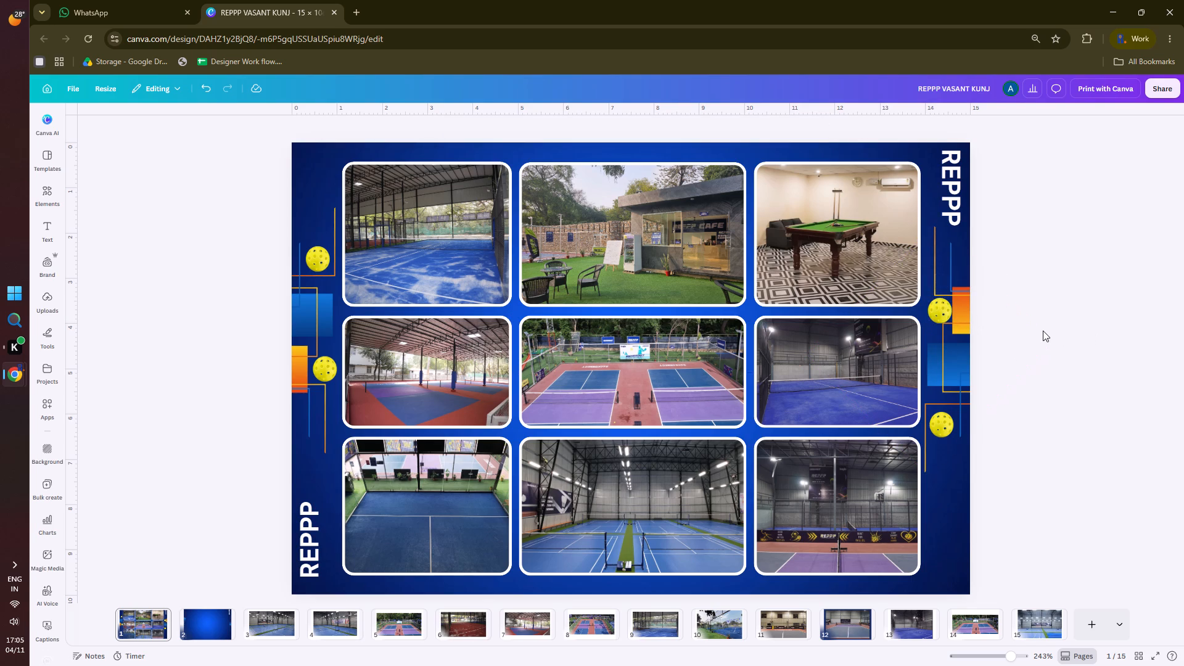
# Shrink the yellow ball beside the orange square to about two-thirds size and center it in the gap between photo grid and square.
pyautogui.keyDown('alt'); pyautogui.scroll(3, 962, 324); pyautogui.keyUp('alt')
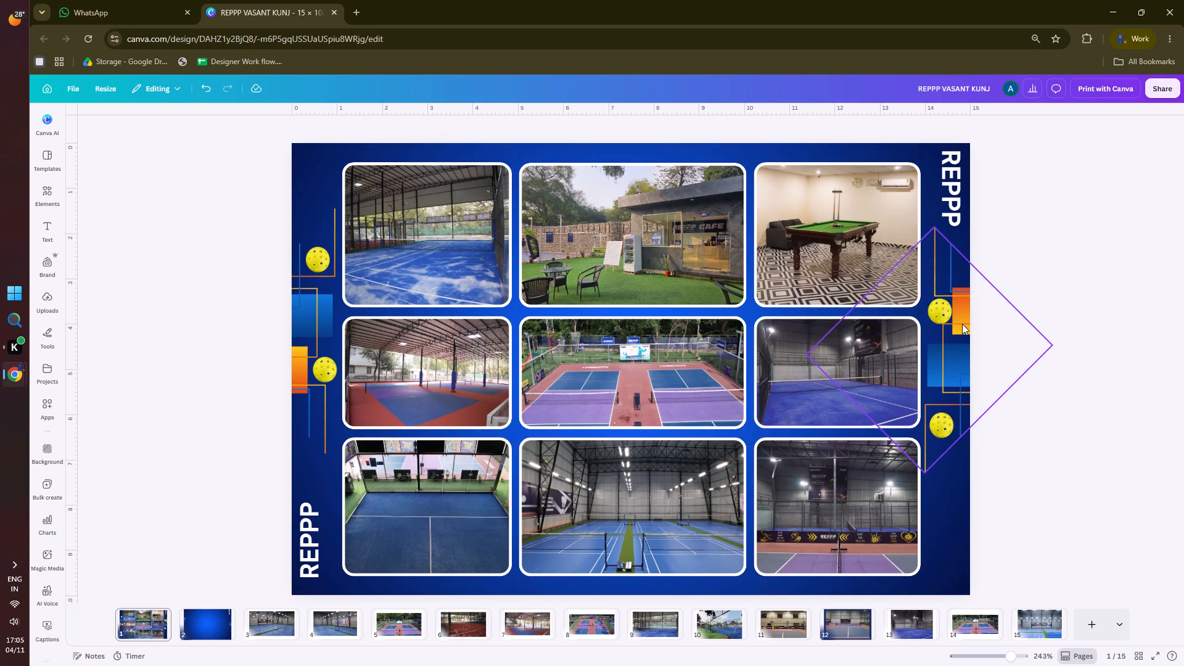
pyautogui.keyDown('alt'); pyautogui.scroll(1, 962, 324); pyautogui.keyUp('alt')
pyautogui.keyDown('alt'); pyautogui.scroll(-1, 962, 324); pyautogui.keyUp('alt')
pyautogui.keyDown('alt'); pyautogui.scroll(3, 1003, 284); pyautogui.keyUp('alt')
pyautogui.keyDown('ctrl'); pyautogui.scroll(4, 1000, 302); pyautogui.keyUp('ctrl')
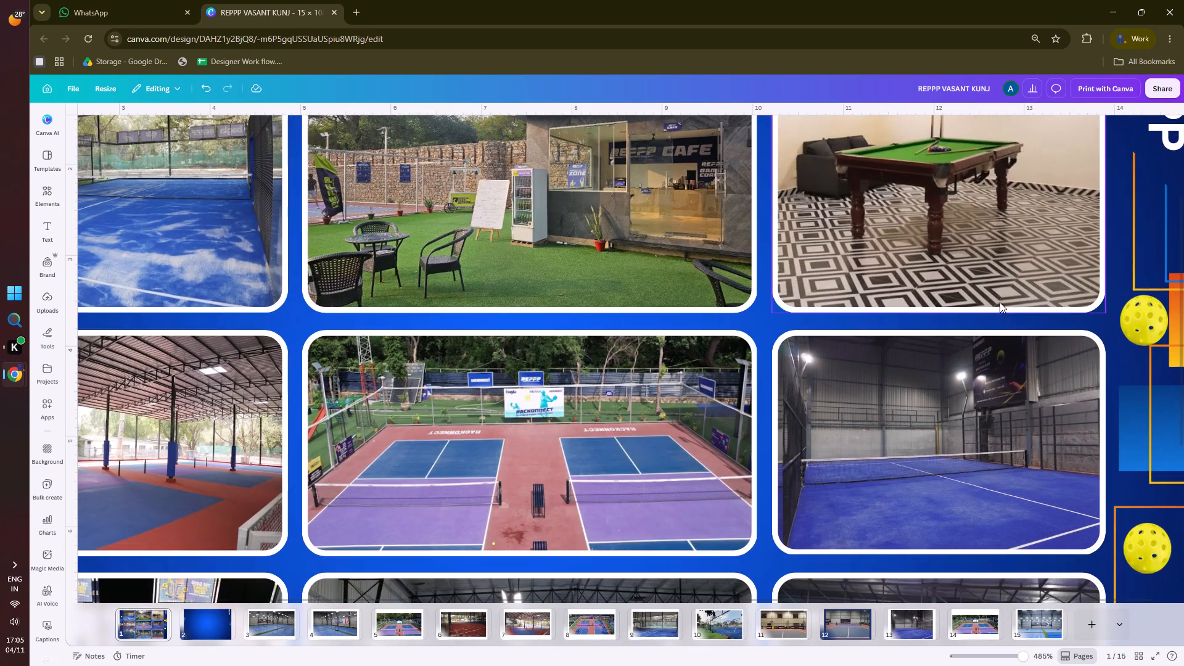
pyautogui.keyDown('ctrl'); pyautogui.scroll(-4, 911, 321); pyautogui.keyUp('ctrl')
pyautogui.keyDown('ctrl'); pyautogui.scroll(3, 1013, 332); pyautogui.keyUp('ctrl')
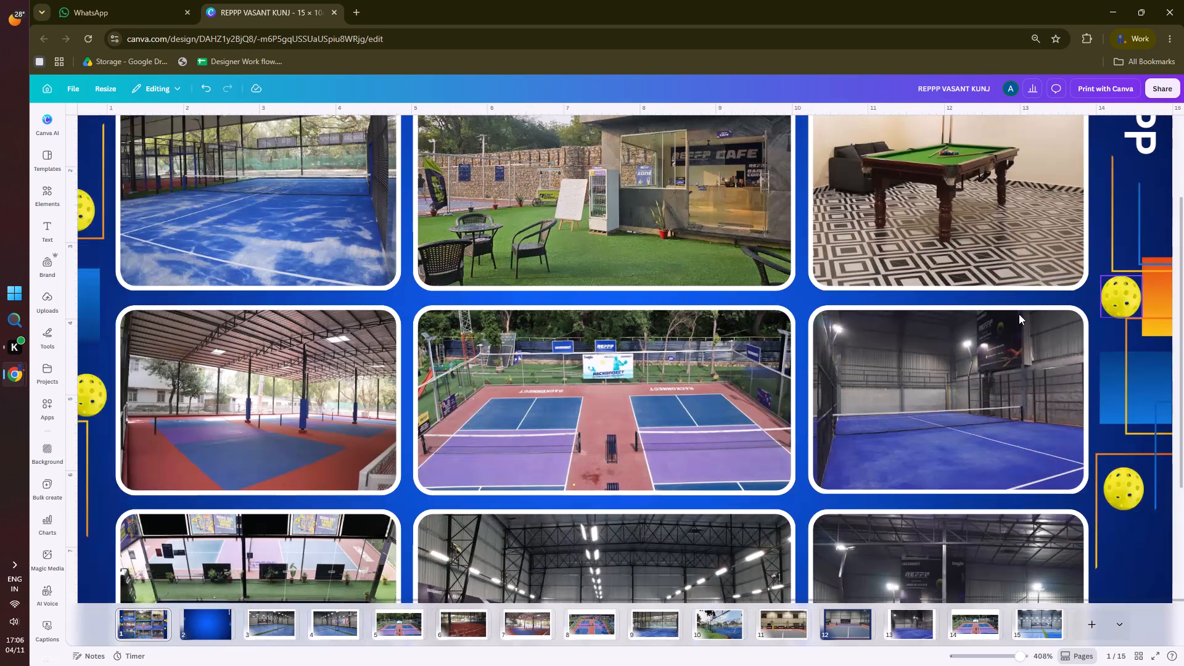
pyautogui.click(1119, 298)
pyautogui.moveTo(1102, 278); pyautogui.dragTo(1114, 291)
pyautogui.moveTo(1127, 302); pyautogui.dragTo(1127, 300)
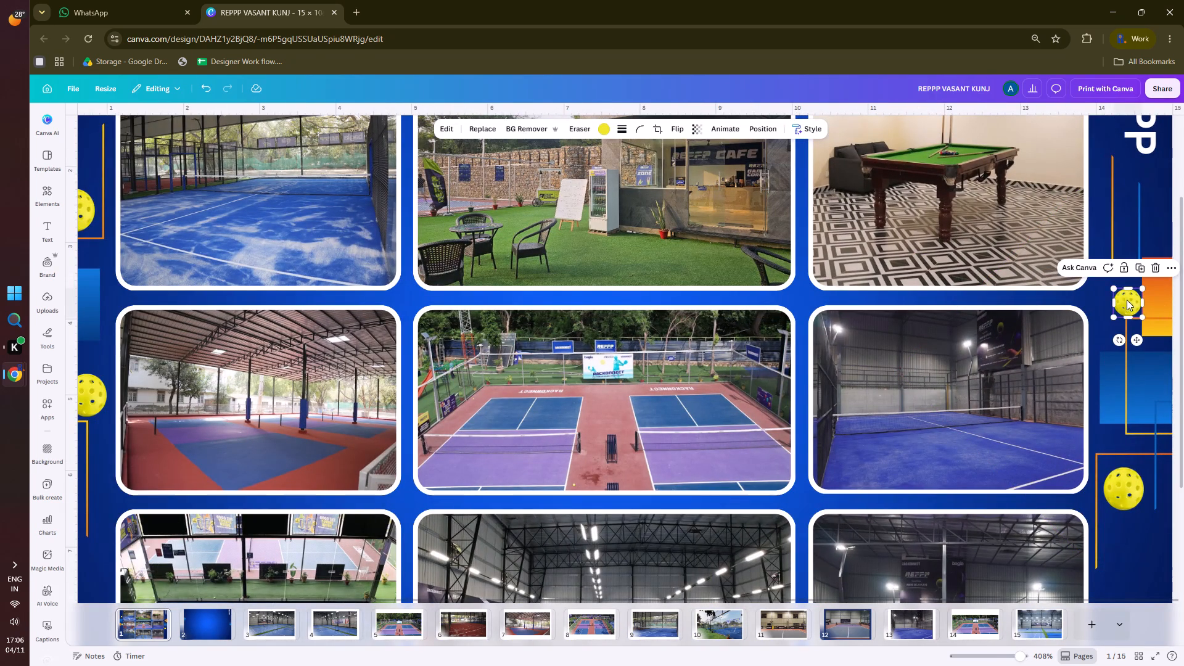
pyautogui.moveTo(1127, 300); pyautogui.dragTo(1125, 295)
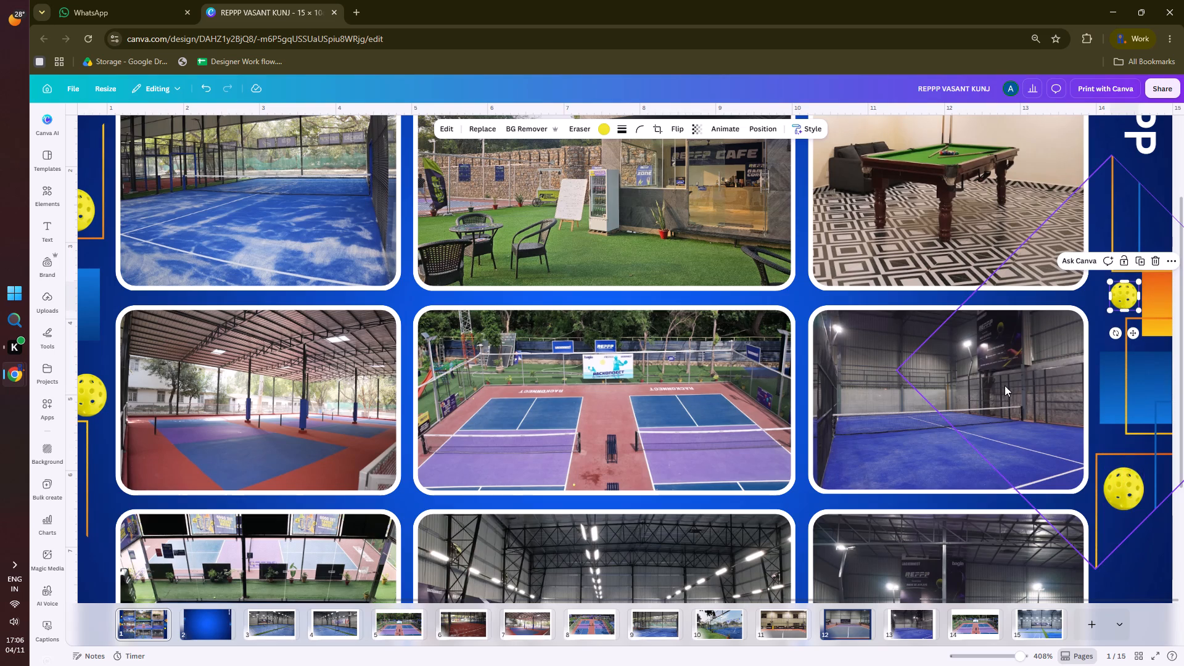
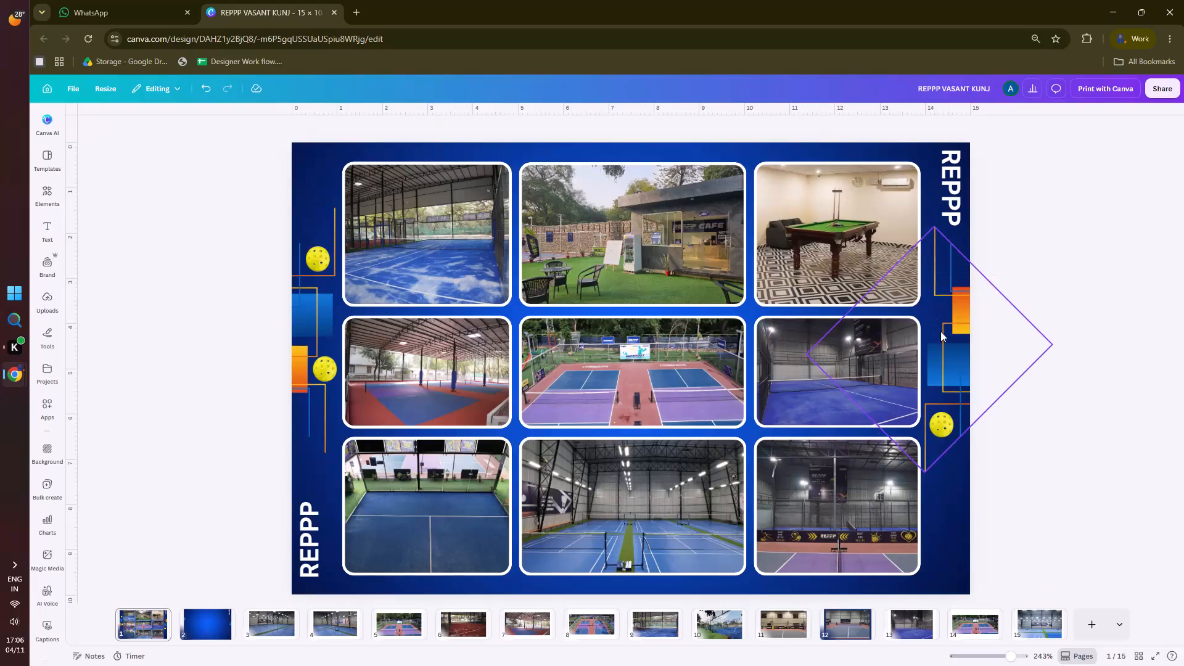
# Delete the three remaining yellow balls from the page's side margins, one on the right and two on the left.
pyautogui.click(937, 434)
pyautogui.press('Delete')
pyautogui.click(321, 368)
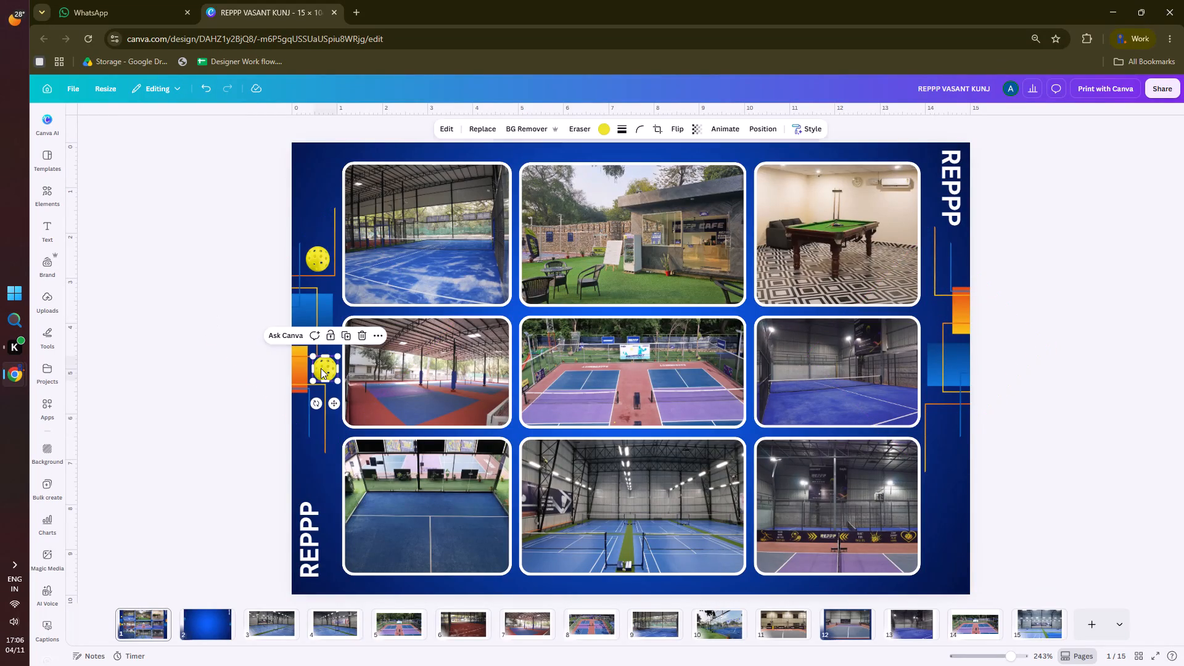
pyautogui.press('Delete')
pyautogui.click(319, 258)
pyautogui.press('Delete')
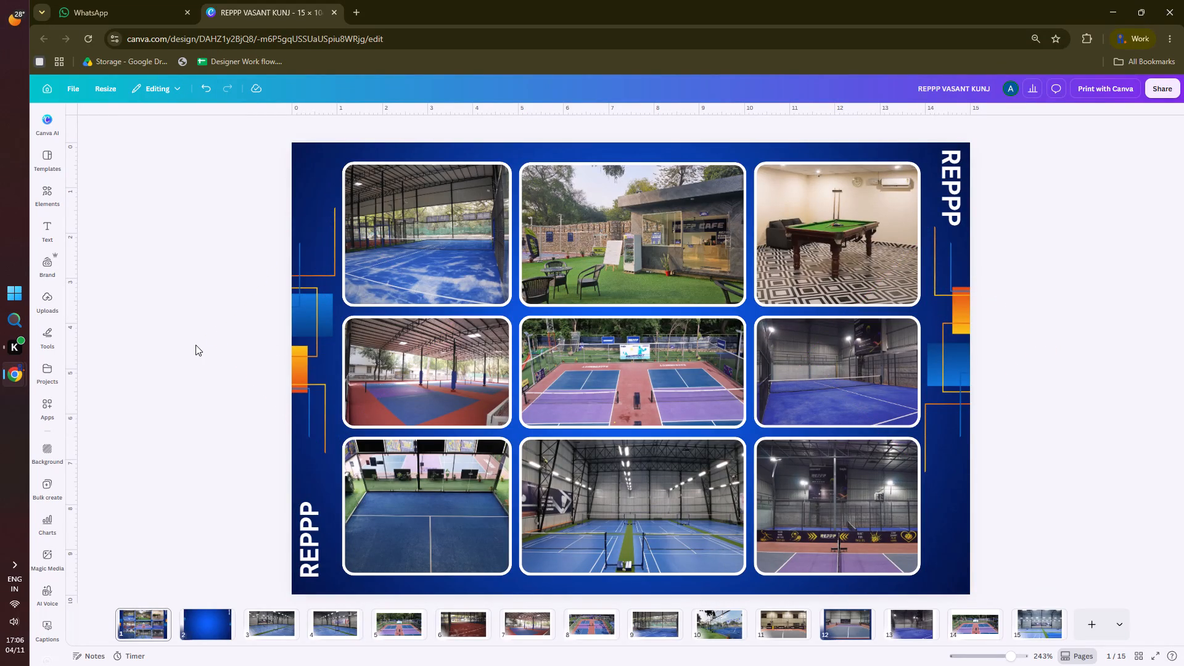
# Shift the line-and-square graphic in the page's left margin outward until its orange square lies off the page.
pyautogui.click(309, 327)
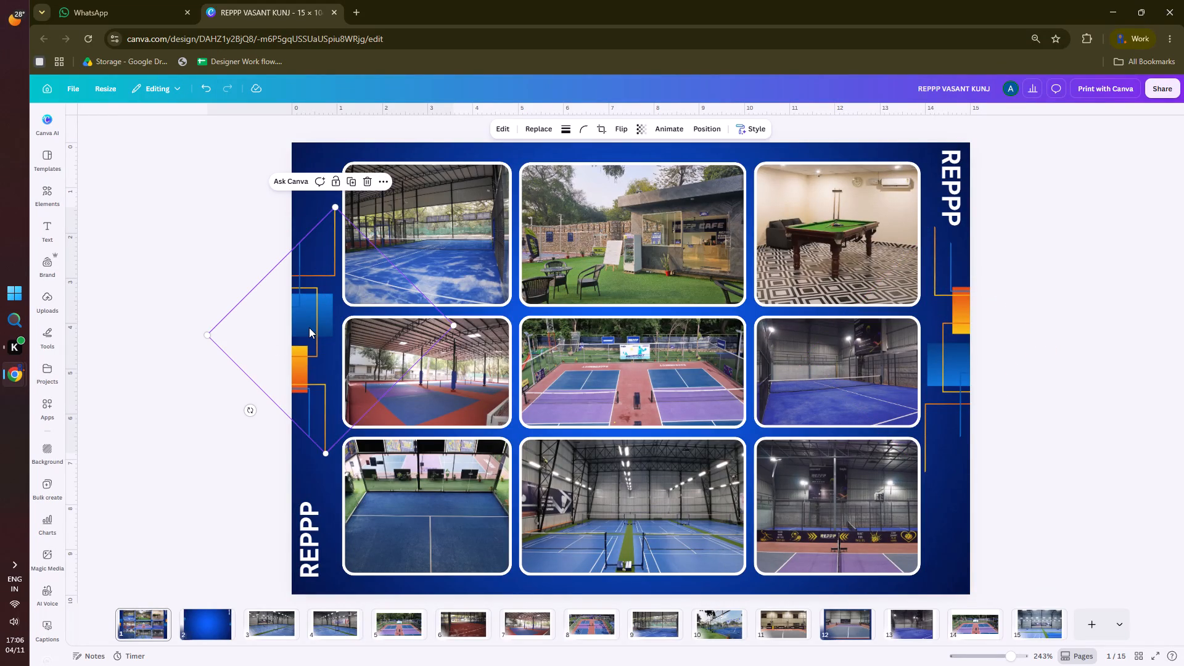
pyautogui.press('Left')
pyautogui.press('Left')
pyautogui.press('Left')
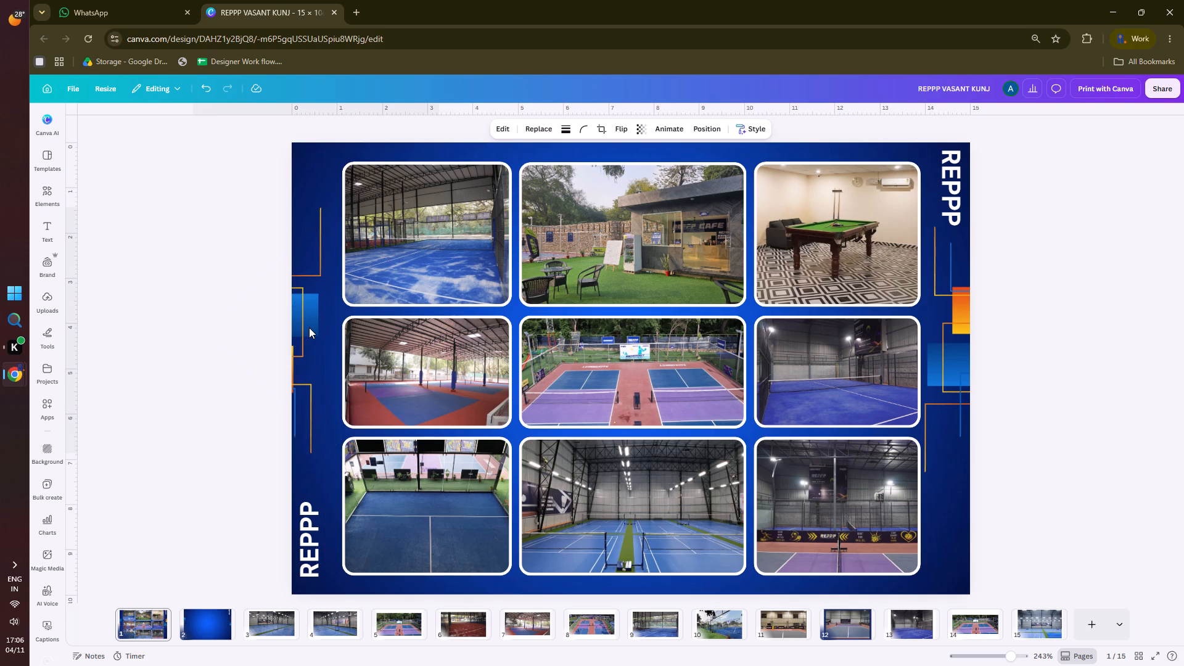
pyautogui.press('Left')
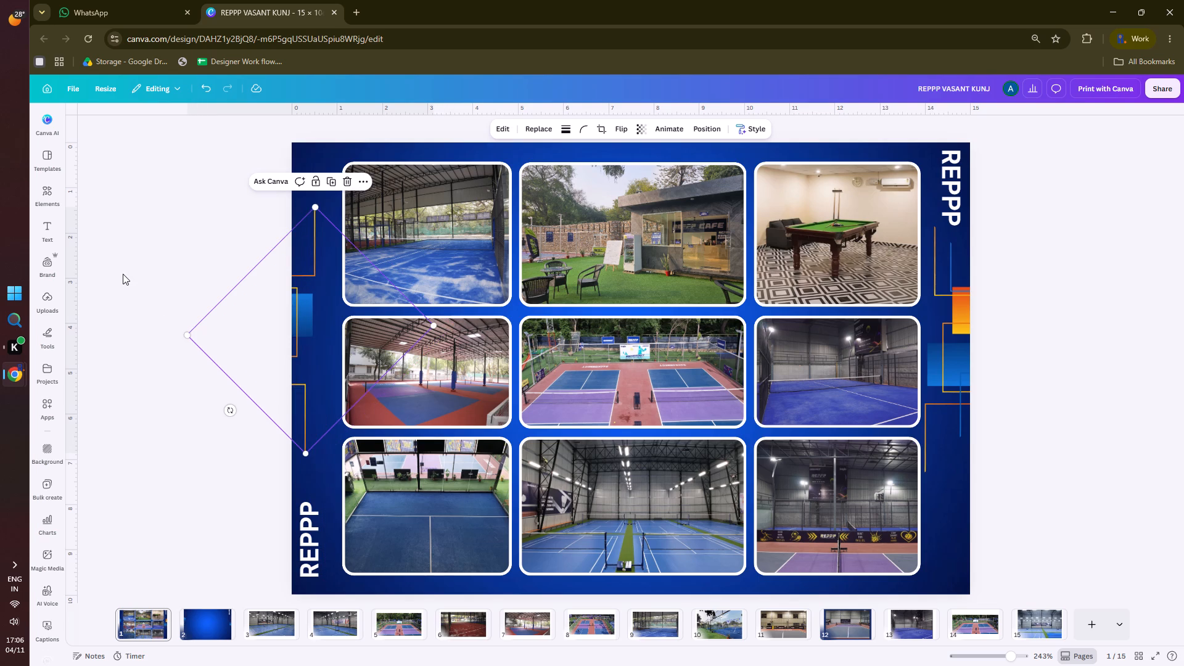
pyautogui.click(123, 274)
# Shift the line-and-square graphic in the page's right margin outward until its orange square lies off the page.
pyautogui.click(966, 314)
pyautogui.press('Right')
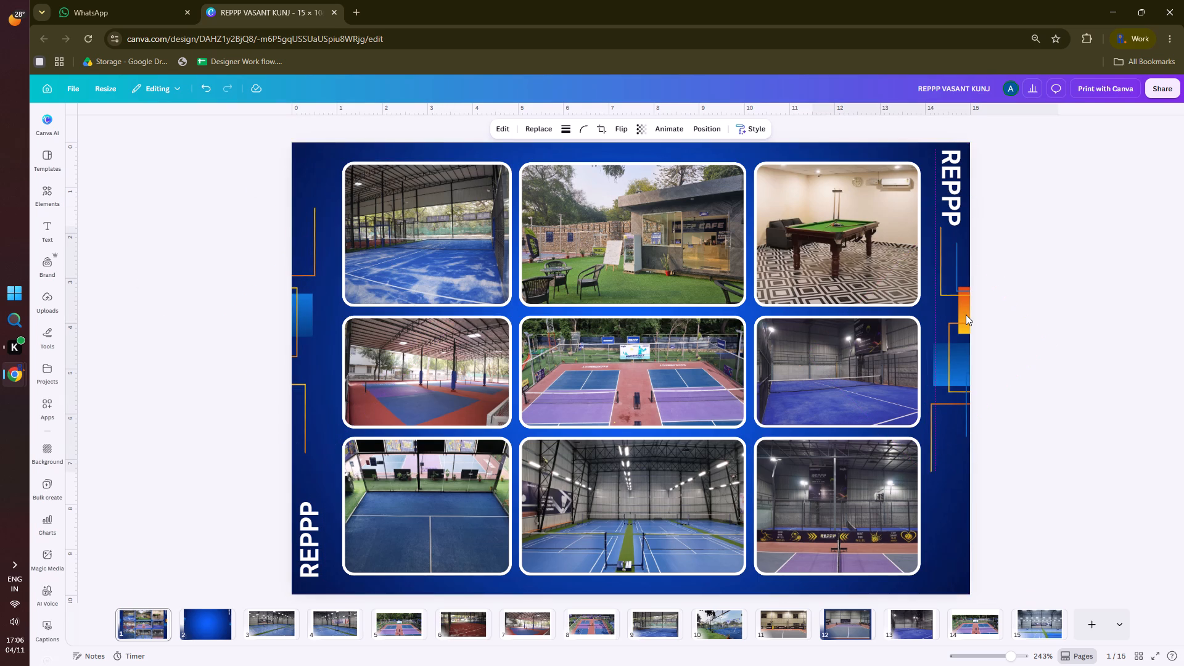
pyautogui.press('Right')
pyautogui.press('Right')
pyautogui.press('Right')
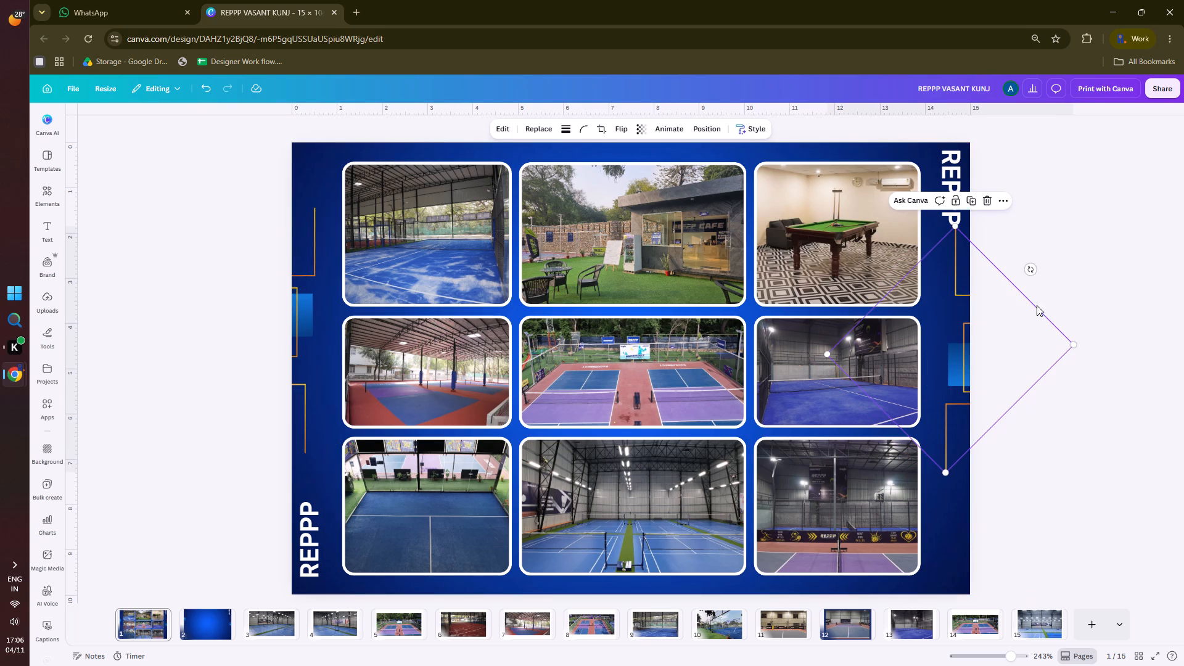
pyautogui.click(1059, 236)
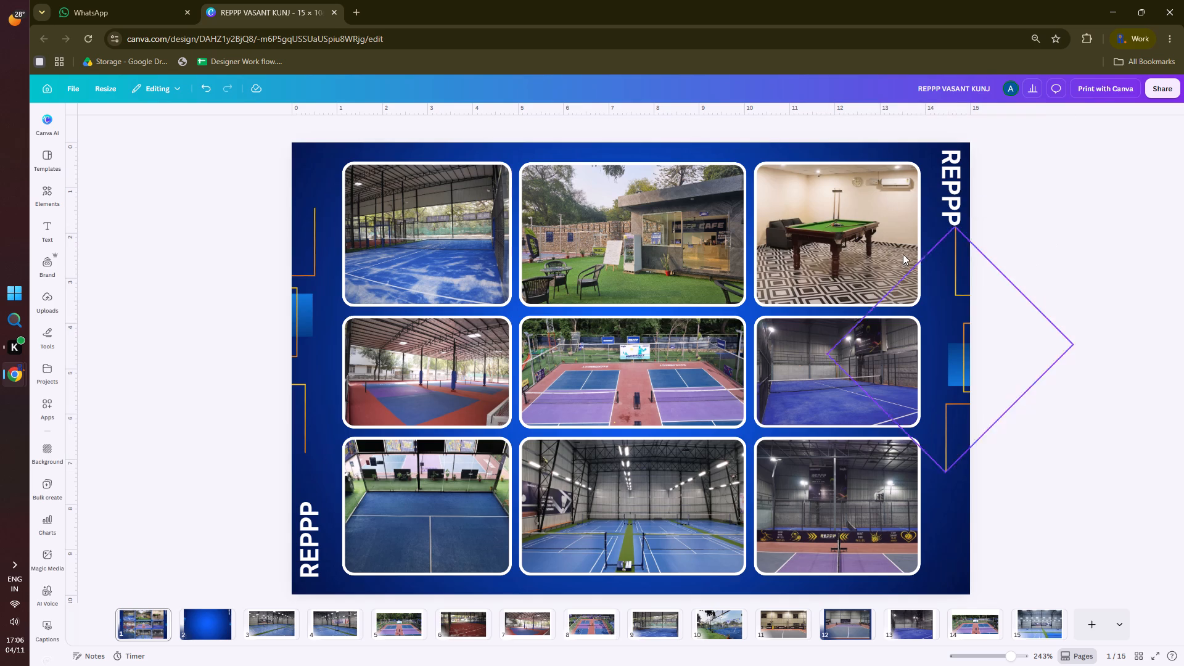
# Nudge the line-and-square graphic in the page's left margin slightly back inward, toward the photo grid.
pyautogui.click(314, 314)
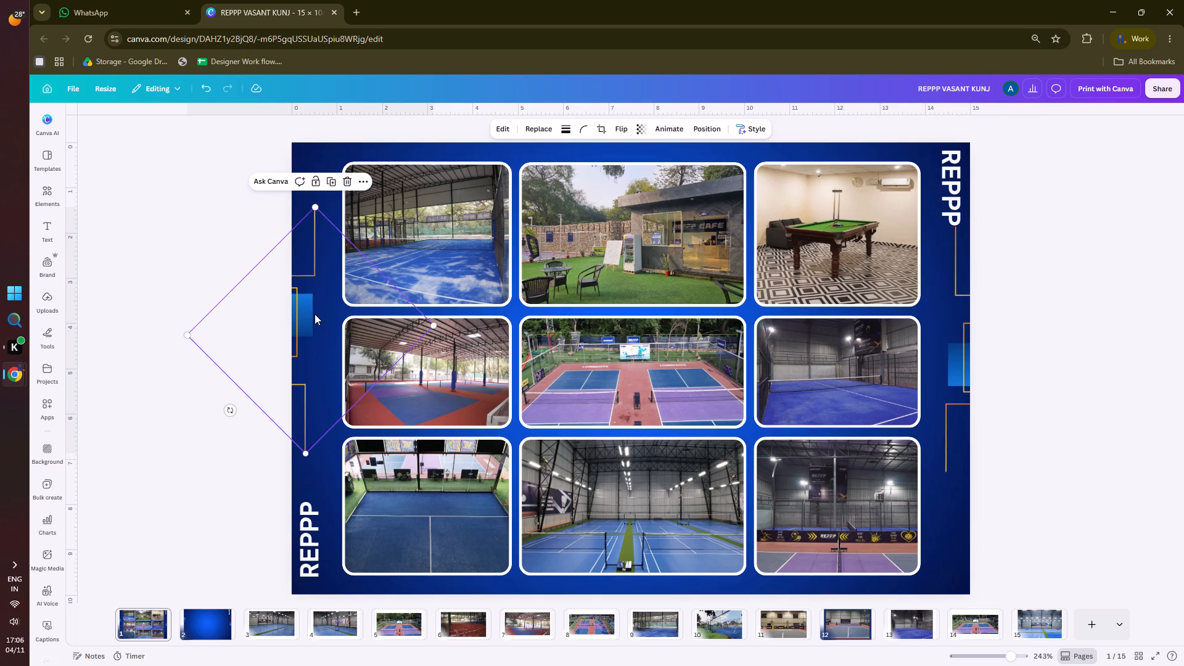
pyautogui.press('Right')
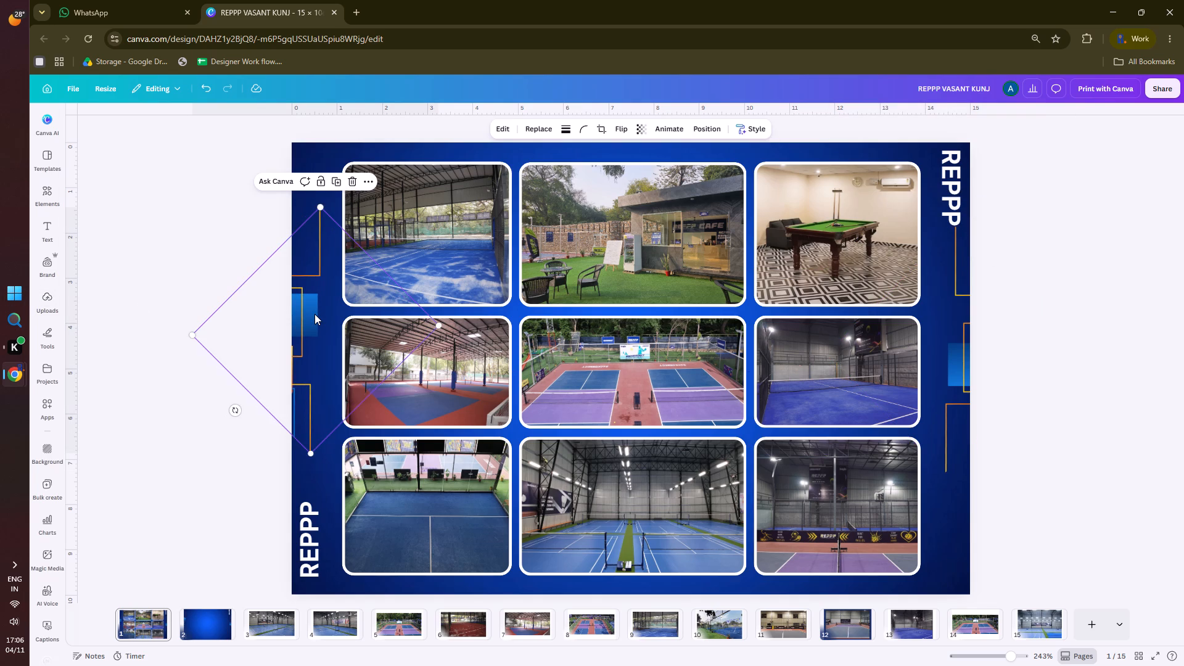
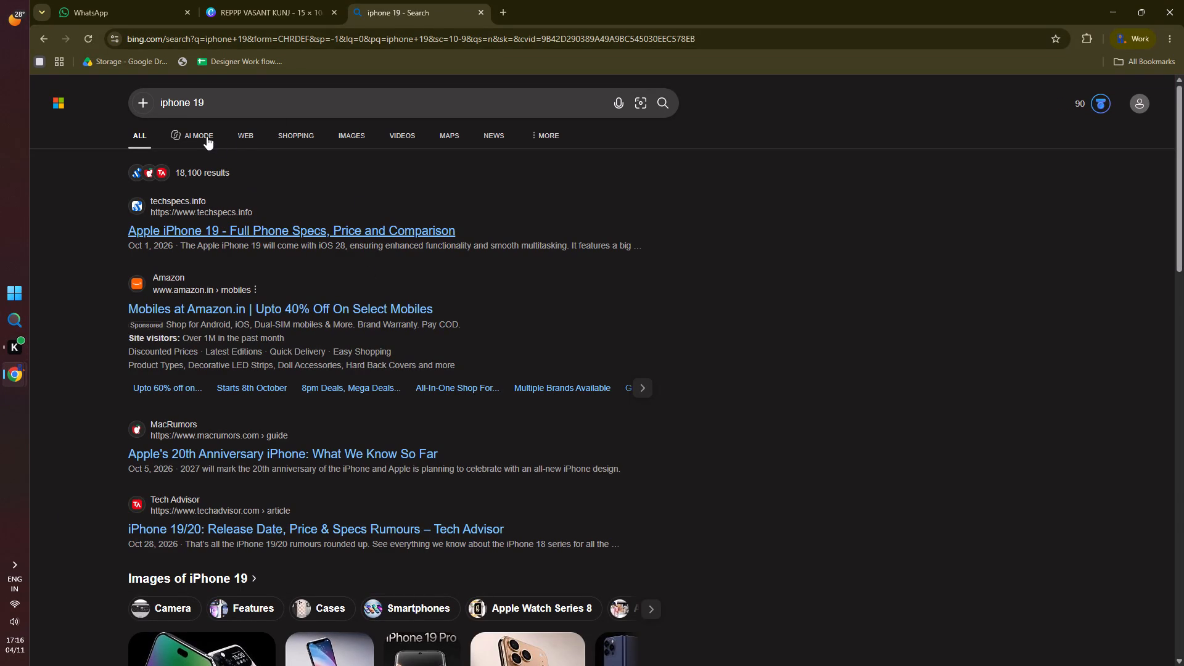
# Show the image results for iphone 19 and view the first iPhone 19 Pro Max picture enlarged.
pyautogui.click(351, 131)
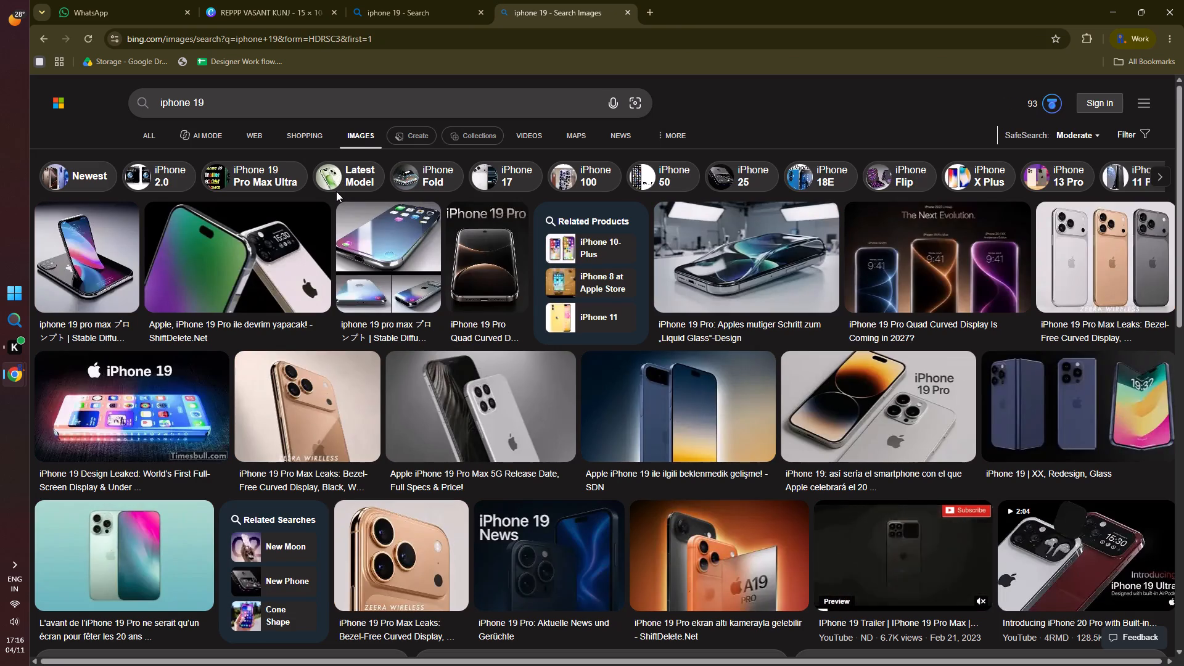
pyautogui.click(118, 268)
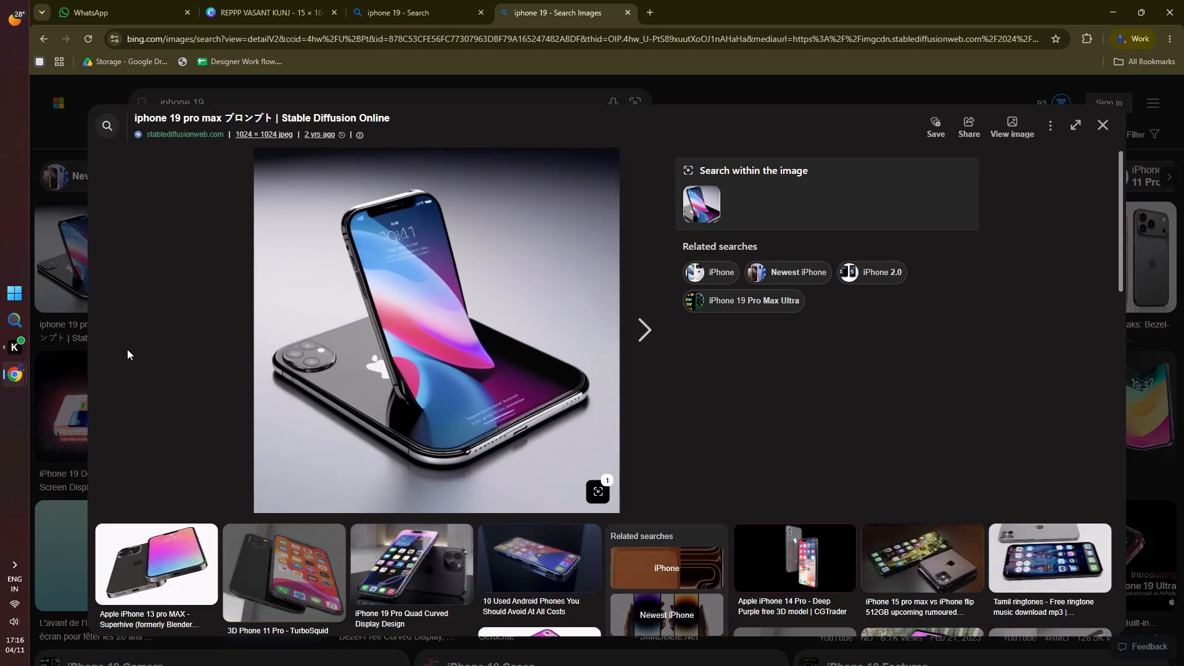
pyautogui.click(1108, 119)
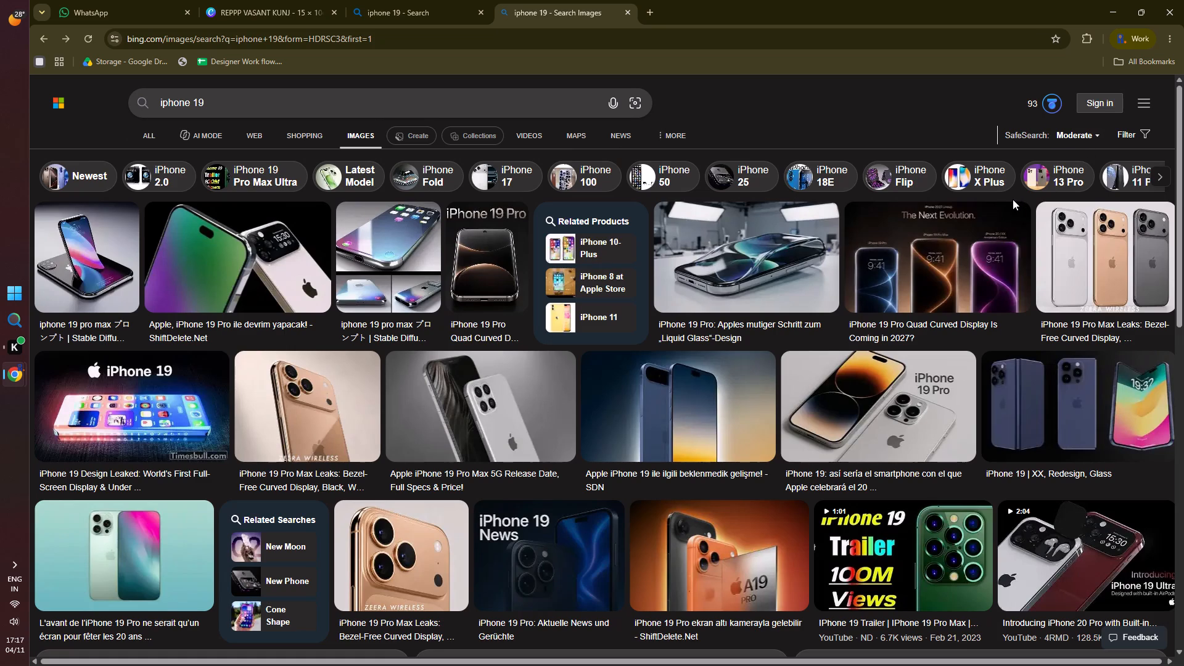
# Narrow the image search to the related New Phone topic and examine enlarged pictures, starting from the foldable iPhone 19.
pyautogui.click(274, 587)
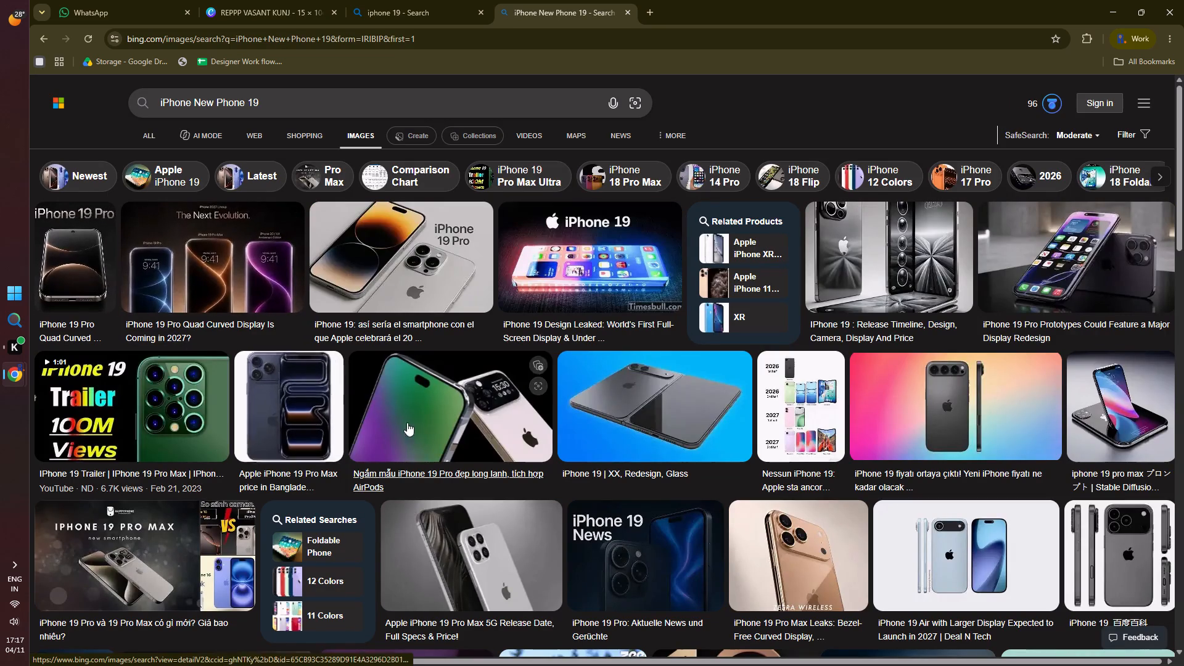
pyautogui.click(631, 409)
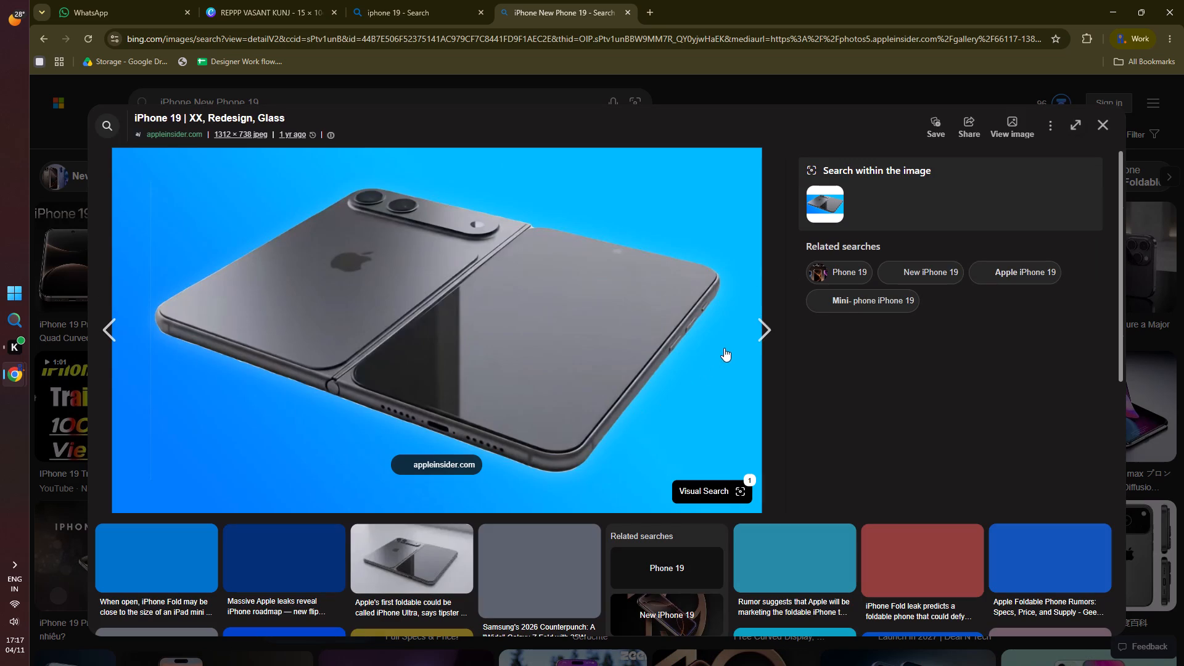
pyautogui.click(765, 328)
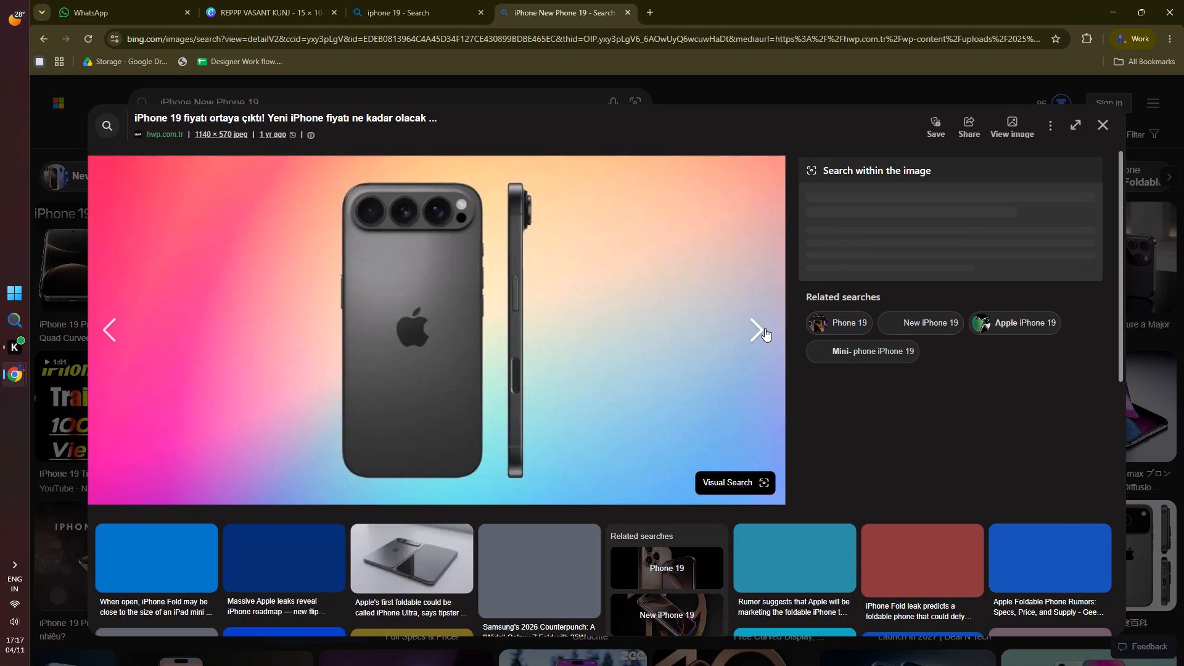
pyautogui.click(765, 328)
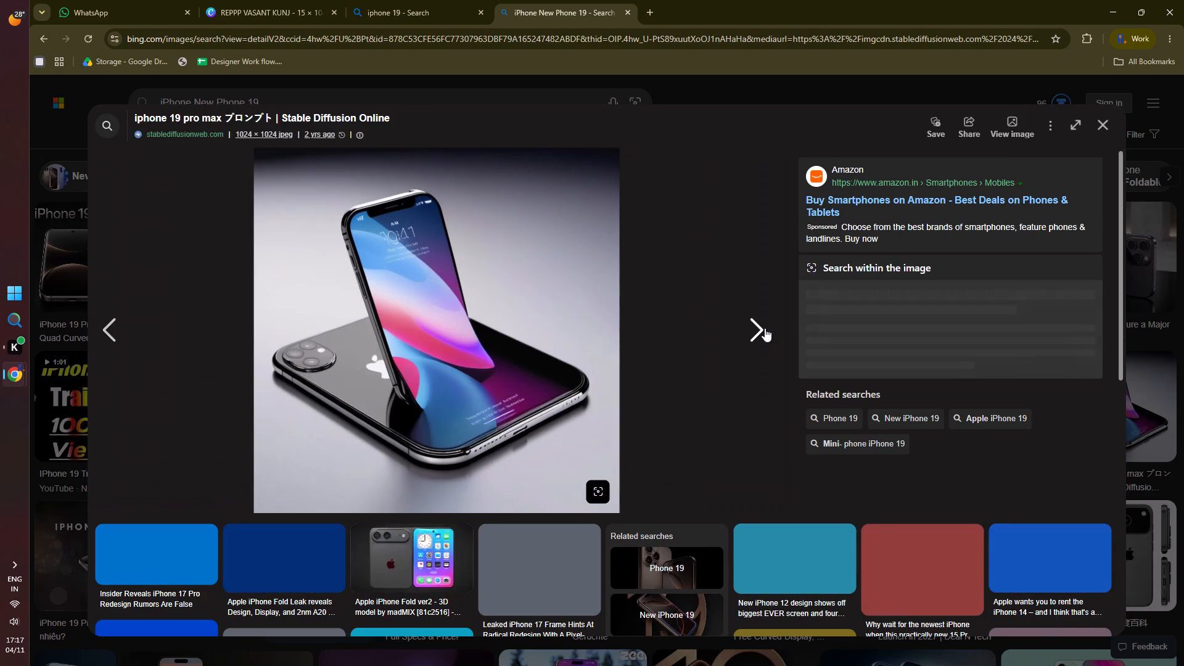
pyautogui.click(765, 328)
pyautogui.click(765, 328)
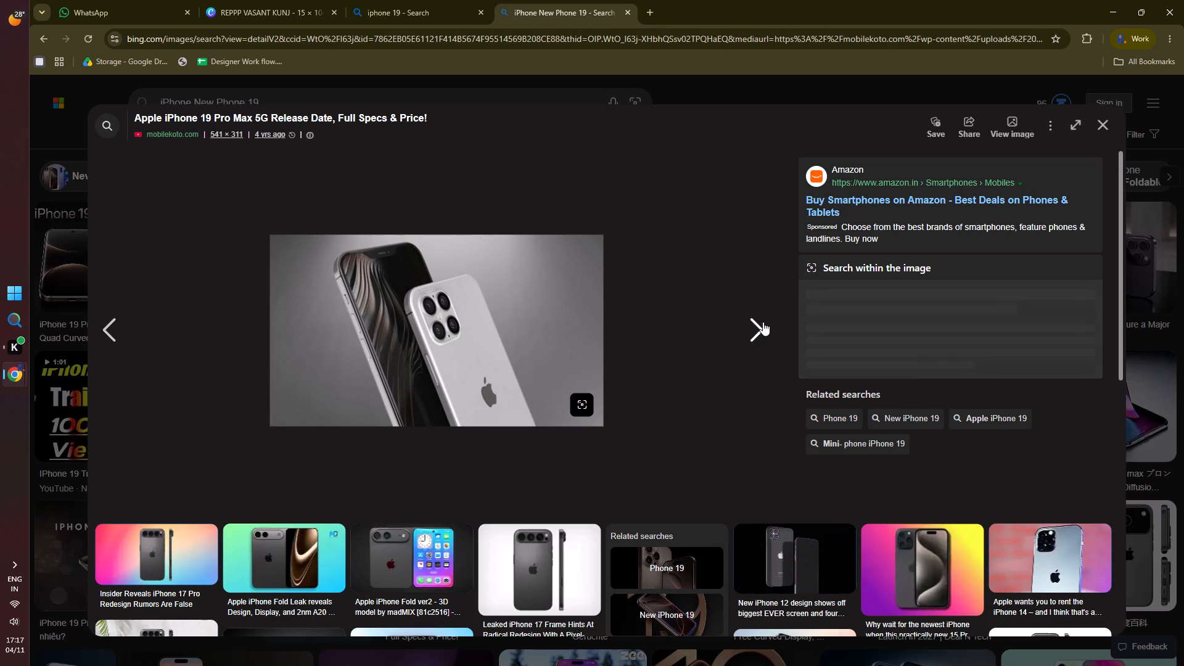
pyautogui.click(1105, 128)
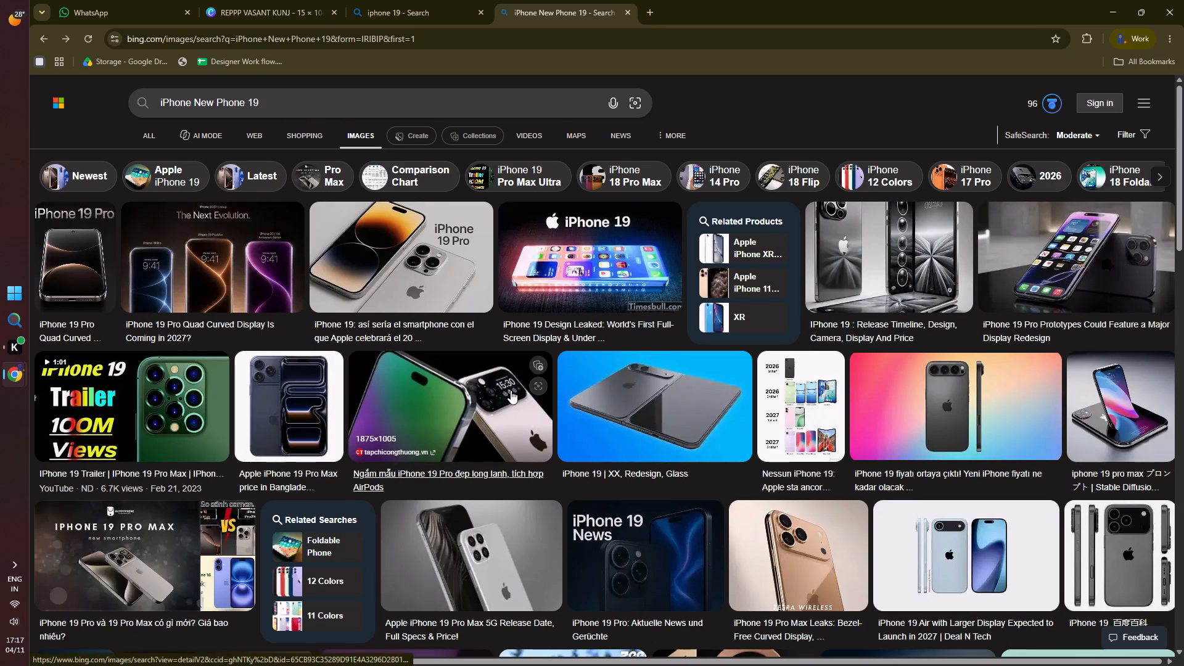
# Look through more of the iPhone New Phone 19 images and switch to the related search New iPhone Flip Phone.
pyautogui.scroll(-7, 664, 406)
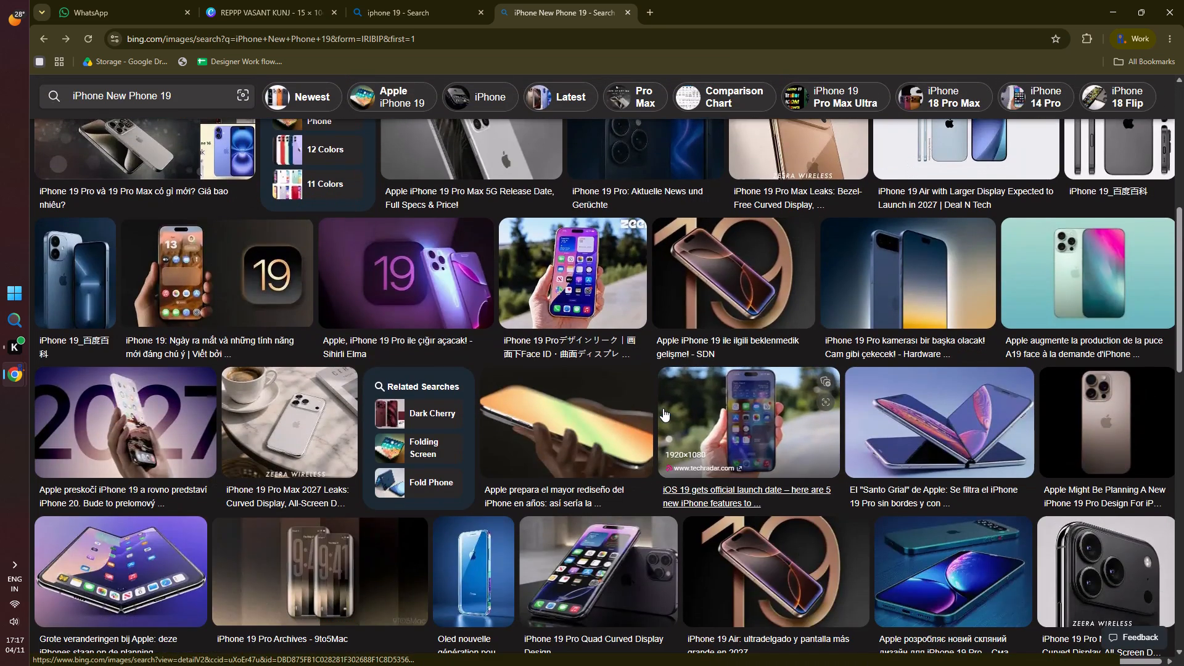
pyautogui.scroll(-6, 663, 408)
pyautogui.click(682, 379)
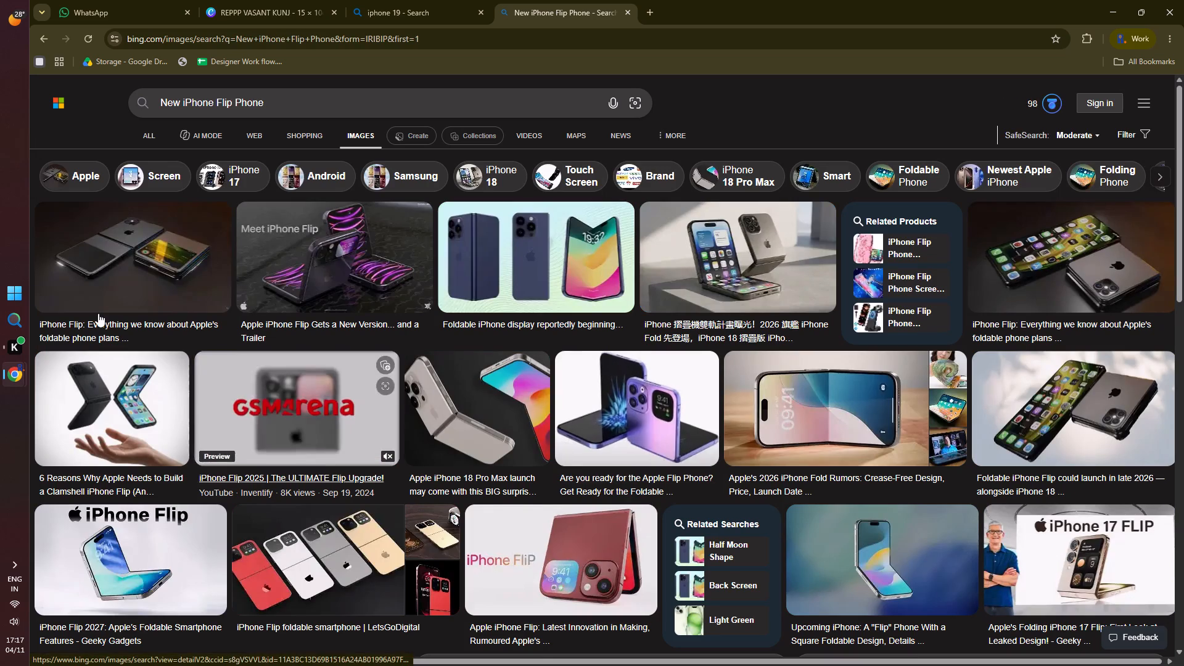
# View the first New iPhone Flip Phone picture enlarged, and close the image results page.
pyautogui.click(111, 260)
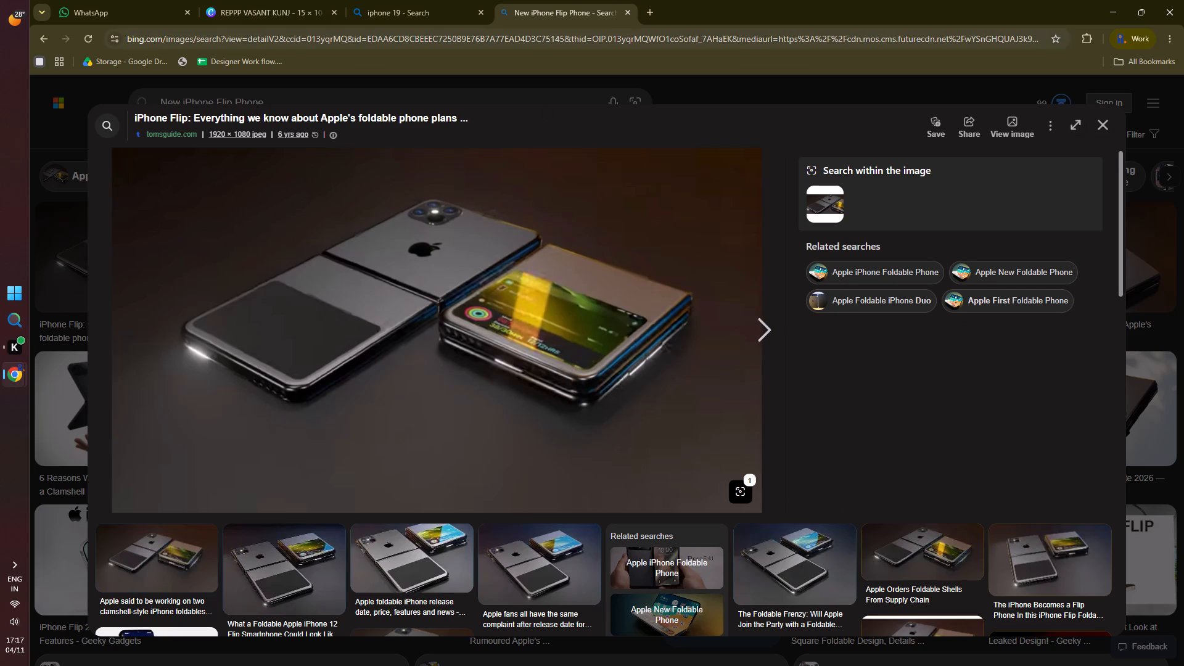
pyautogui.click(627, 7)
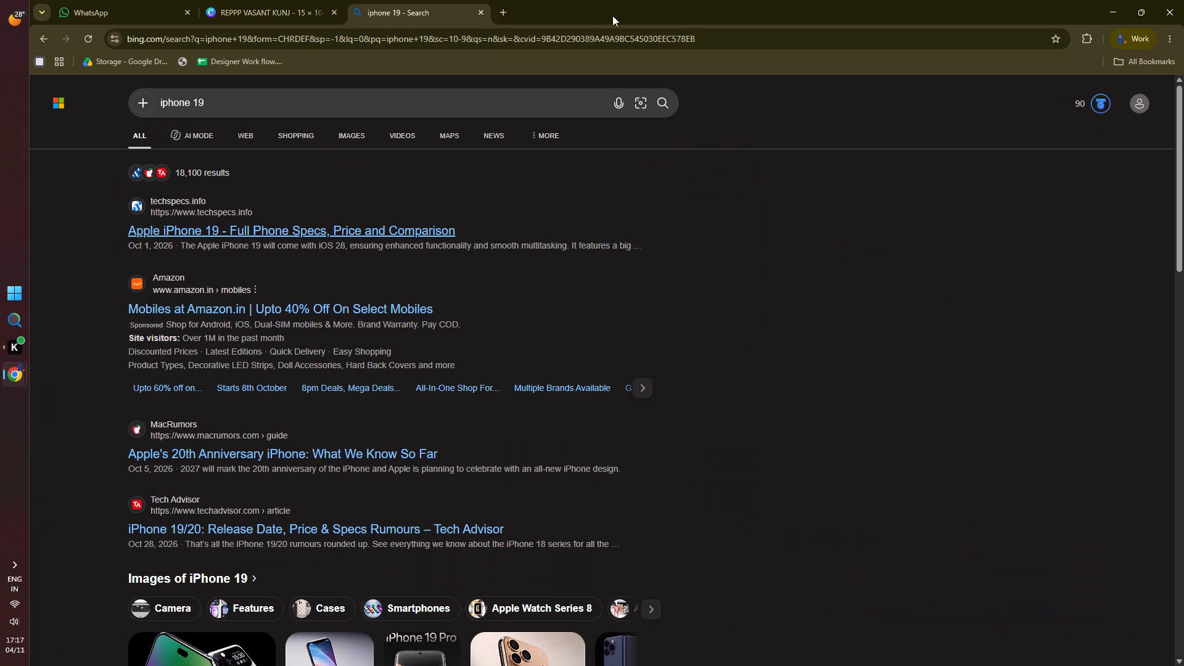
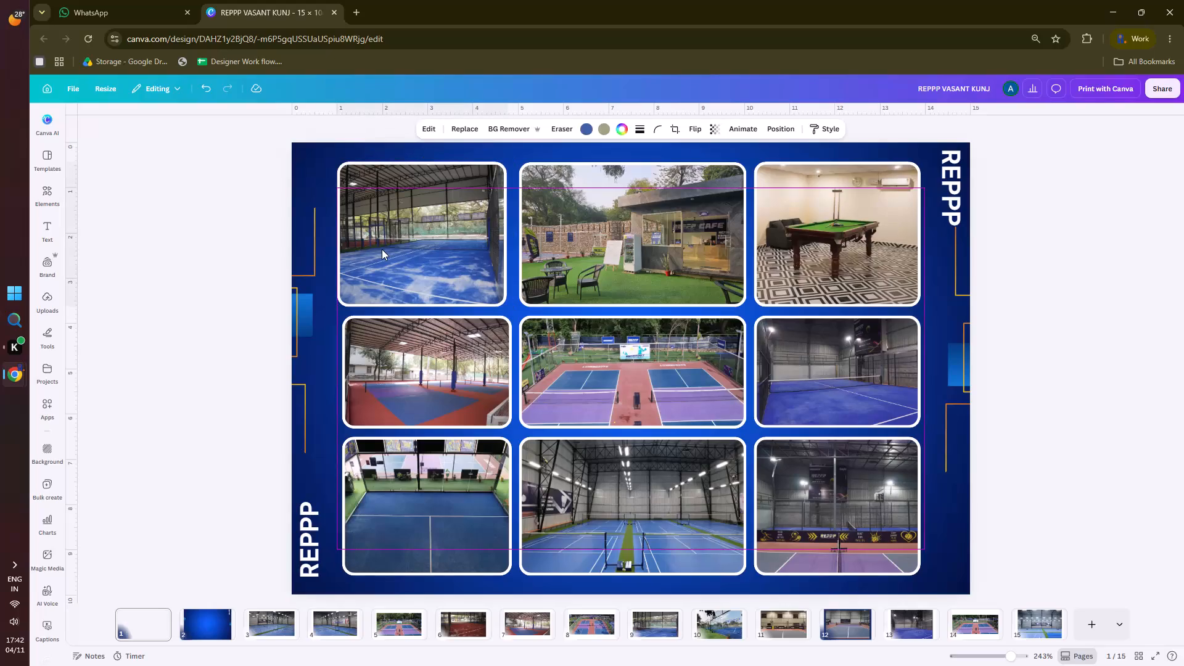
# Nudge the top-left indoor court photo further left, widening its gap from the café photo to about 0.6.
pyautogui.press('Left')
pyautogui.press('Left')
pyautogui.press('Left')
pyautogui.press('Left')
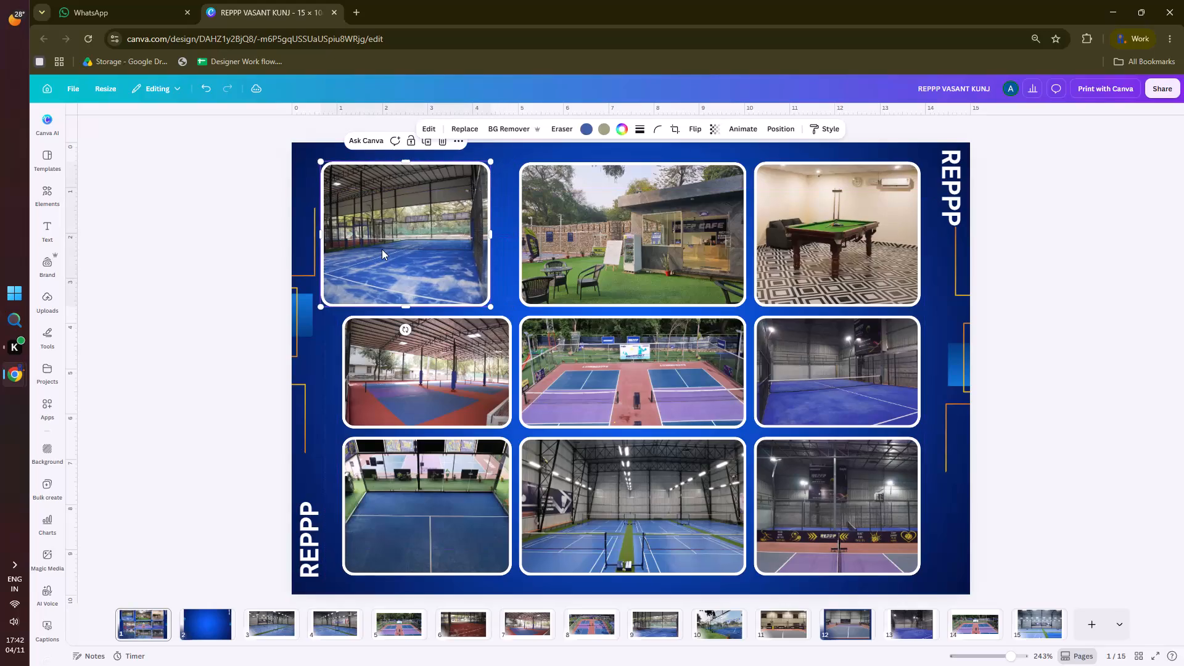
# Nudge the billiards table photo right so its gap from the café photo is about 0.6, matching the opposite side.
pyautogui.click(826, 240)
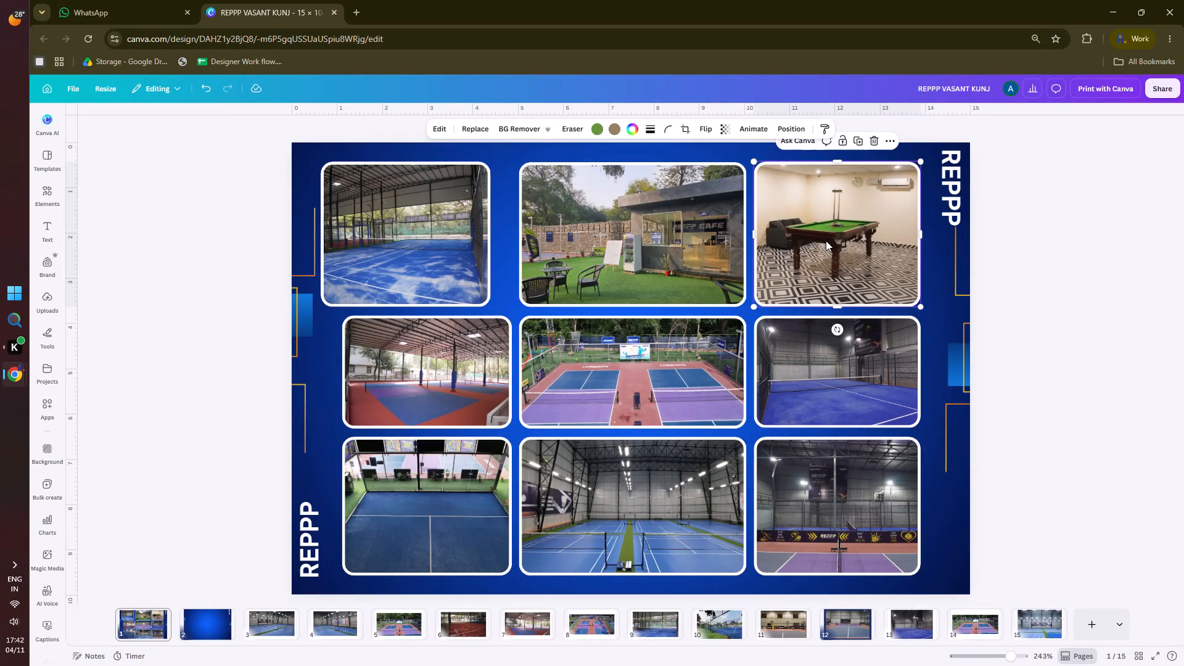
pyautogui.press('Right')
pyautogui.press('Right')
pyautogui.press('Right')
pyautogui.press('Right')
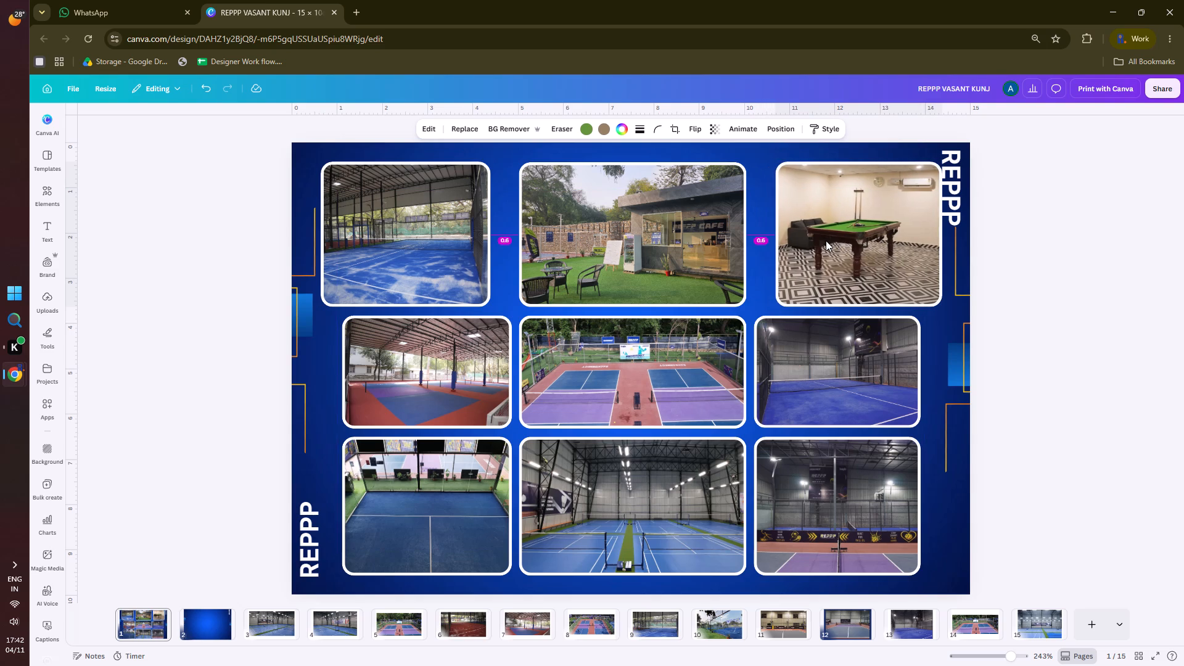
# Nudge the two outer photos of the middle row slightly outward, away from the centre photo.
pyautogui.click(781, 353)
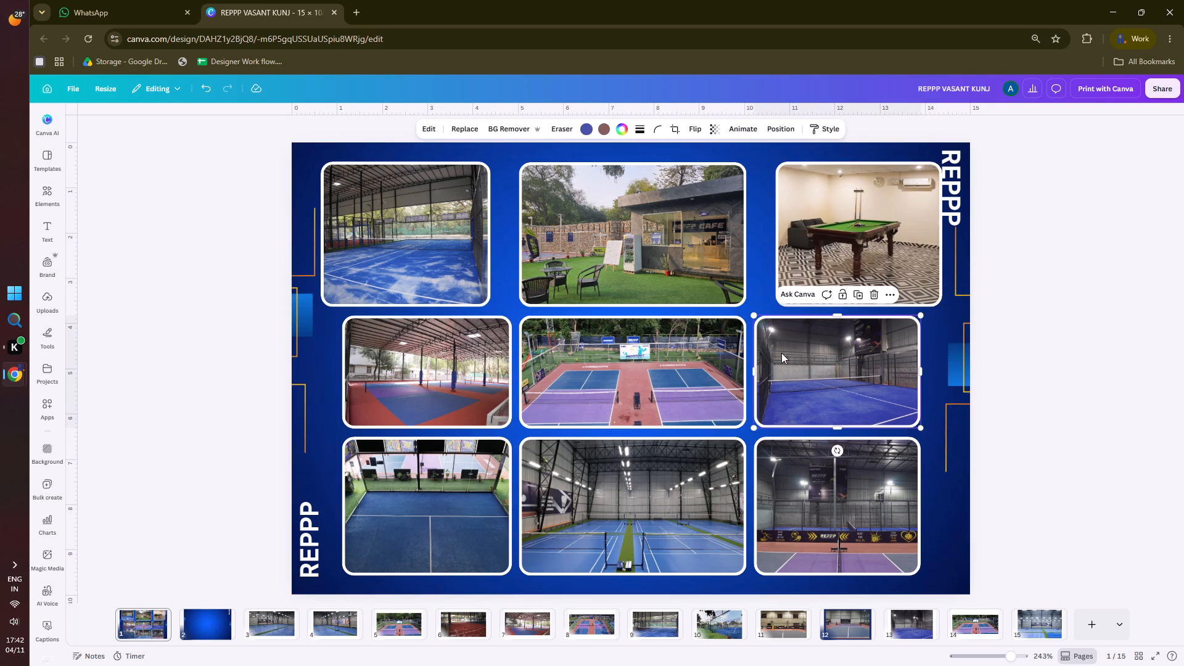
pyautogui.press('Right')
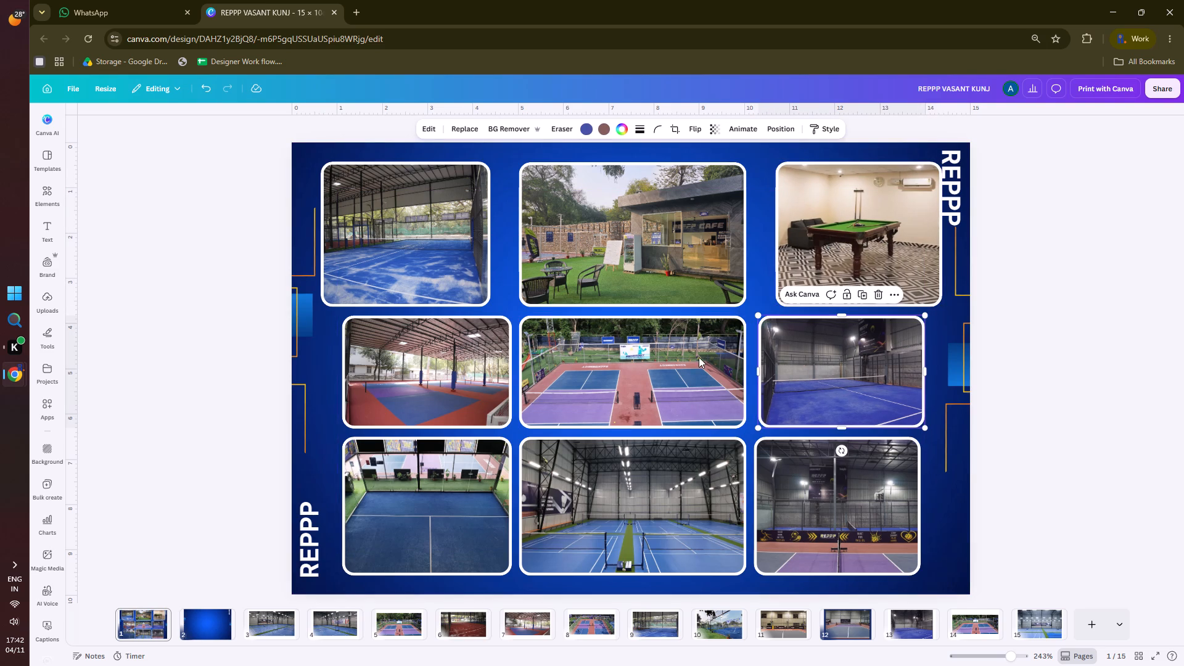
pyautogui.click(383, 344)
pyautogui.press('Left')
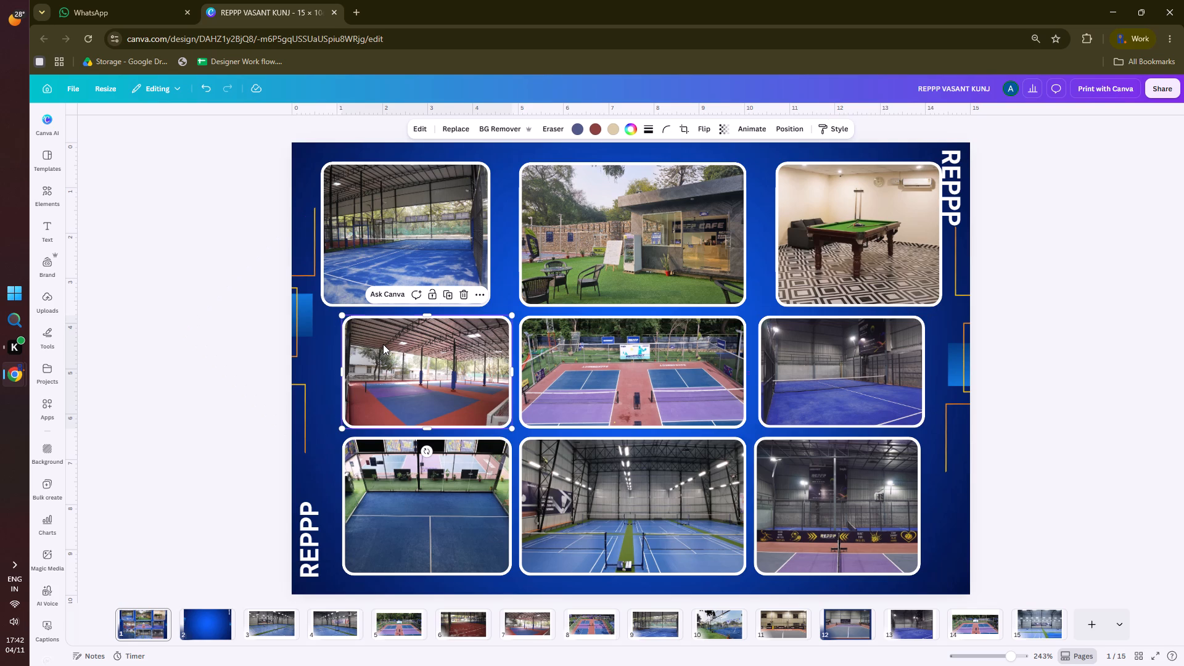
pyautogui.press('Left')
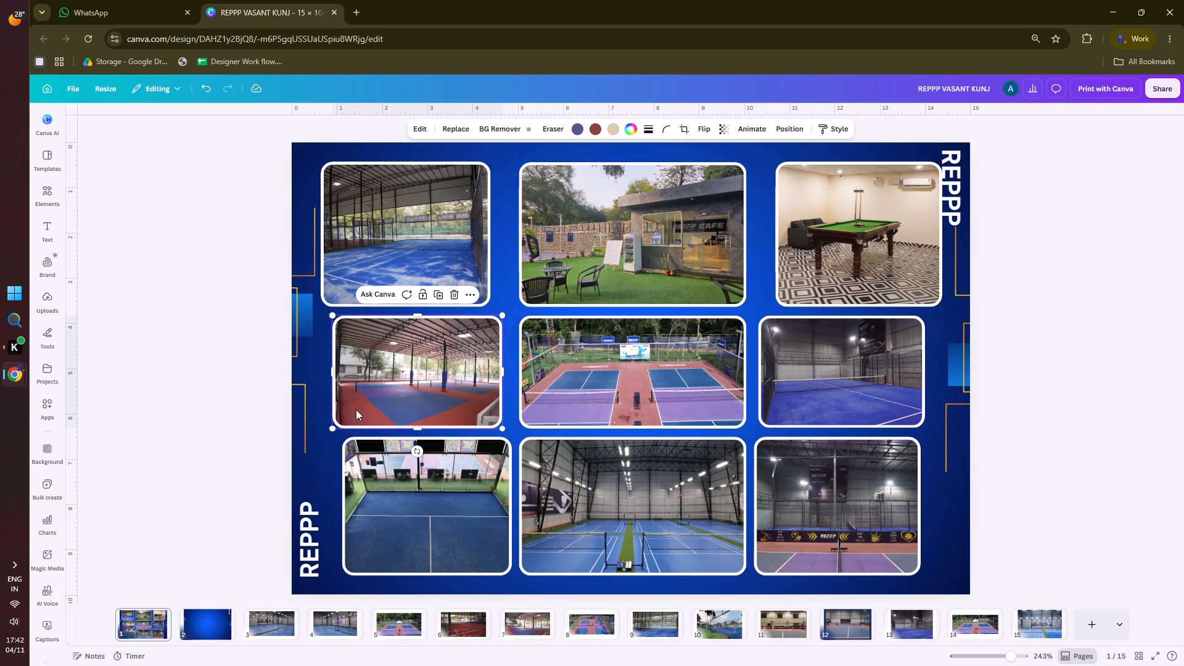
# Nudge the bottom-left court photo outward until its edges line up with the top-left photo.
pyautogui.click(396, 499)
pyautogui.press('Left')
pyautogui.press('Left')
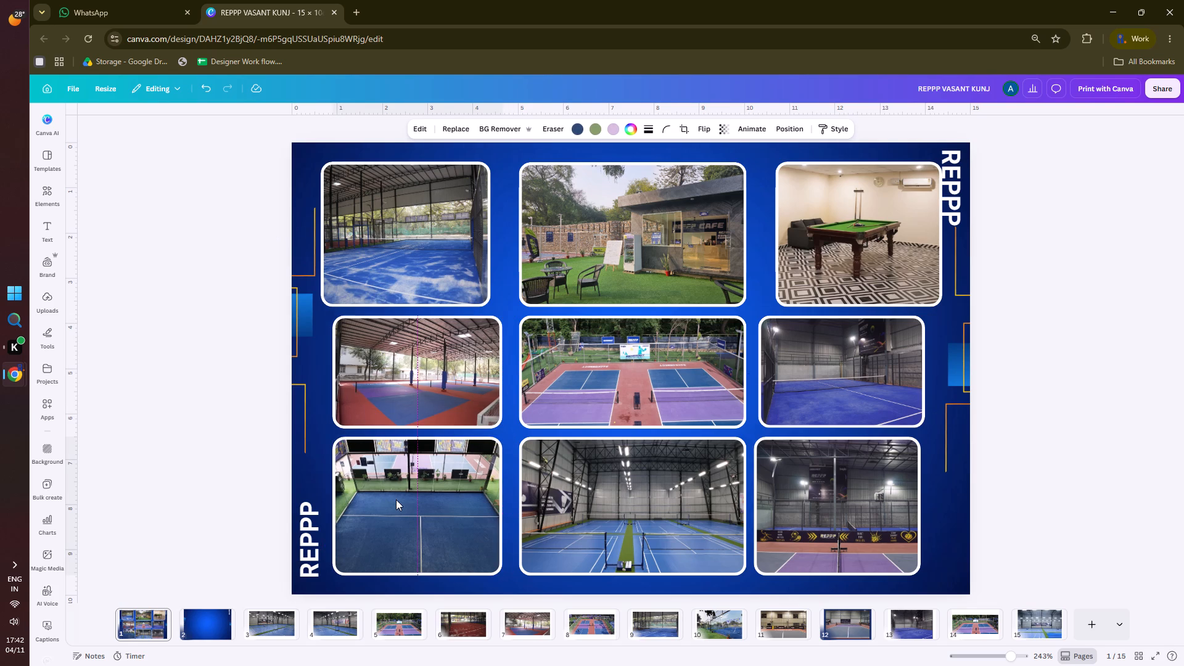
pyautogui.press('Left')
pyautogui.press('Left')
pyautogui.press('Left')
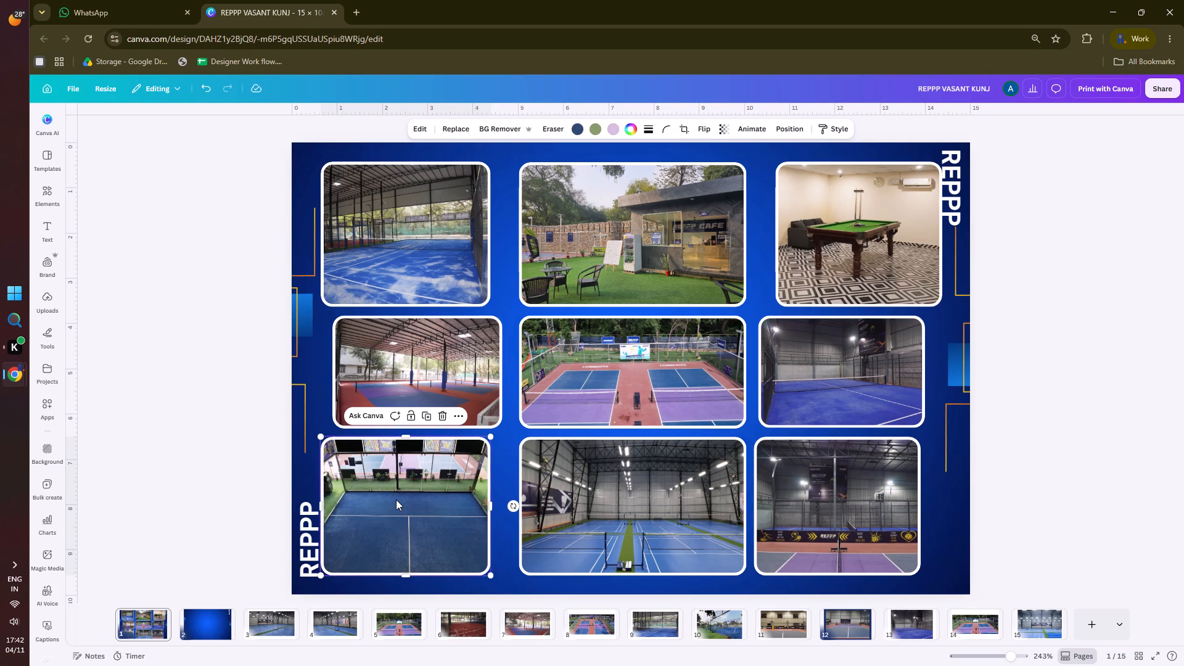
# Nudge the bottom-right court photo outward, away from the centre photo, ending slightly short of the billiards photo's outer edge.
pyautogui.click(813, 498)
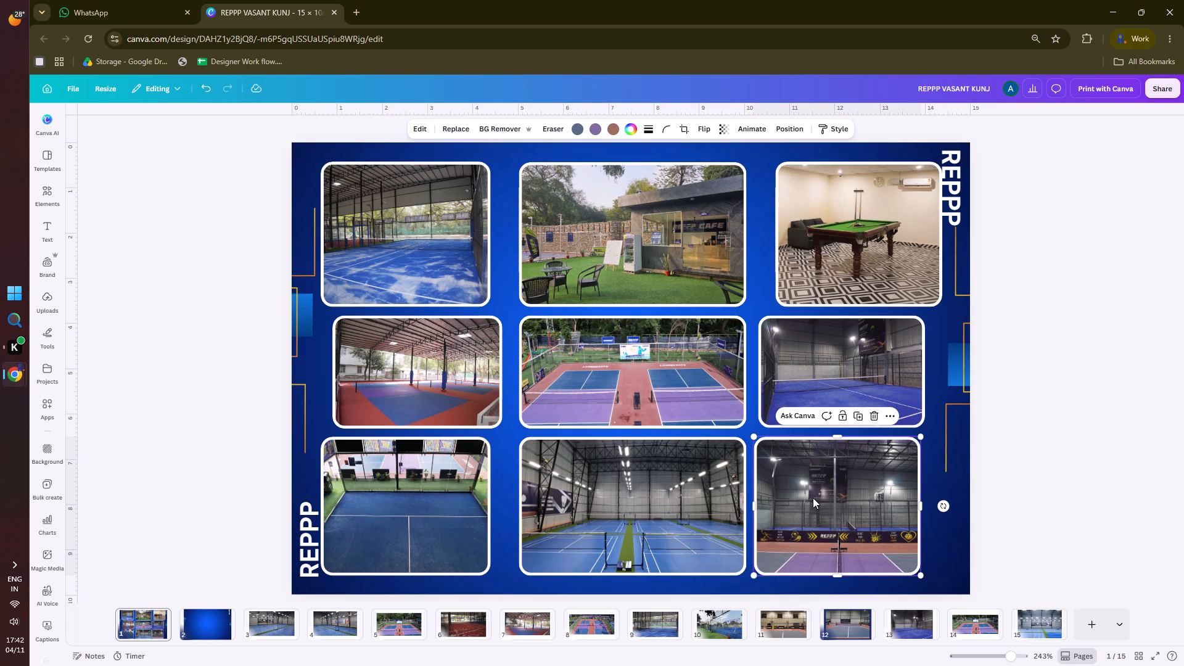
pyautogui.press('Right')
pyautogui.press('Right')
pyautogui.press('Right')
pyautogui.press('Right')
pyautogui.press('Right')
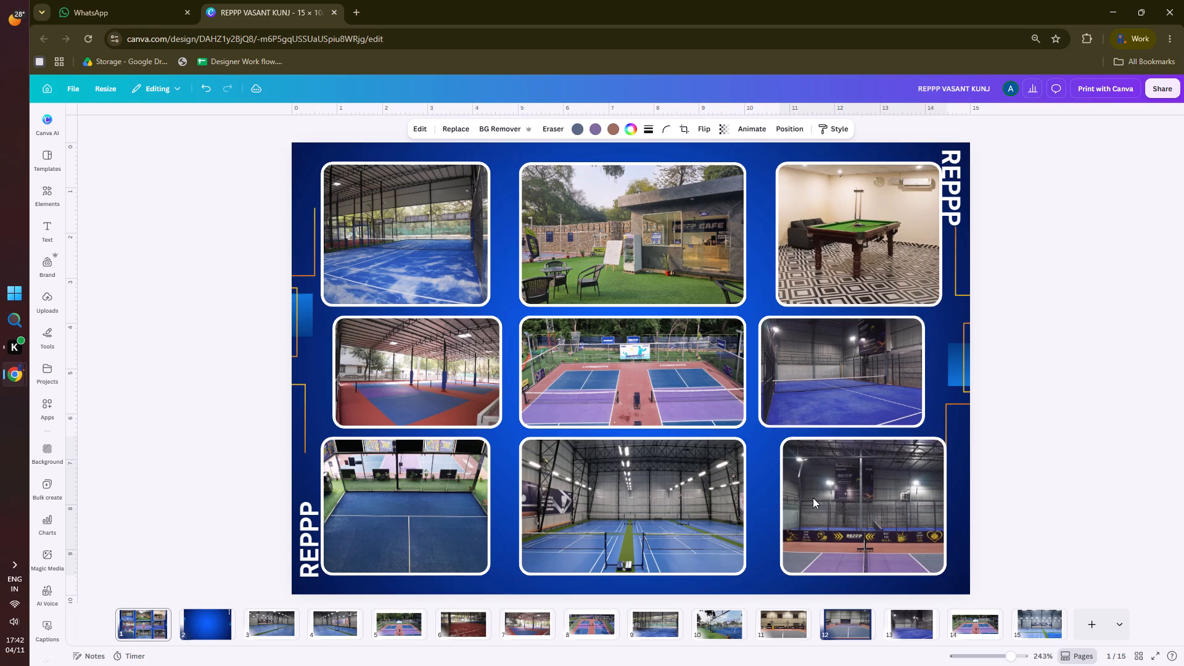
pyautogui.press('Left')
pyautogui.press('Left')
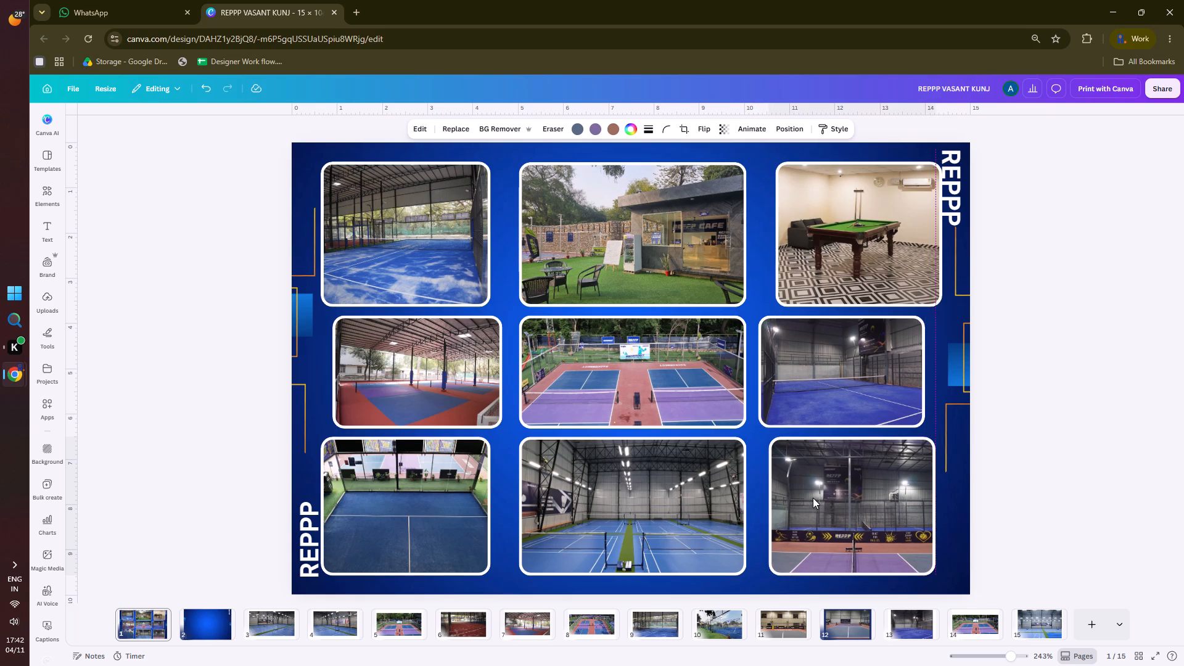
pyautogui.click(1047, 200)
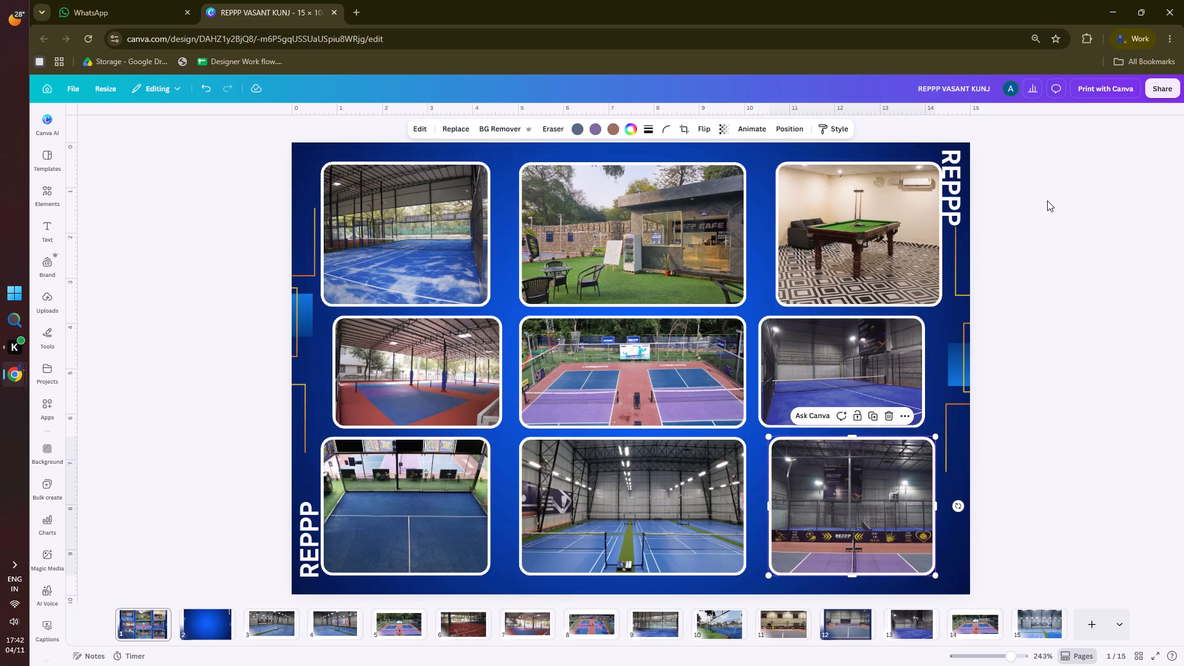
# Nudge the billiards table photo inward until it lines up with the court photo directly below it.
pyautogui.click(824, 284)
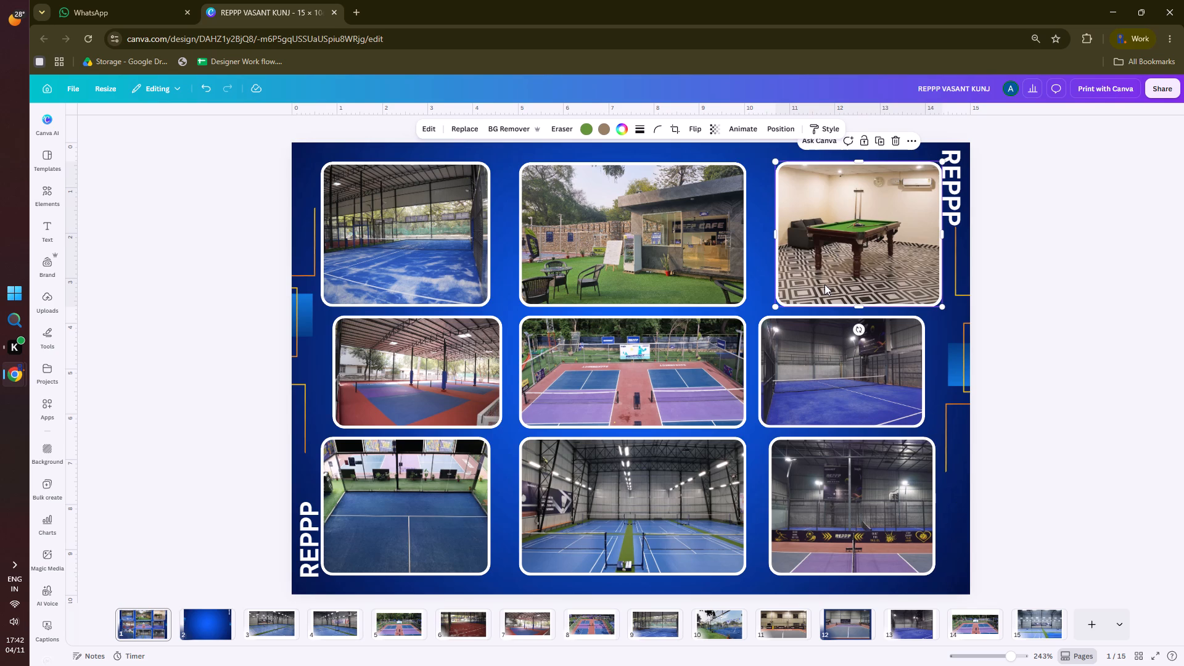
pyautogui.press('Left')
pyautogui.press('Left')
pyautogui.press('Left')
pyautogui.press('Left')
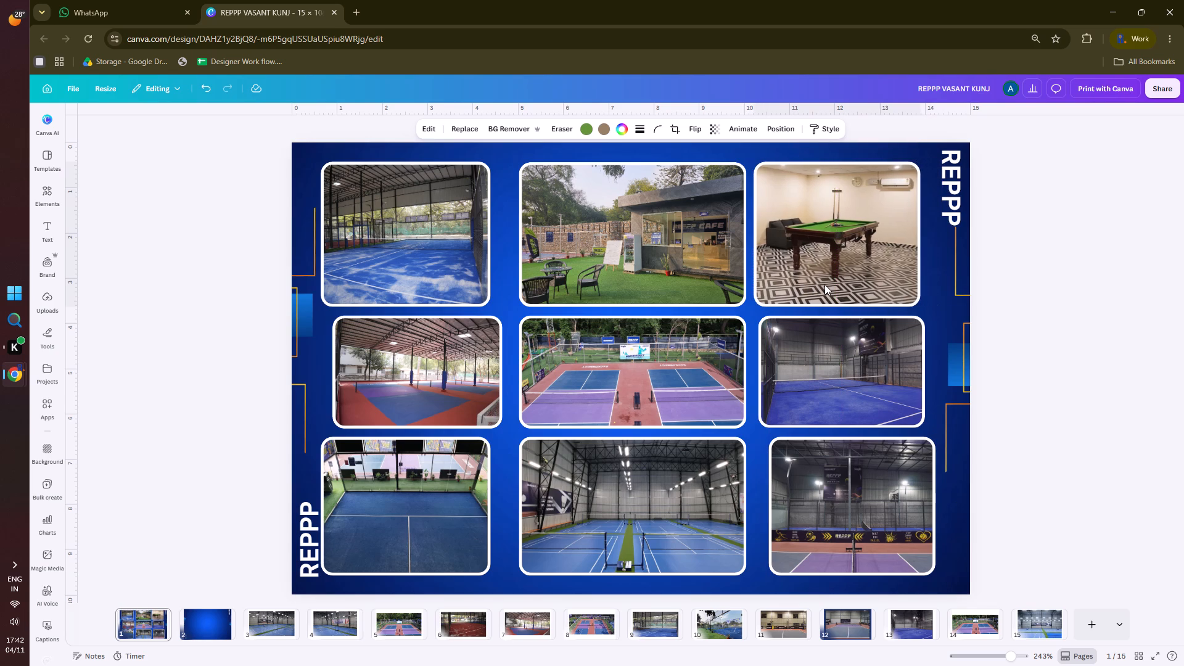
pyautogui.press('Right')
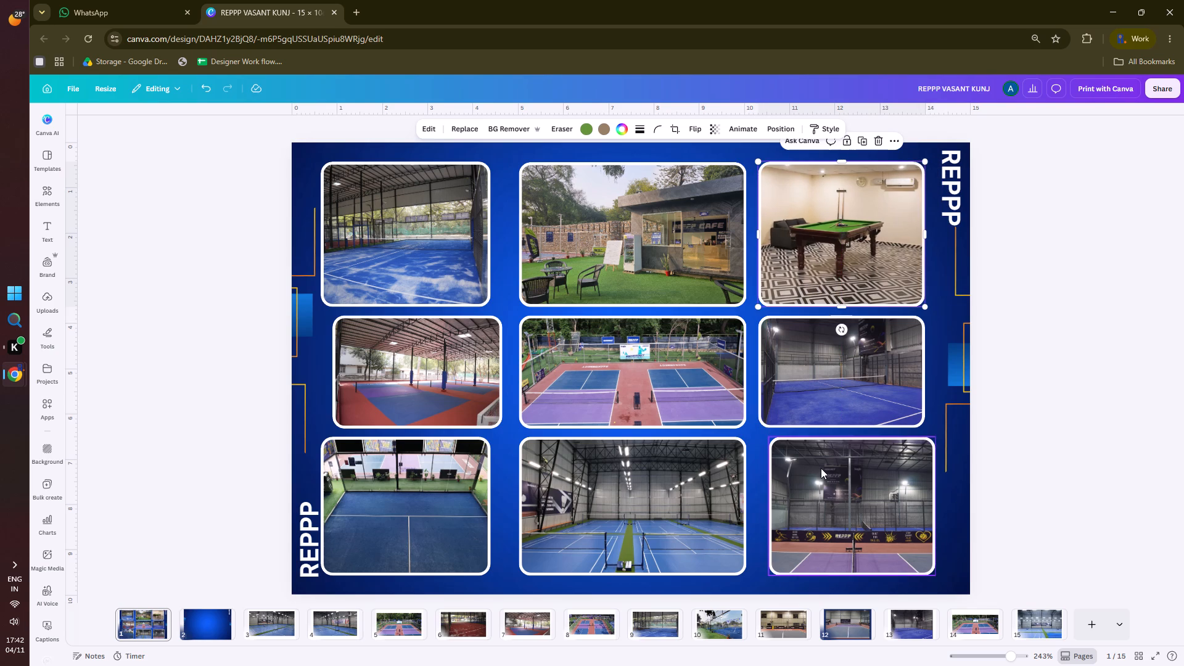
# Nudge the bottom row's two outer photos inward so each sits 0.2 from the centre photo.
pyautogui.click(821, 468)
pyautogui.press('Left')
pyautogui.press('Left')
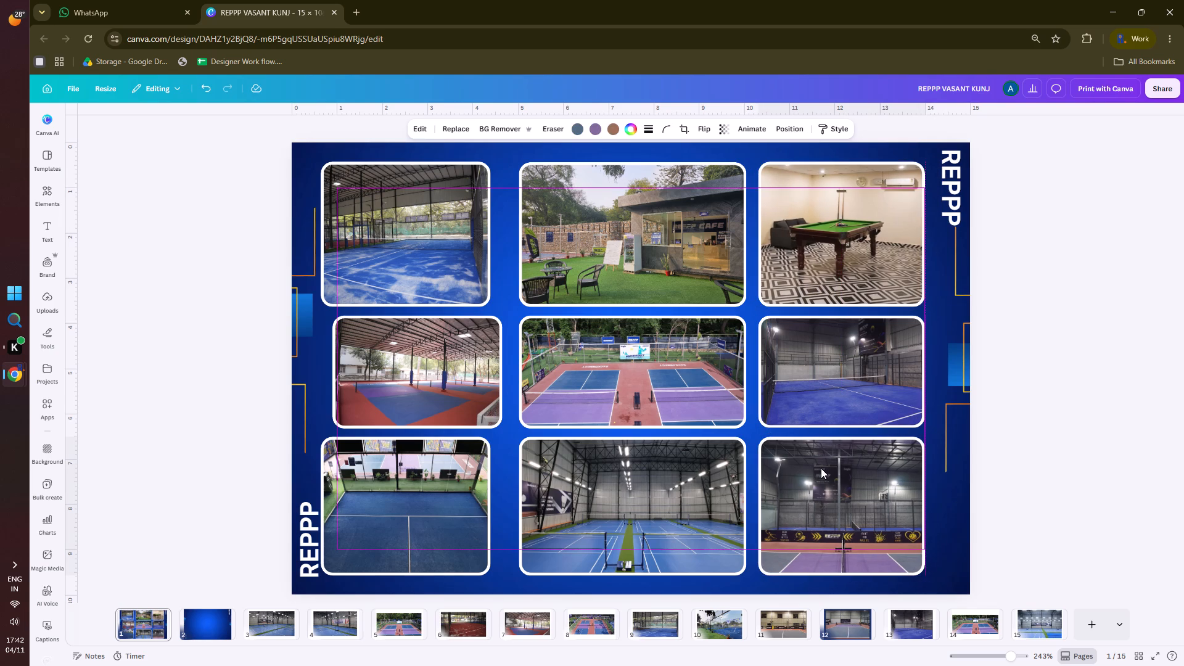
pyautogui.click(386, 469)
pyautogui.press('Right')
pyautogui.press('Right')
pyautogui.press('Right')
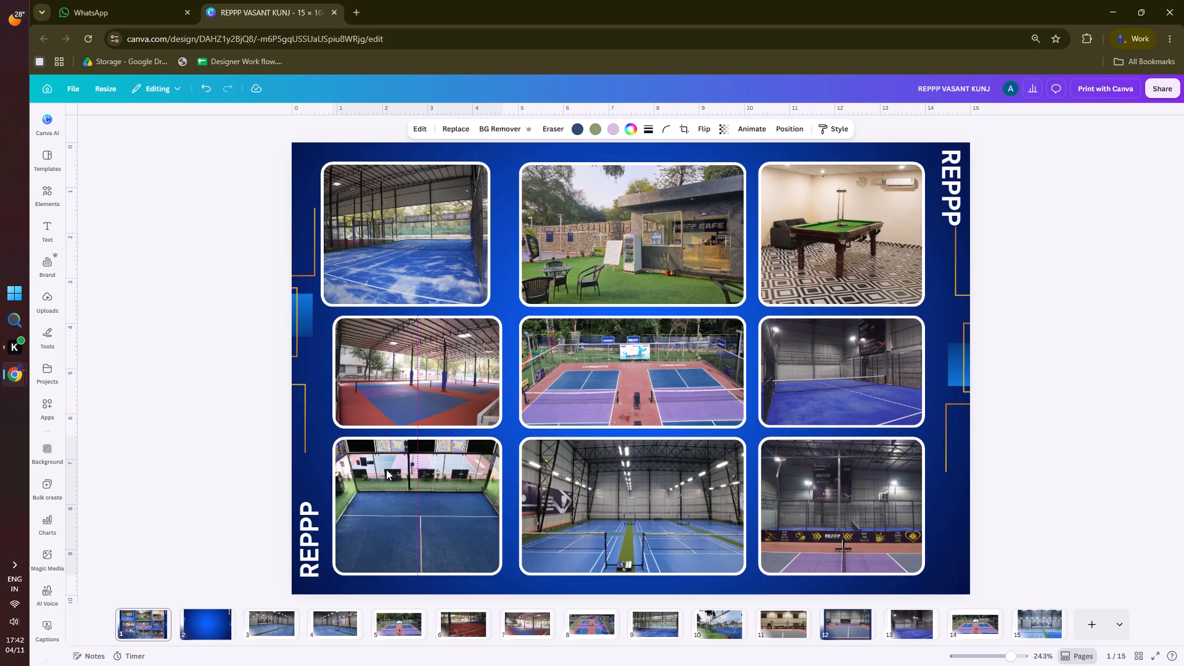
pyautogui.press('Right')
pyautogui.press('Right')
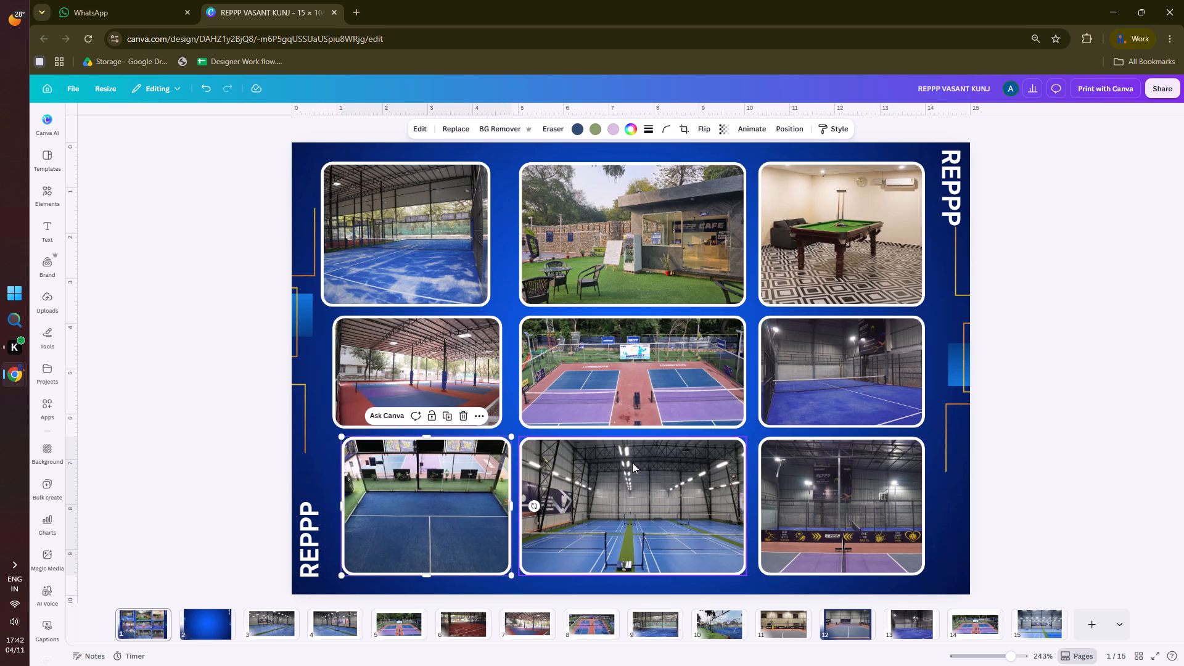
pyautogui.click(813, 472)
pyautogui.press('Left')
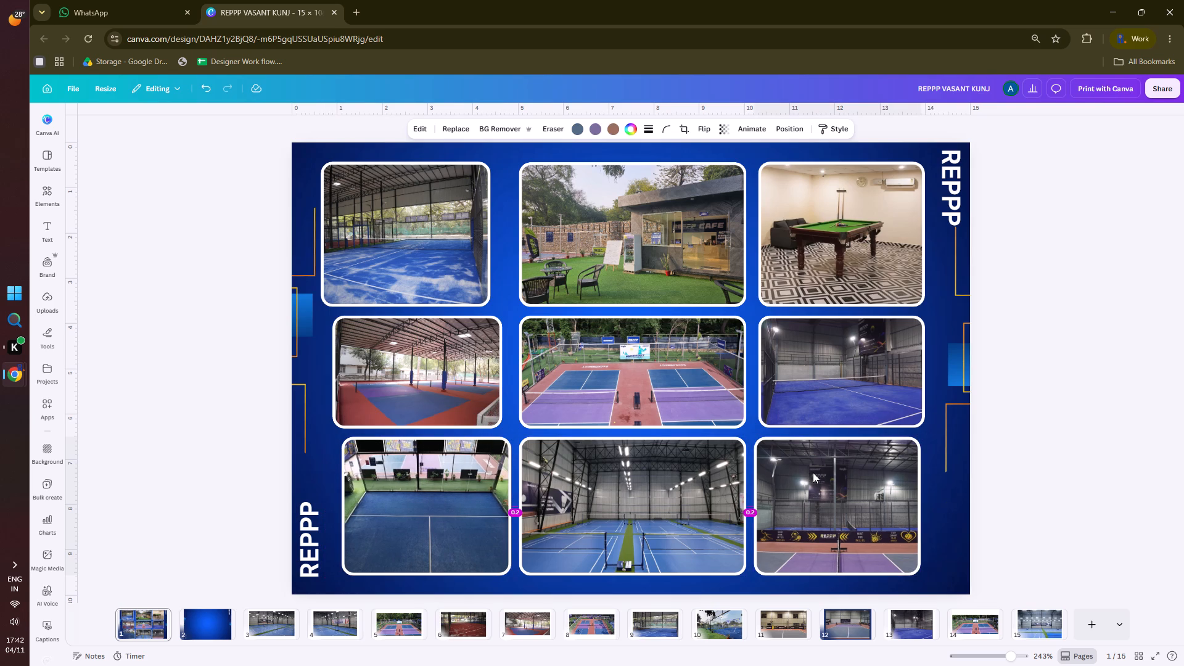
# Nudge the right column's middle court photo and the billiards photo inward, in line with the bottom-right photo.
pyautogui.click(855, 363)
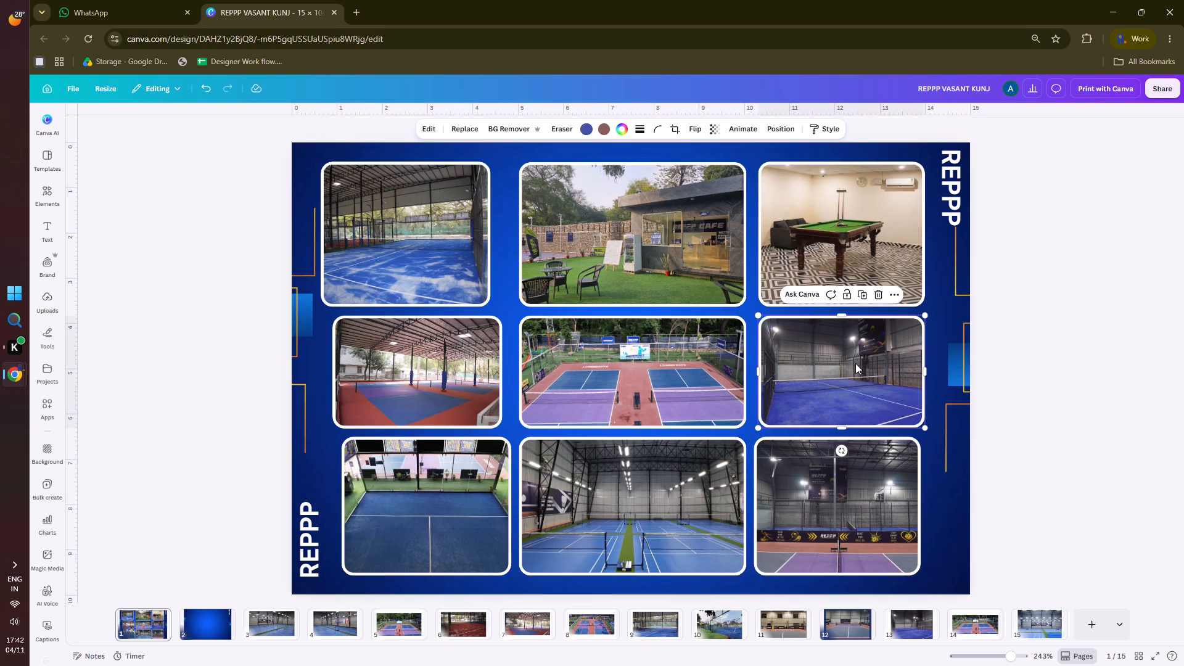
pyautogui.press('Left')
pyautogui.click(795, 226)
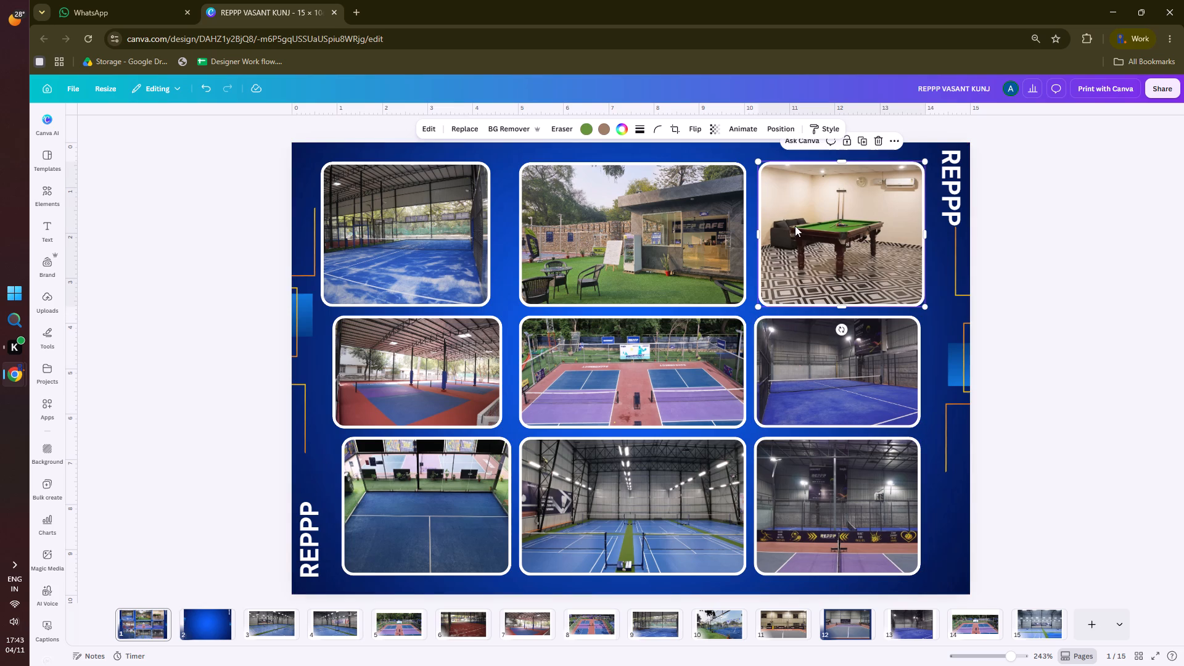
pyautogui.press('Left')
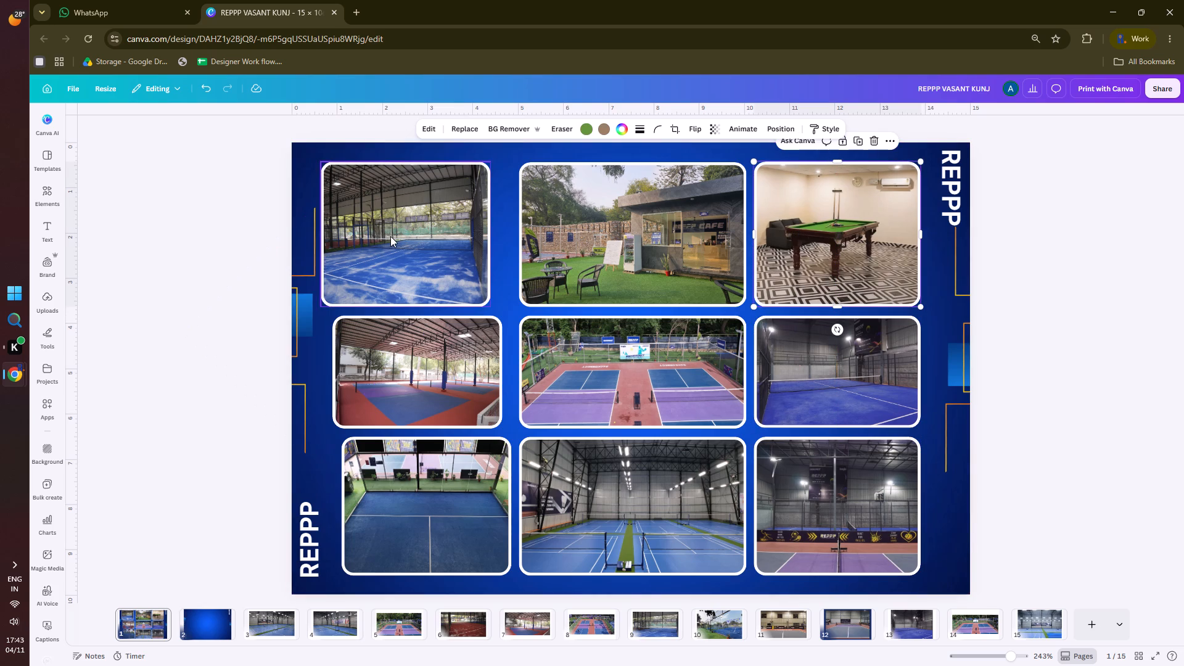
# Nudge the top and middle photos of the left column inward until they line up with the bottom-left photo.
pyautogui.click(390, 236)
pyautogui.press('Right')
pyautogui.press('Right')
pyautogui.press('Right')
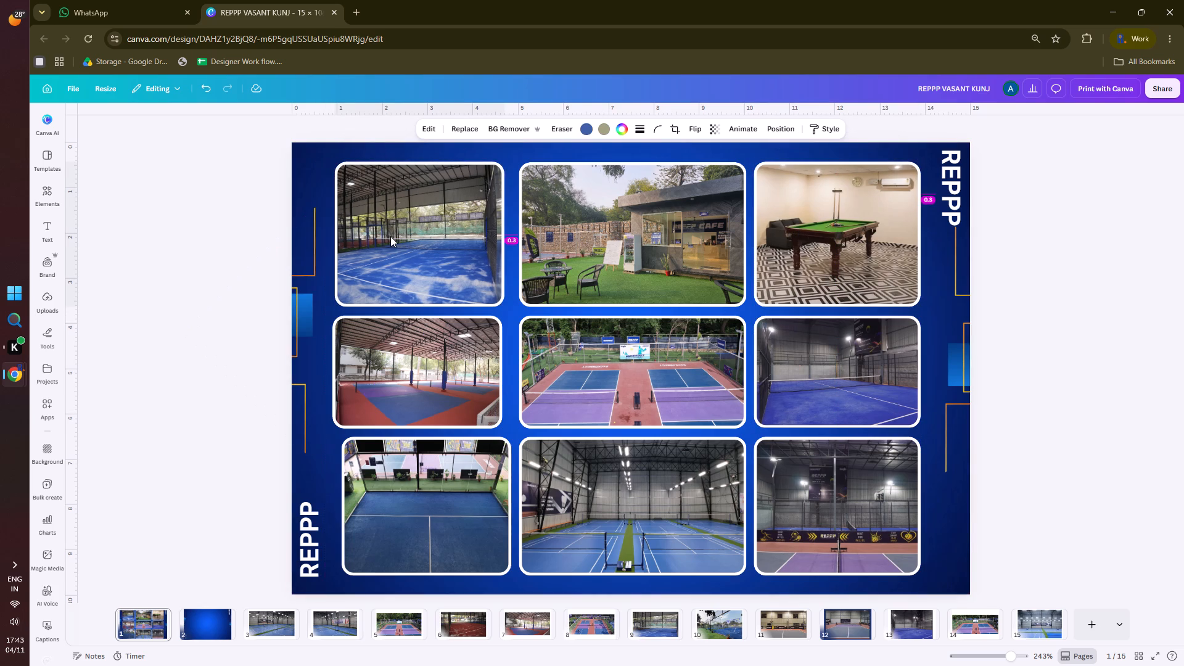
pyautogui.press('Right')
pyautogui.press('Right')
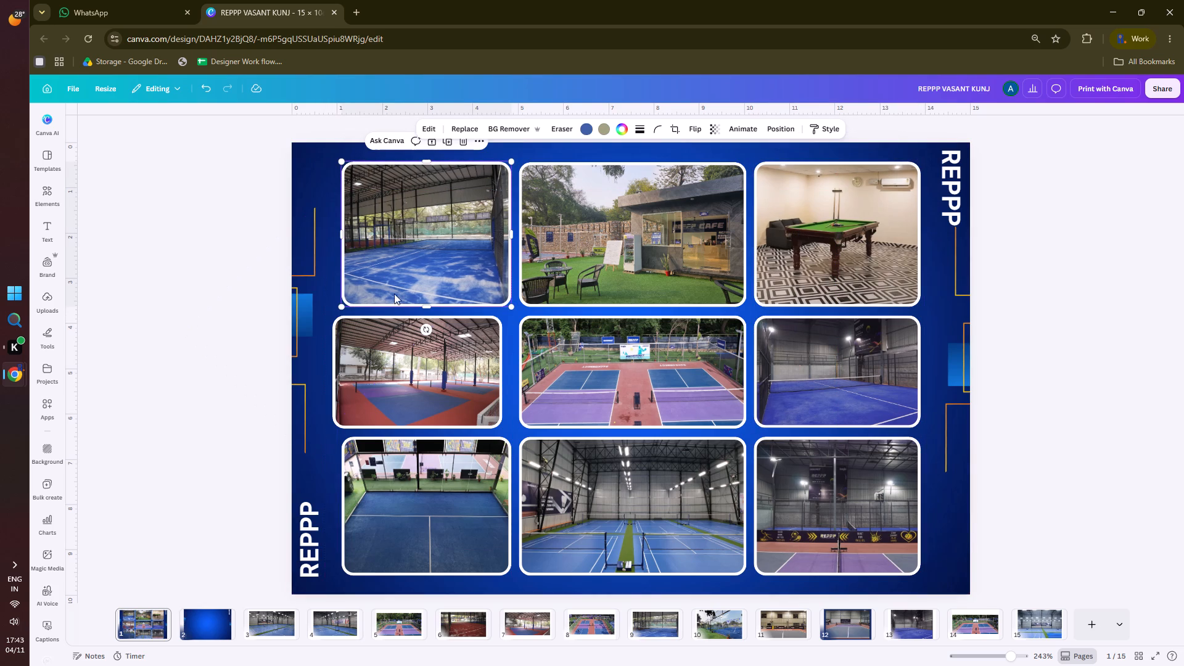
pyautogui.click(403, 361)
pyautogui.press('Right')
pyautogui.press('Right')
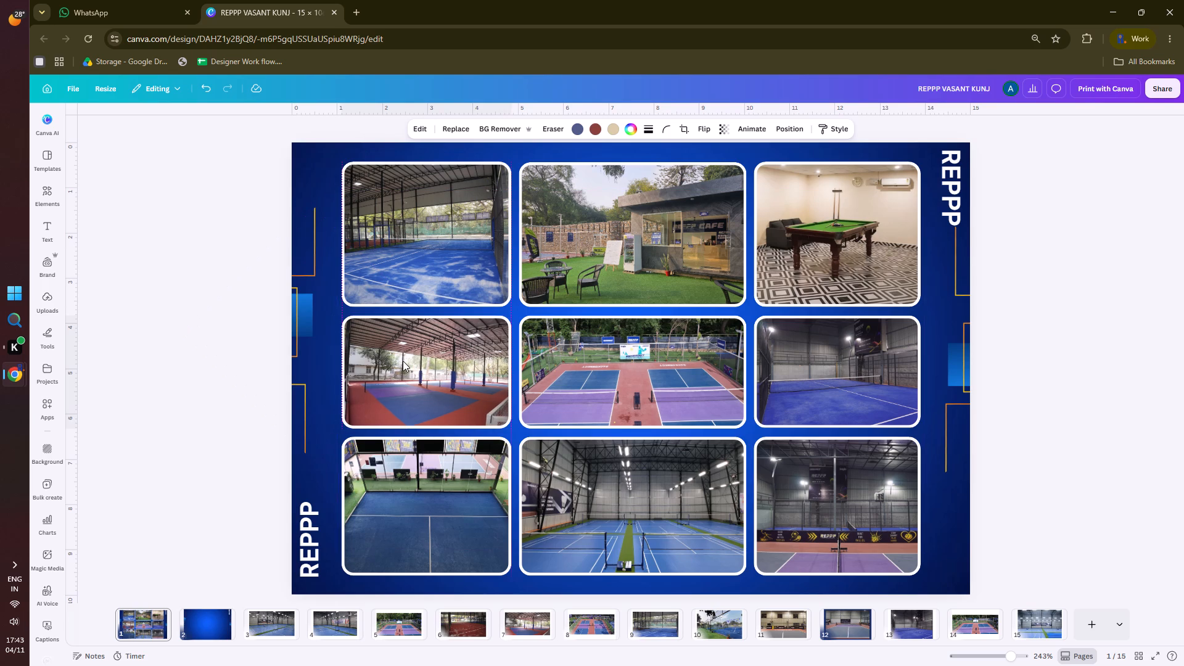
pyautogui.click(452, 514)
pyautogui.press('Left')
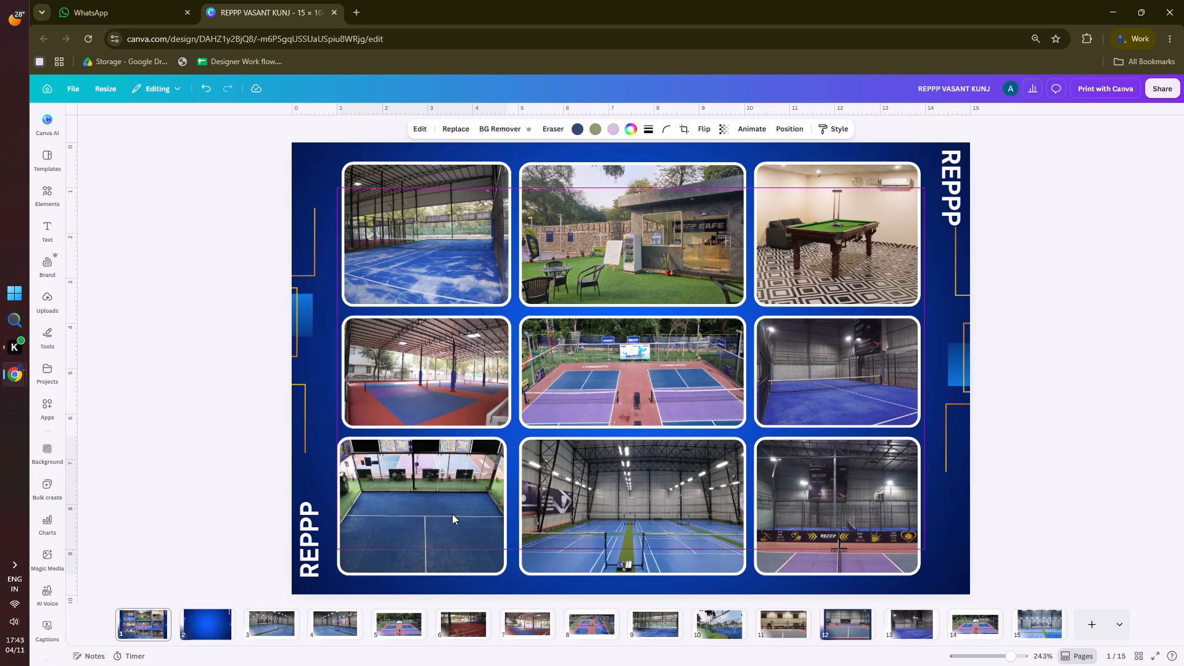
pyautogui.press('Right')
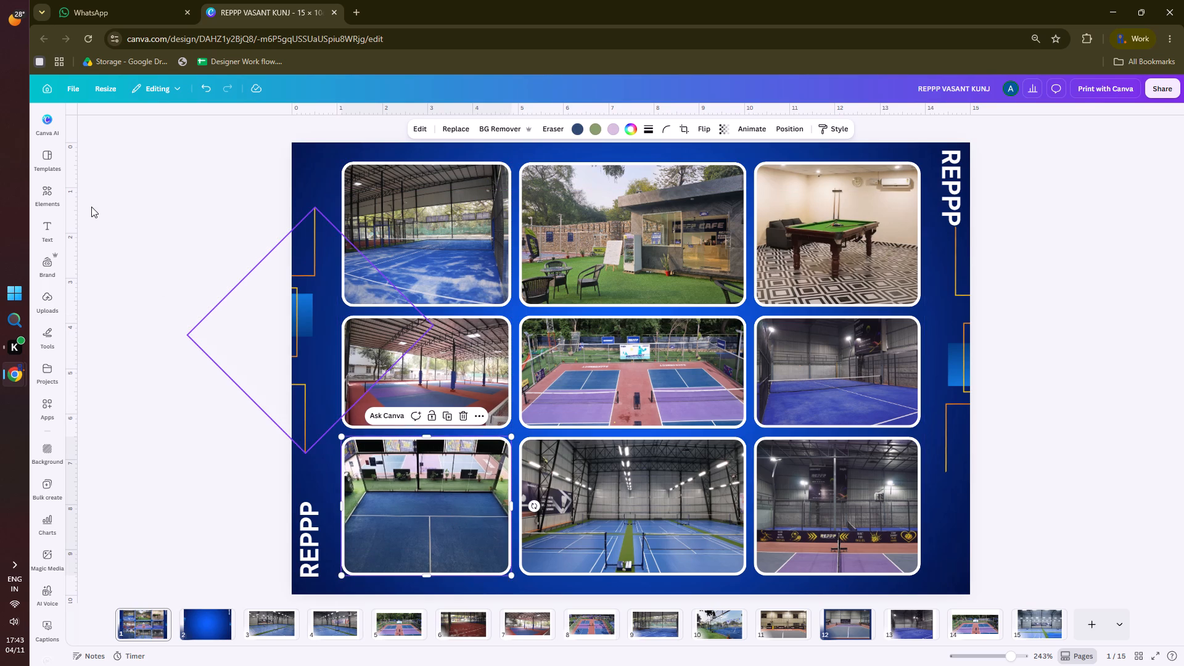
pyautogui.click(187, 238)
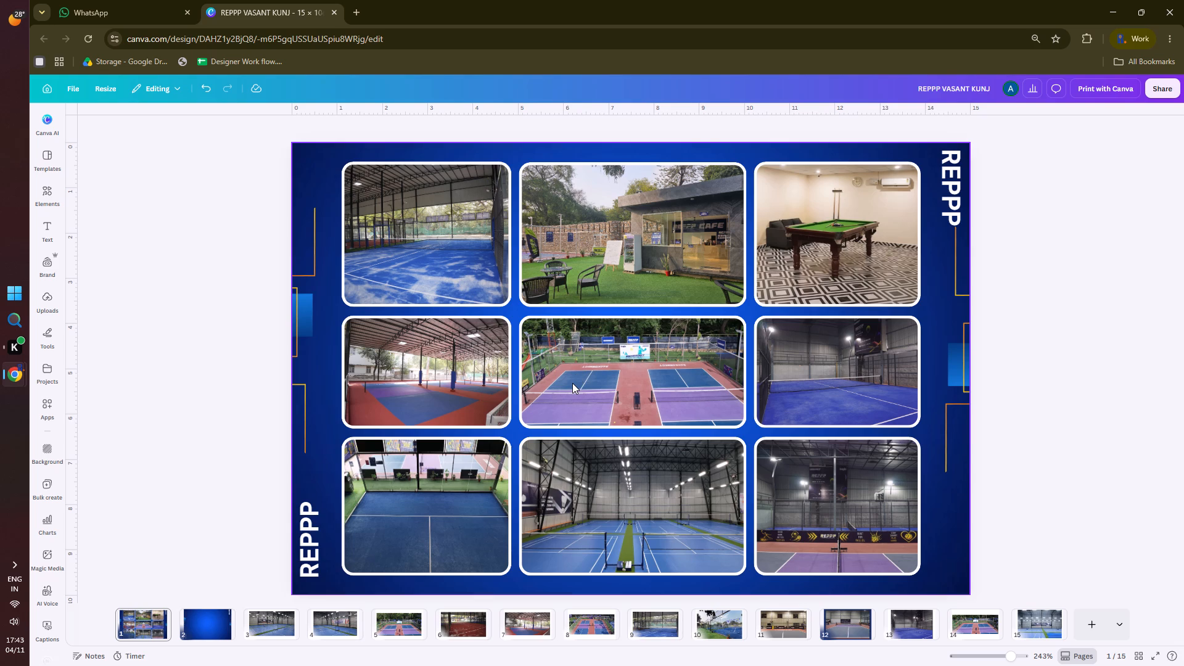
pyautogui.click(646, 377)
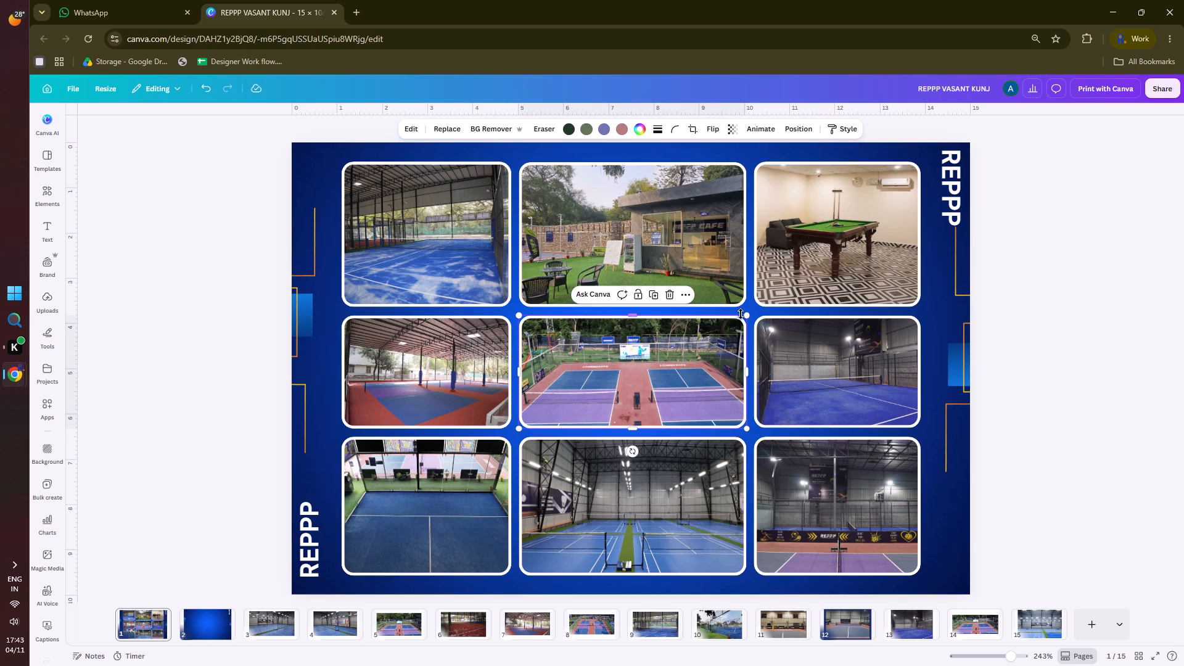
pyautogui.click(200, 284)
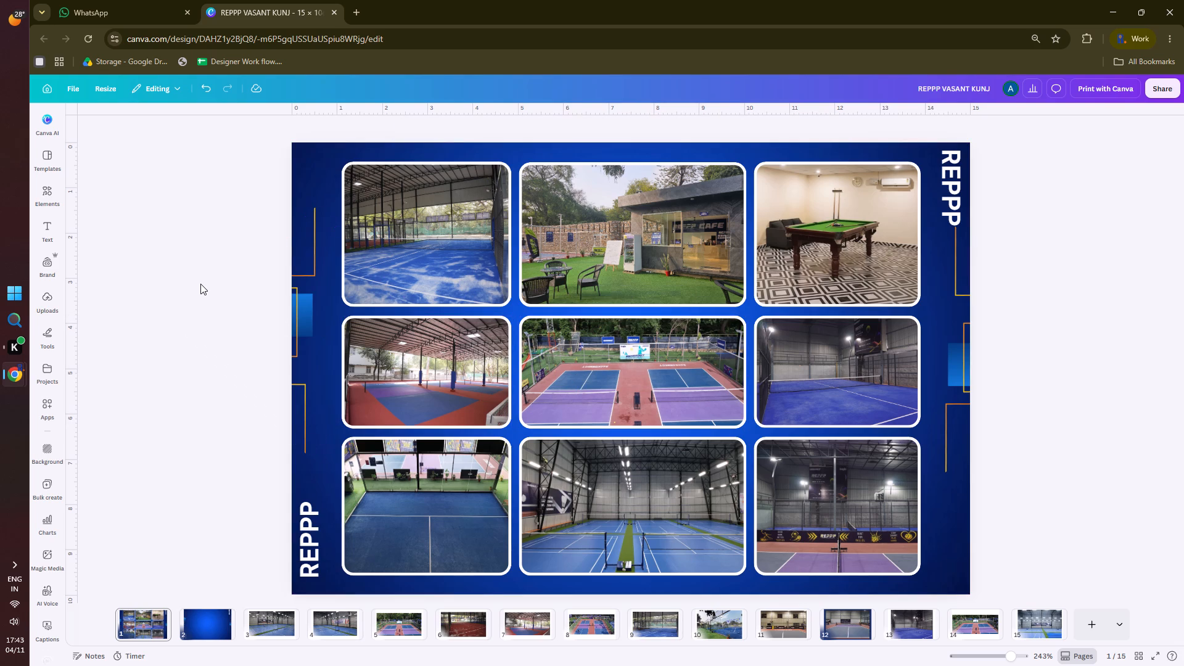
# Shrink the cafe photo to roughly two-thirds of its size and place it beside the top-left photo, with their top edges aligned.
pyautogui.click(643, 229)
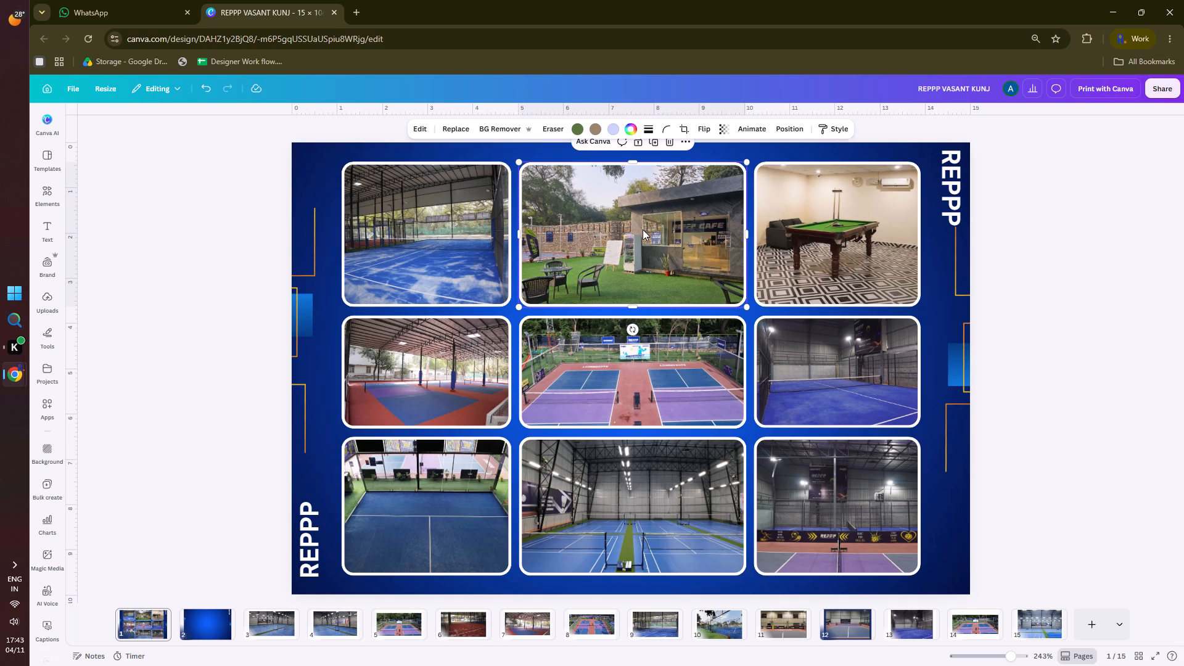
pyautogui.moveTo(517, 160); pyautogui.dragTo(554, 189)
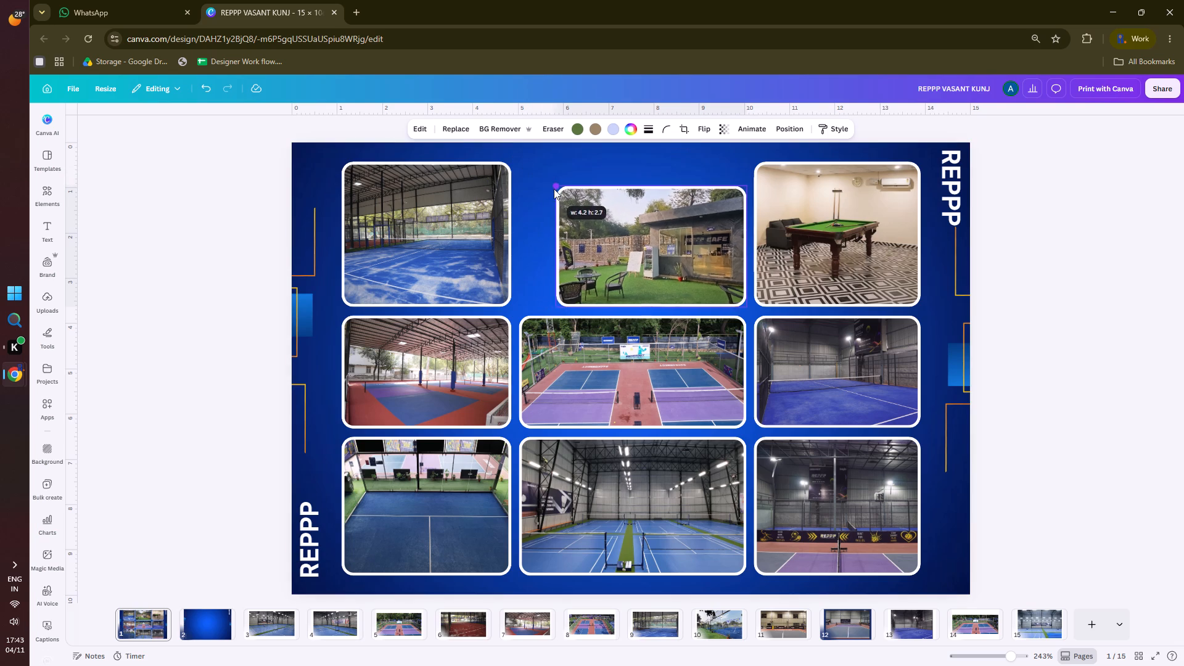
pyautogui.moveTo(554, 189); pyautogui.dragTo(591, 224)
pyautogui.moveTo(694, 257); pyautogui.dragTo(633, 208)
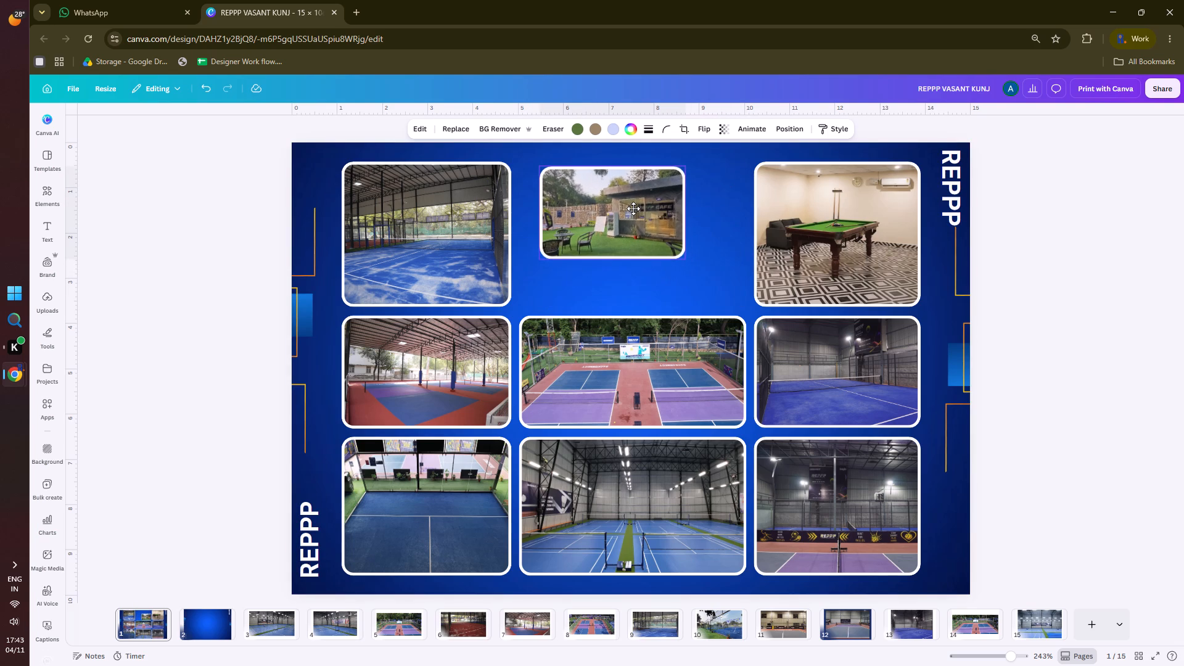
pyautogui.moveTo(633, 208); pyautogui.dragTo(615, 202)
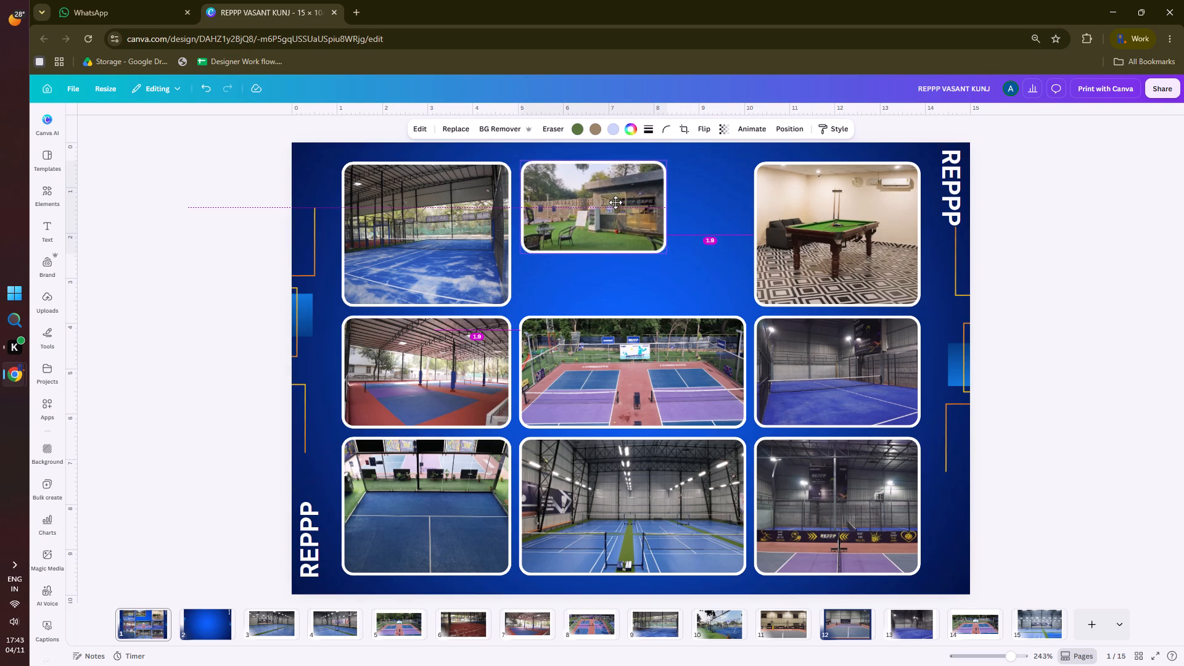
pyautogui.moveTo(615, 202); pyautogui.dragTo(615, 206)
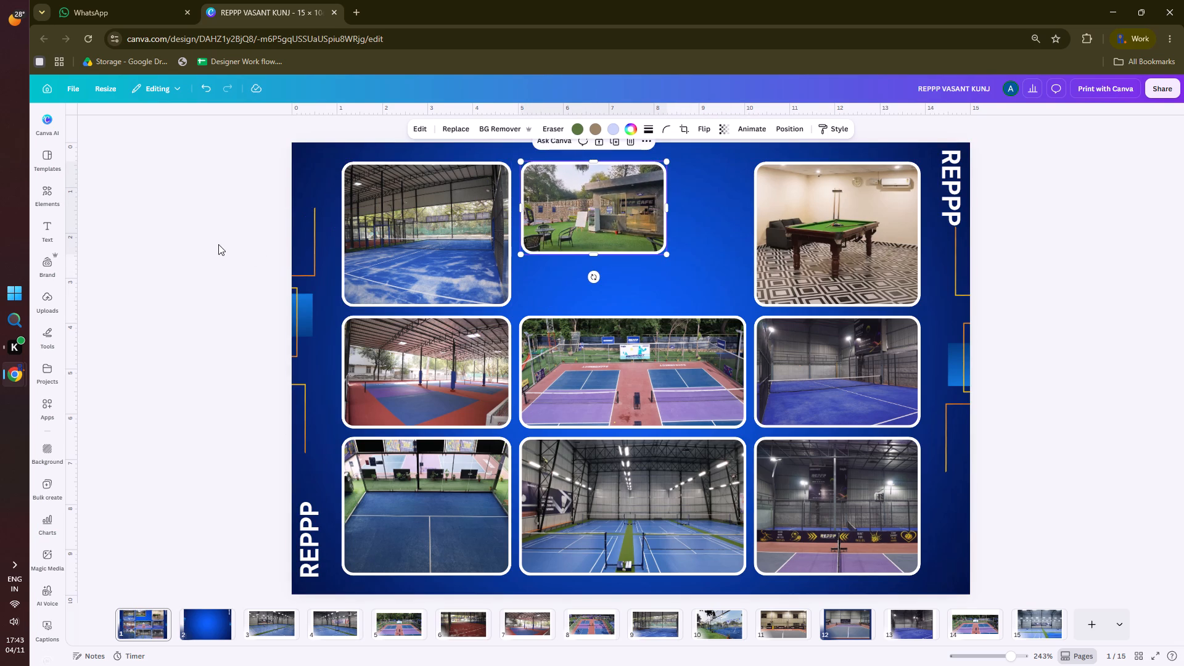
pyautogui.click(218, 244)
# Shrink the middle row's outdoor twin-court photo to about 3.3 wide by 1.6 high and place it directly beneath the cafe photo.
pyautogui.click(689, 366)
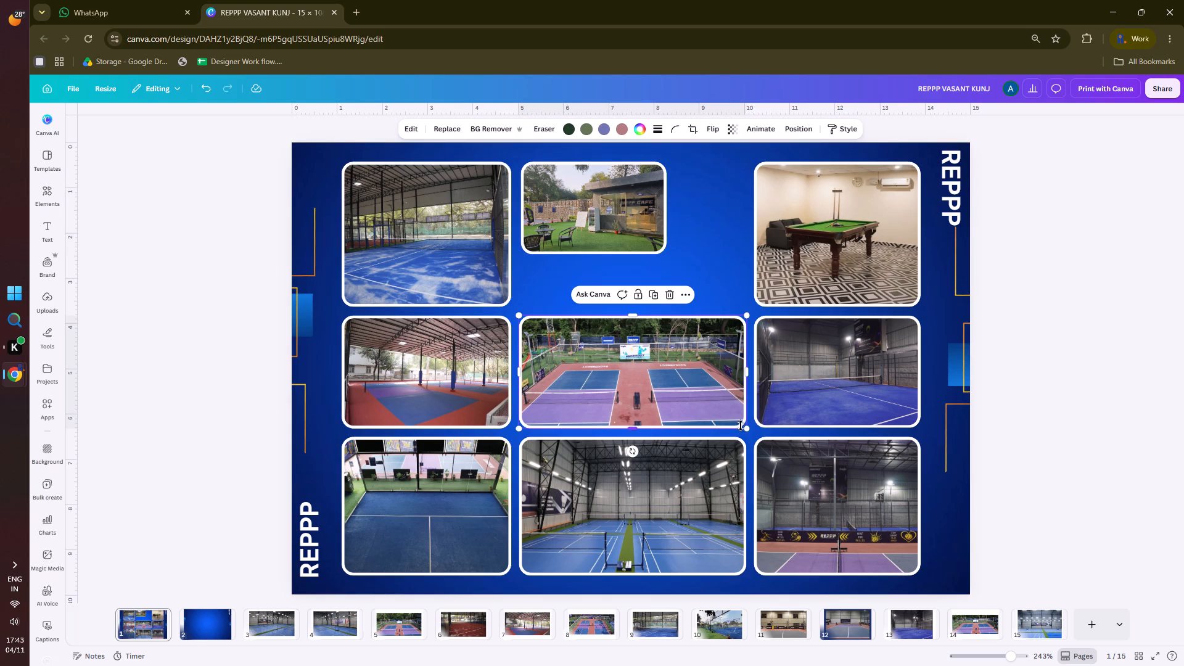
pyautogui.moveTo(750, 428); pyautogui.dragTo(670, 383)
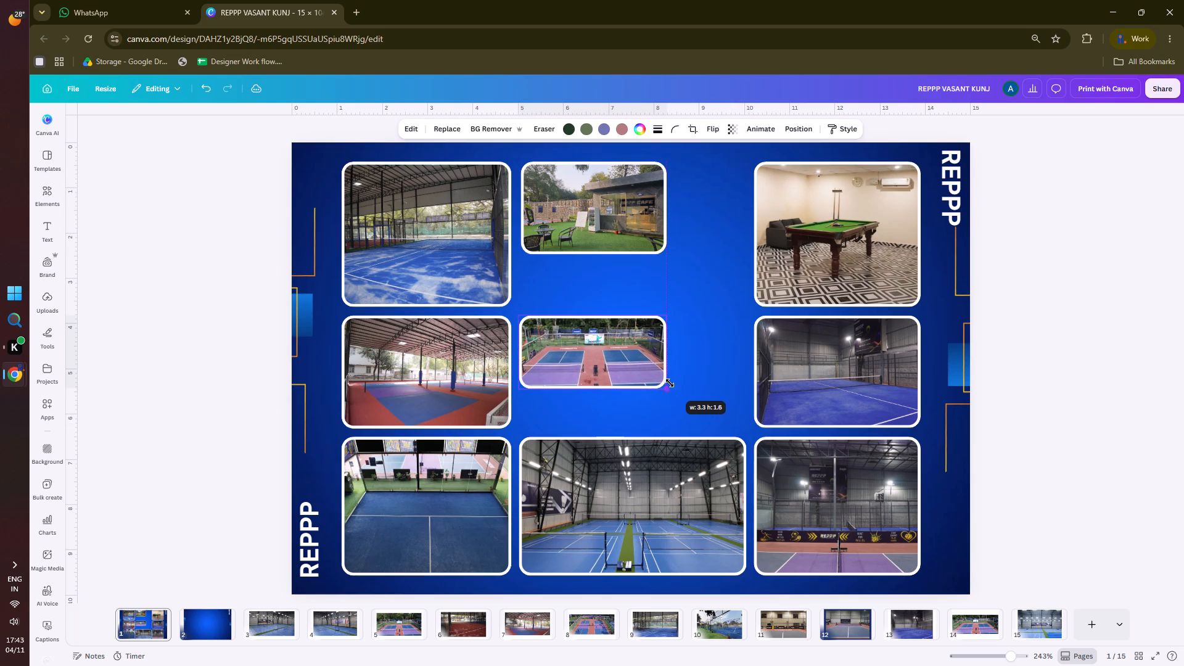
pyautogui.moveTo(670, 383); pyautogui.dragTo(673, 384)
pyautogui.moveTo(615, 347); pyautogui.dragTo(616, 294)
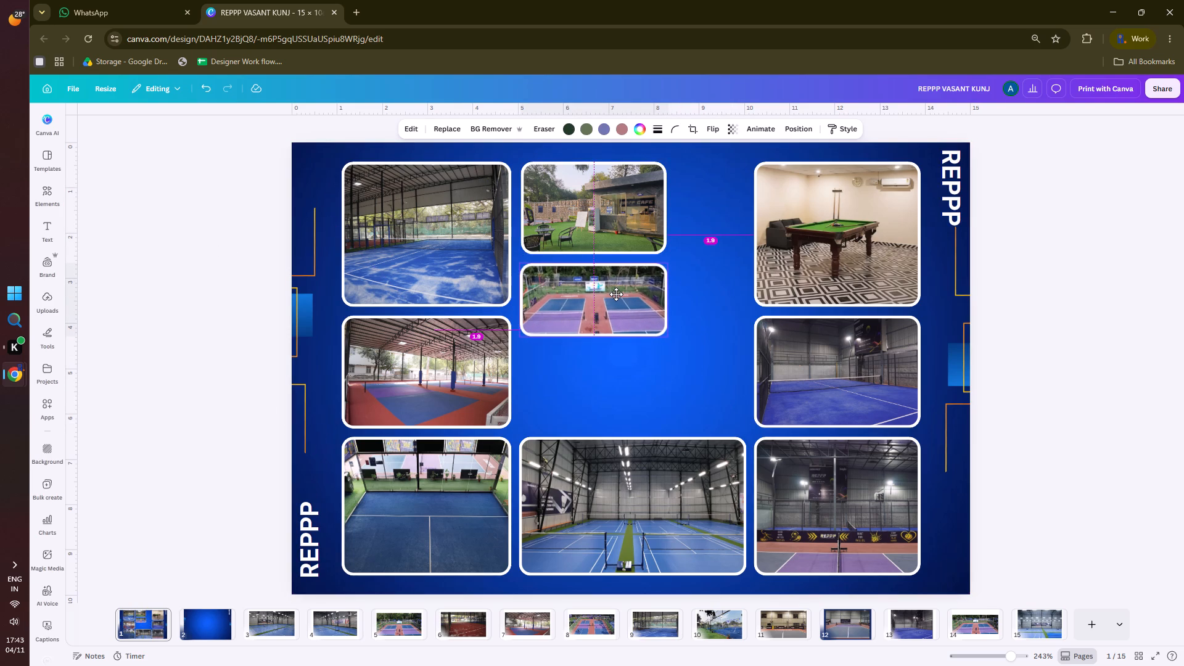
pyautogui.moveTo(616, 294); pyautogui.dragTo(616, 291)
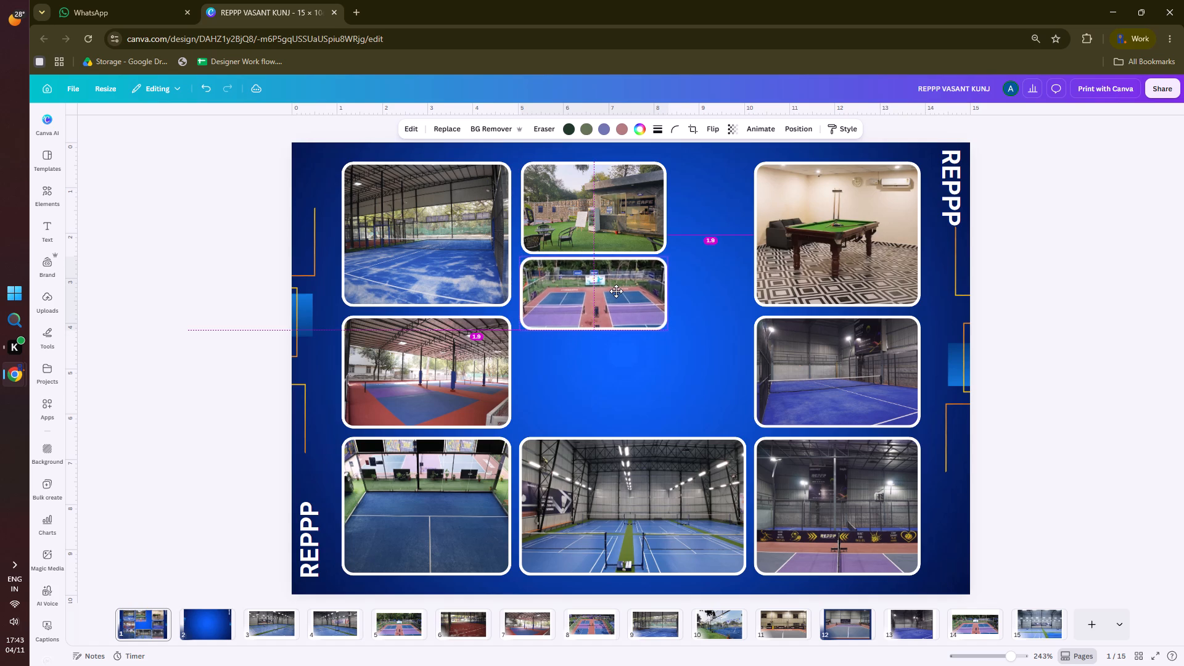
pyautogui.moveTo(616, 291); pyautogui.dragTo(616, 295)
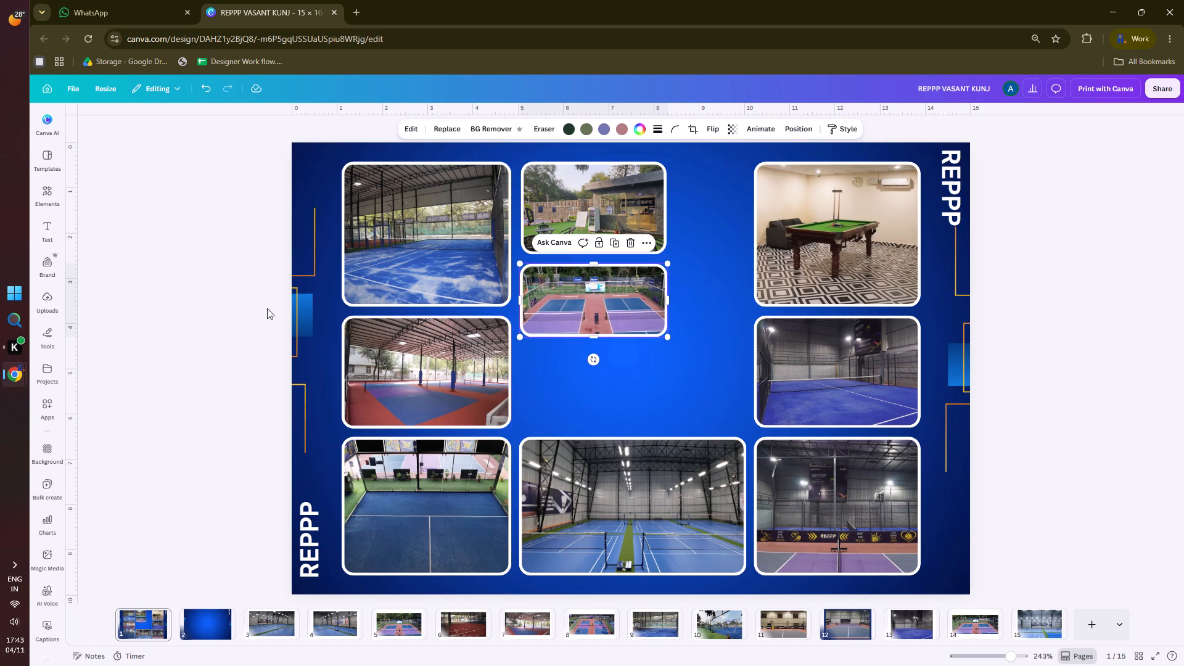
pyautogui.click(175, 292)
pyautogui.click(584, 292)
pyautogui.press('Up')
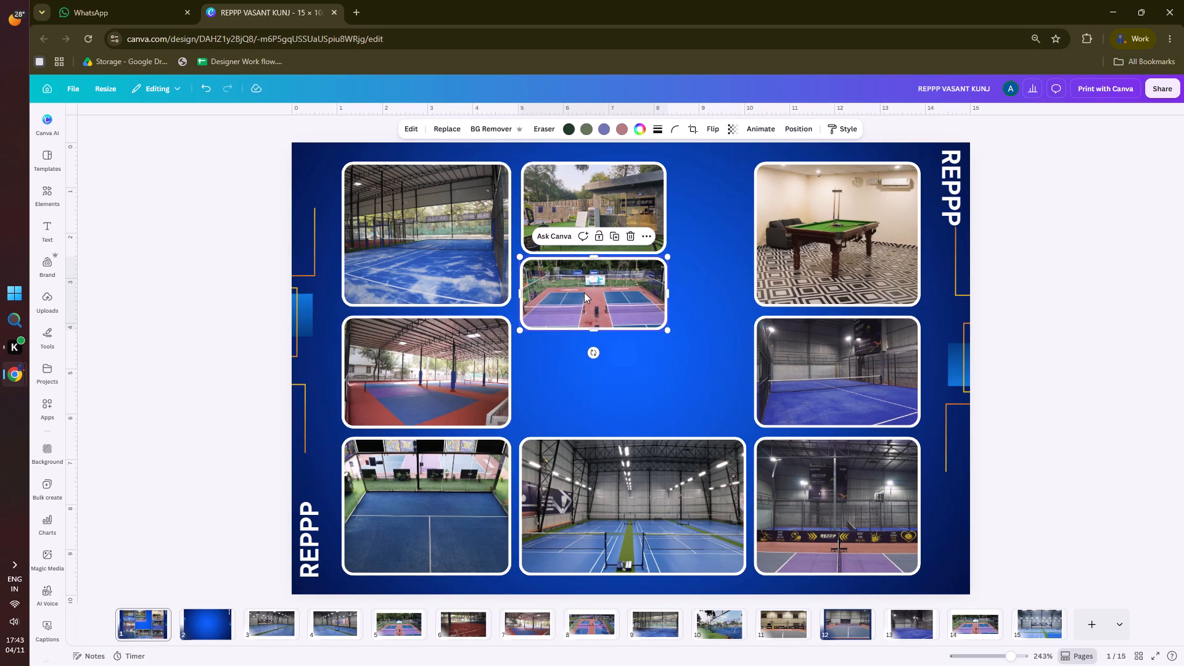
# Shrink the bottom row's centre indoor hall photo to about 3.2 by 2 and place it directly beneath the outdoor twin-court photo.
pyautogui.click(640, 445)
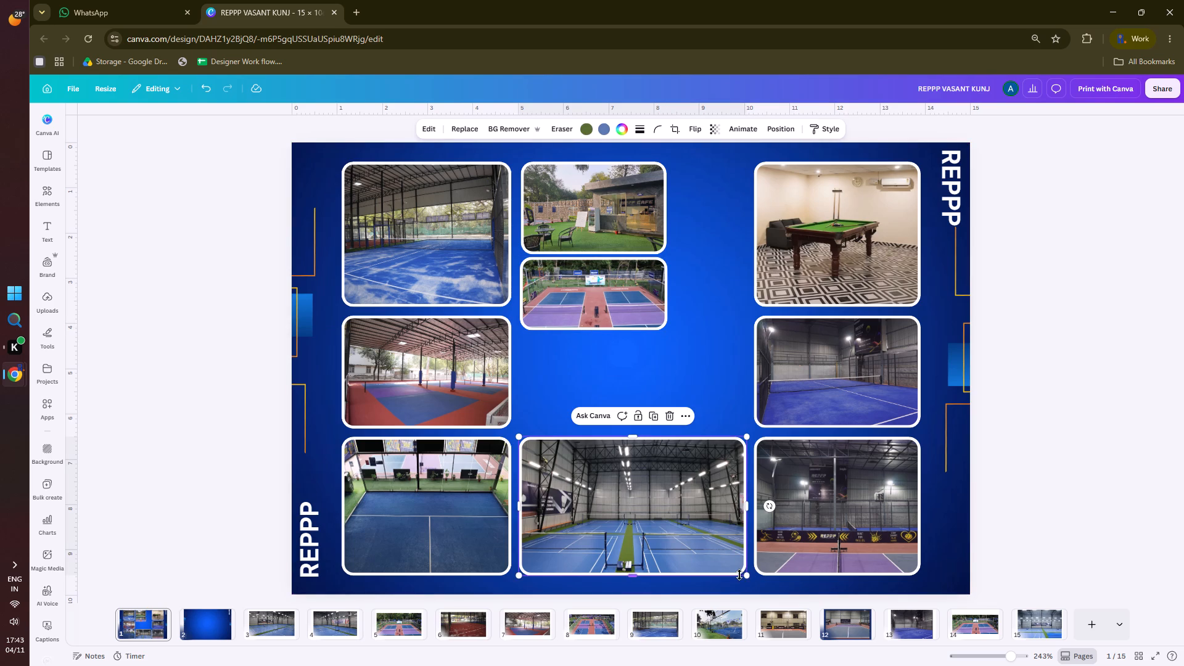
pyautogui.moveTo(745, 575); pyautogui.dragTo(669, 509)
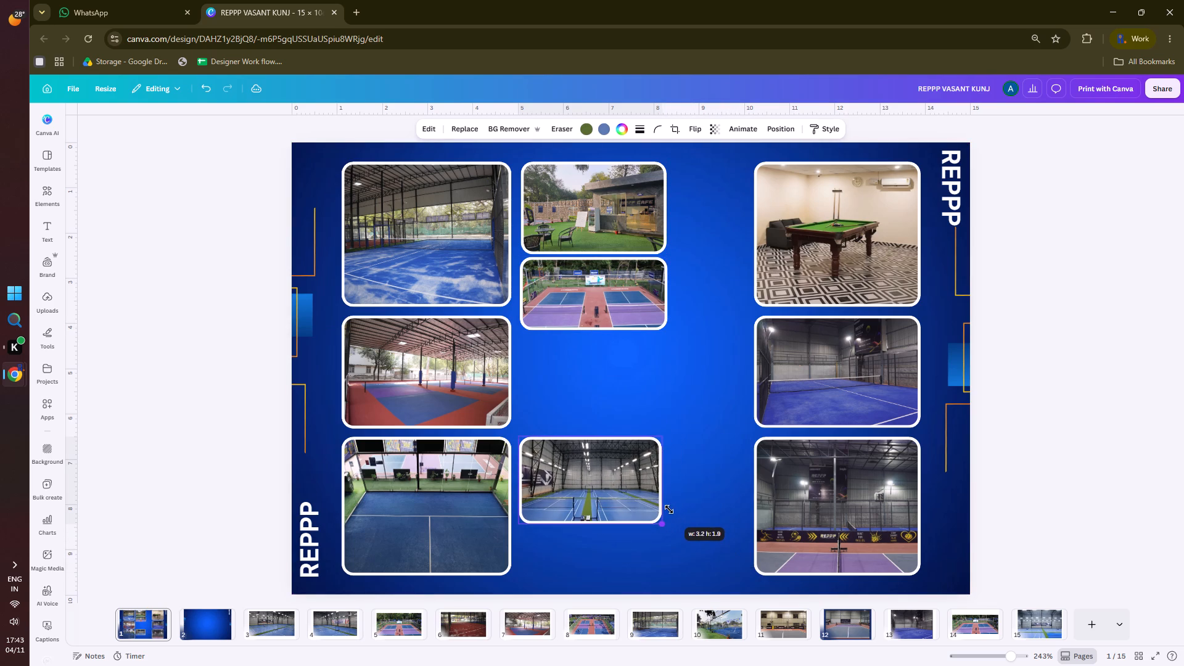
pyautogui.moveTo(669, 509); pyautogui.dragTo(668, 520)
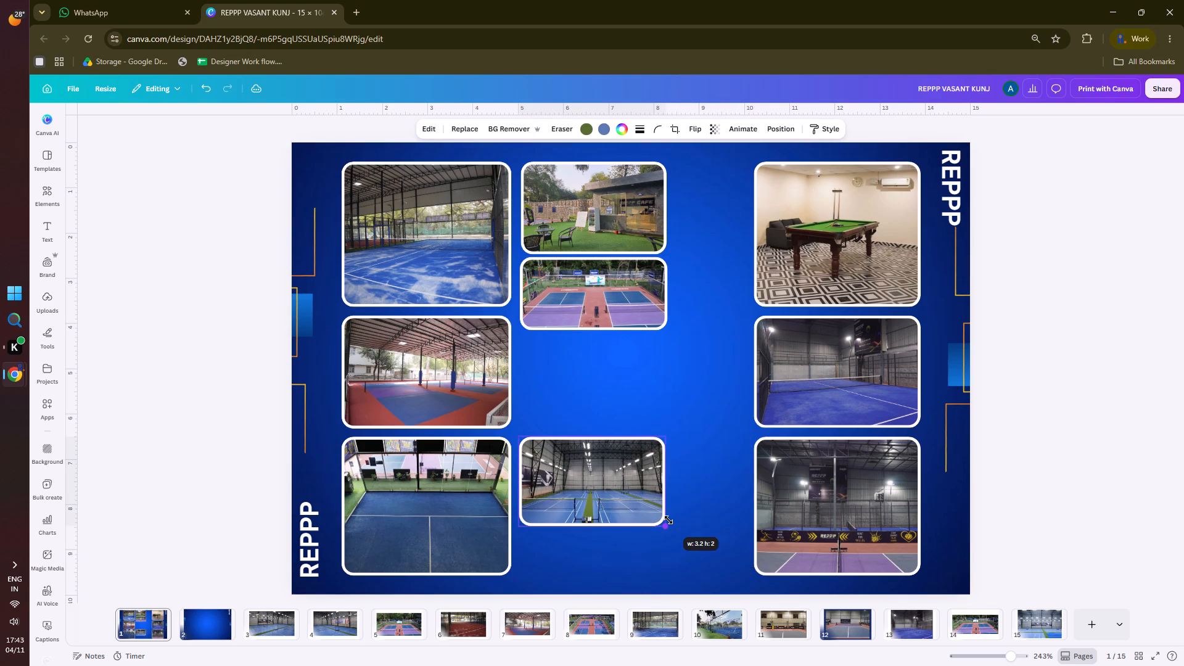
pyautogui.moveTo(668, 520); pyautogui.dragTo(669, 520)
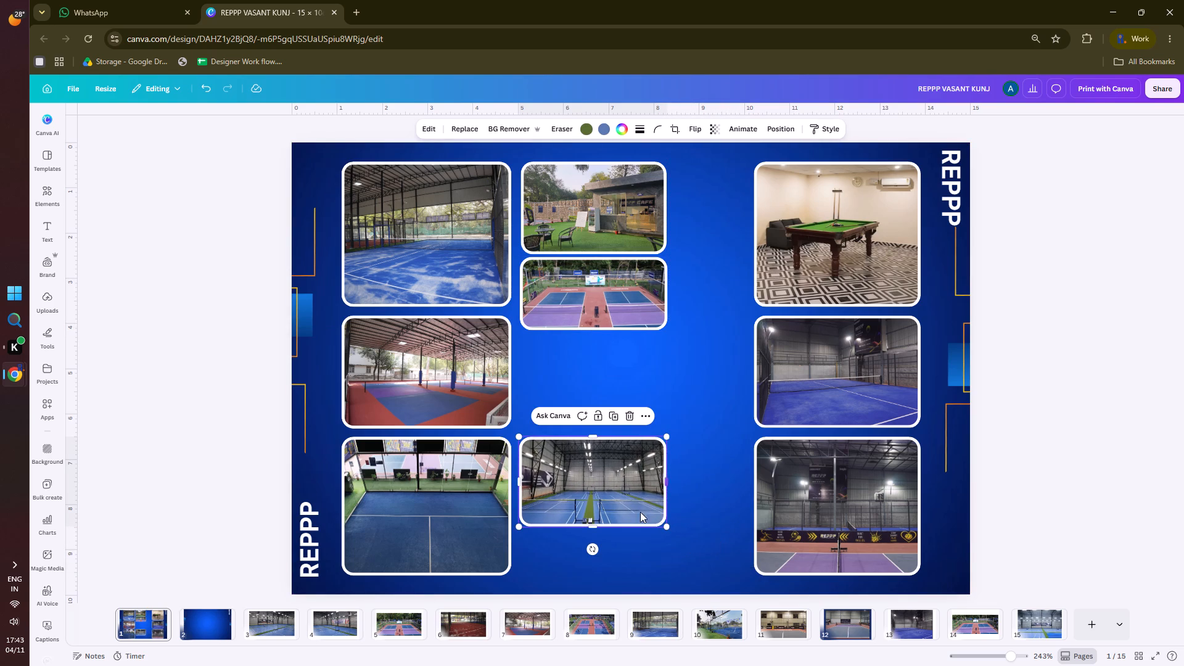
pyautogui.moveTo(519, 435); pyautogui.dragTo(514, 430)
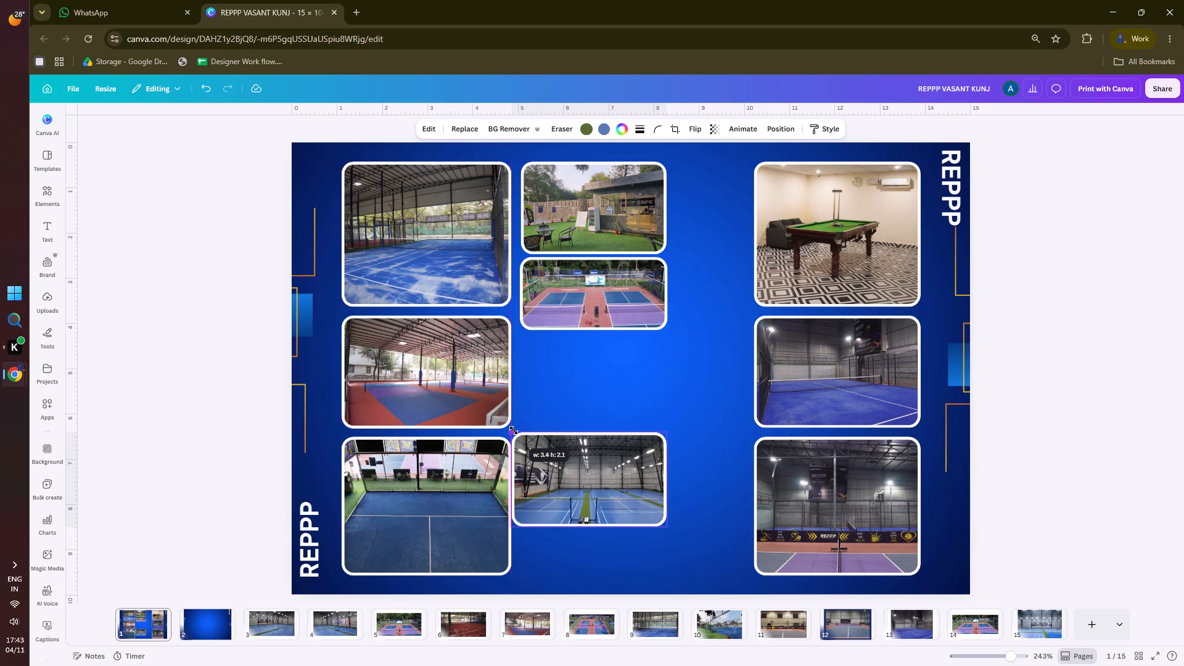
pyautogui.moveTo(514, 430); pyautogui.dragTo(521, 441)
pyautogui.moveTo(584, 467); pyautogui.dragTo(583, 369)
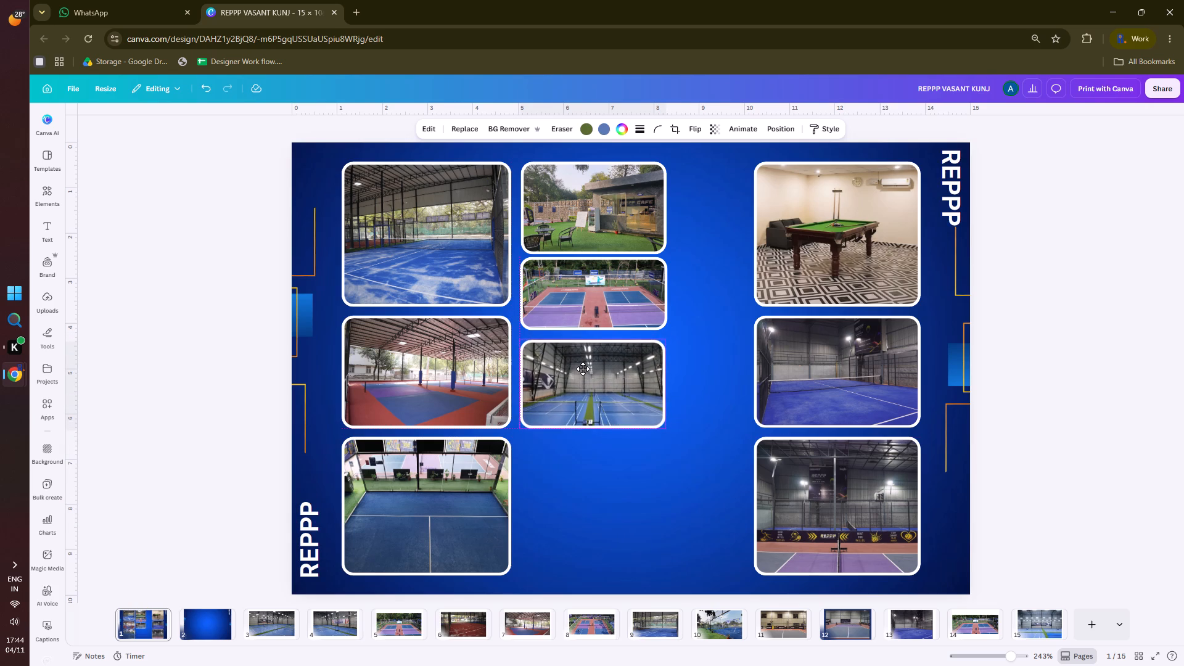
pyautogui.moveTo(583, 369); pyautogui.dragTo(580, 365)
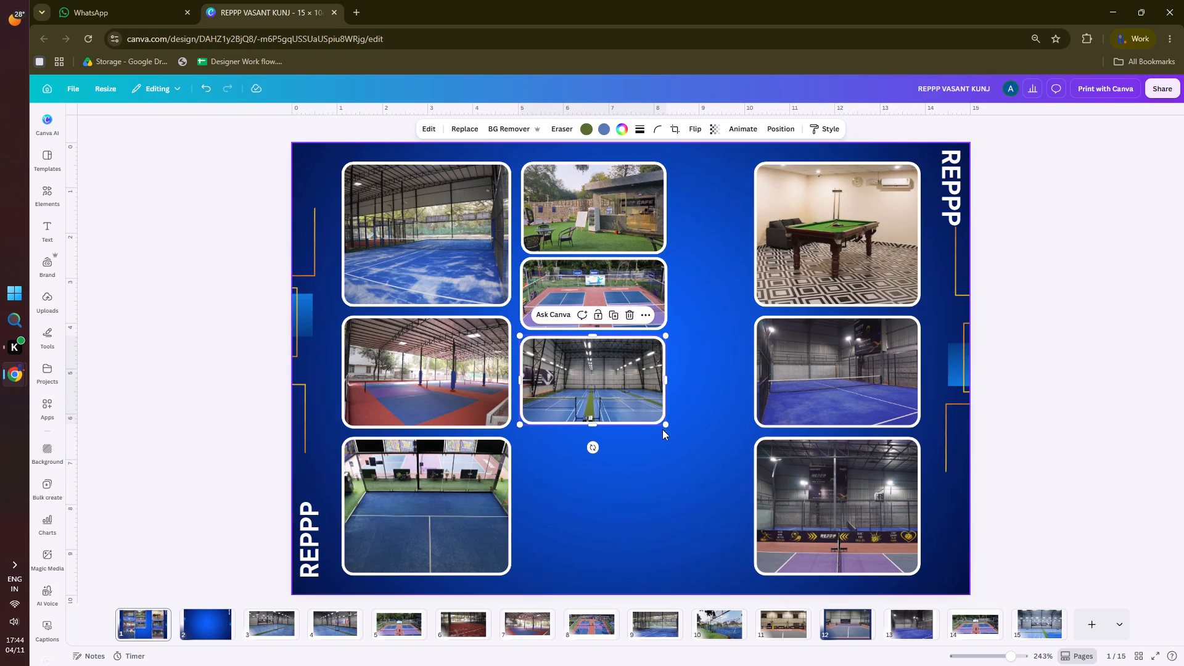
pyautogui.click(665, 425)
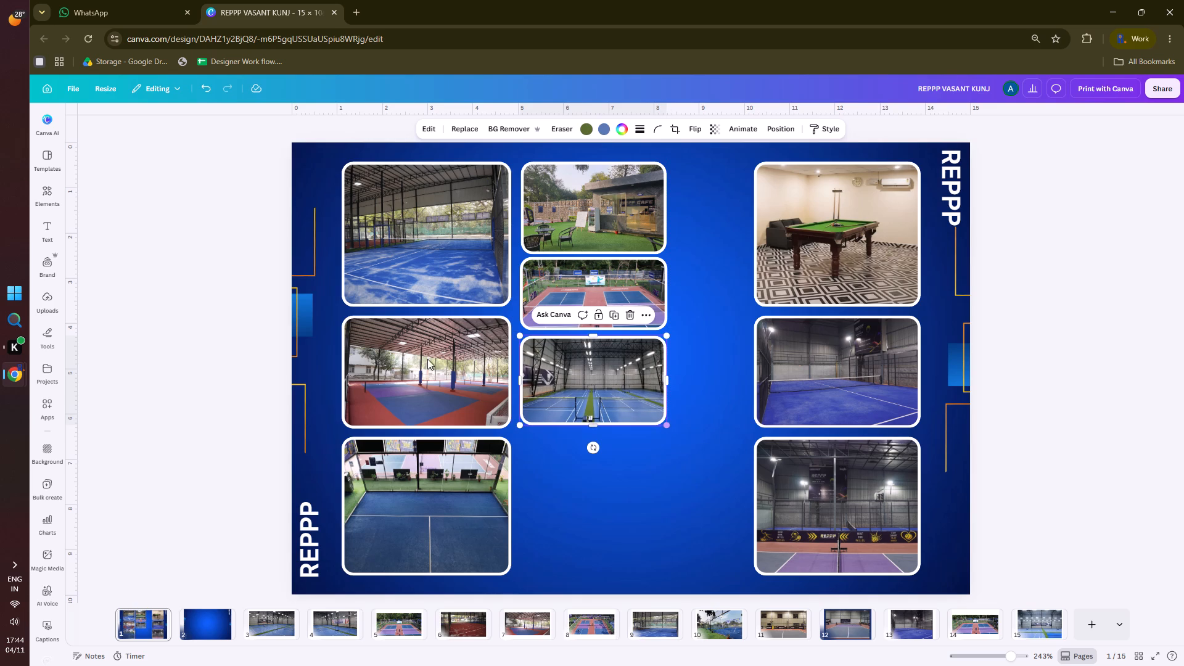
pyautogui.click(206, 264)
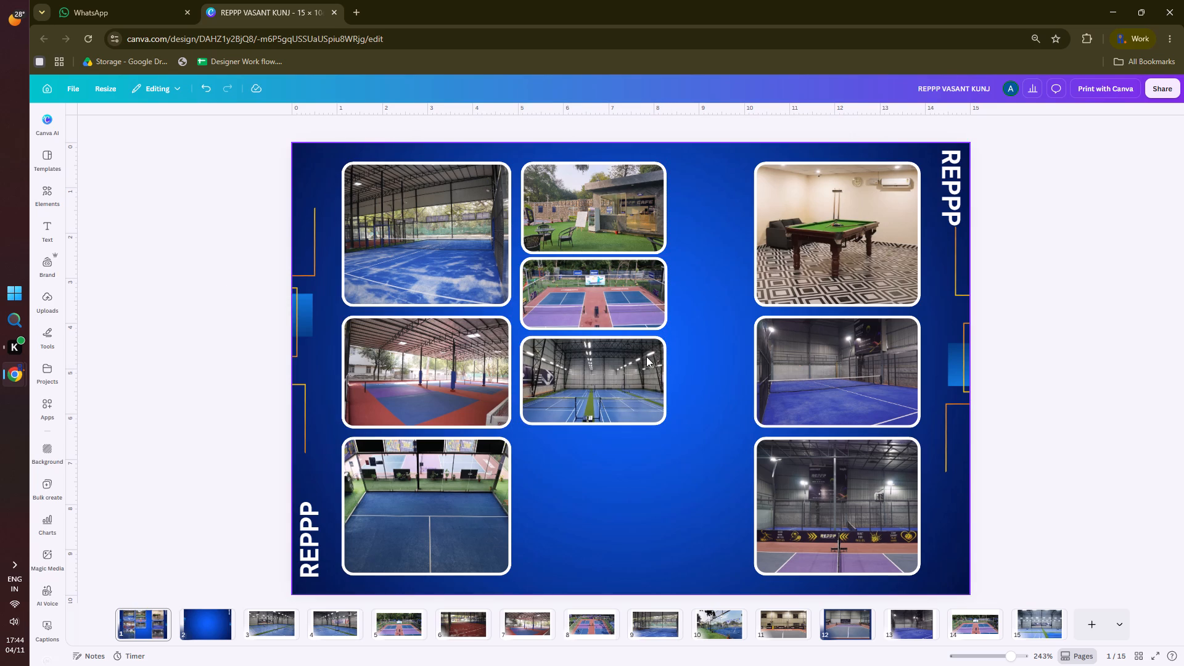
# Shrink the billiards photo to roughly half its size, keeping its upper outer corner in place.
pyautogui.click(857, 238)
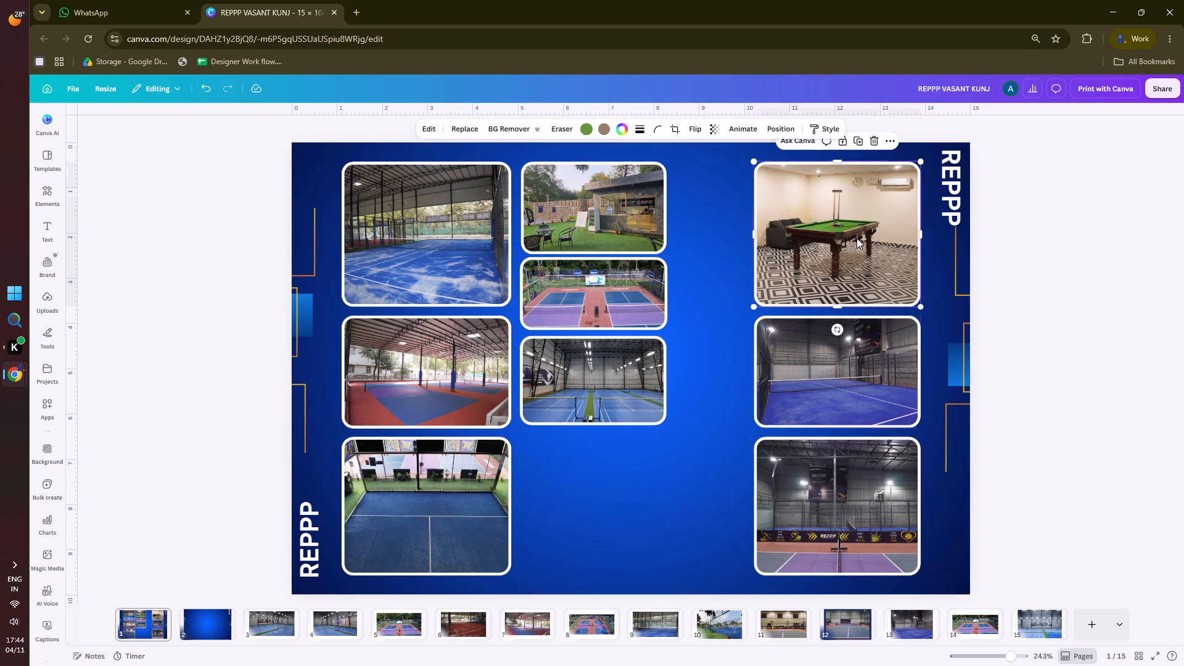
pyautogui.moveTo(753, 308); pyautogui.dragTo(760, 299)
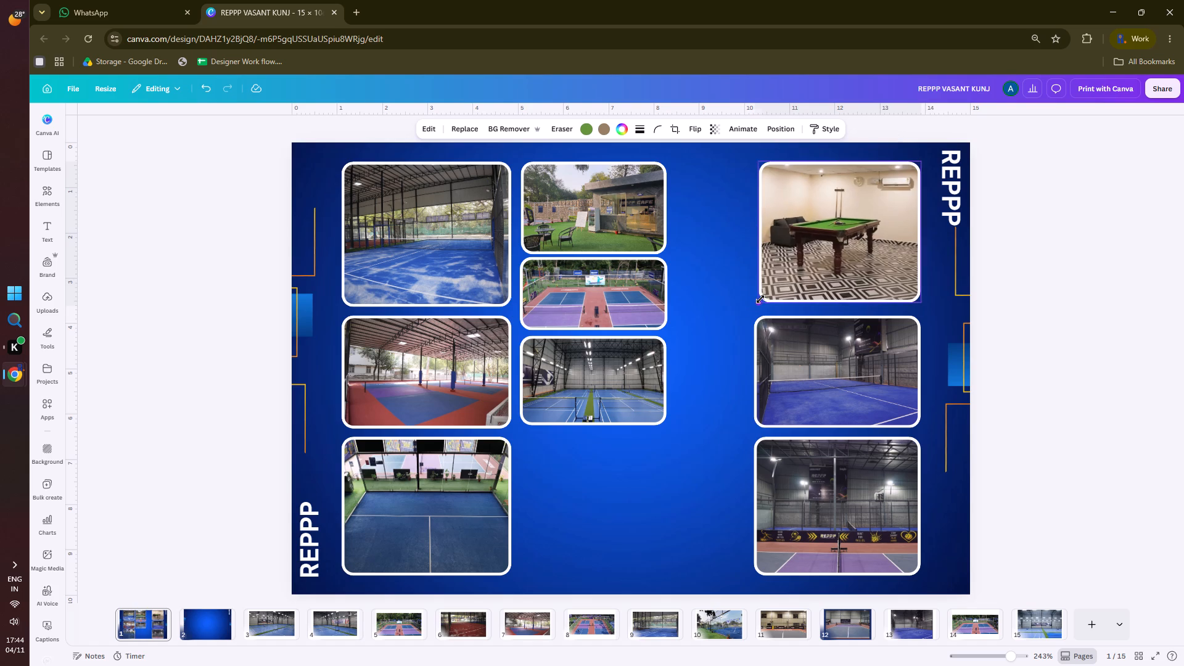
pyautogui.moveTo(760, 299); pyautogui.dragTo(837, 245)
pyautogui.click(1053, 225)
# Shrink the right column's middle blue court photo and place it beside the billiards photo, matching that photo's top edge and height.
pyautogui.click(841, 353)
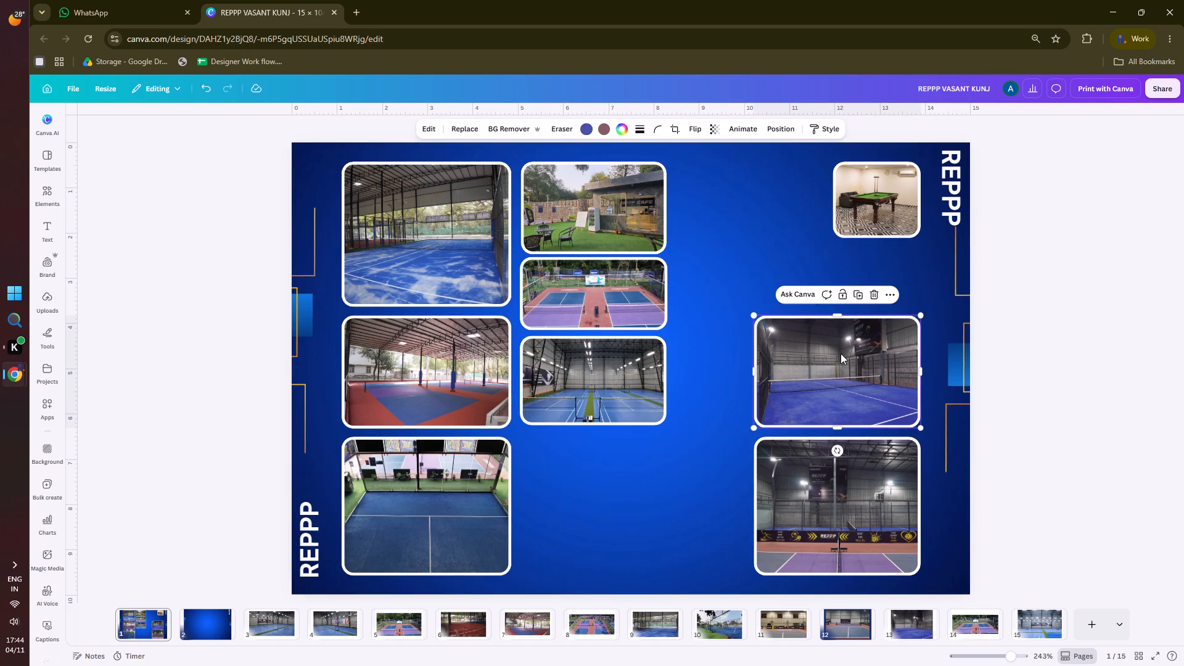
pyautogui.moveTo(757, 430); pyautogui.dragTo(831, 379)
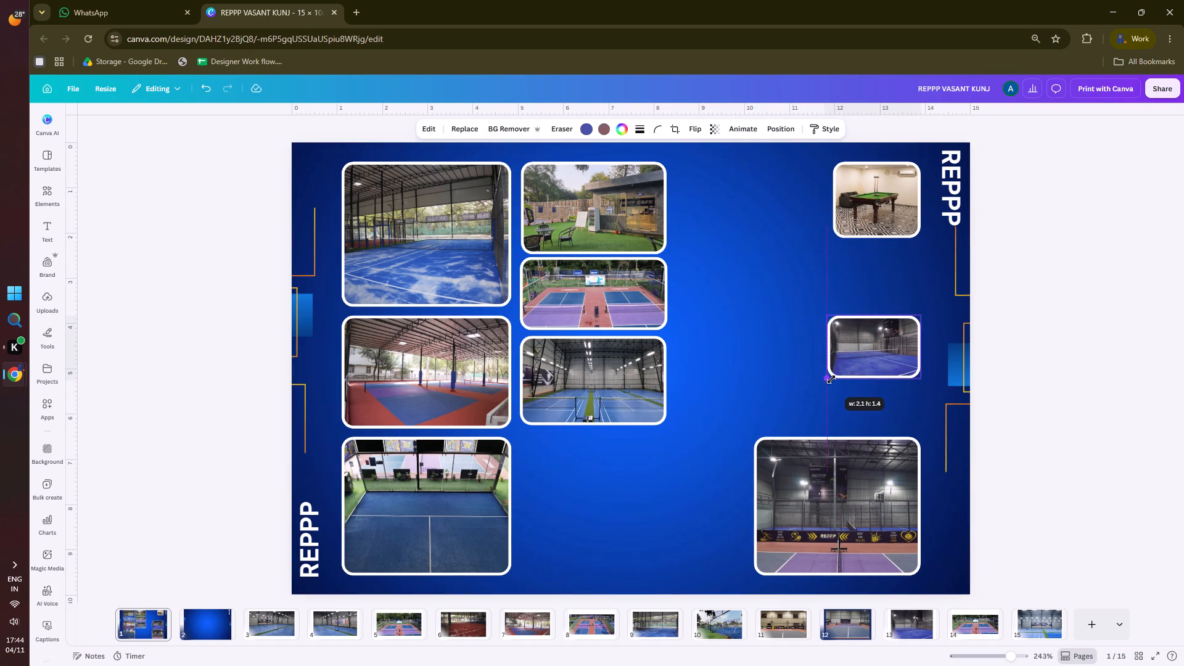
pyautogui.moveTo(831, 379); pyautogui.dragTo(835, 377)
pyautogui.moveTo(886, 351); pyautogui.dragTo(793, 202)
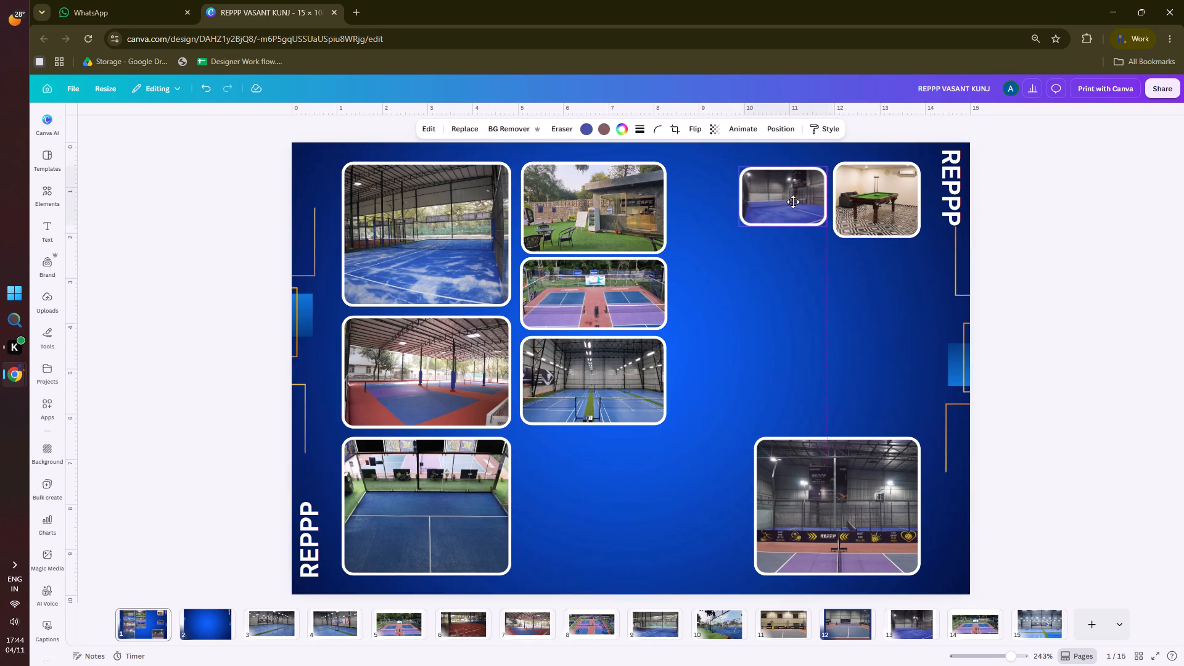
pyautogui.moveTo(793, 202); pyautogui.dragTo(783, 195)
pyautogui.moveTo(728, 219); pyautogui.dragTo(702, 234)
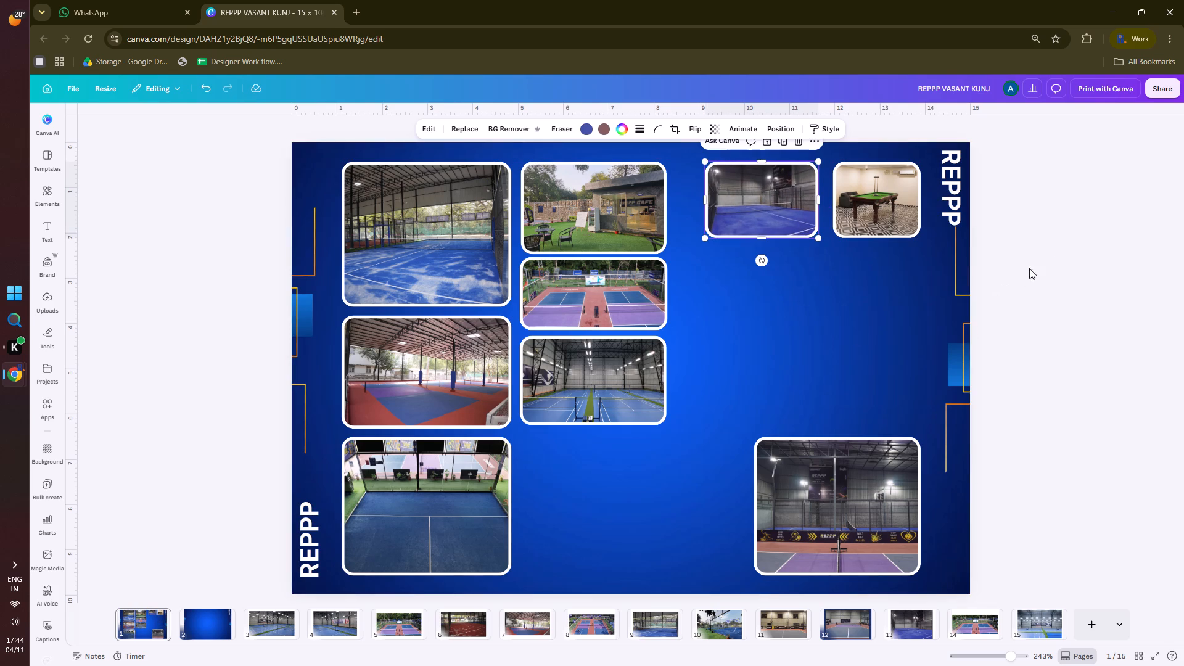
pyautogui.click(1067, 252)
# Move the bottom-right court photo beneath the blue court and billiards pair and enlarge it to span their combined width.
pyautogui.moveTo(844, 477); pyautogui.dragTo(794, 303)
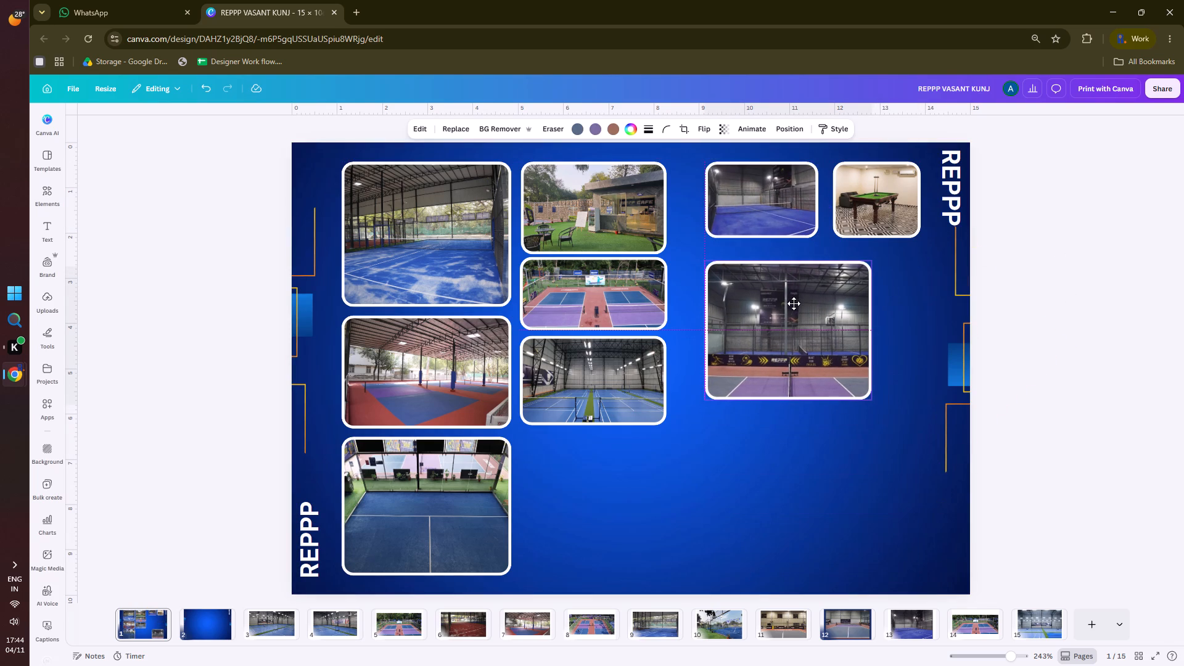
pyautogui.moveTo(794, 303); pyautogui.dragTo(793, 298)
pyautogui.click(776, 307)
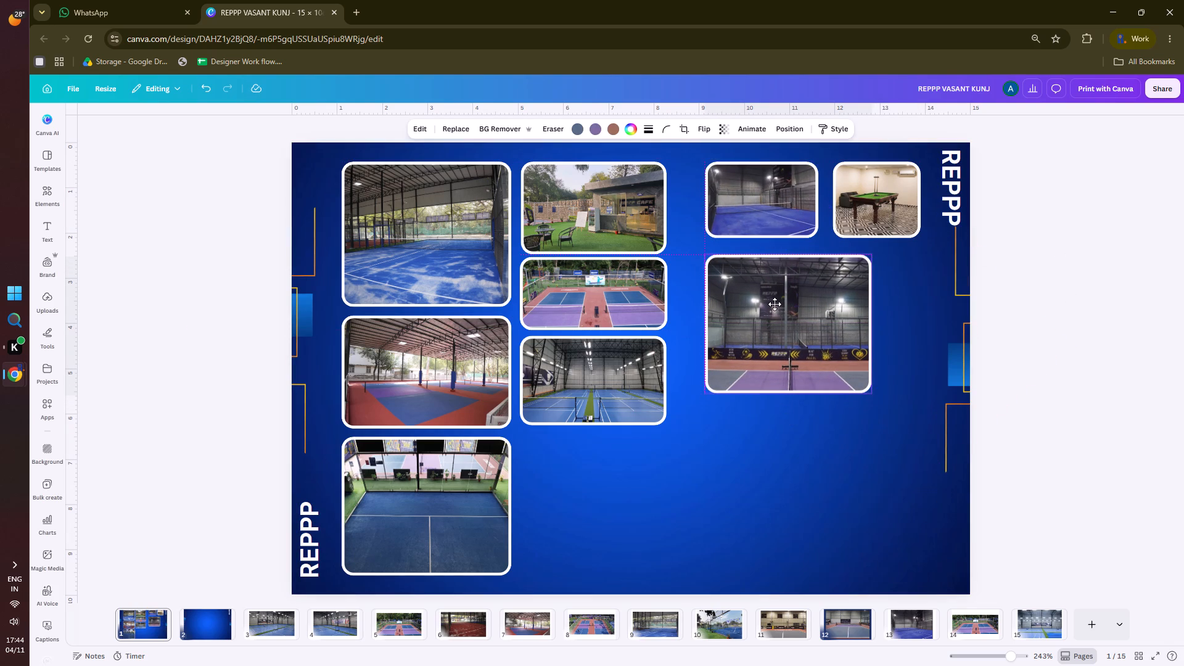
pyautogui.moveTo(872, 395); pyautogui.dragTo(904, 430)
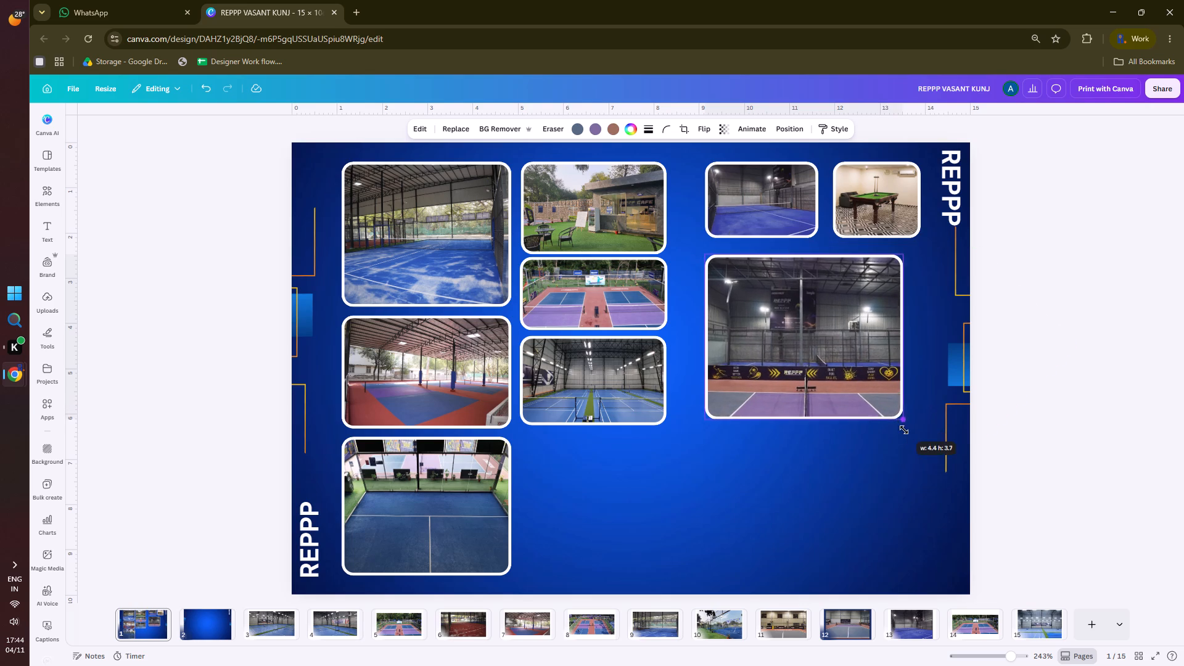
pyautogui.moveTo(904, 430); pyautogui.dragTo(908, 437)
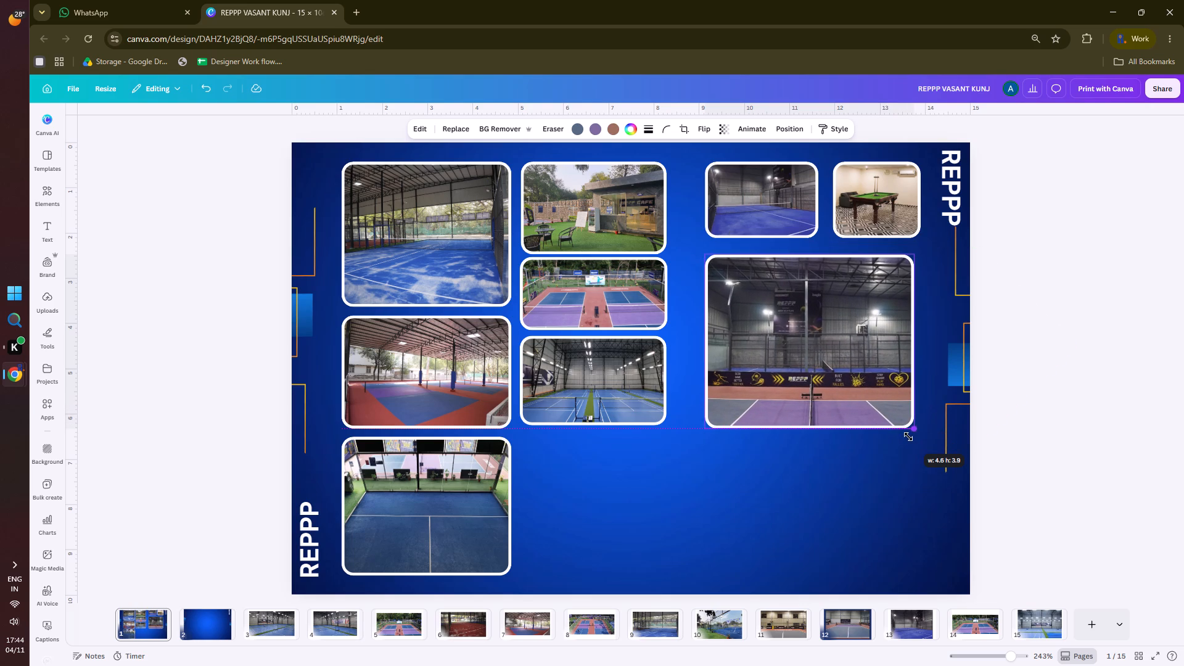
pyautogui.moveTo(908, 437); pyautogui.dragTo(911, 436)
pyautogui.moveTo(911, 436); pyautogui.dragTo(908, 435)
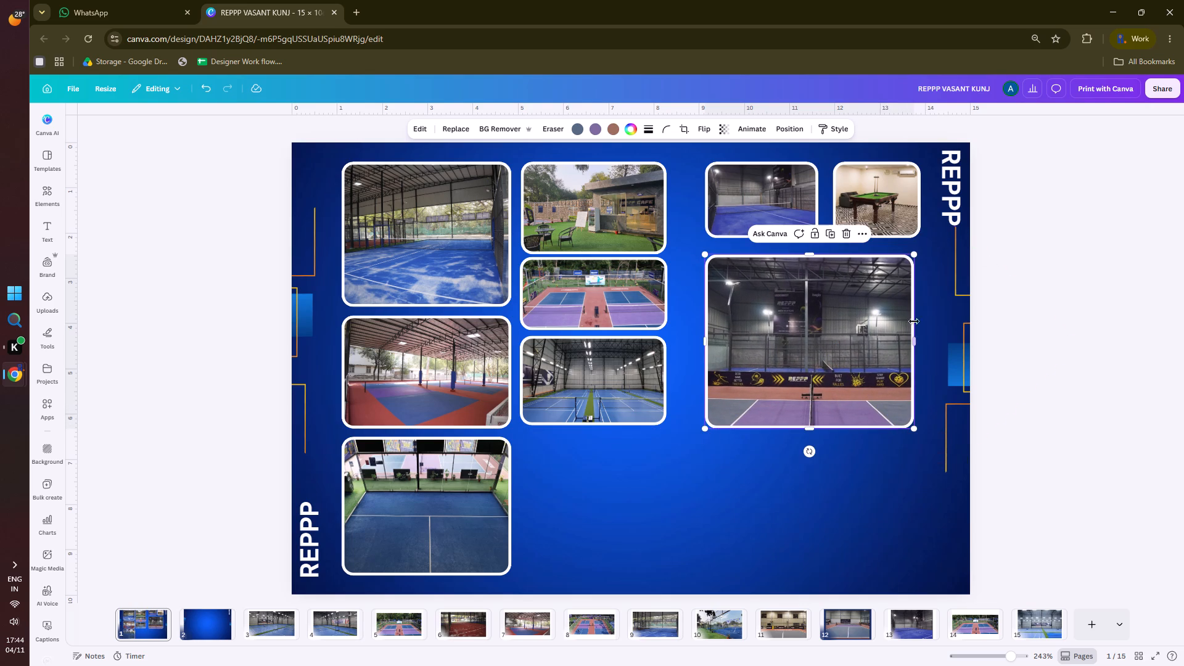
pyautogui.moveTo(916, 254); pyautogui.dragTo(917, 254)
pyautogui.moveTo(917, 254); pyautogui.dragTo(921, 249)
pyautogui.click(1030, 261)
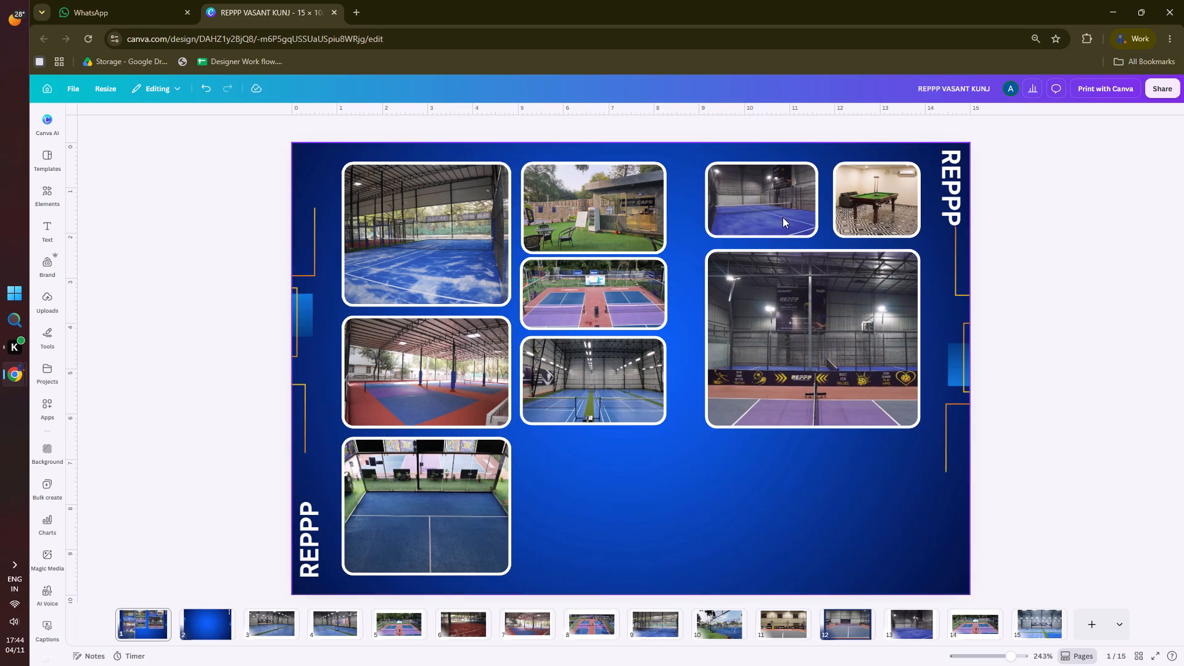
# Nudge the large indoor court photo up and extend its upper edge to about 4.8 by 4, close beneath the blue court and billiards pair.
pyautogui.click(783, 217)
pyautogui.click(802, 282)
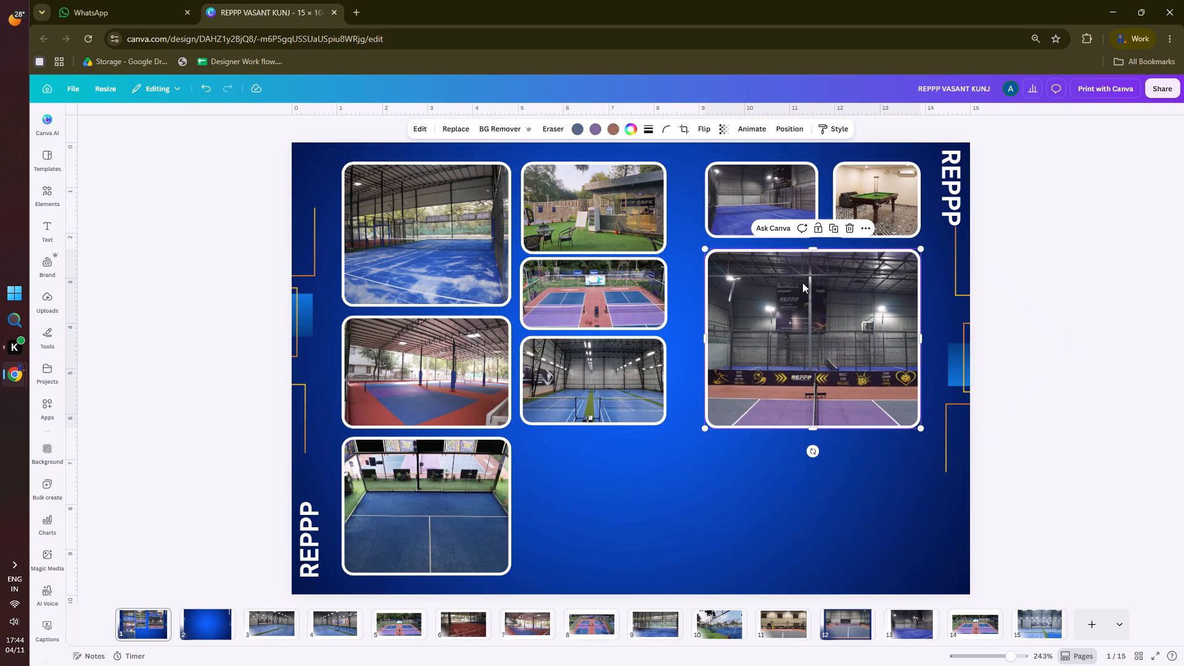
pyautogui.press('Up')
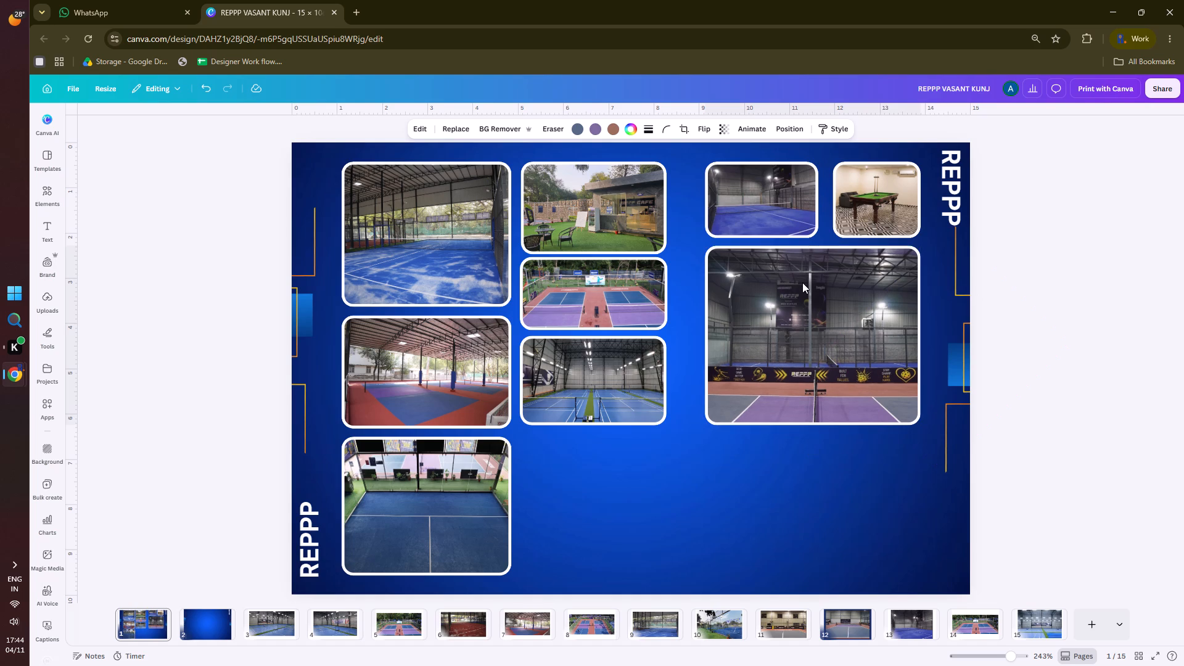
pyautogui.press('Up')
pyautogui.press('Down')
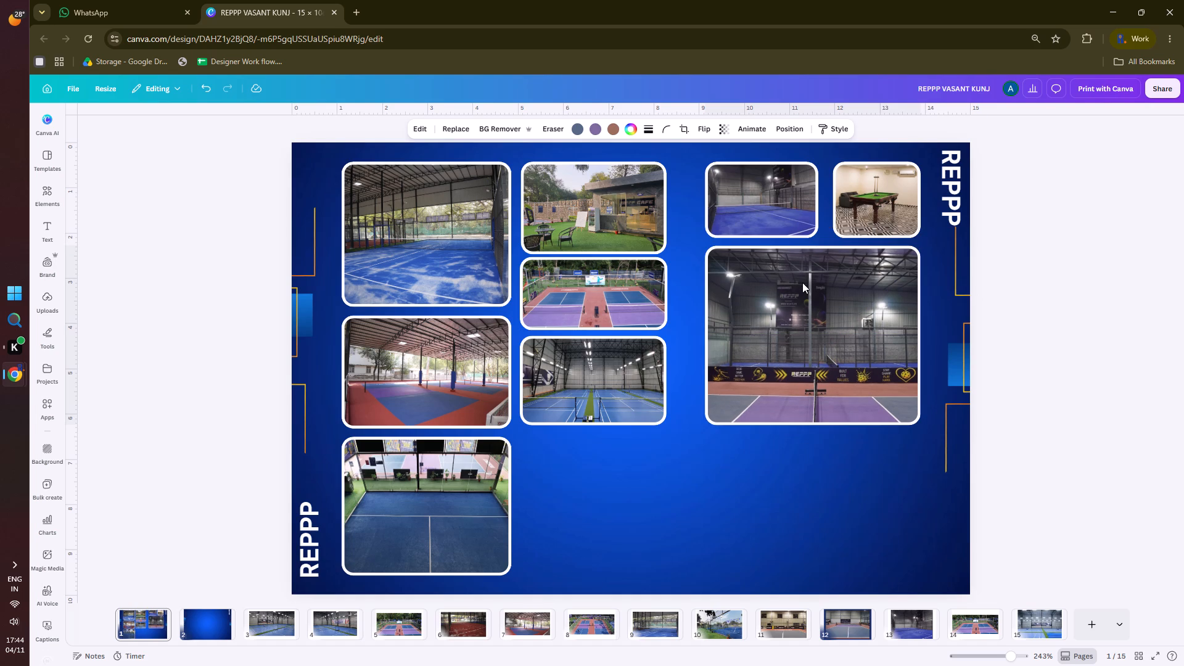
pyautogui.click(802, 282)
pyautogui.click(811, 263)
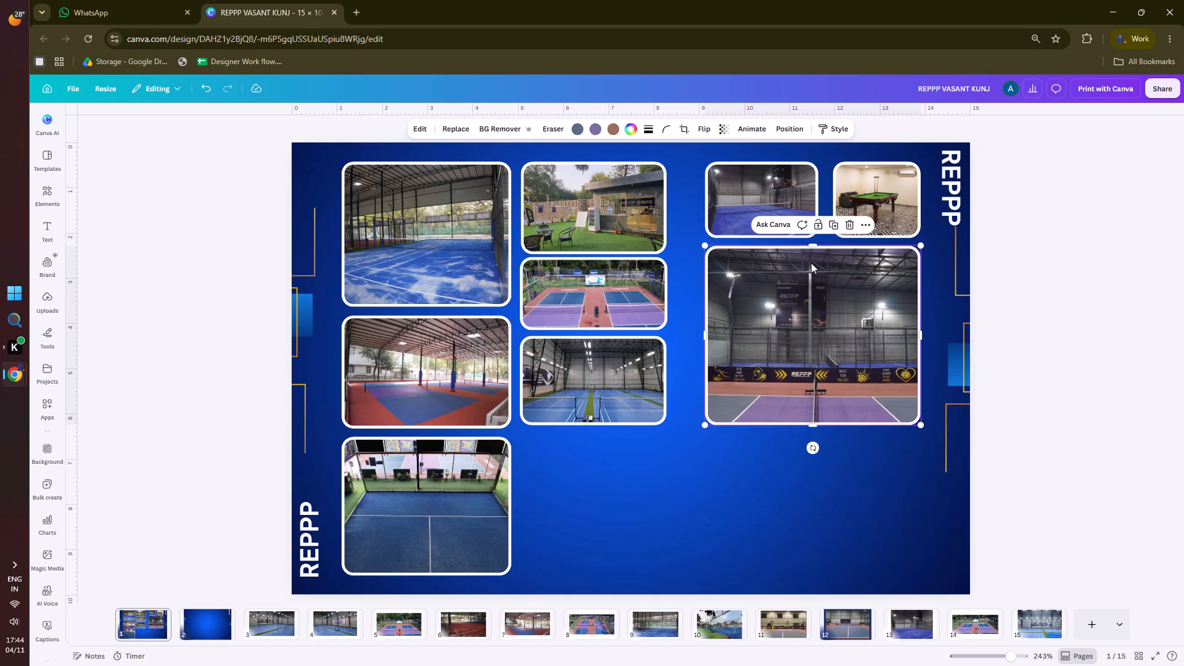
pyautogui.click(809, 247)
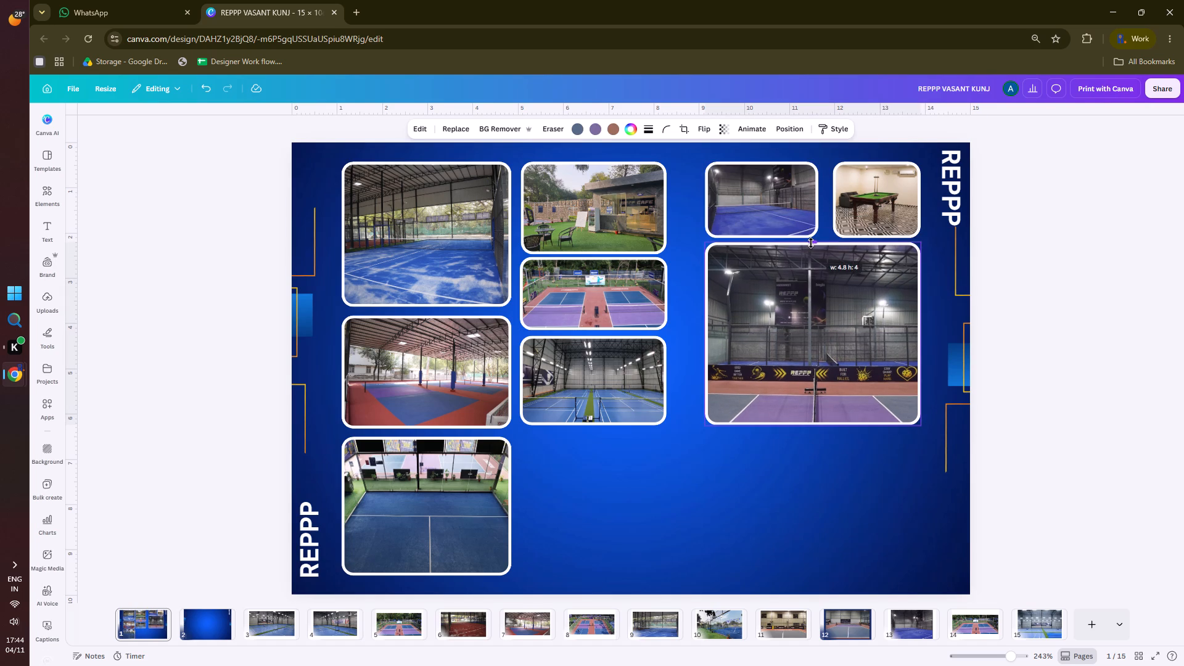
pyautogui.click(1032, 244)
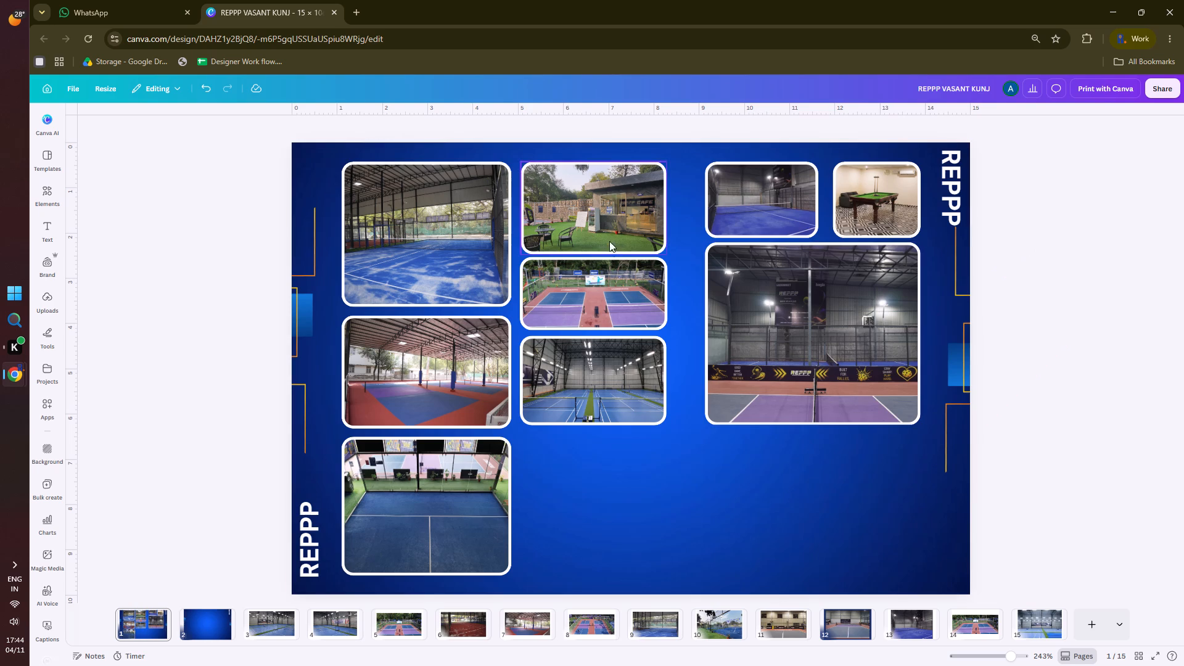
# Shift the outdoor café photo horizontally until it sits close beside the small blue court photo in the top row.
pyautogui.click(609, 236)
pyautogui.press('Right')
pyautogui.press('Right')
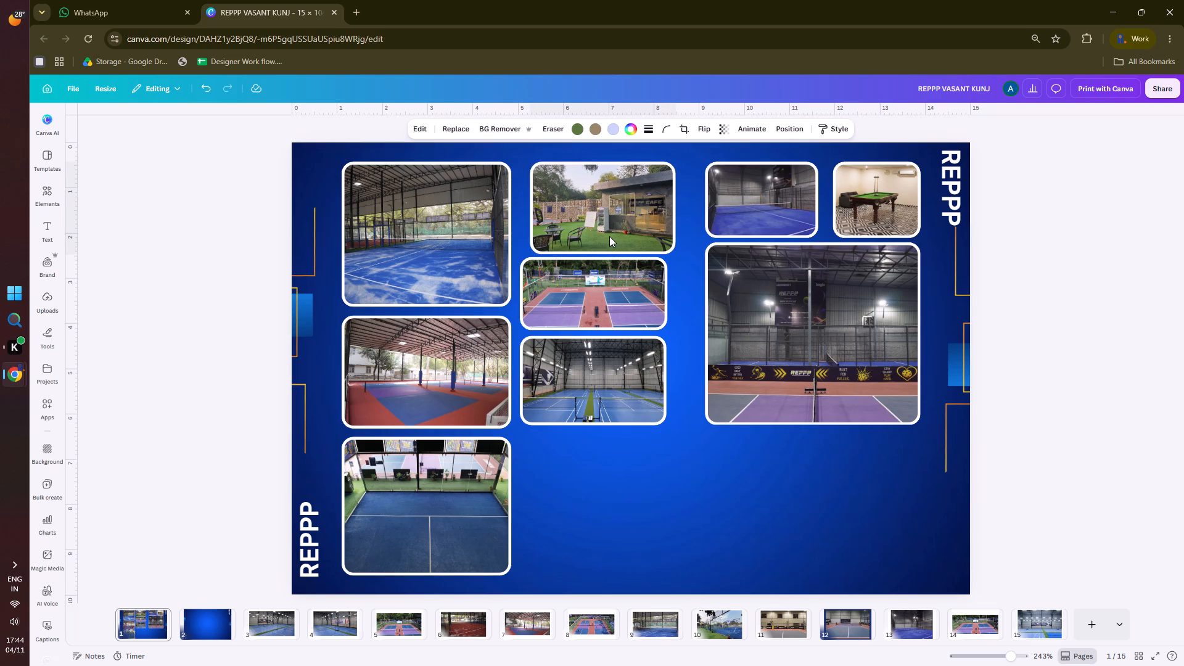
pyautogui.press('Right')
pyautogui.press('Right')
pyautogui.press('Right')
pyautogui.press('Right')
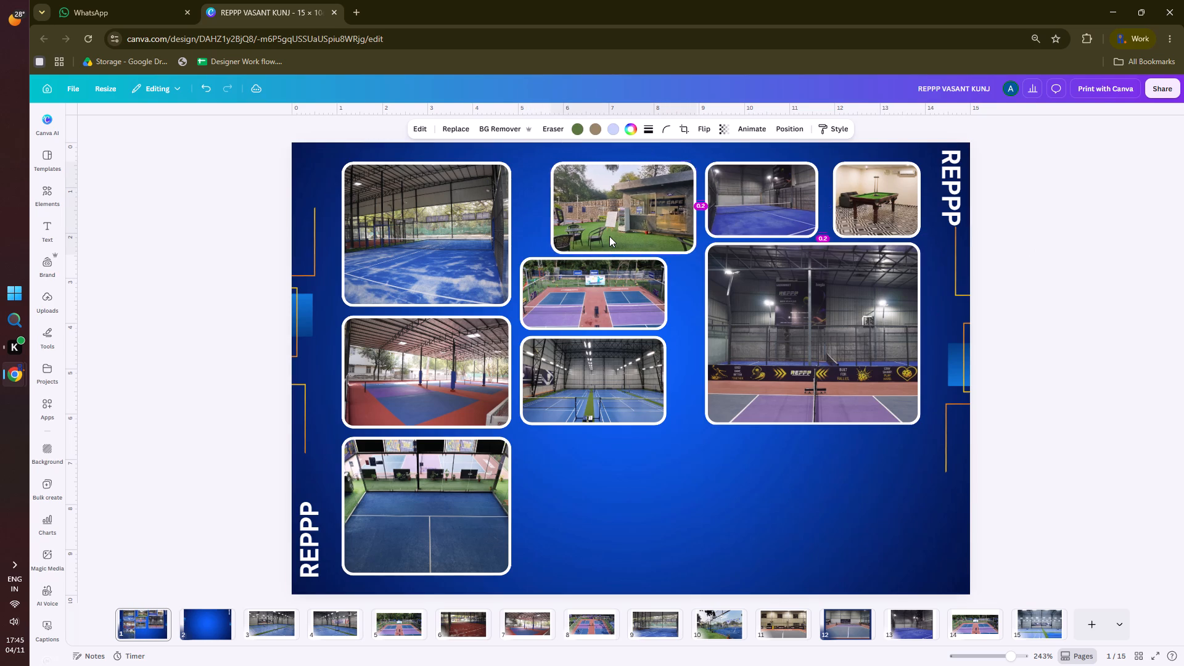
# Shift the outdoor twin-court photo horizontally so it lines up beneath the café photo.
pyautogui.click(555, 274)
pyautogui.press('Right')
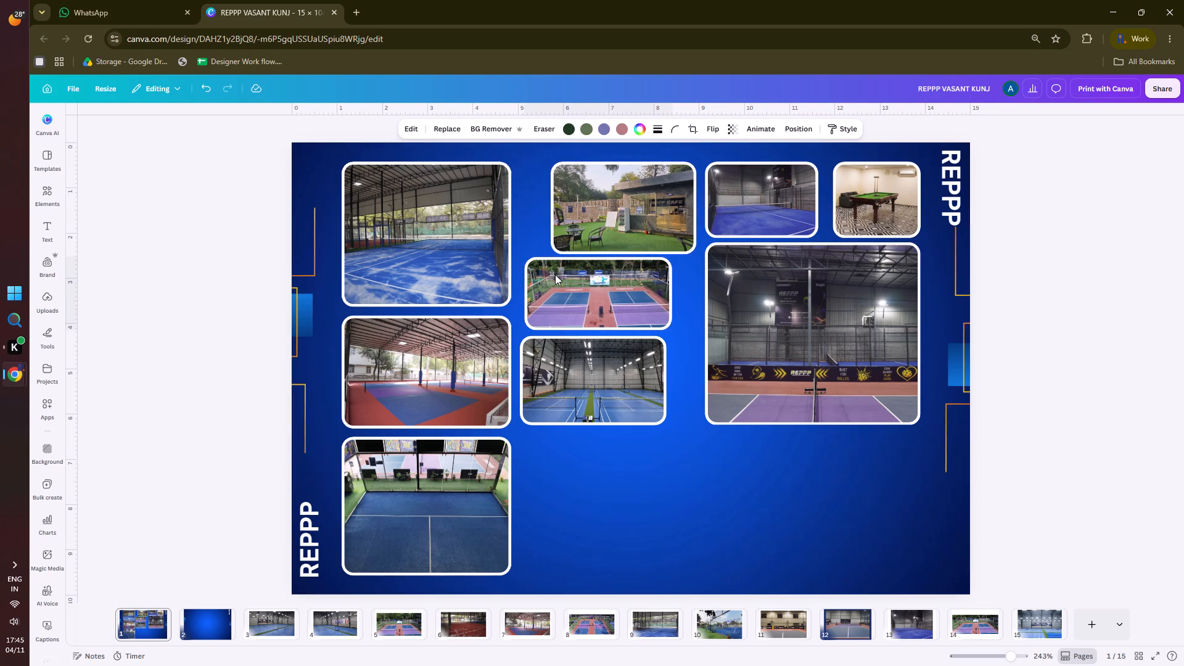
pyautogui.press('Right')
pyautogui.press('Right')
pyautogui.press('Right')
pyautogui.press('Right')
pyautogui.press('Right')
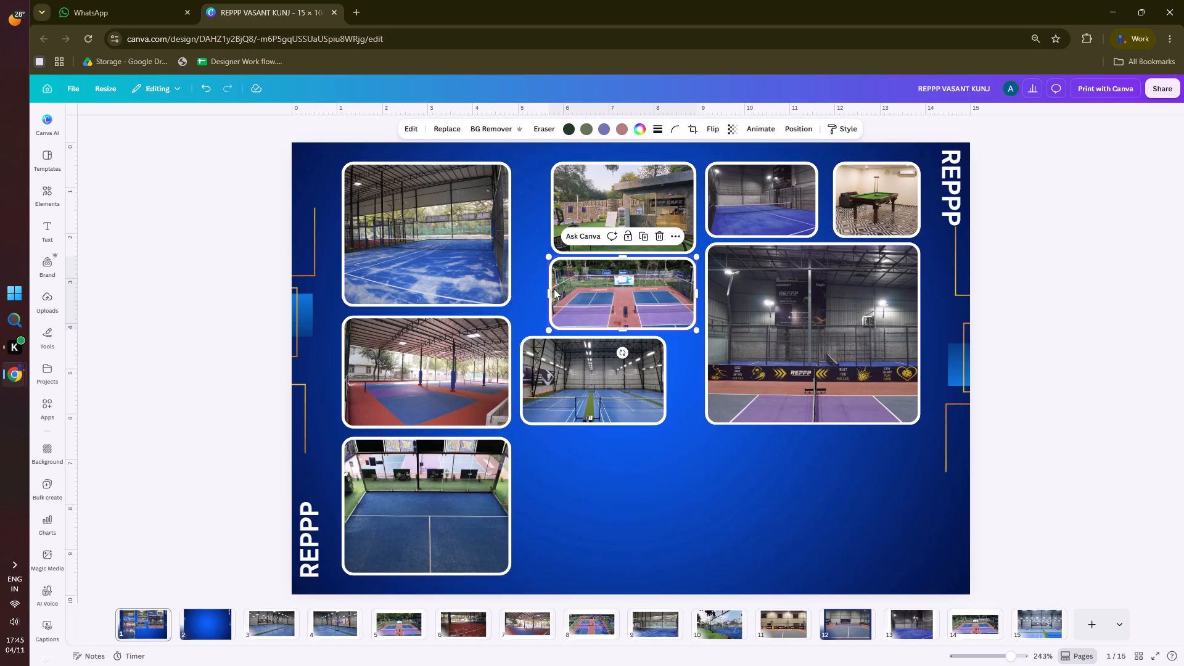
# Shift the indoor hall photo horizontally so it lines up beneath the twin-court photo, beside the large indoor court photo.
pyautogui.click(543, 361)
pyautogui.press('Right')
pyautogui.press('Right')
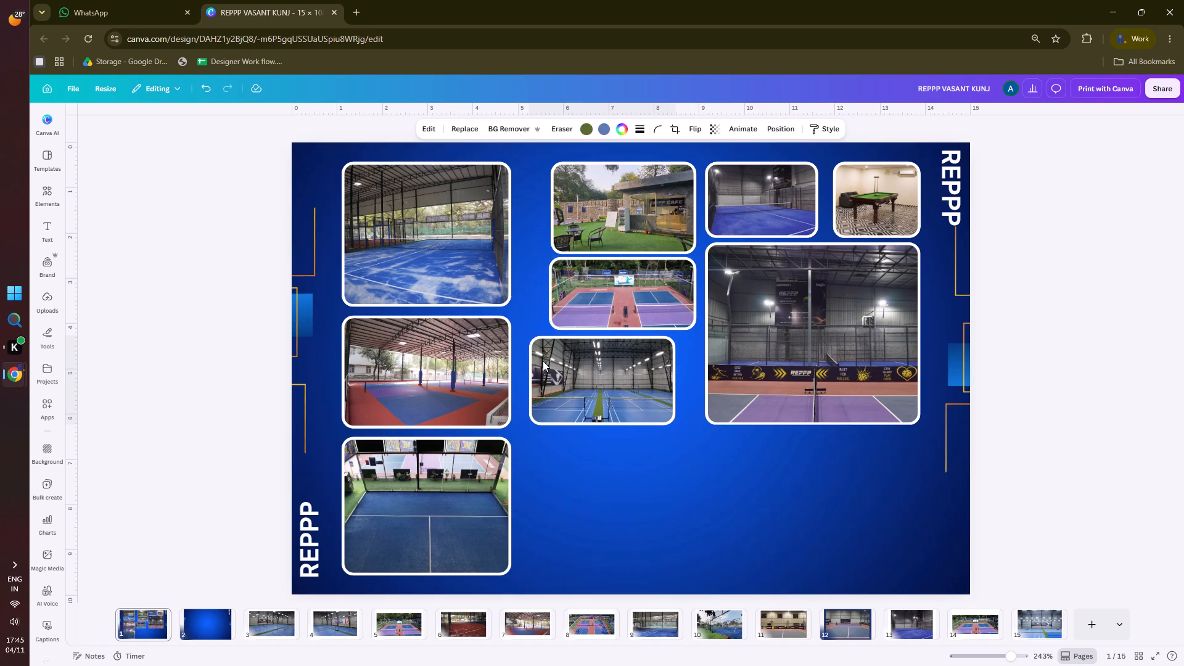
pyautogui.press('Right')
pyautogui.press('Right')
pyautogui.press('Right')
pyautogui.press('Right')
pyautogui.press('Right')
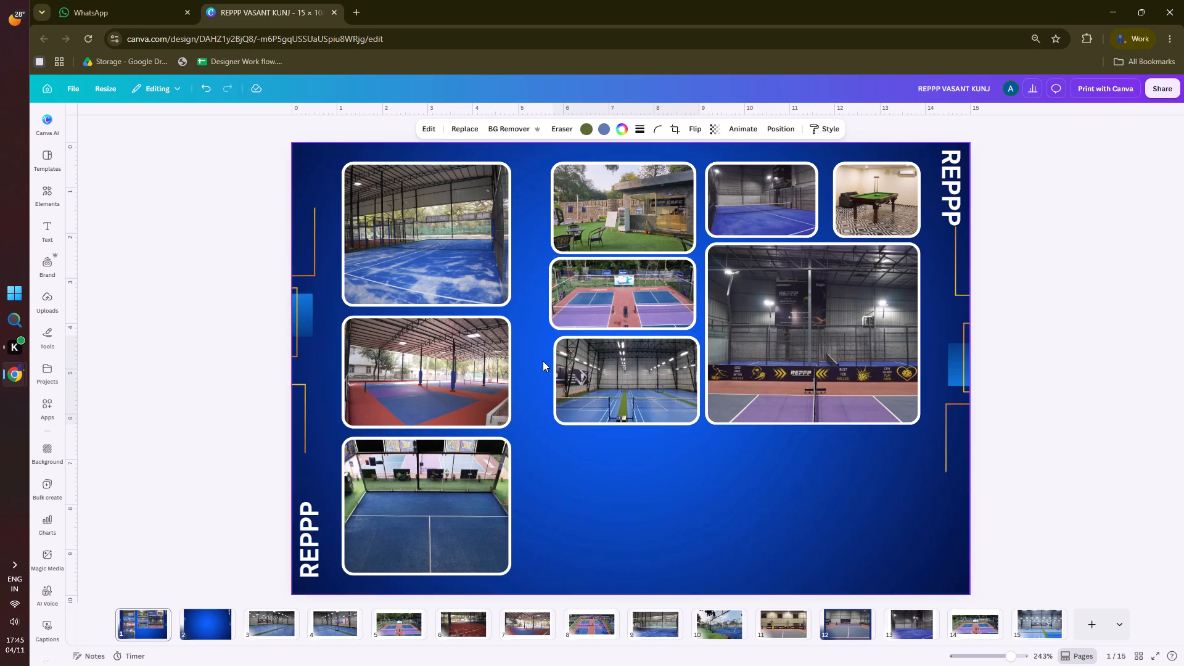
pyautogui.press('Left')
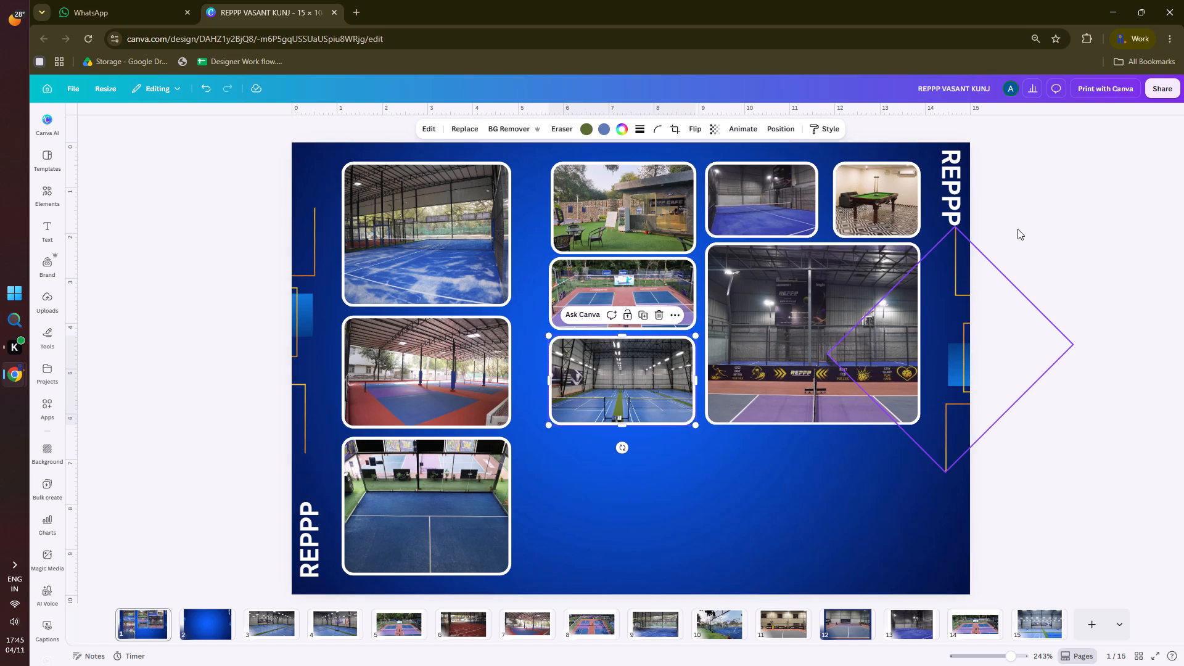
pyautogui.click(1040, 231)
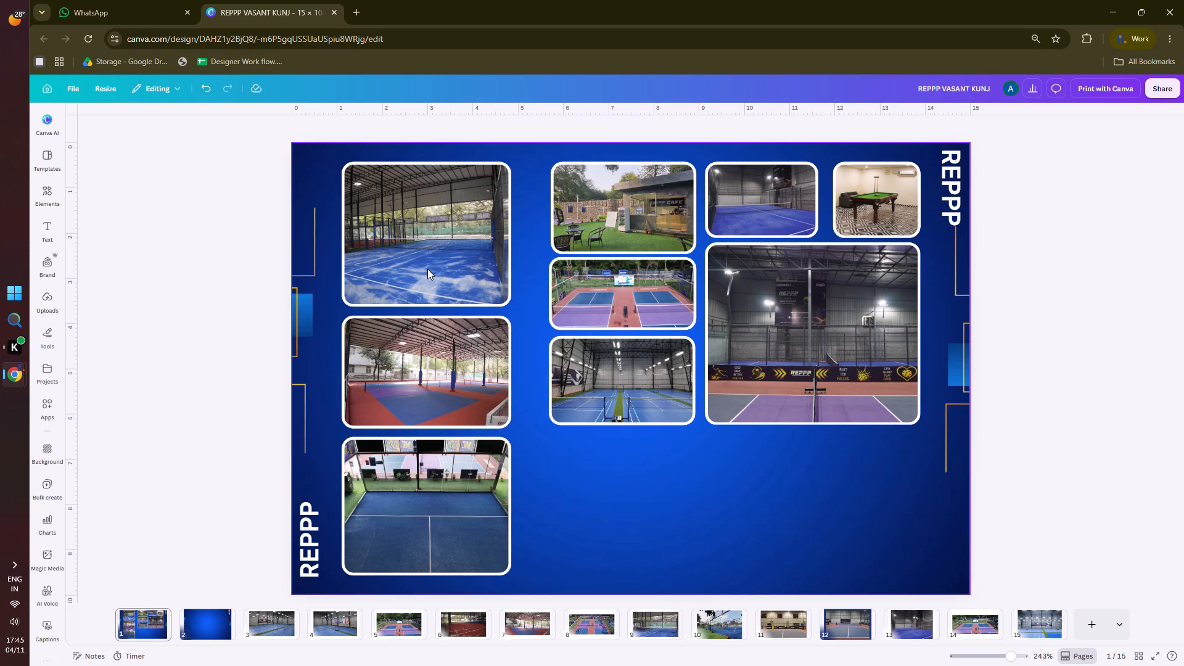
# Form a bottom row: place the blue court under the metal roof beneath the large court photo, and the glass-walled court beneath the hall photo.
pyautogui.moveTo(426, 250); pyautogui.dragTo(699, 597)
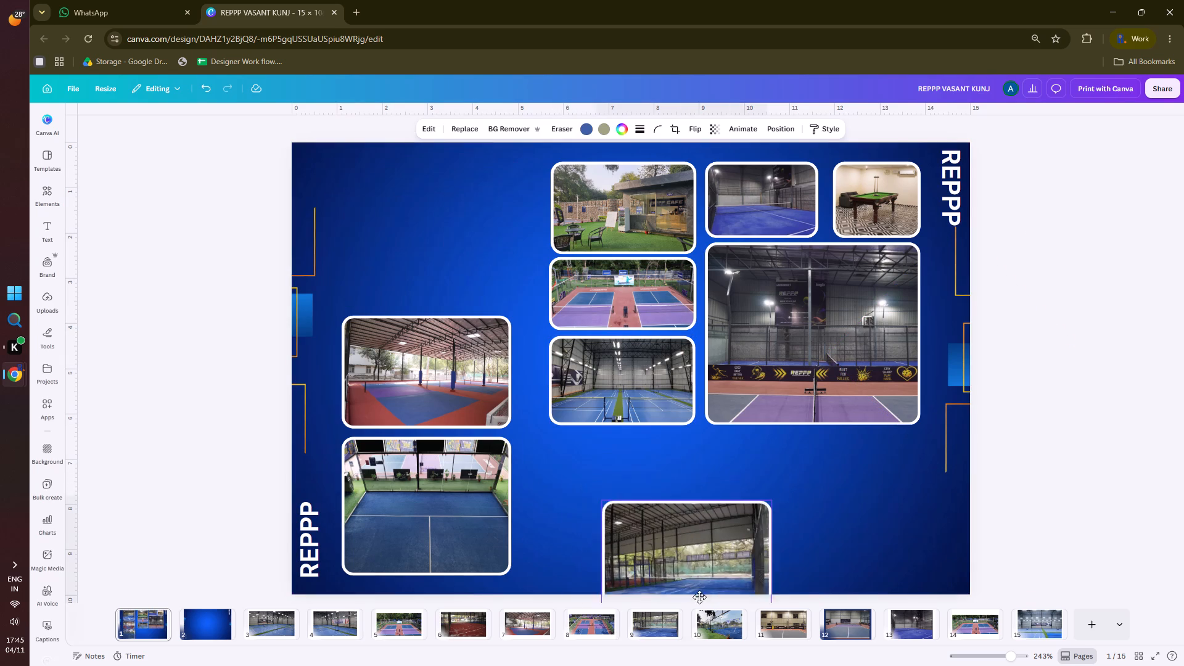
pyautogui.moveTo(699, 597); pyautogui.dragTo(835, 518)
pyautogui.moveTo(444, 487); pyautogui.dragTo(638, 483)
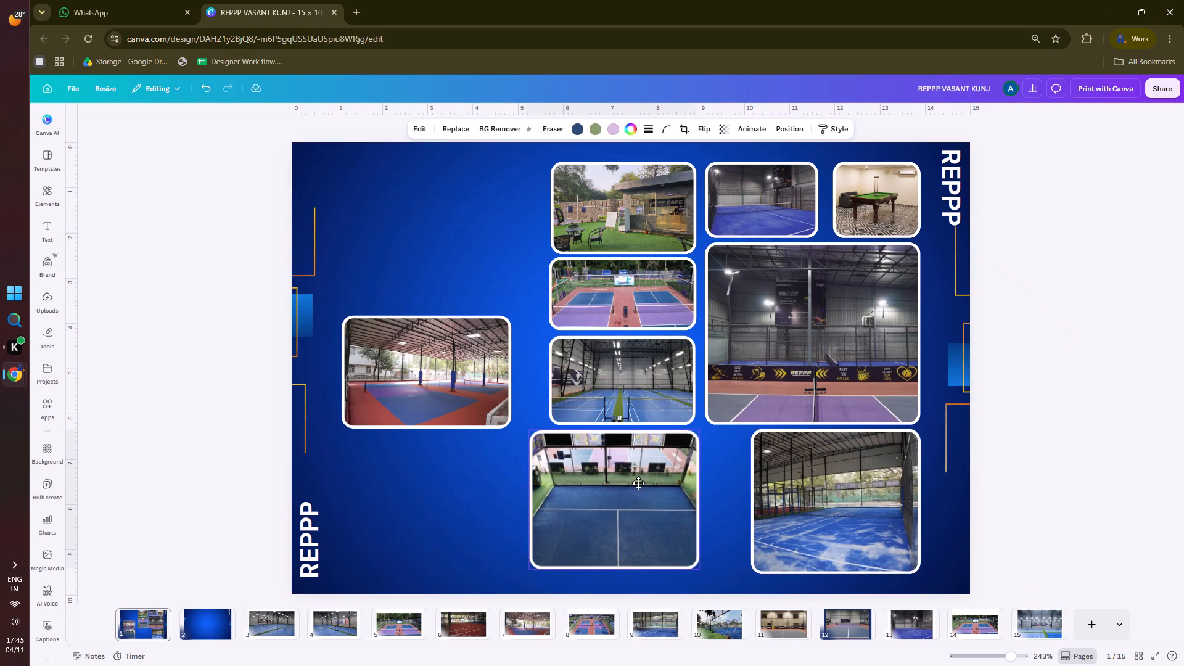
pyautogui.moveTo(638, 483); pyautogui.dragTo(654, 483)
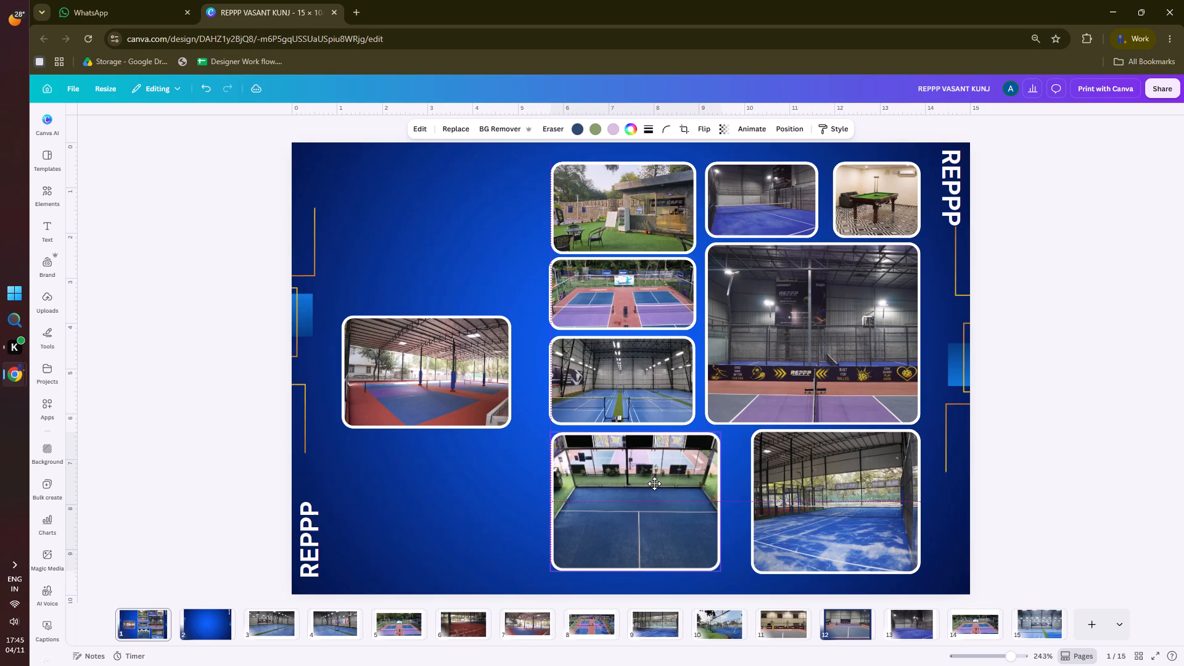
pyautogui.moveTo(654, 483); pyautogui.dragTo(652, 484)
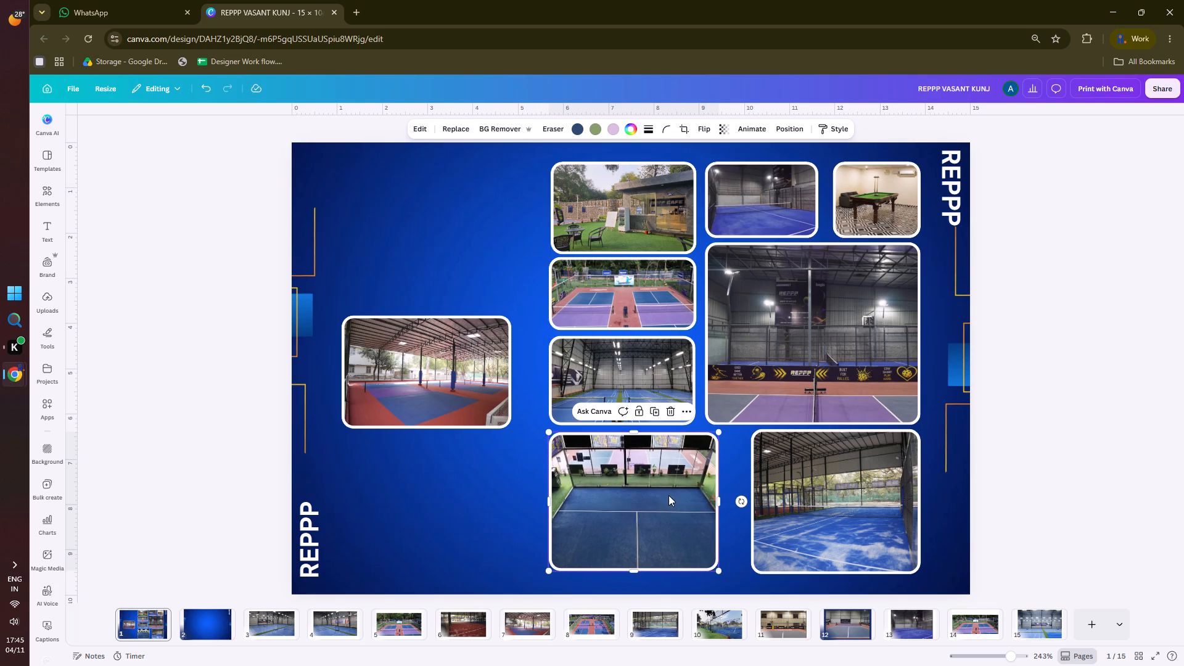
# Widen both bottom-row photos toward each other and stretch the glass-walled court photo to about 4 by 3.2, matching its neighbour's top and bottom edges.
pyautogui.click(792, 492)
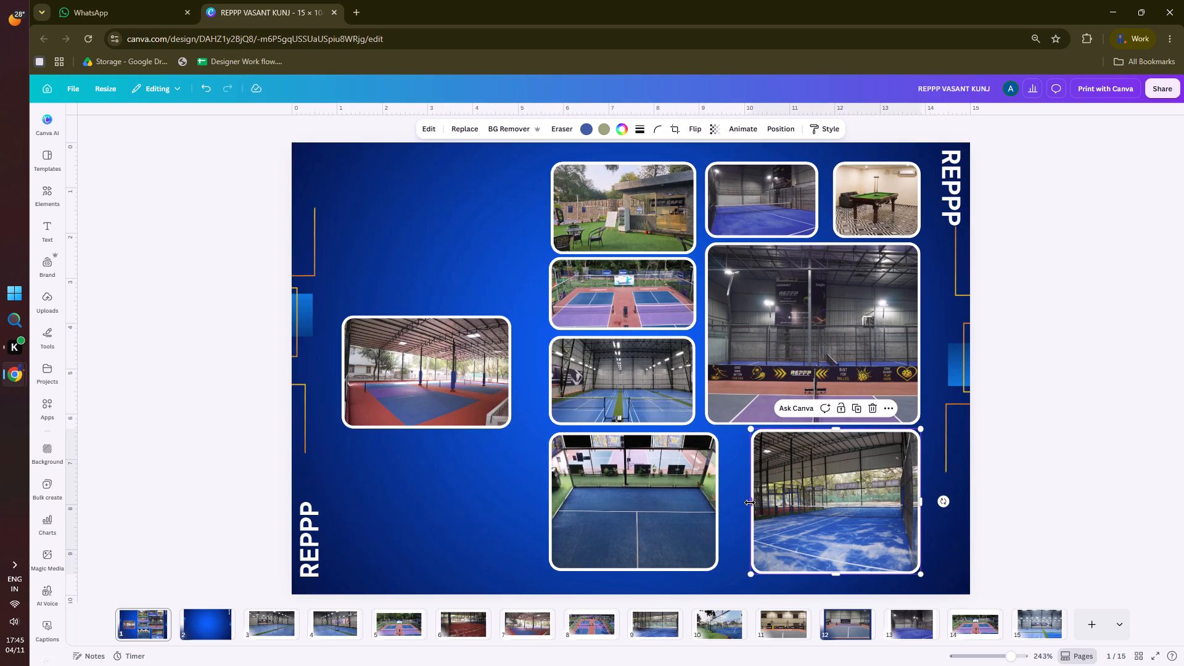
pyautogui.moveTo(750, 503); pyautogui.dragTo(738, 504)
pyautogui.click(699, 508)
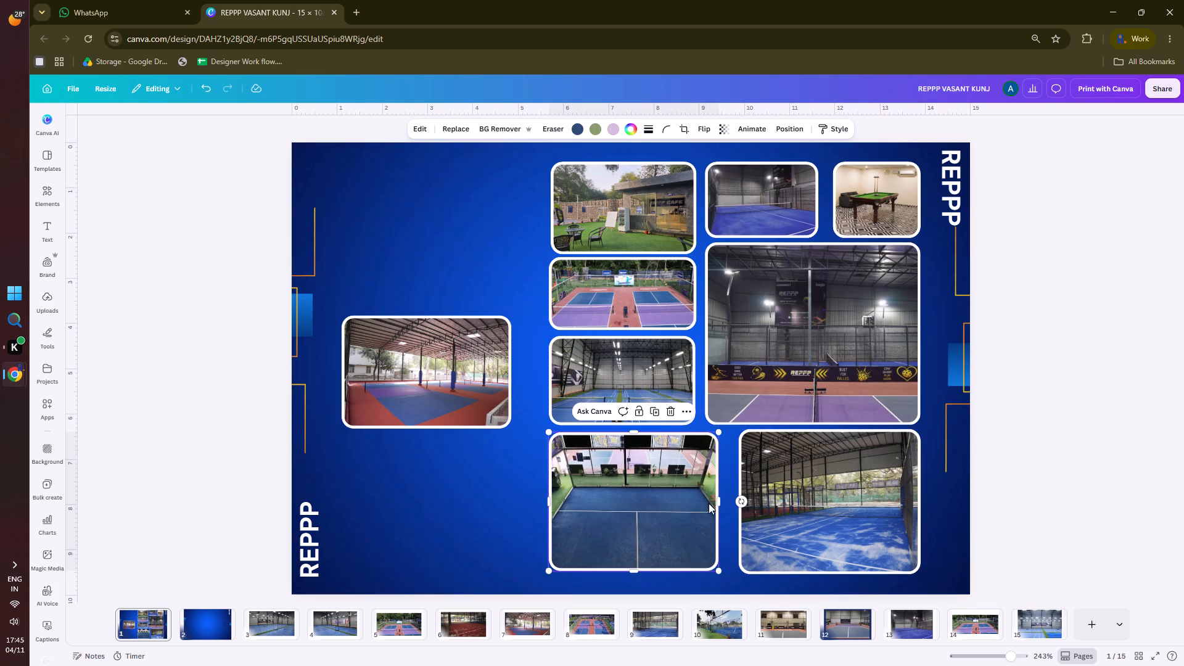
pyautogui.moveTo(720, 499); pyautogui.dragTo(726, 499)
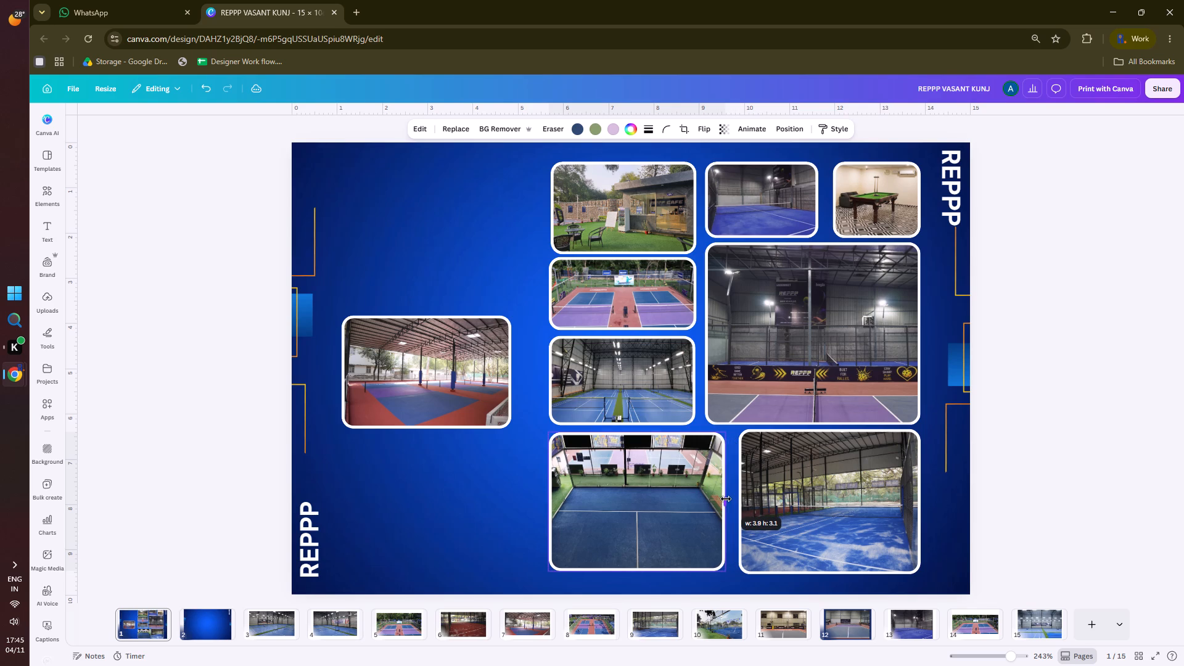
pyautogui.moveTo(726, 499); pyautogui.dragTo(731, 499)
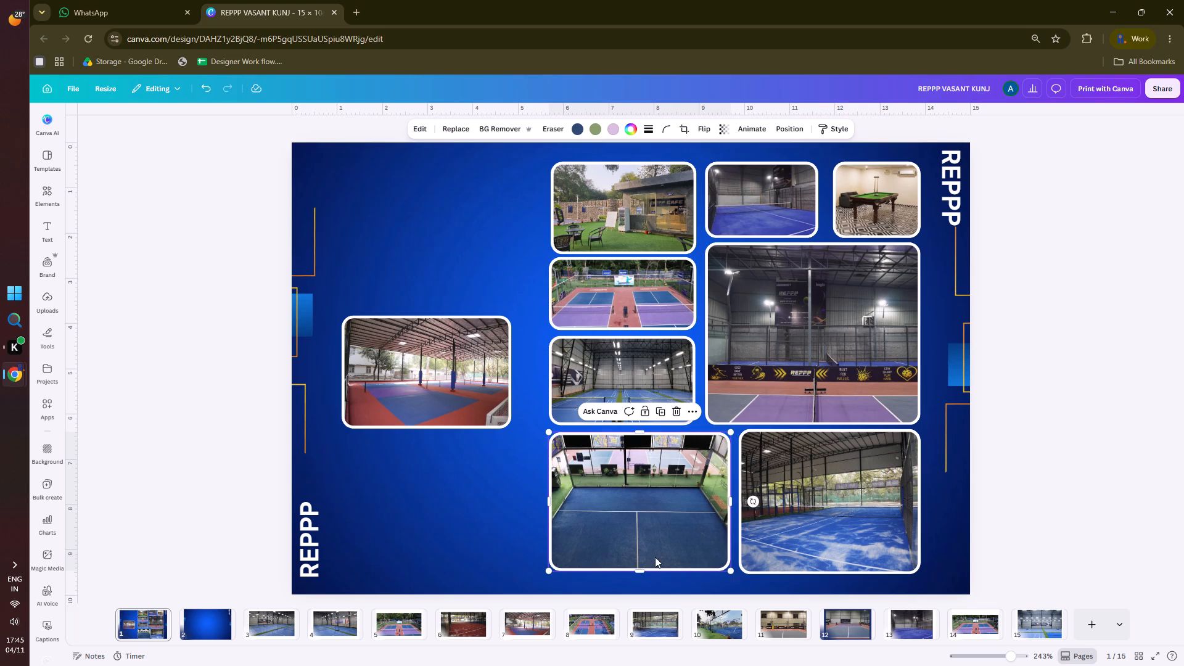
pyautogui.click(640, 570)
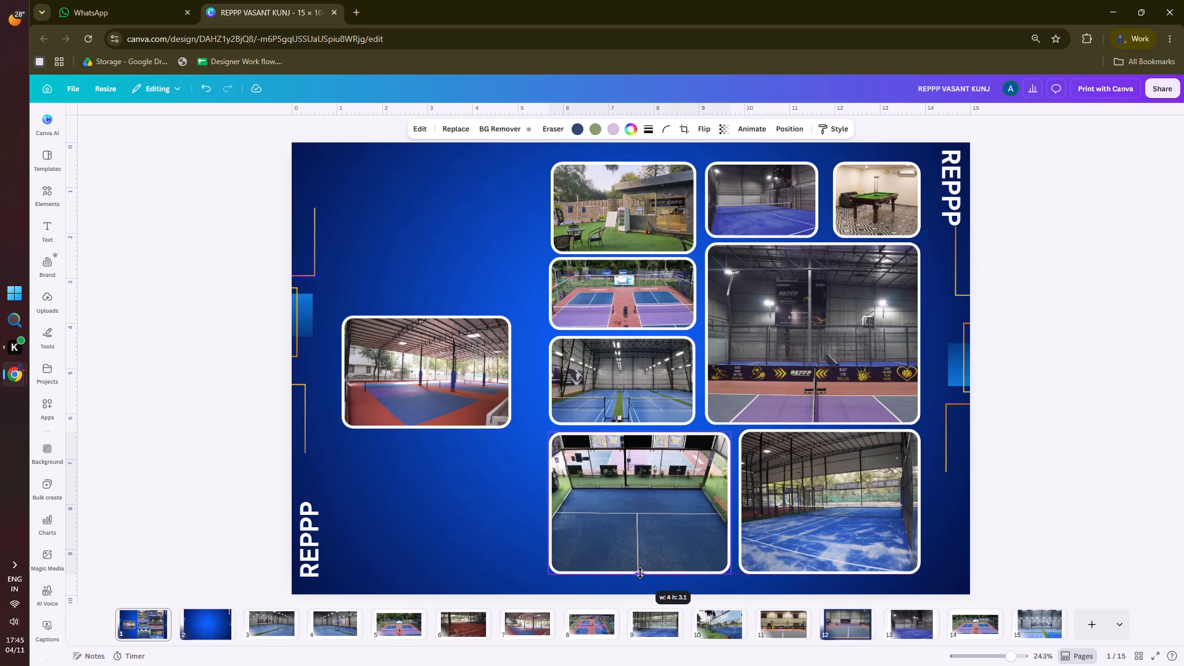
pyautogui.click(639, 434)
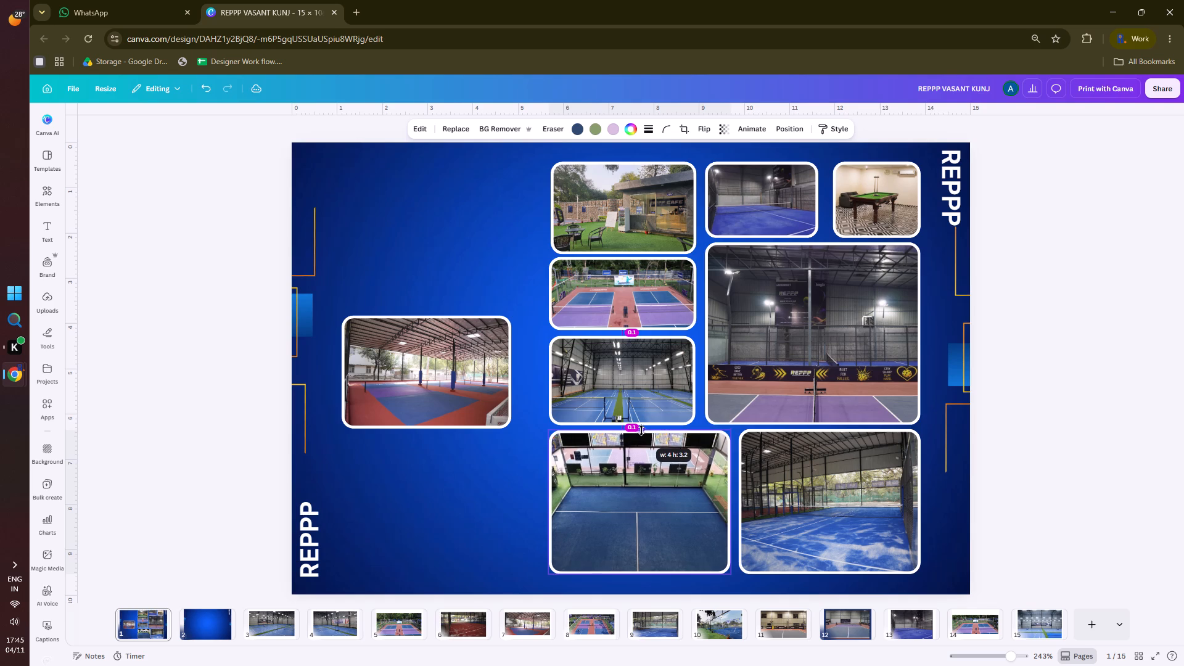
pyautogui.click(844, 451)
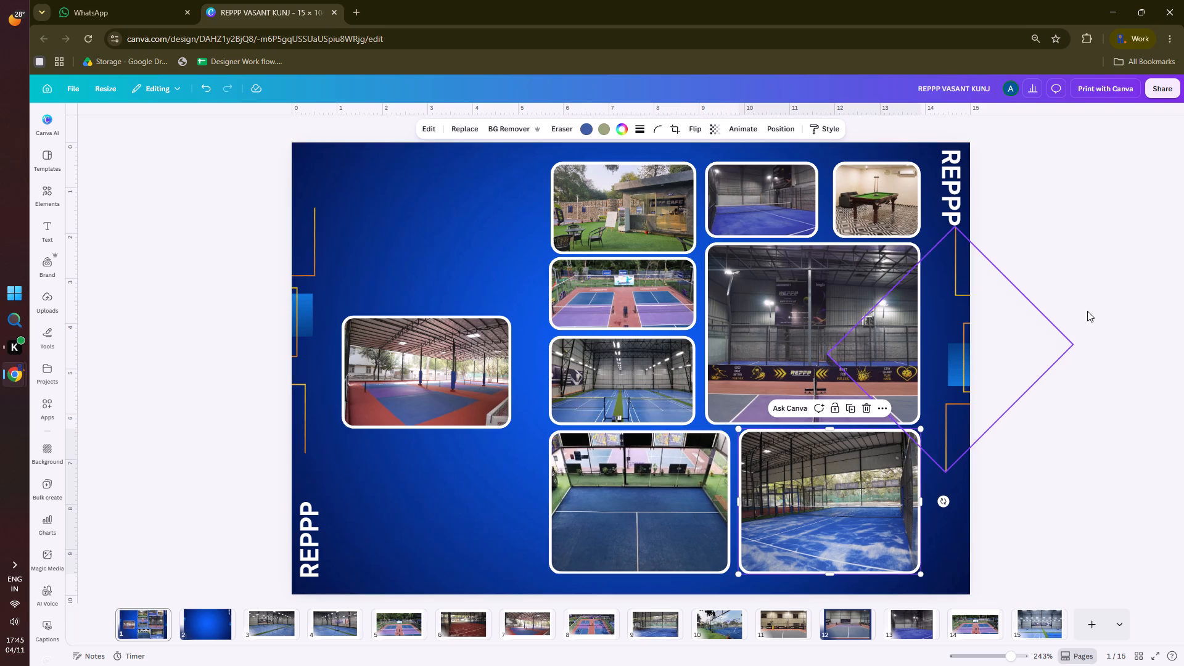
pyautogui.click(1078, 290)
# Move the red-and-blue covered court photo up into the top row, close beside the café photo with their top edges aligned.
pyautogui.moveTo(456, 355); pyautogui.dragTo(457, 201)
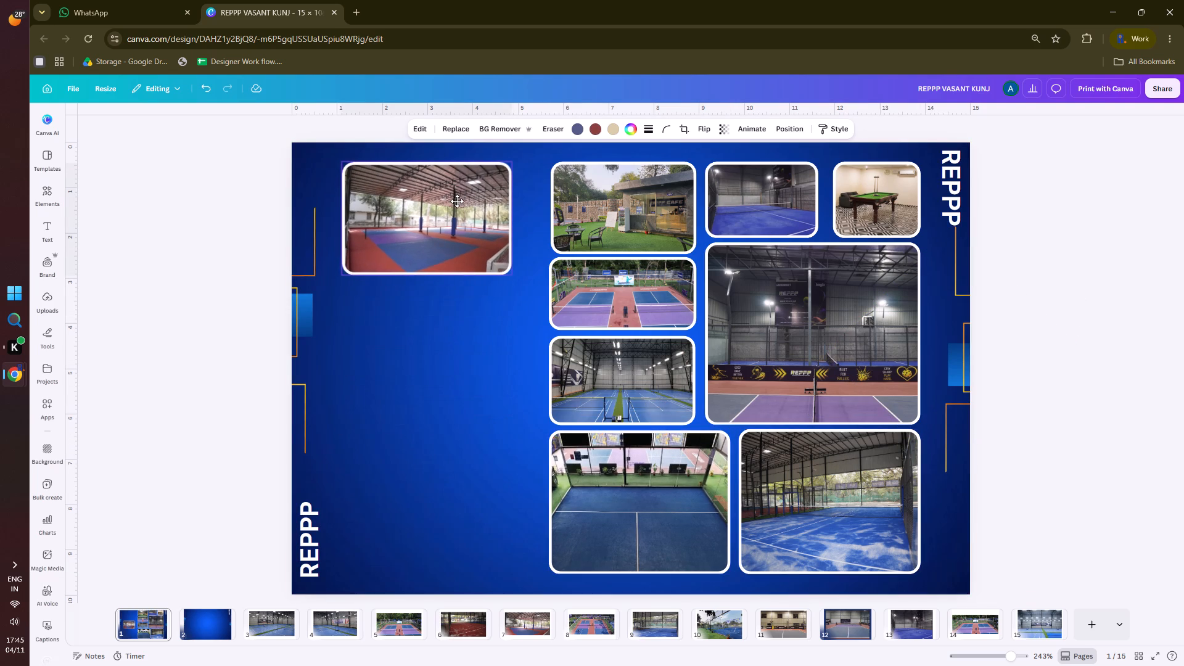
pyautogui.moveTo(457, 201); pyautogui.dragTo(482, 203)
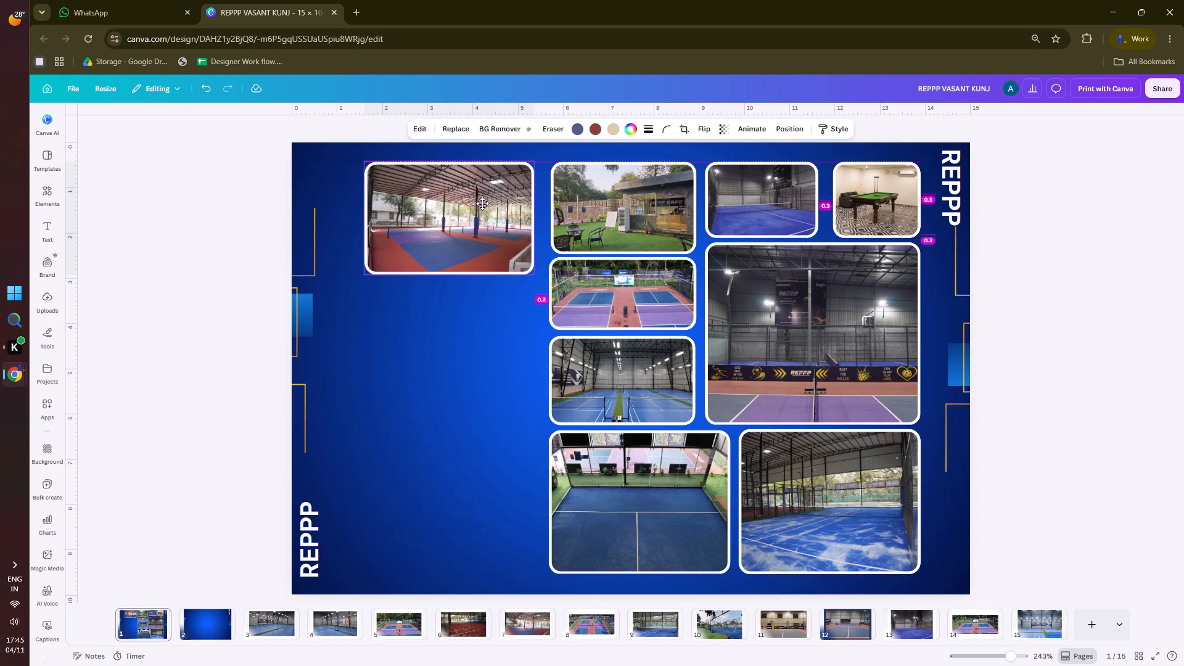
pyautogui.moveTo(482, 203); pyautogui.dragTo(490, 203)
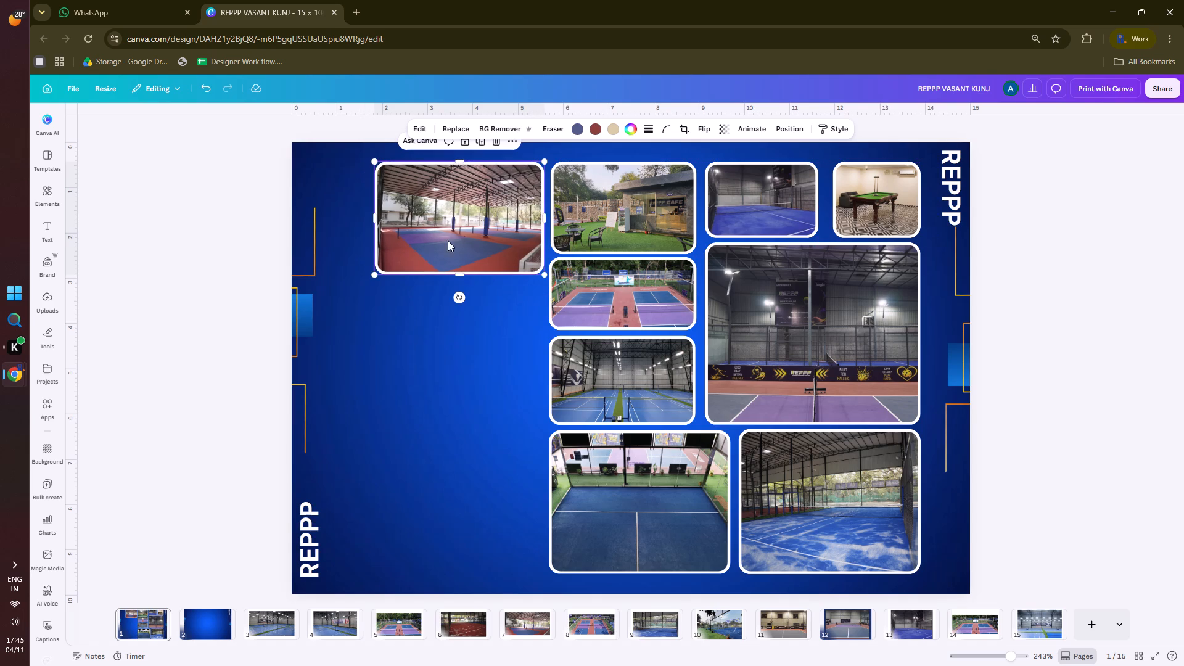
# Enlarge the red-and-blue covered court photo to fill the width between the page's left margin decoration and the café photo.
pyautogui.moveTo(378, 276); pyautogui.dragTo(349, 287)
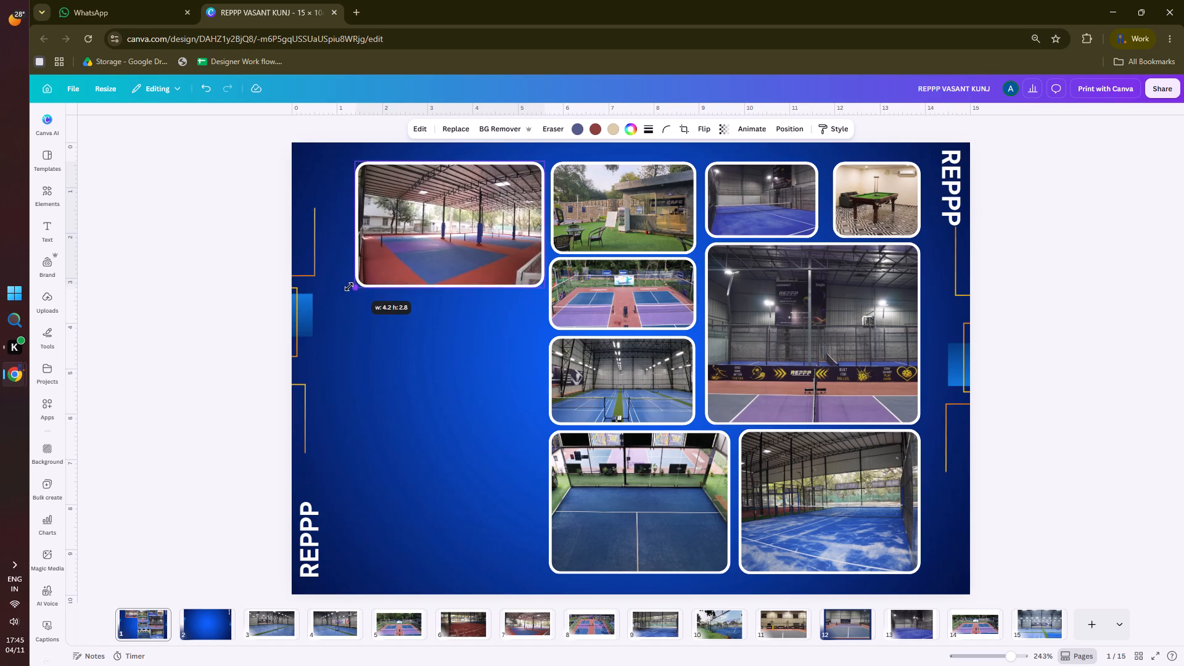
pyautogui.moveTo(349, 287); pyautogui.dragTo(292, 320)
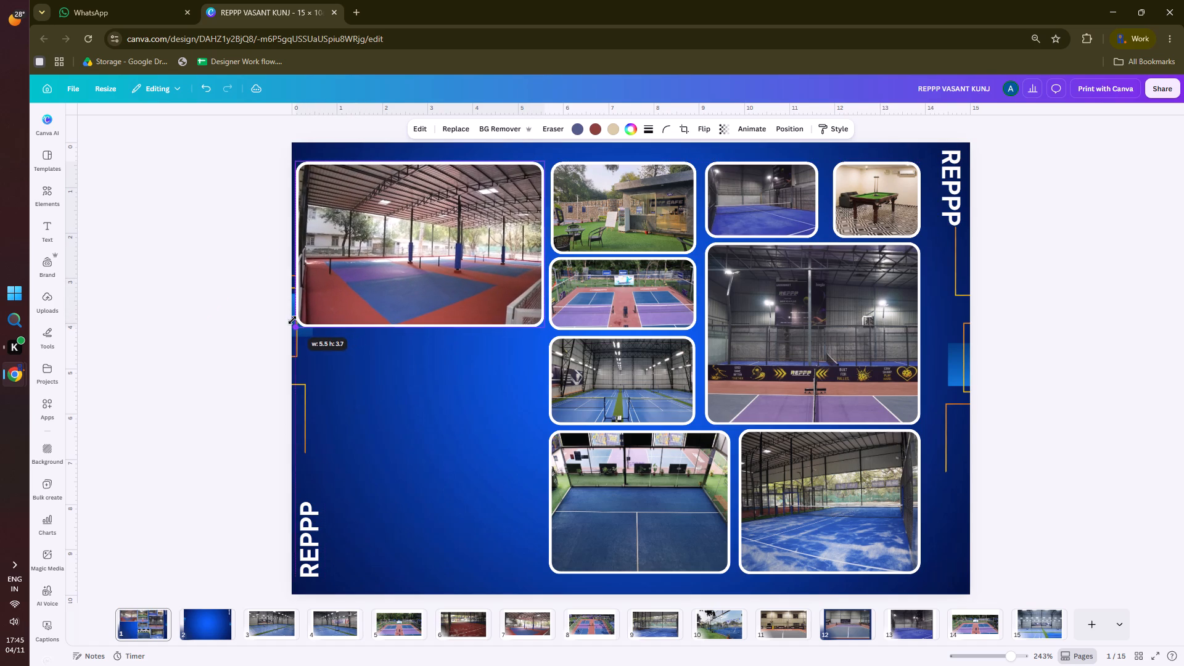
pyautogui.moveTo(292, 320); pyautogui.dragTo(285, 325)
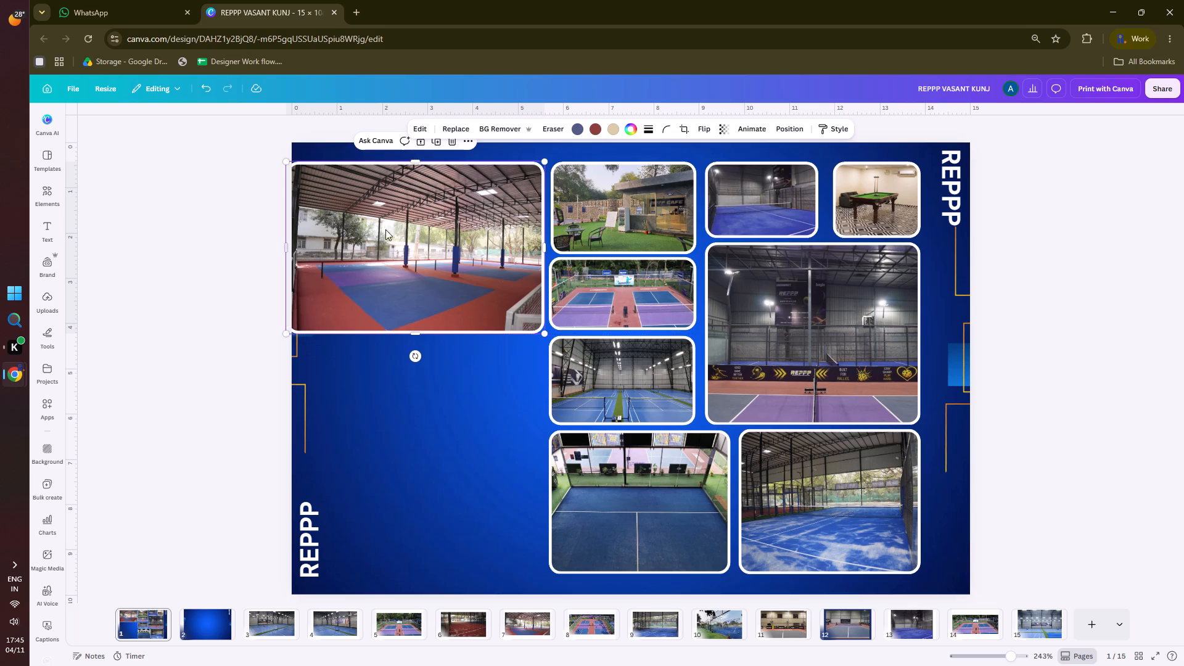
pyautogui.click(417, 192)
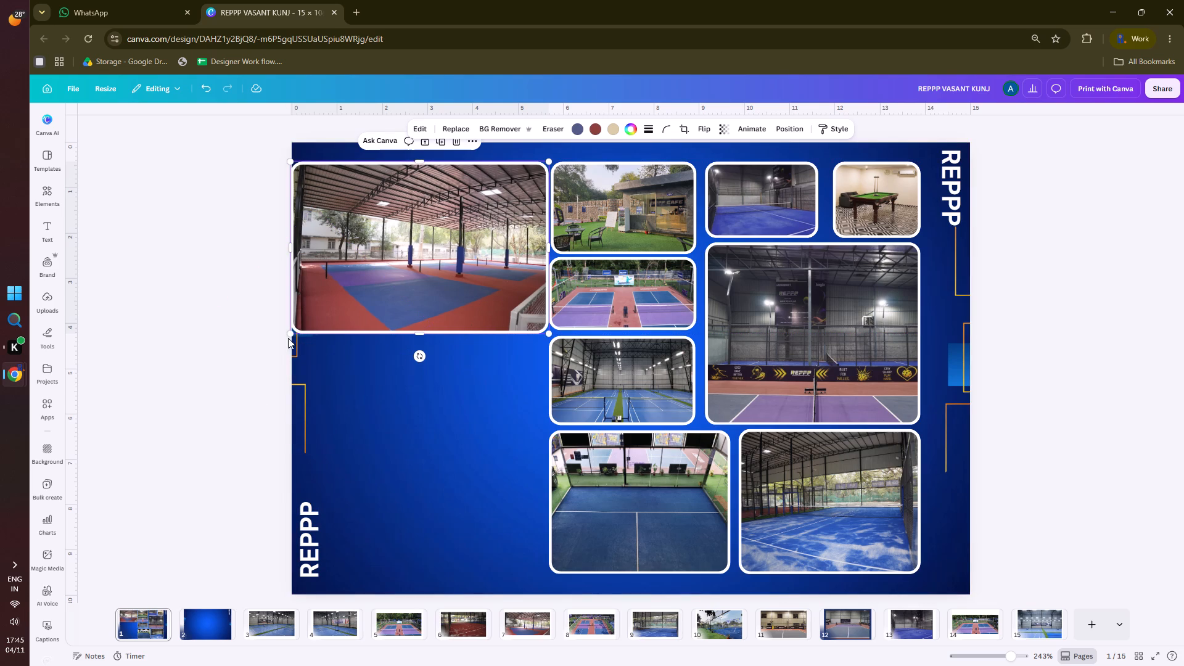
pyautogui.moveTo(294, 332); pyautogui.dragTo(314, 319)
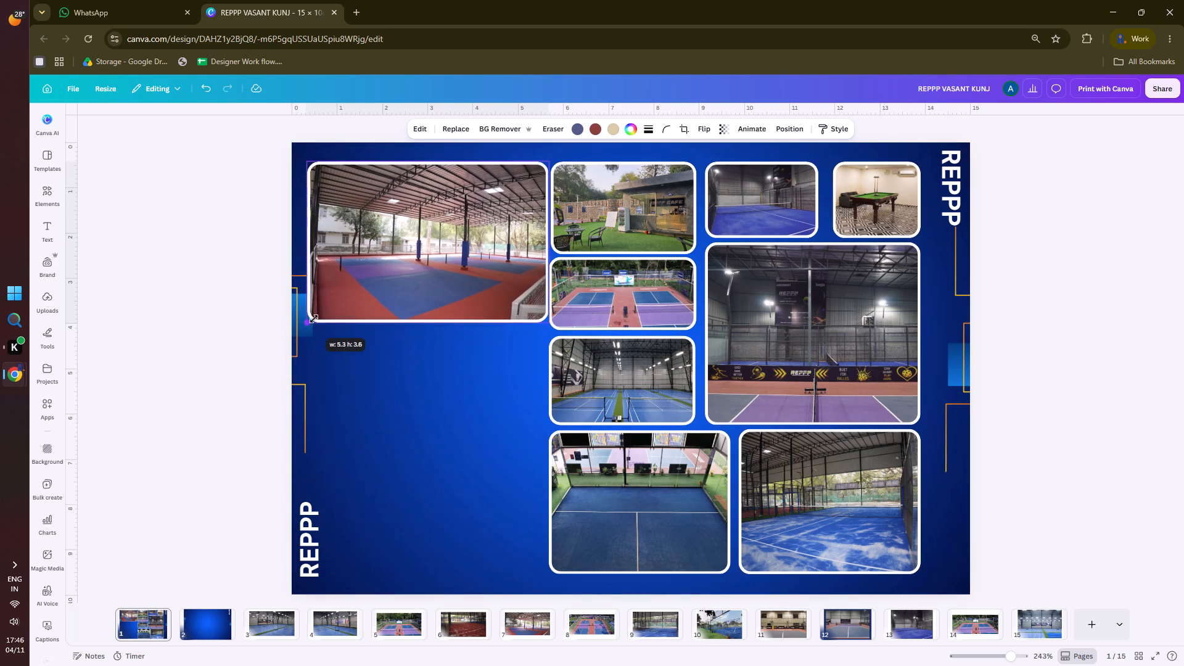
pyautogui.moveTo(314, 319); pyautogui.dragTo(328, 313)
pyautogui.click(458, 199)
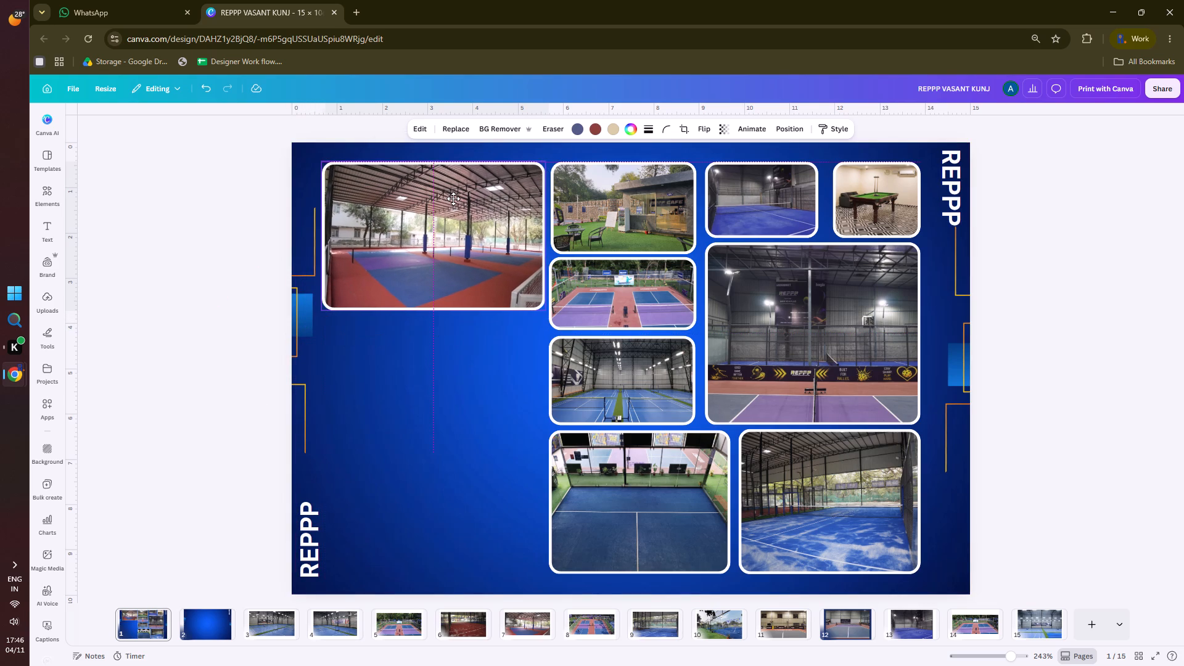
pyautogui.click(225, 272)
# Shift the page's left margin decoration slightly outward, away from the red-and-blue covered court photo.
pyautogui.click(305, 312)
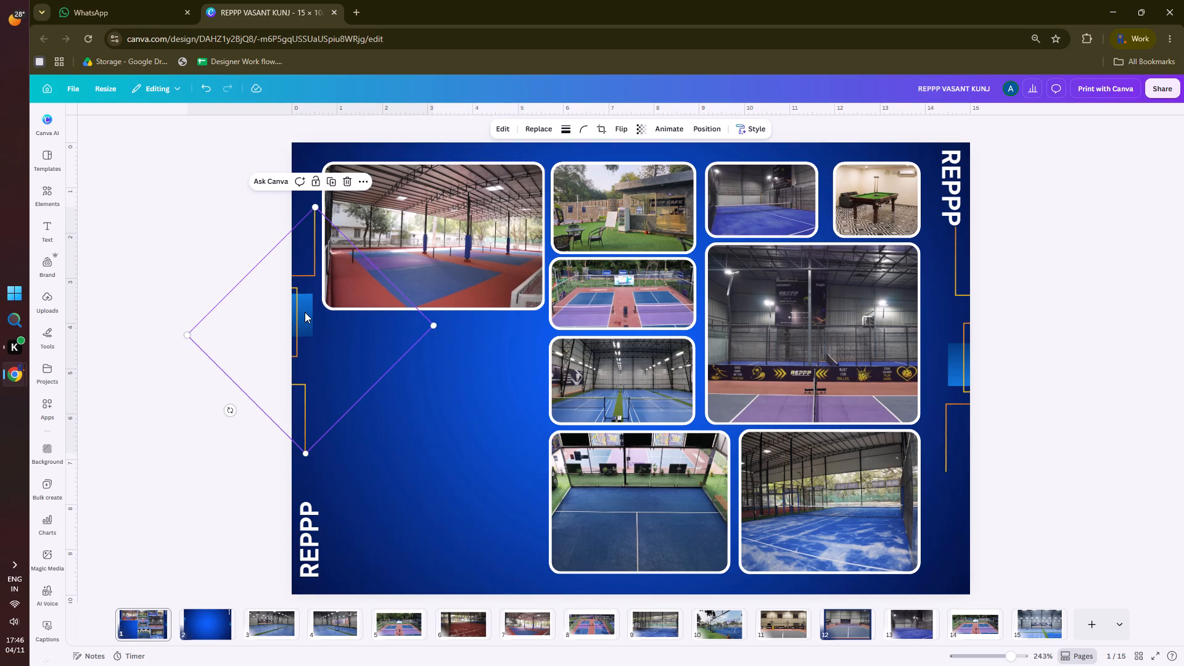
pyautogui.press('Left')
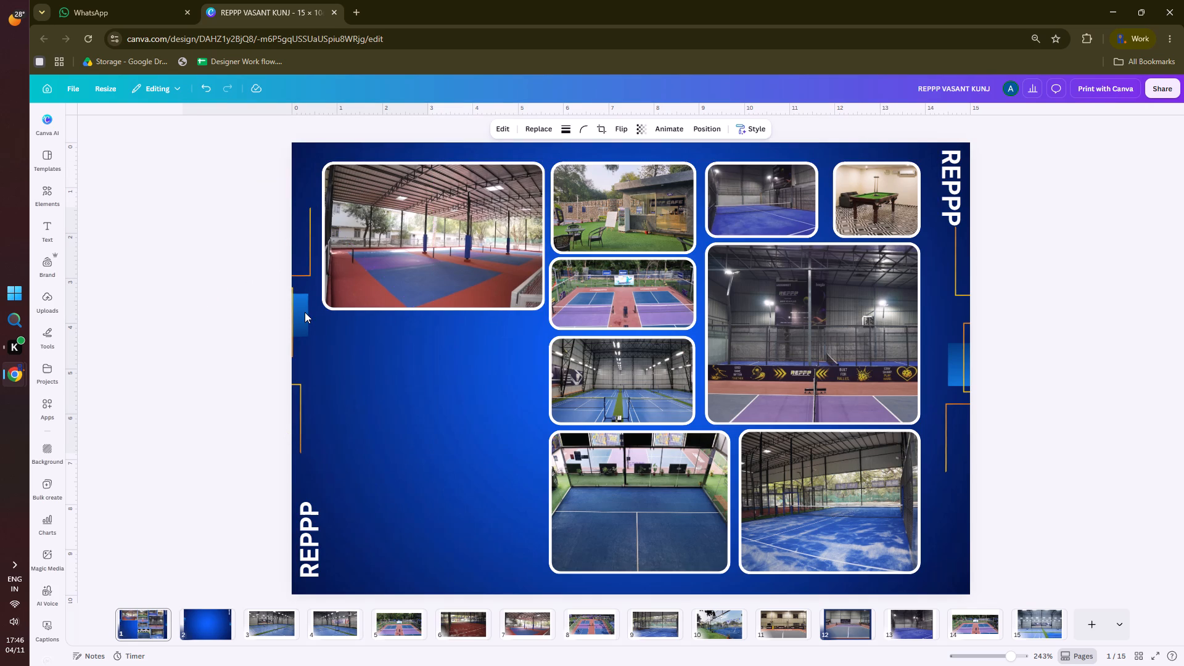
pyautogui.press('Left')
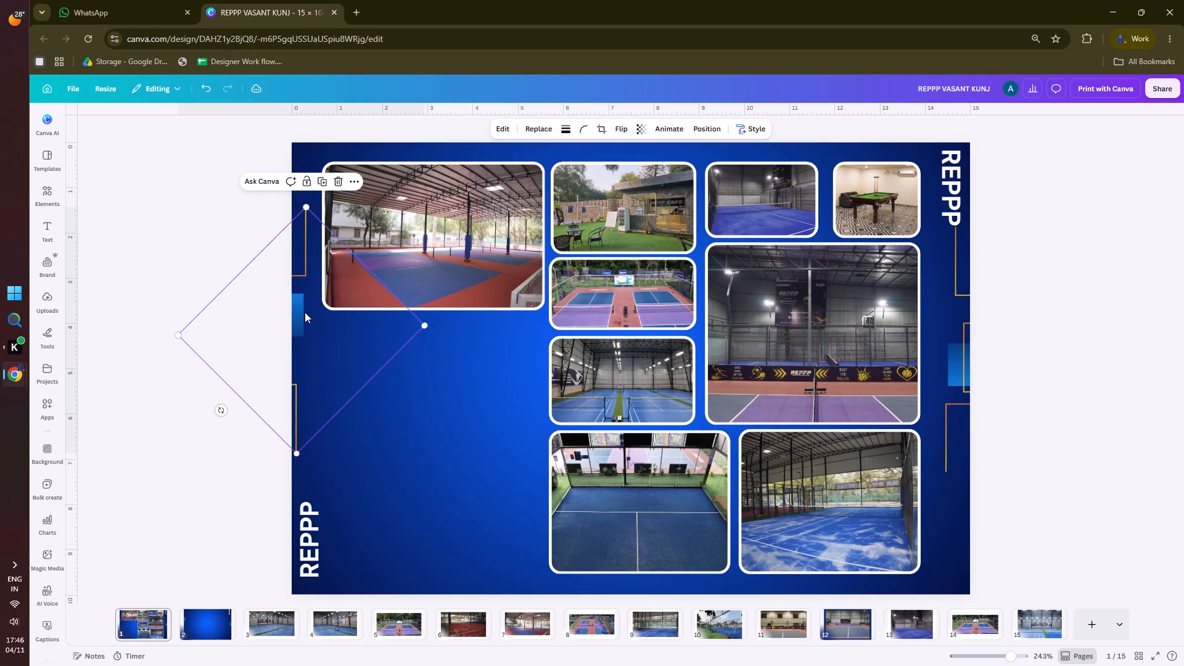
pyautogui.click(137, 224)
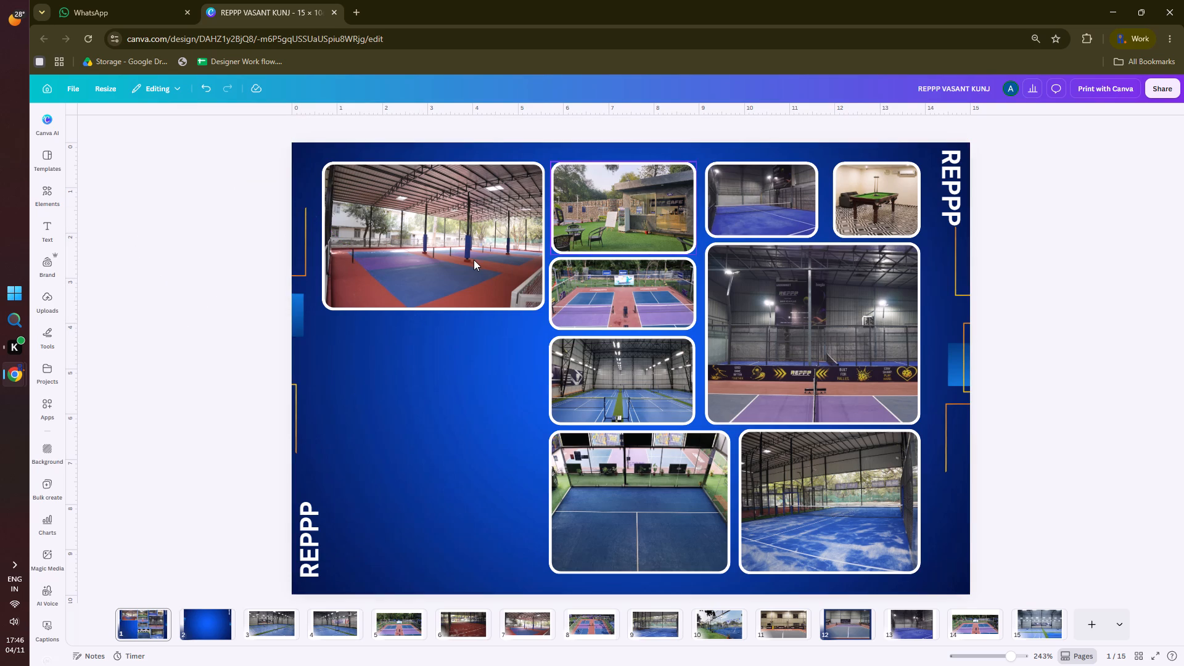
# Stretch the red-and-blue covered court photo downward to about 4.9 by 3.7, matching the bottom edge of the neighbouring purple court photo.
pyautogui.click(474, 260)
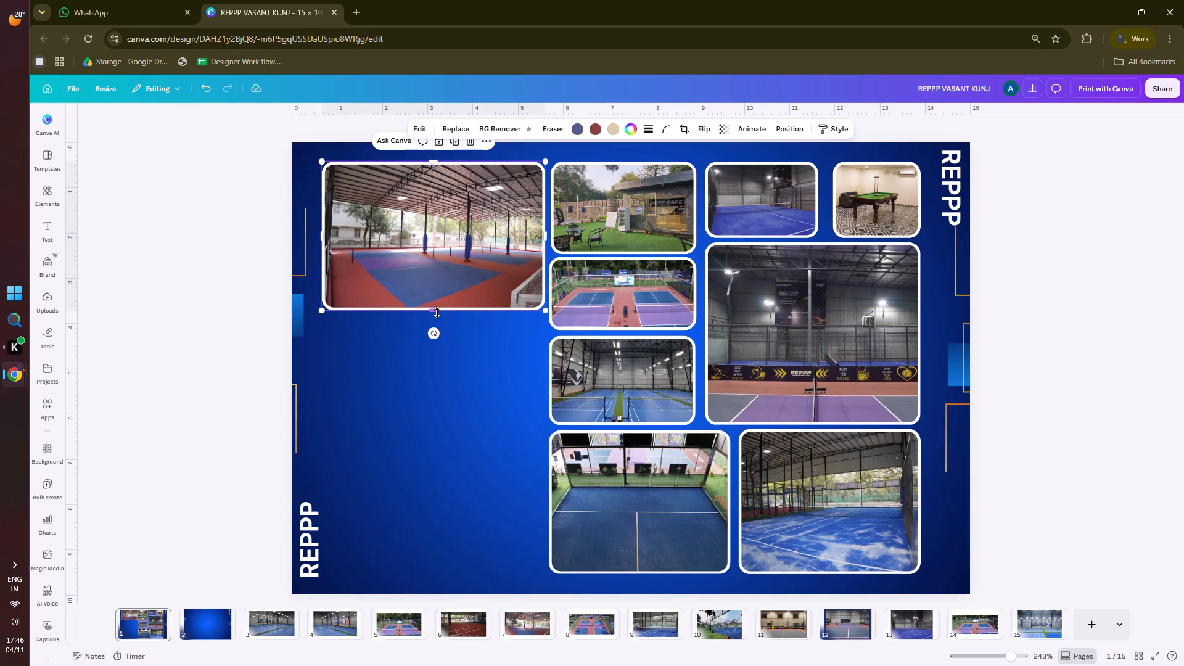
pyautogui.moveTo(437, 313); pyautogui.dragTo(437, 331)
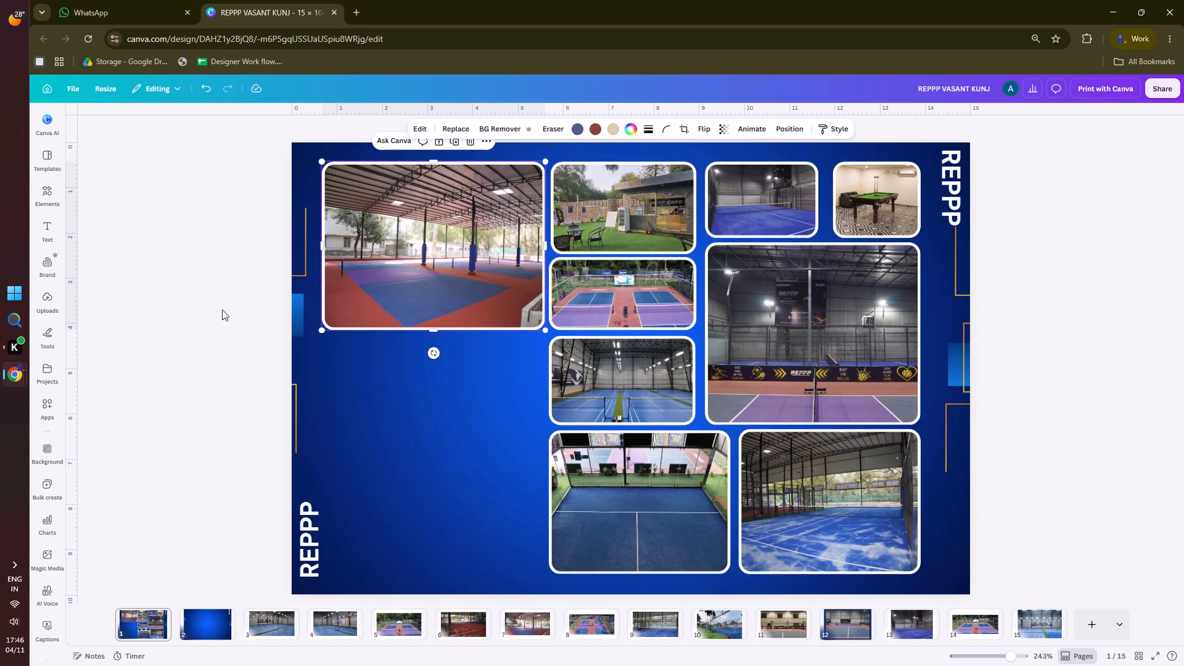
pyautogui.click(435, 330)
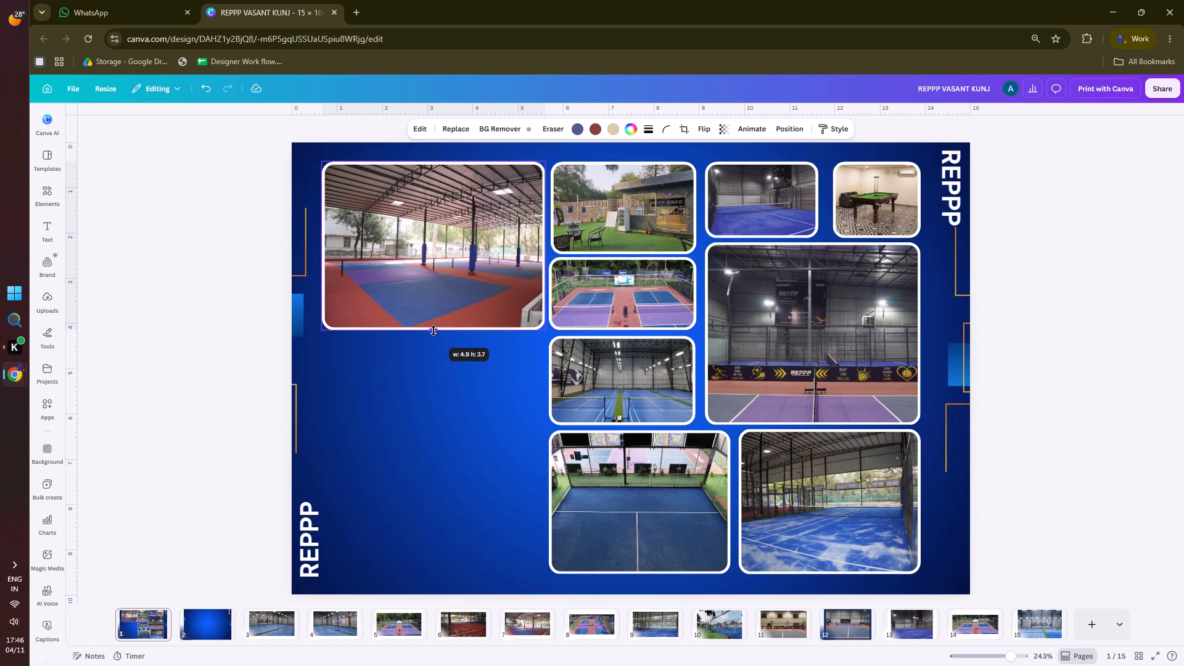
pyautogui.click(163, 277)
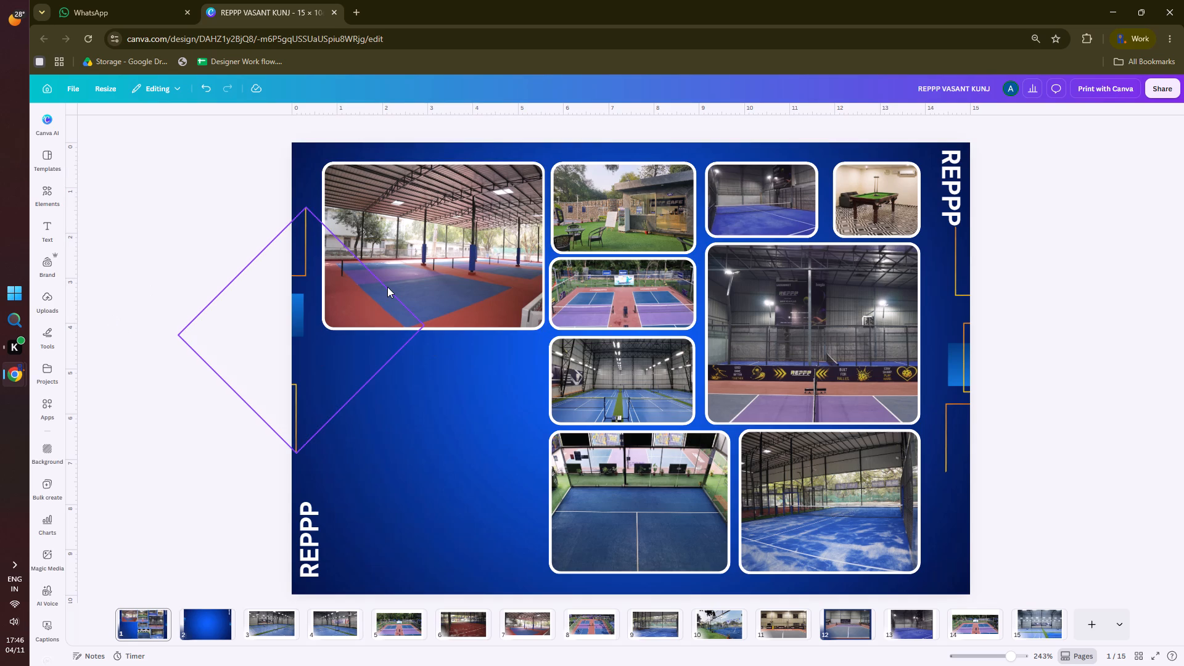
# Duplicate the red-and-blue covered court photo straight below the original, aligning its bottom edge with the bottom-row photos.
pyautogui.keyDown('alt'); pyautogui.moveTo(387, 287); pyautogui.dragTo(389, 462); pyautogui.keyUp('alt')
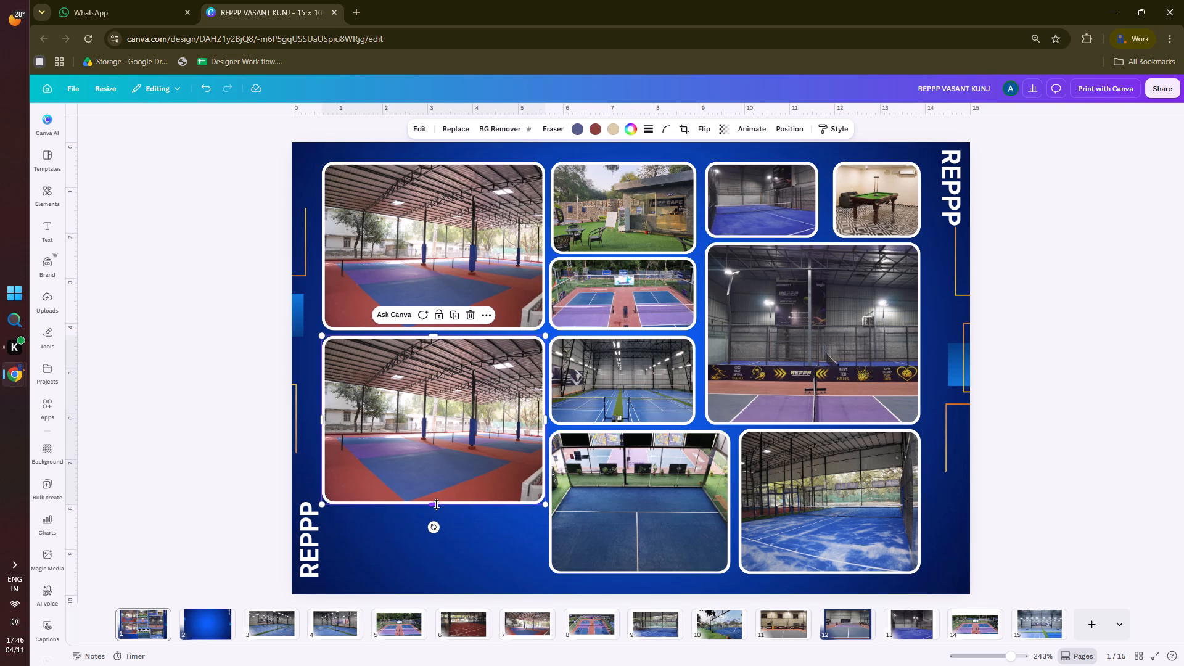
pyautogui.click(437, 403)
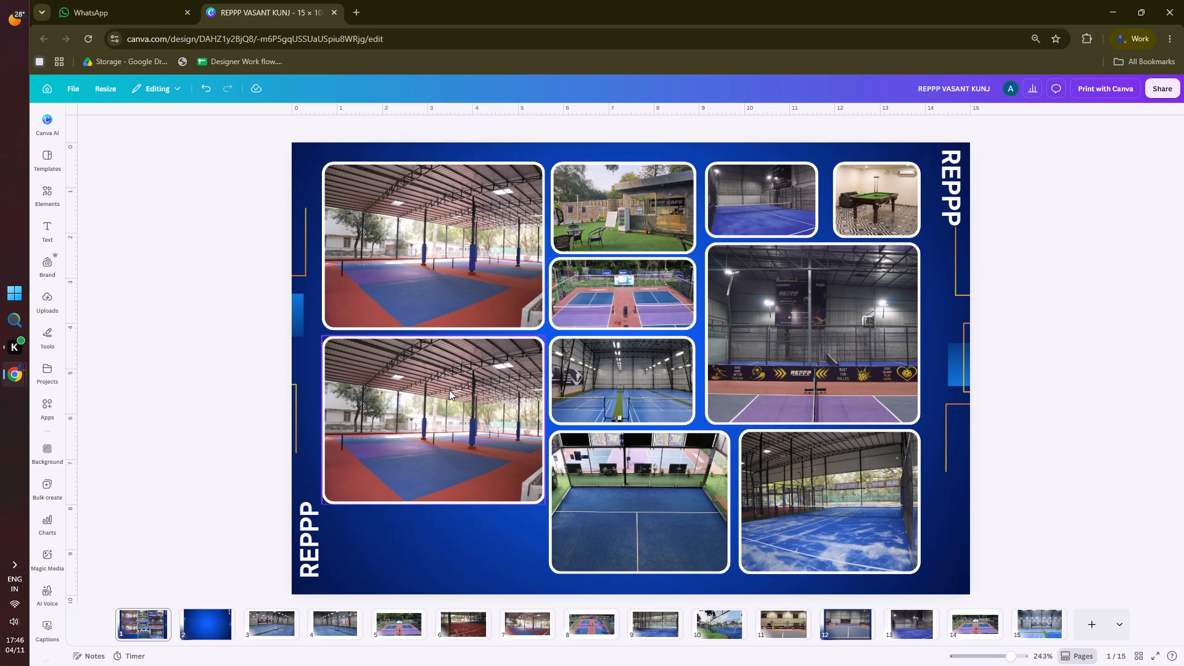
pyautogui.moveTo(449, 390); pyautogui.dragTo(447, 456)
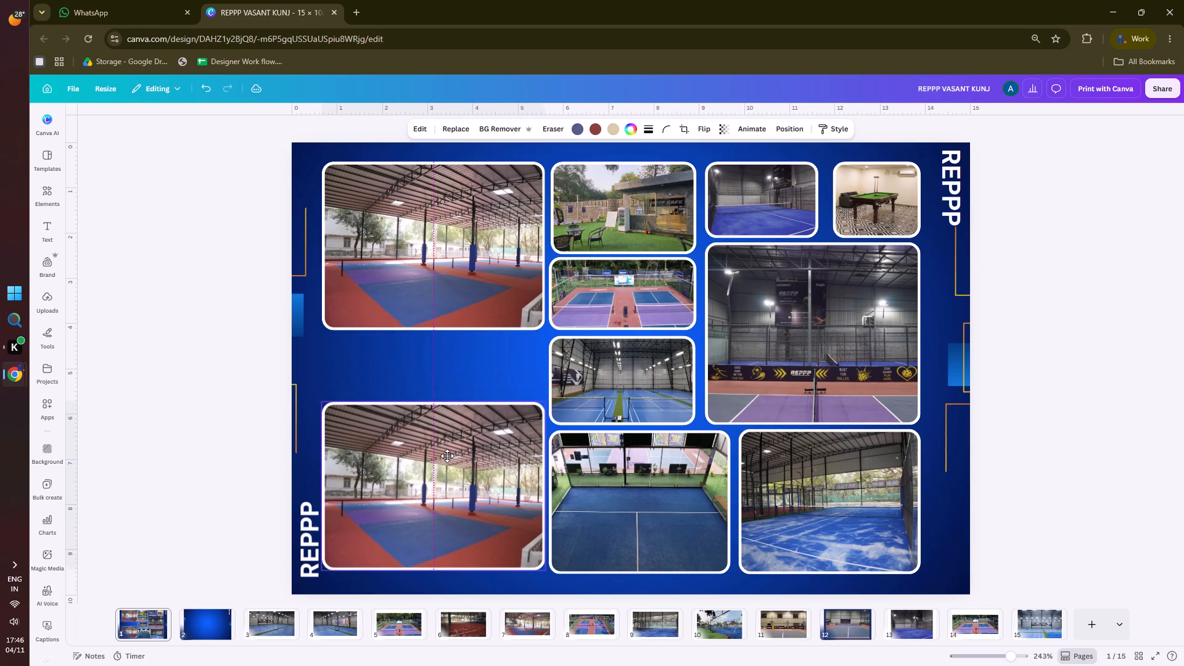
pyautogui.moveTo(447, 456); pyautogui.dragTo(448, 458)
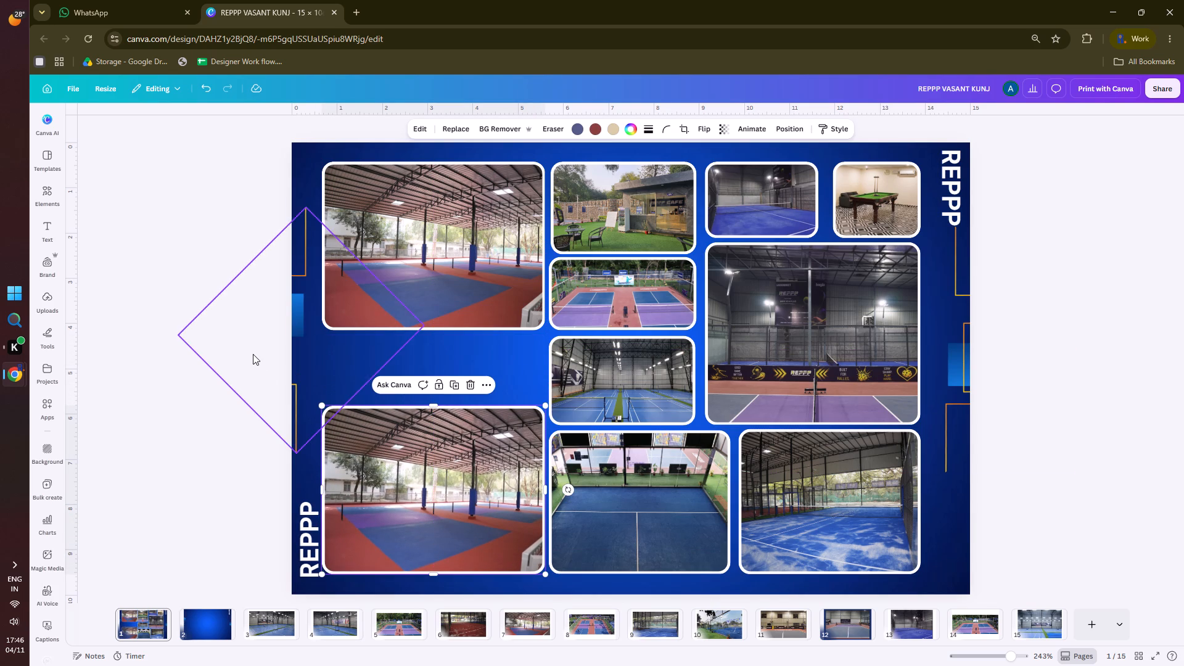
pyautogui.click(253, 354)
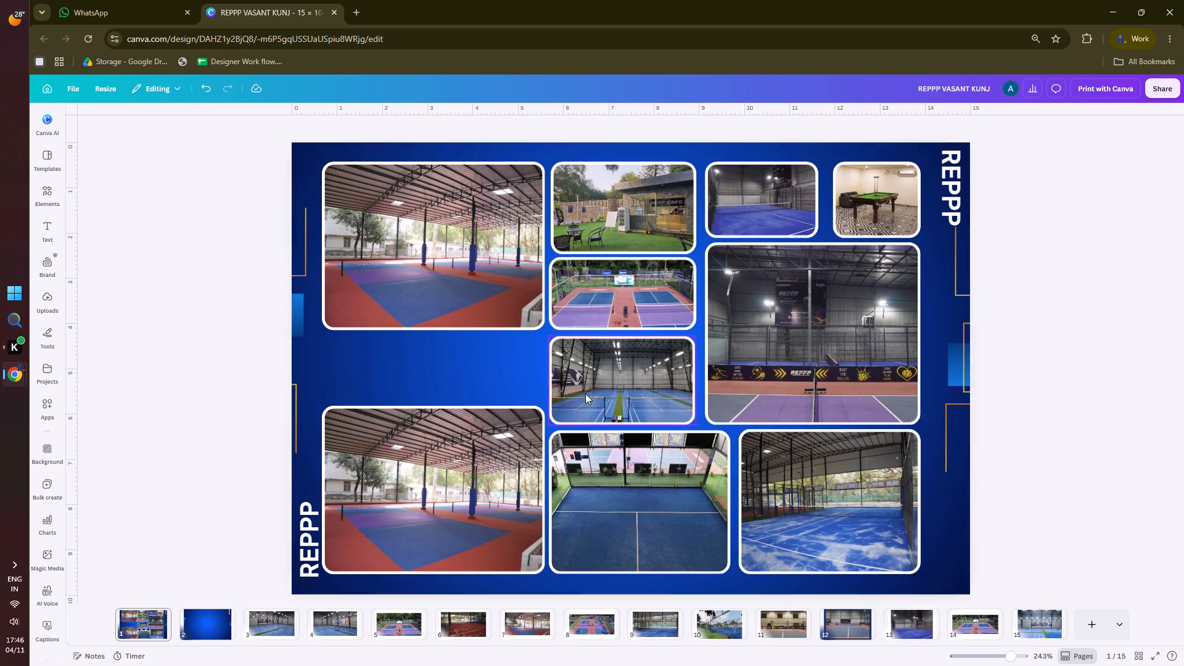
# Lower the bottom-row photos by equal small amounts toward the page's bottom edge, beginning with the duplicated covered court and the glass-walled court.
pyautogui.click(456, 502)
pyautogui.press('Down')
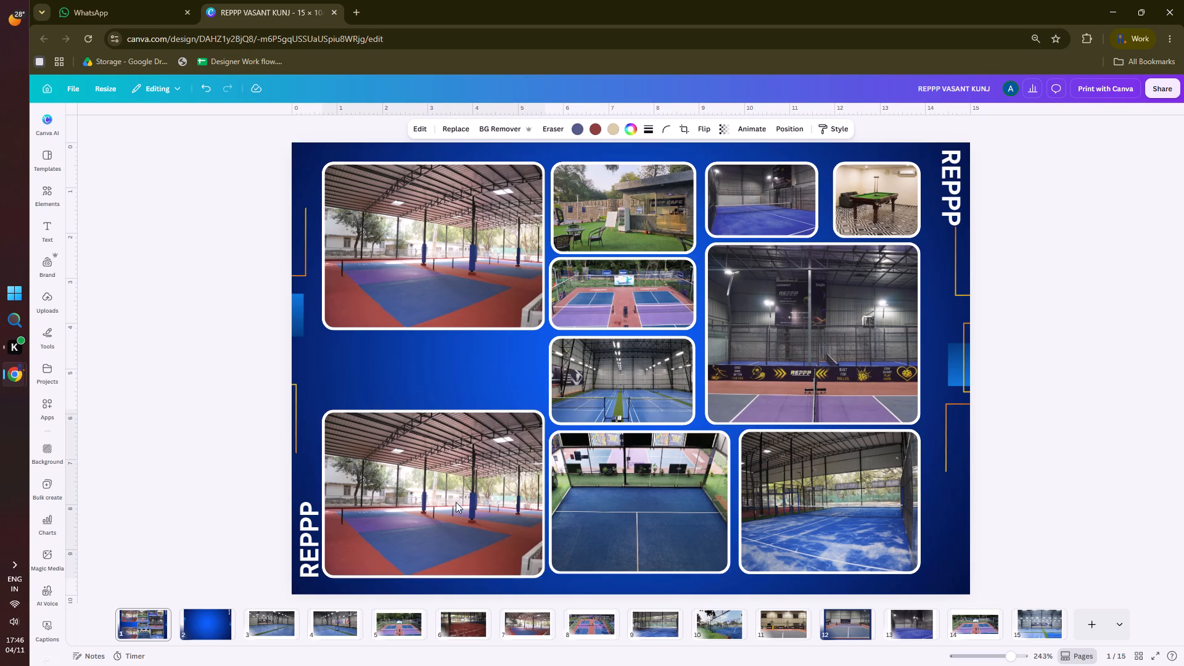
pyautogui.press('Down')
pyautogui.press('Down')
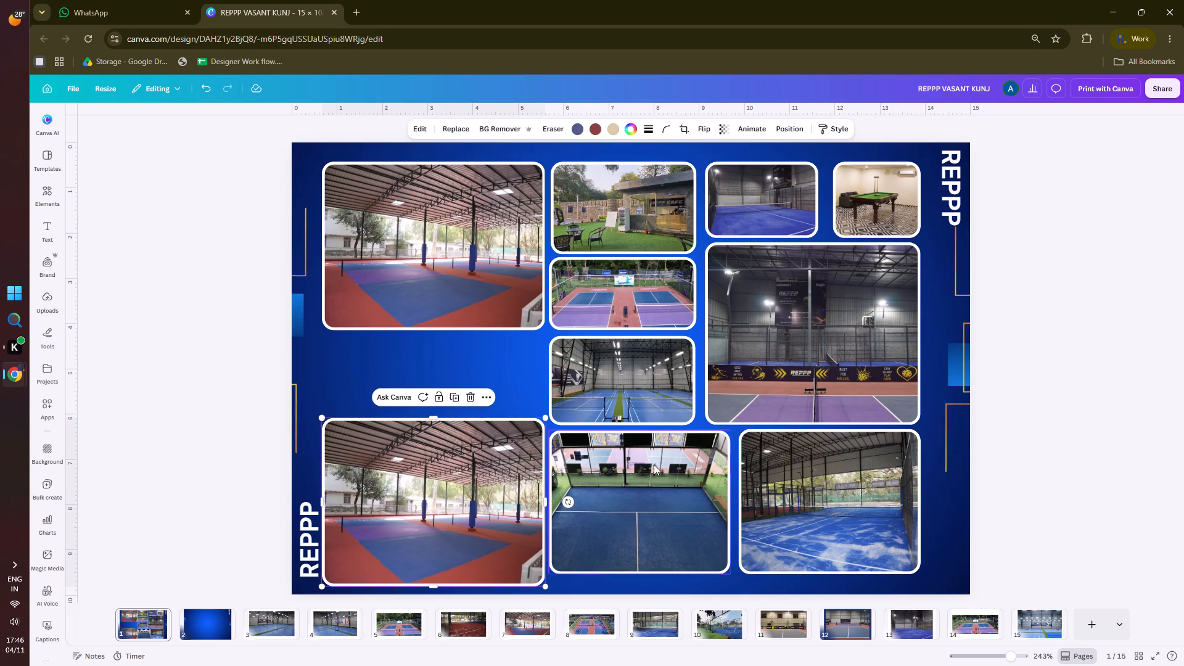
pyautogui.click(676, 464)
pyautogui.press('Down')
pyautogui.press('Down')
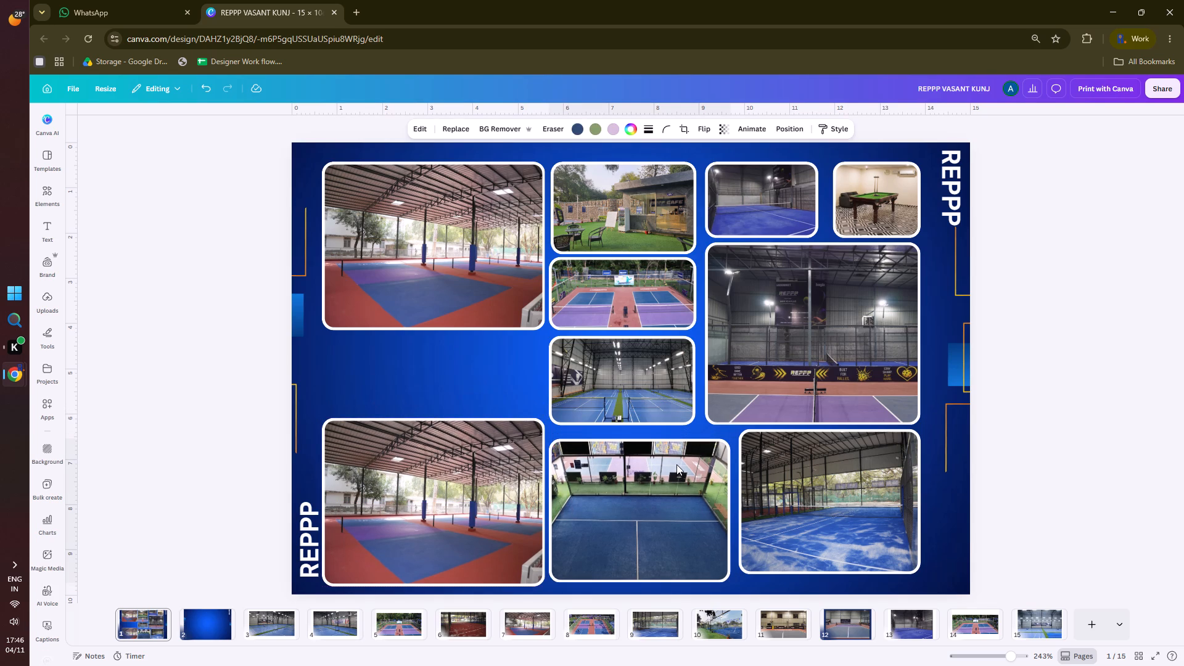
pyautogui.press('Down')
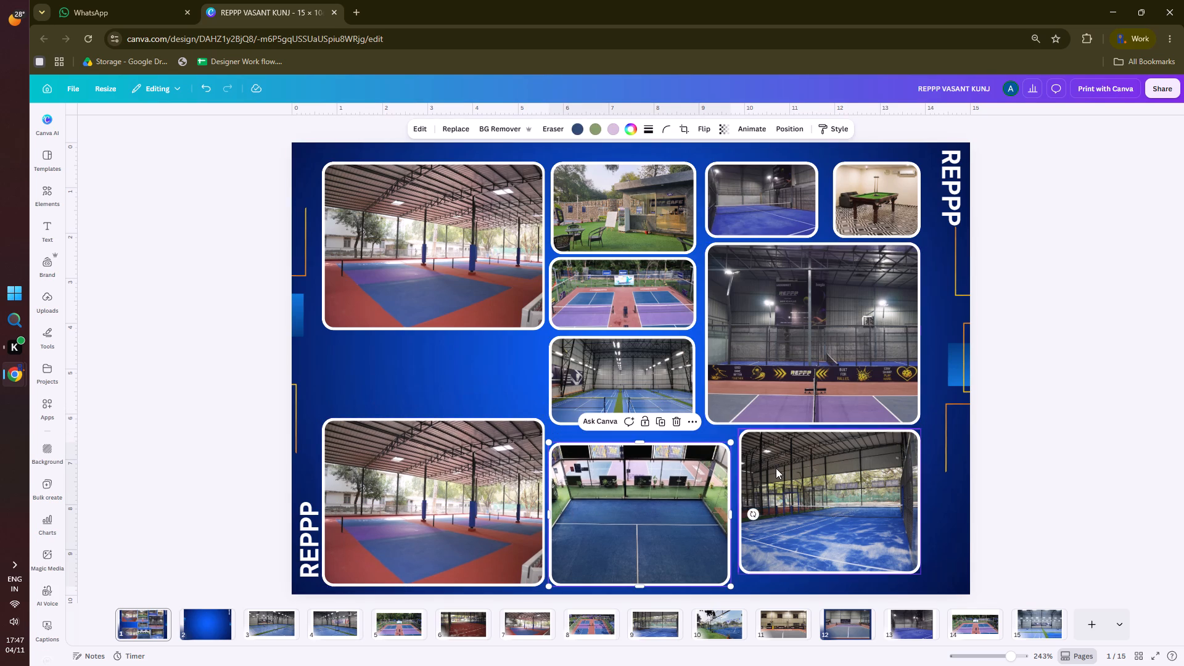
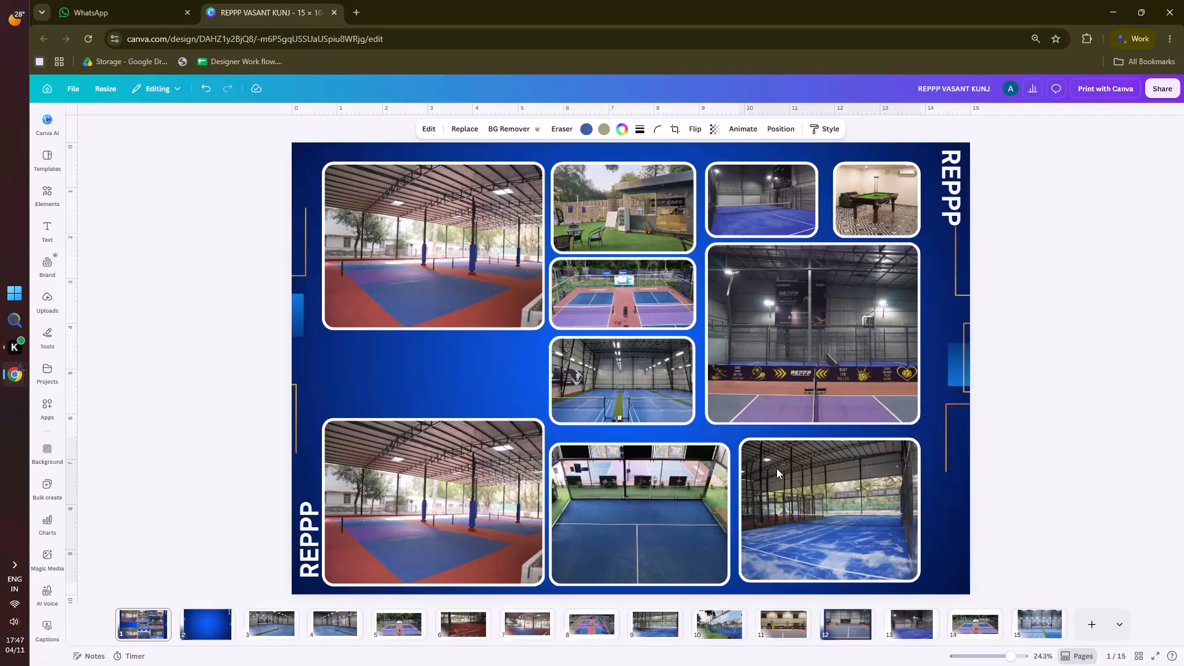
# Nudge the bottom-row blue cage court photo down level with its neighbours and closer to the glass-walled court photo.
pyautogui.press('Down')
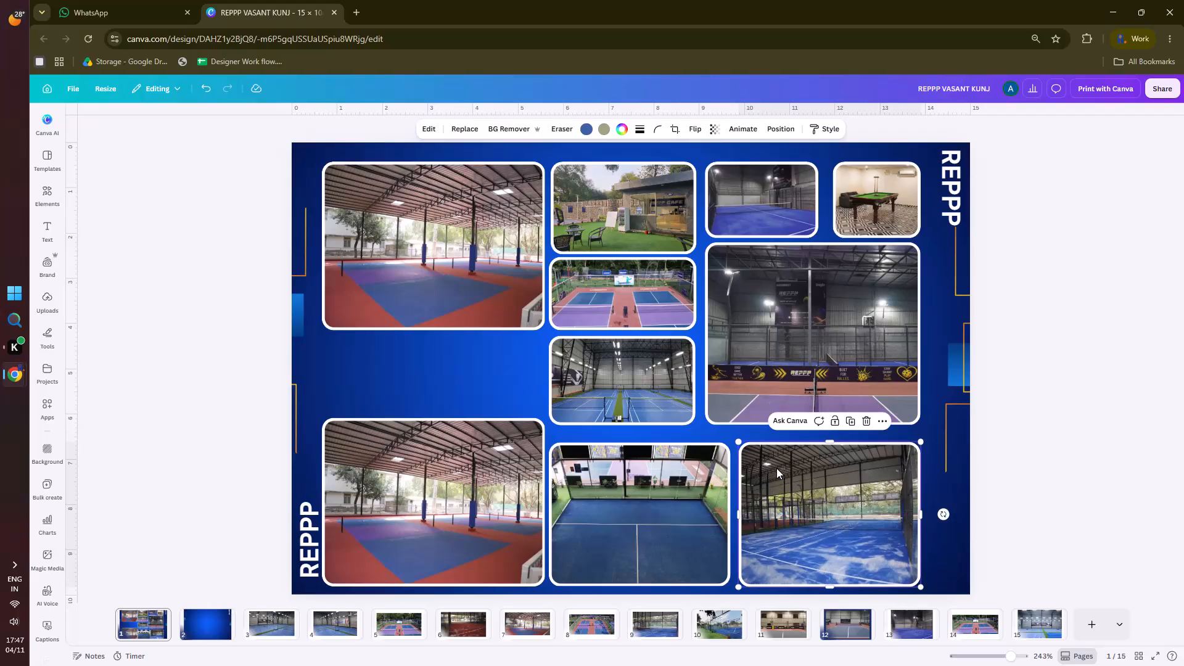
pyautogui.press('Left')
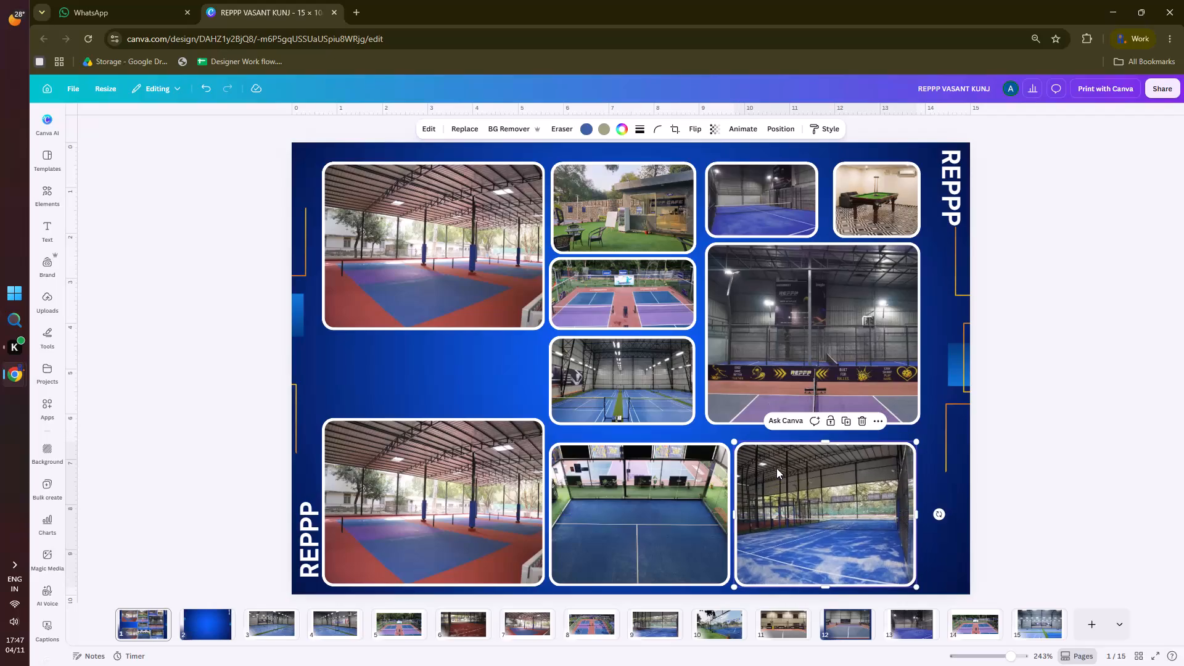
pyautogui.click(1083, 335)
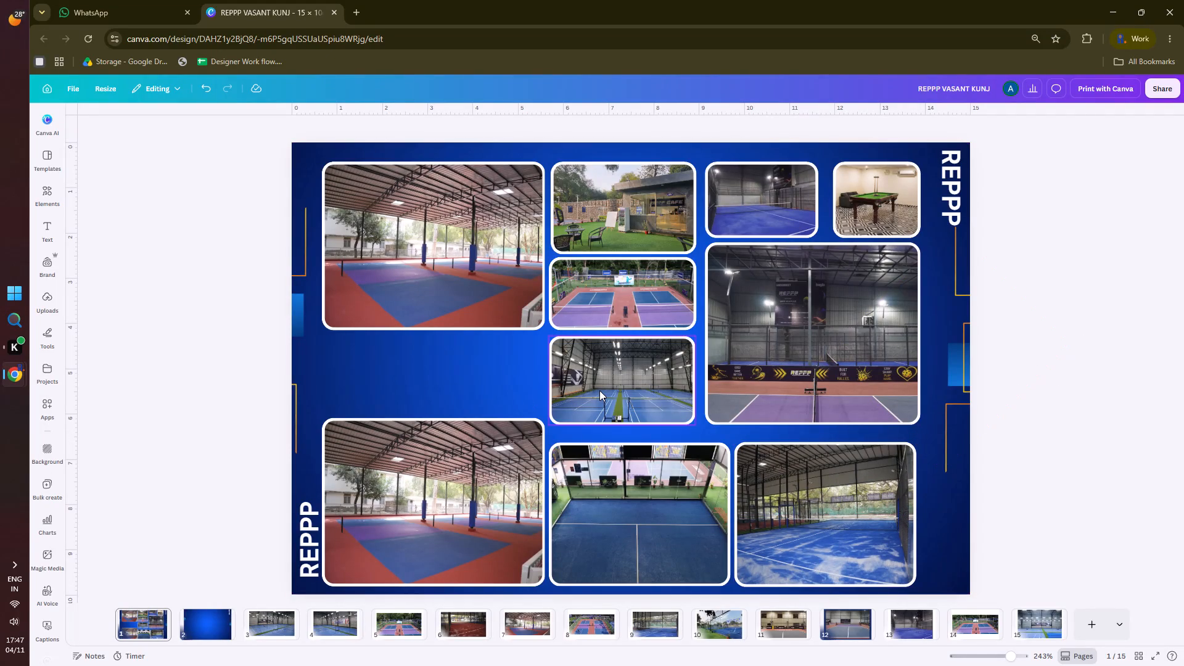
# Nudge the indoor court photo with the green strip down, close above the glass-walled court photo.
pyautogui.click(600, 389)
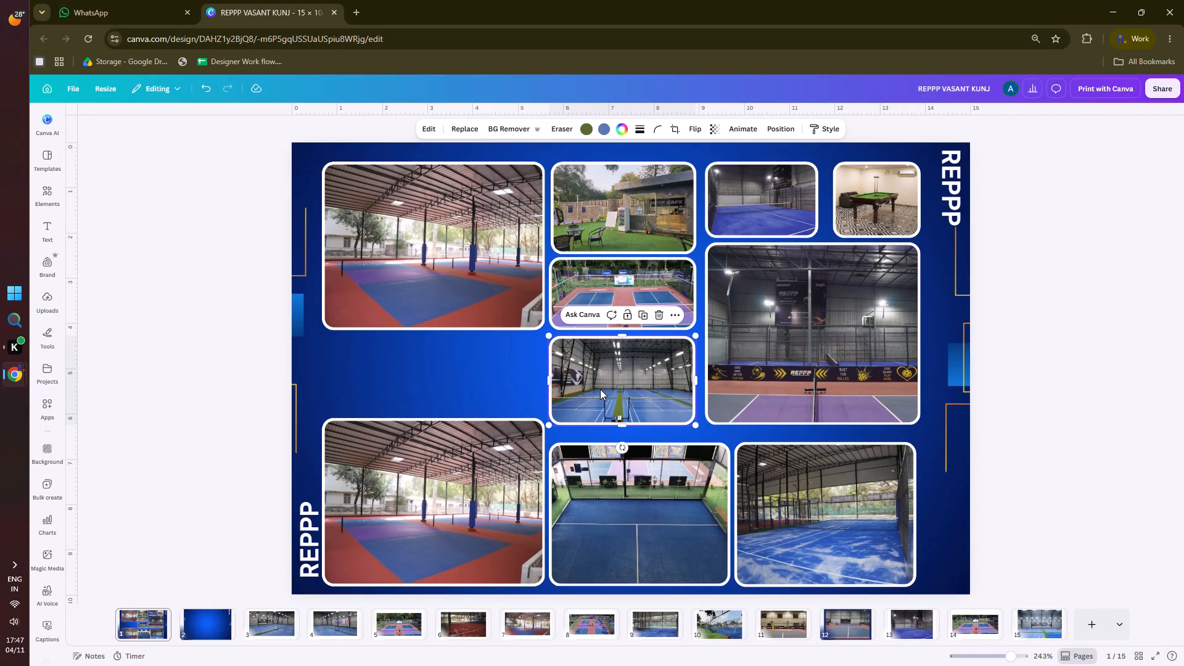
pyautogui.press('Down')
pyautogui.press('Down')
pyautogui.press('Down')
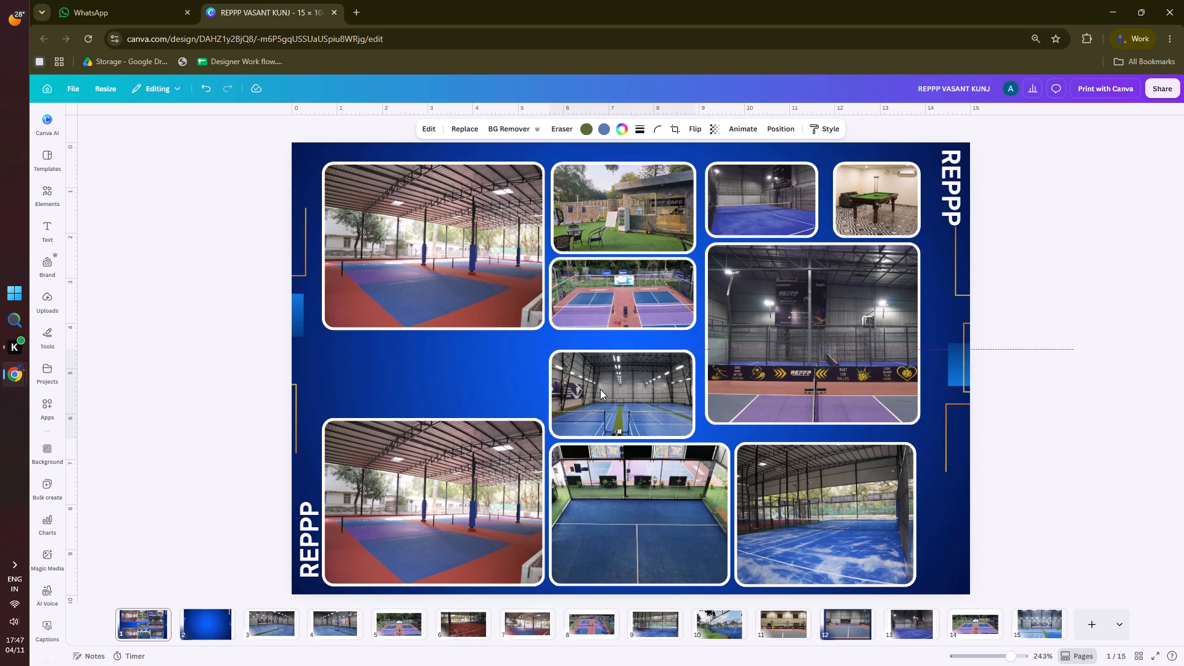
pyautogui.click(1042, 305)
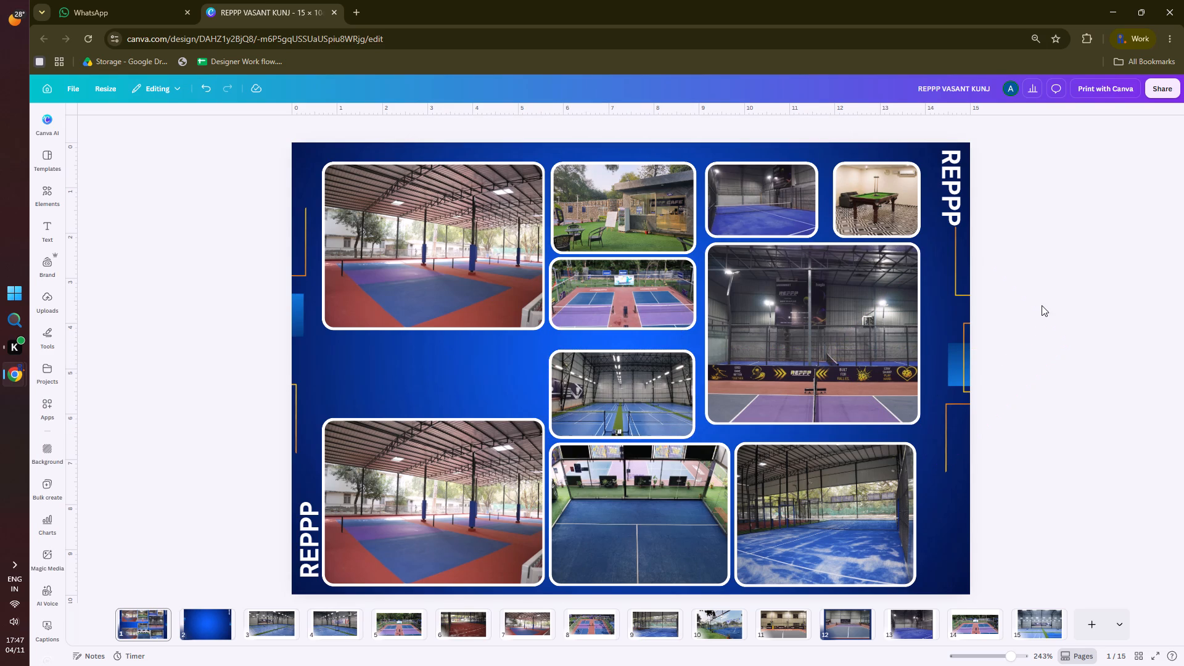
# Move the twin purple-and-blue court photo between the two red-and-blue covered court photos and widen it to match their width.
pyautogui.moveTo(622, 297); pyautogui.dragTo(397, 379)
pyautogui.moveTo(469, 373); pyautogui.dragTo(546, 372)
pyautogui.click(215, 340)
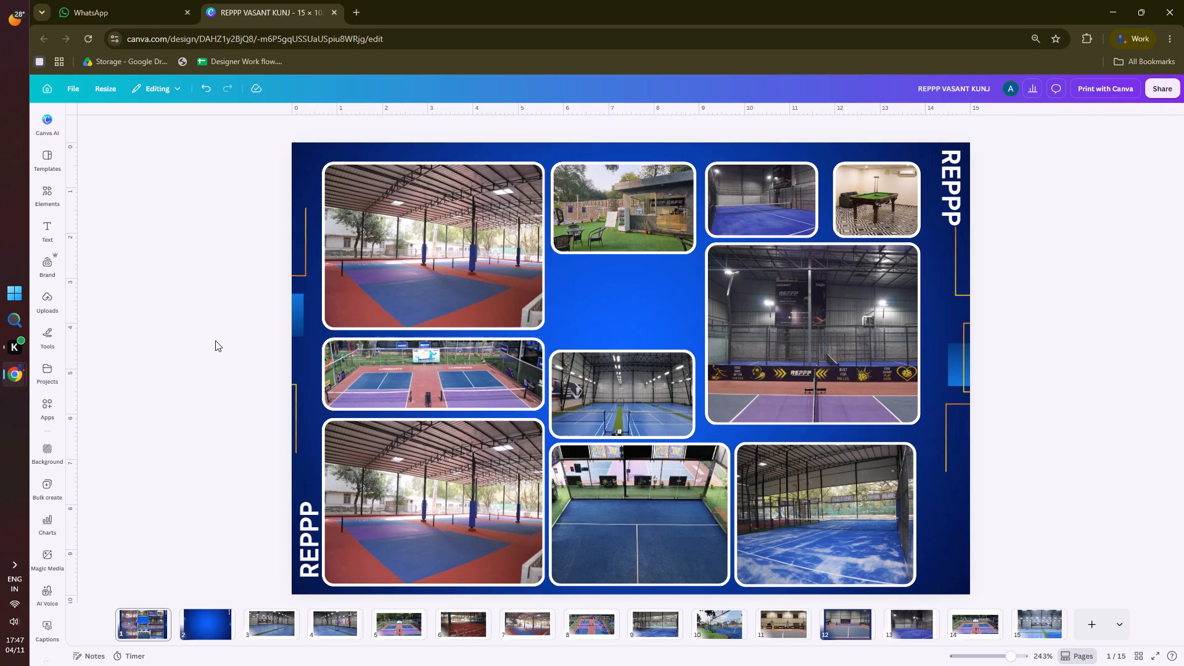
pyautogui.click(138, 327)
# Move the green-strip indoor court photo directly beneath the café photo and match its side edges, at about 3.2 by 2.
pyautogui.moveTo(619, 386); pyautogui.dragTo(615, 292)
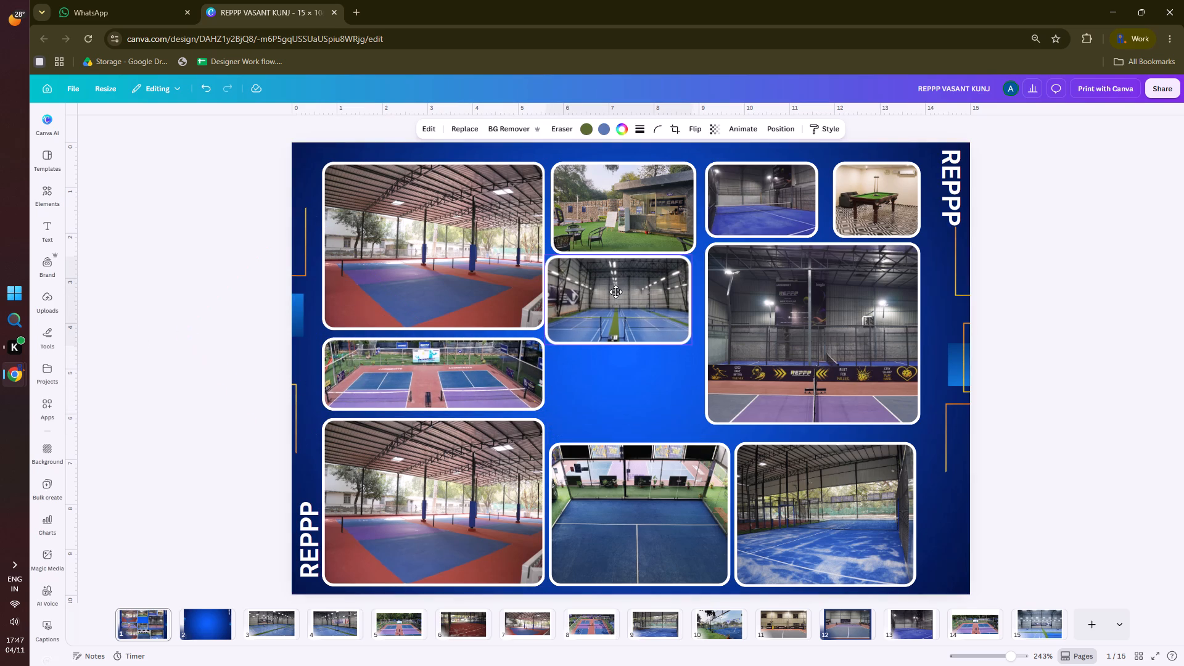
pyautogui.moveTo(615, 292); pyautogui.dragTo(620, 298)
pyautogui.click(549, 302)
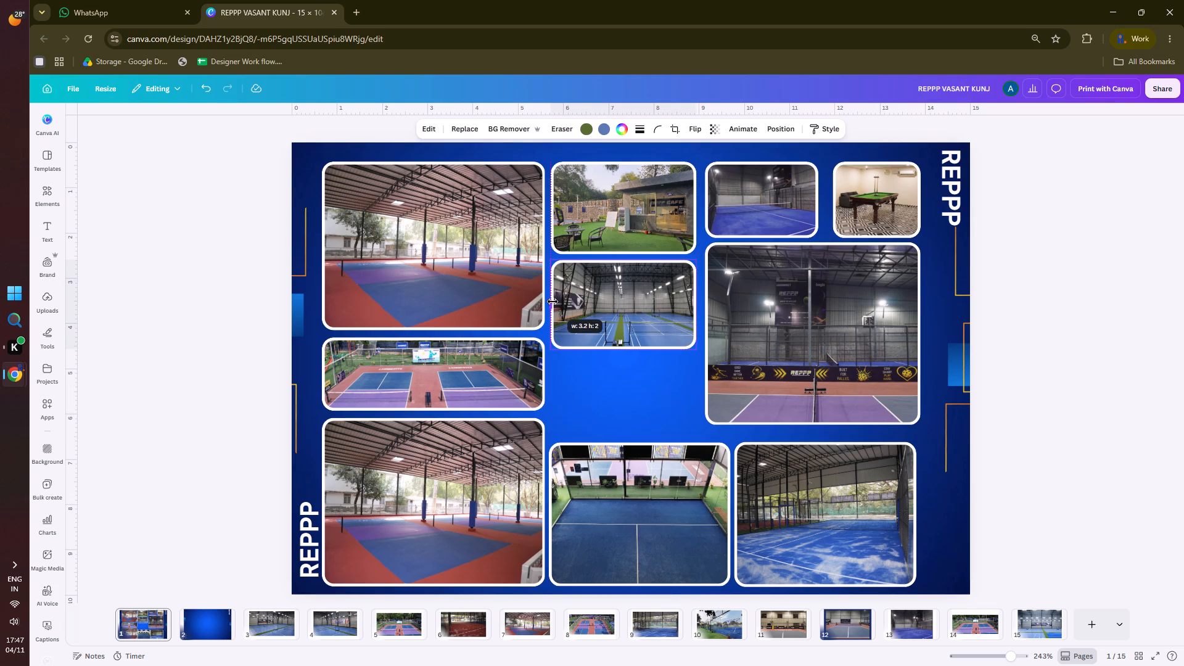
pyautogui.click(170, 310)
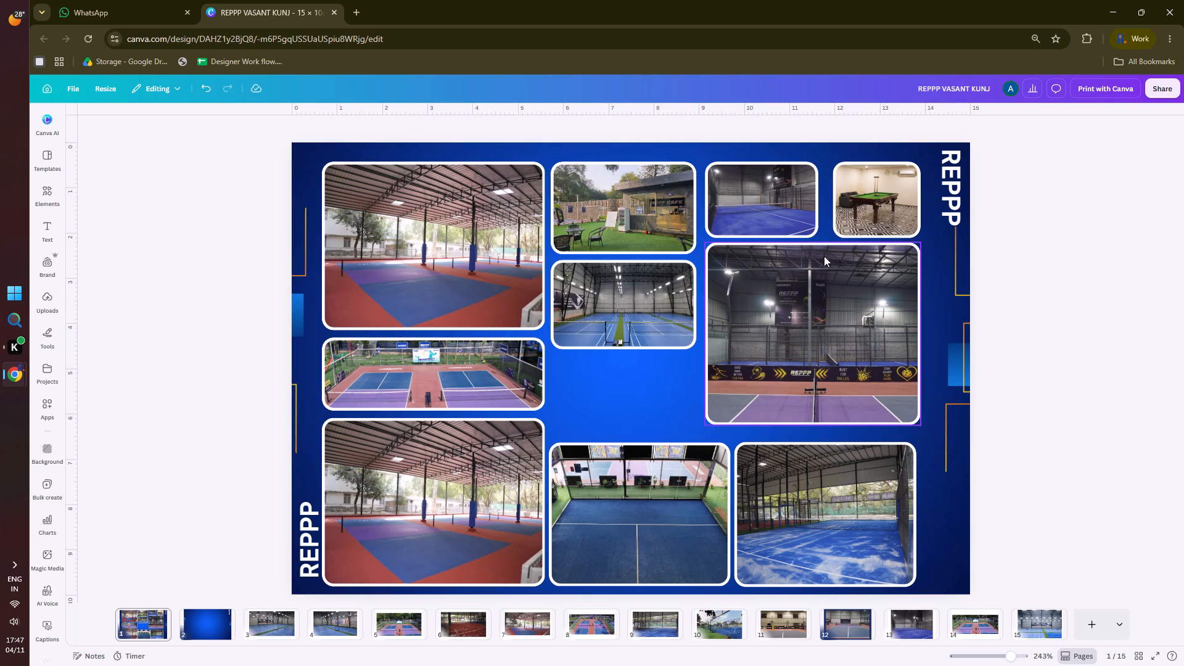
# Move the small indoor blue court photo beneath the green-strip court photo and widen it to match the middle column.
pyautogui.moveTo(783, 206); pyautogui.dragTo(628, 399)
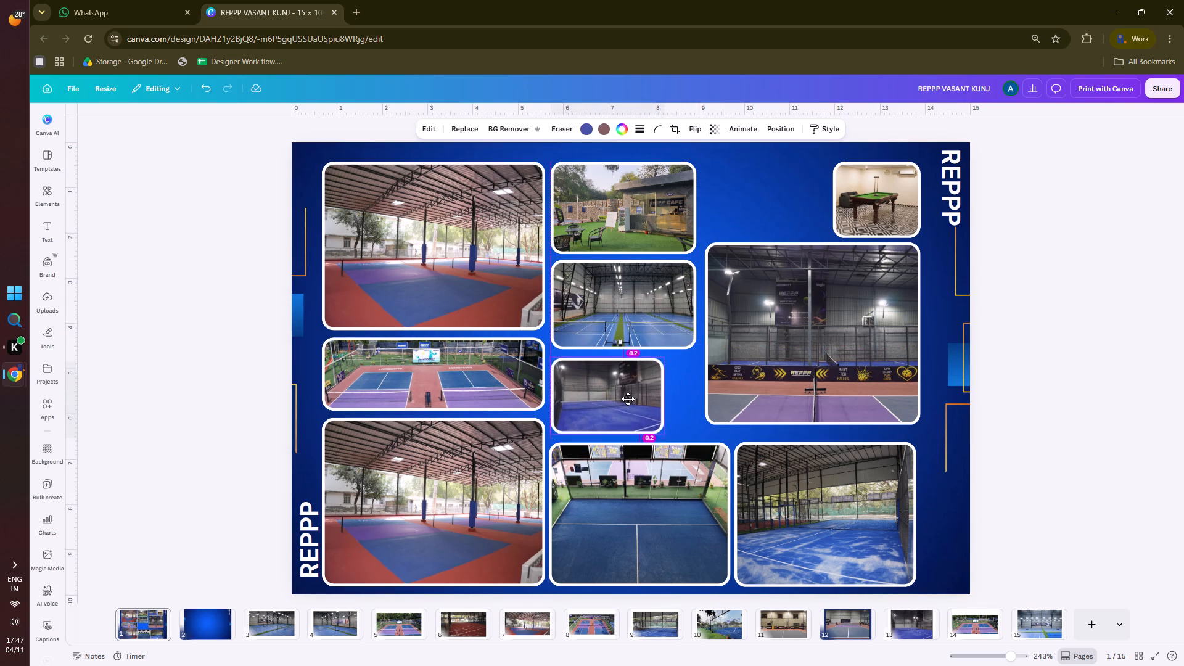
pyautogui.moveTo(628, 399); pyautogui.dragTo(628, 398)
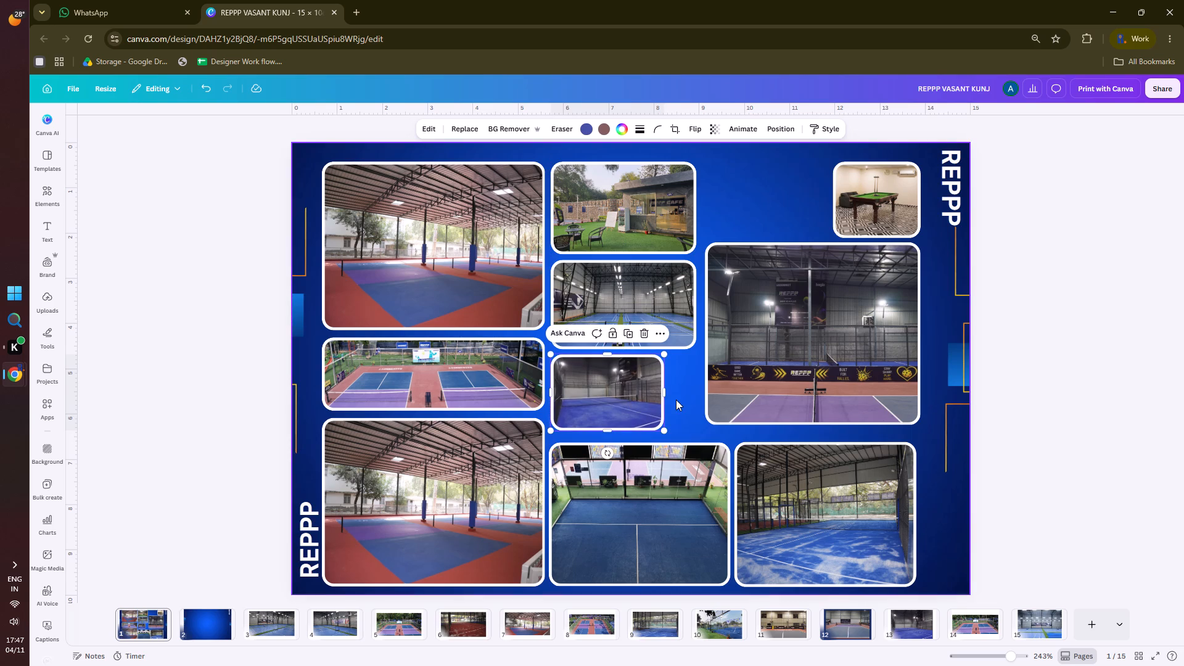
pyautogui.moveTo(665, 392); pyautogui.dragTo(697, 387)
pyautogui.click(217, 318)
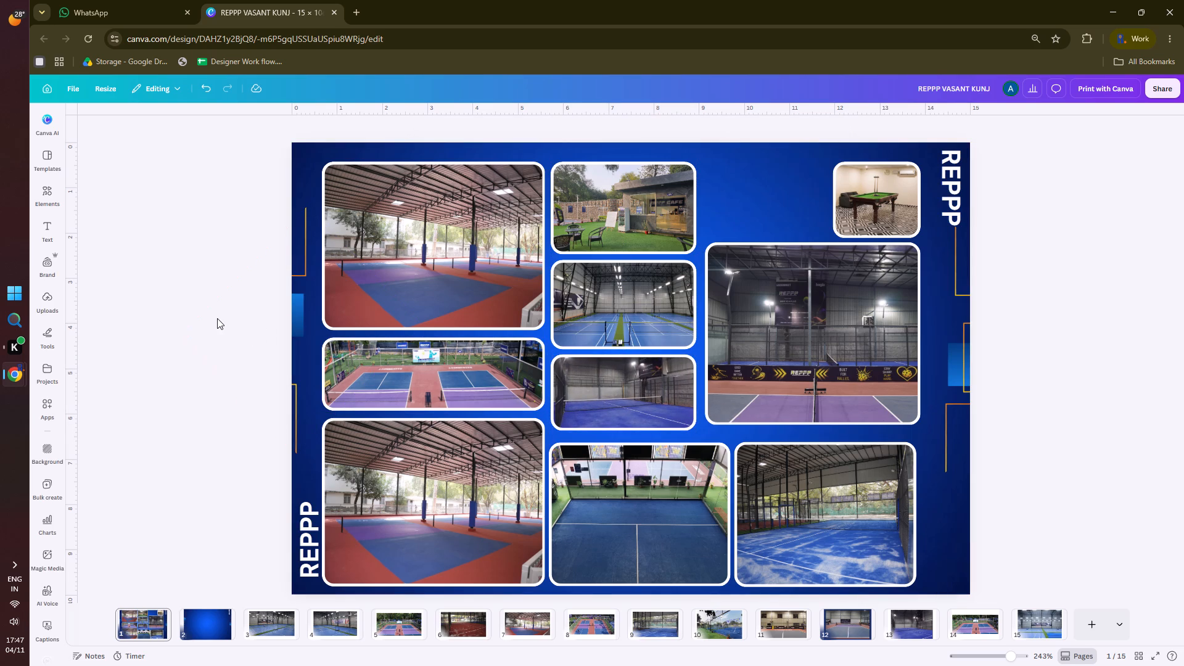
# Move the pool table photo into the top row, aligned with the left edge of the large purple court photo.
pyautogui.click(873, 214)
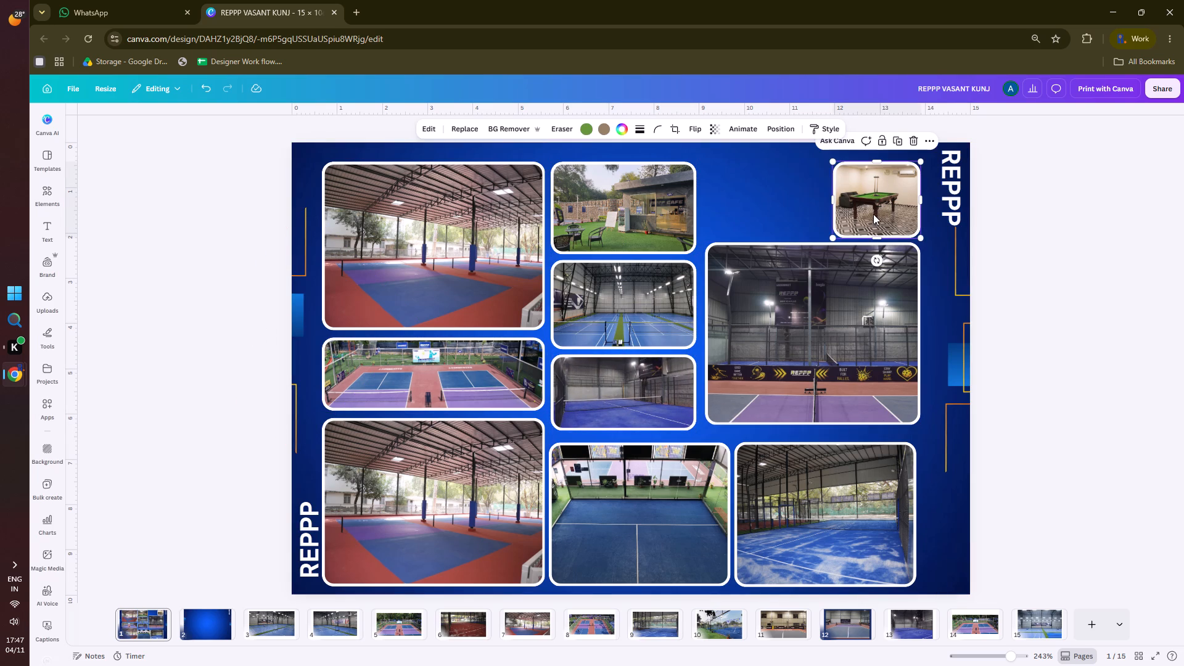
pyautogui.moveTo(879, 180); pyautogui.dragTo(752, 179)
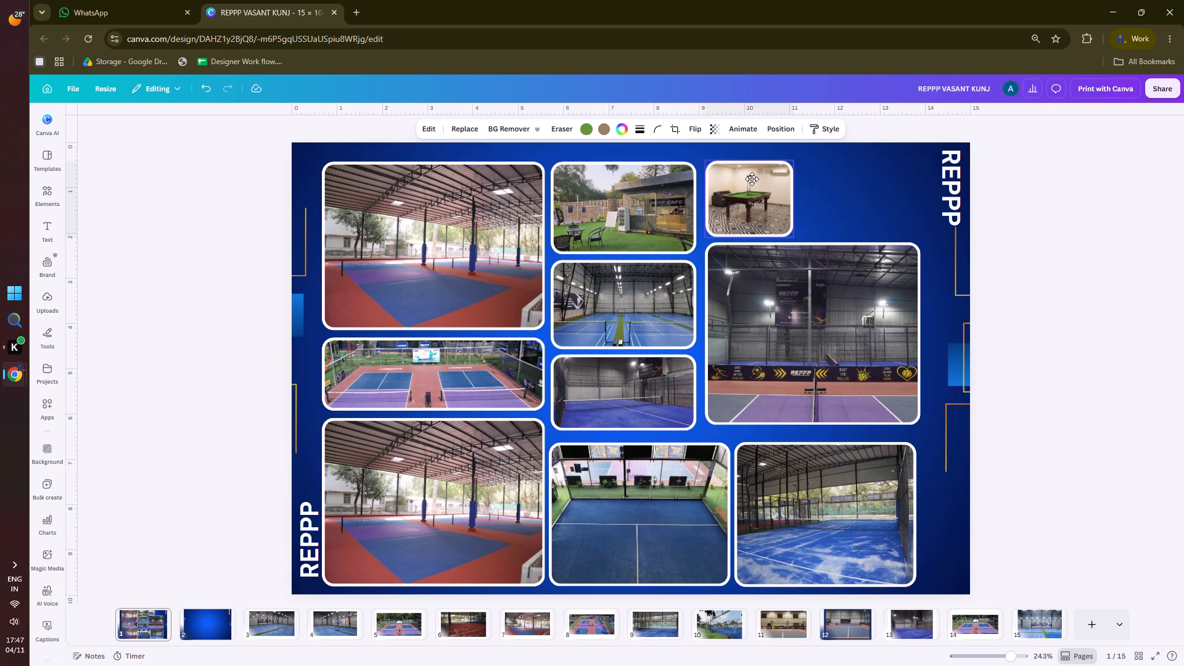
pyautogui.moveTo(752, 179); pyautogui.dragTo(753, 179)
# Shrink the blue cage court photo to roughly the pool table photo's size and place it beside that photo, aligning their top edges.
pyautogui.click(866, 516)
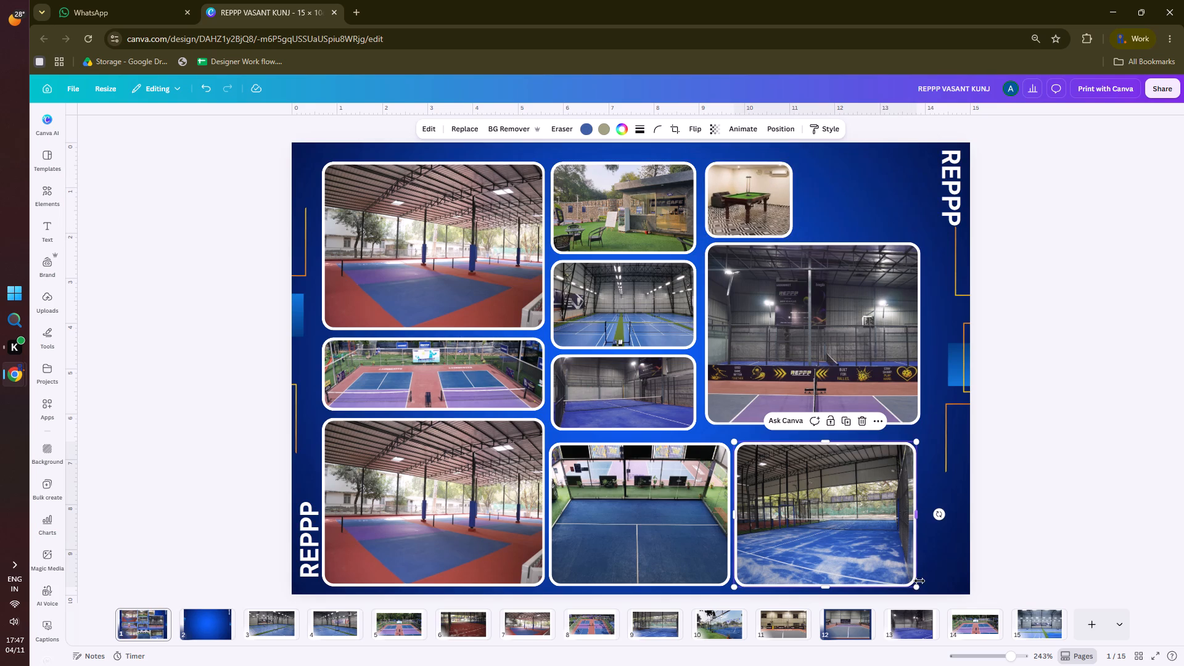
pyautogui.moveTo(916, 586); pyautogui.dragTo(869, 548)
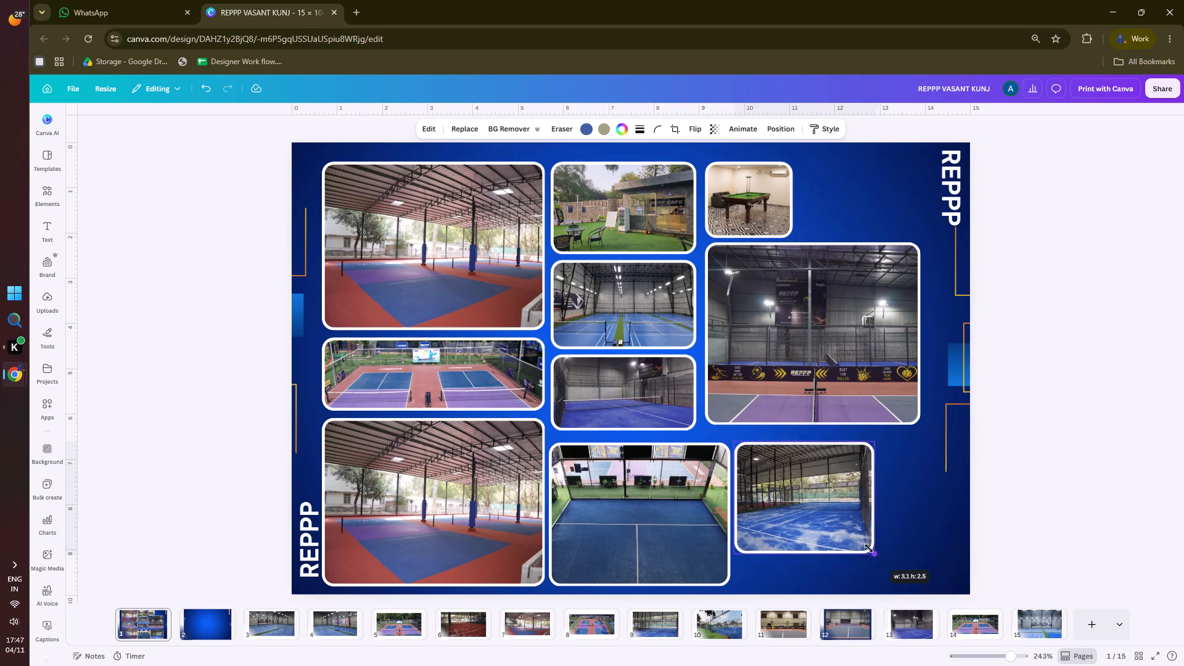
pyautogui.moveTo(869, 548); pyautogui.dragTo(823, 510)
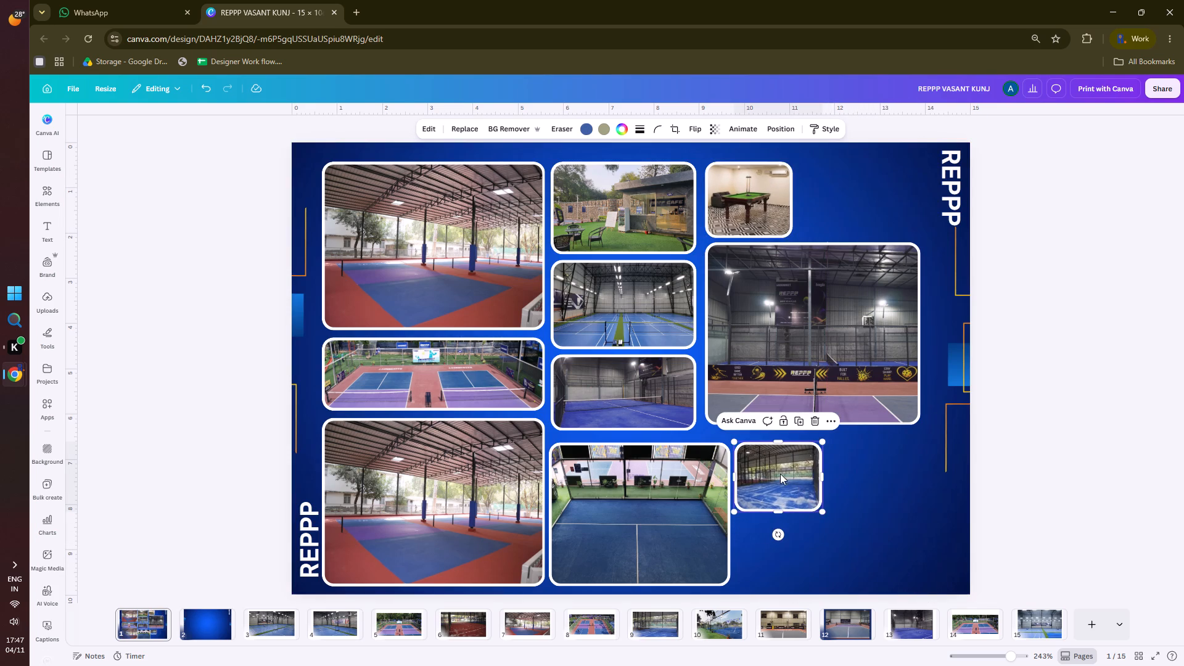
pyautogui.moveTo(780, 474); pyautogui.dragTo(847, 183)
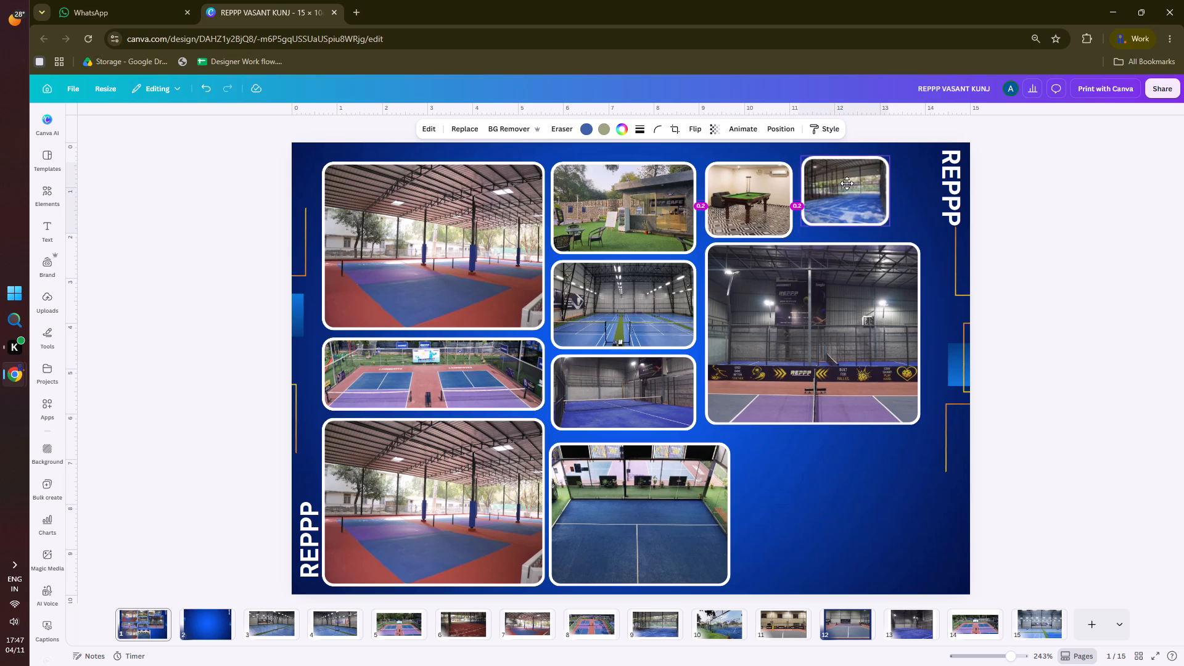
pyautogui.moveTo(847, 183); pyautogui.dragTo(847, 194)
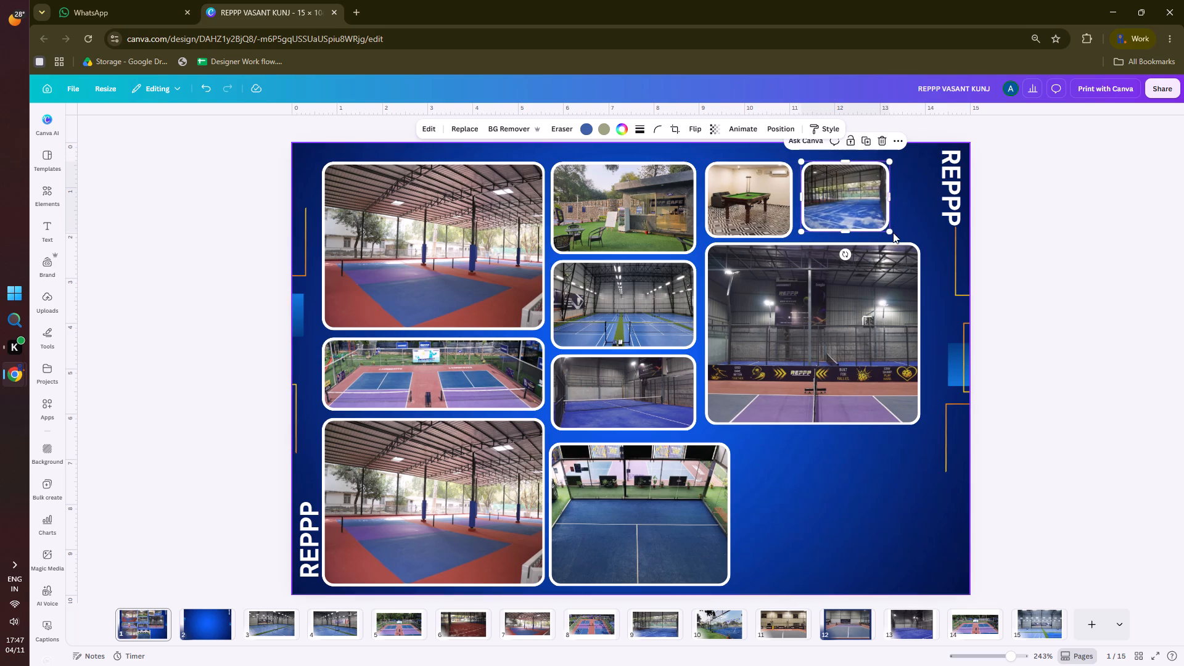
# Enlarge the blue cage court photo to the pool table photo's height and widen it to the large purple court photo's right edge.
pyautogui.moveTo(889, 230); pyautogui.dragTo(895, 235)
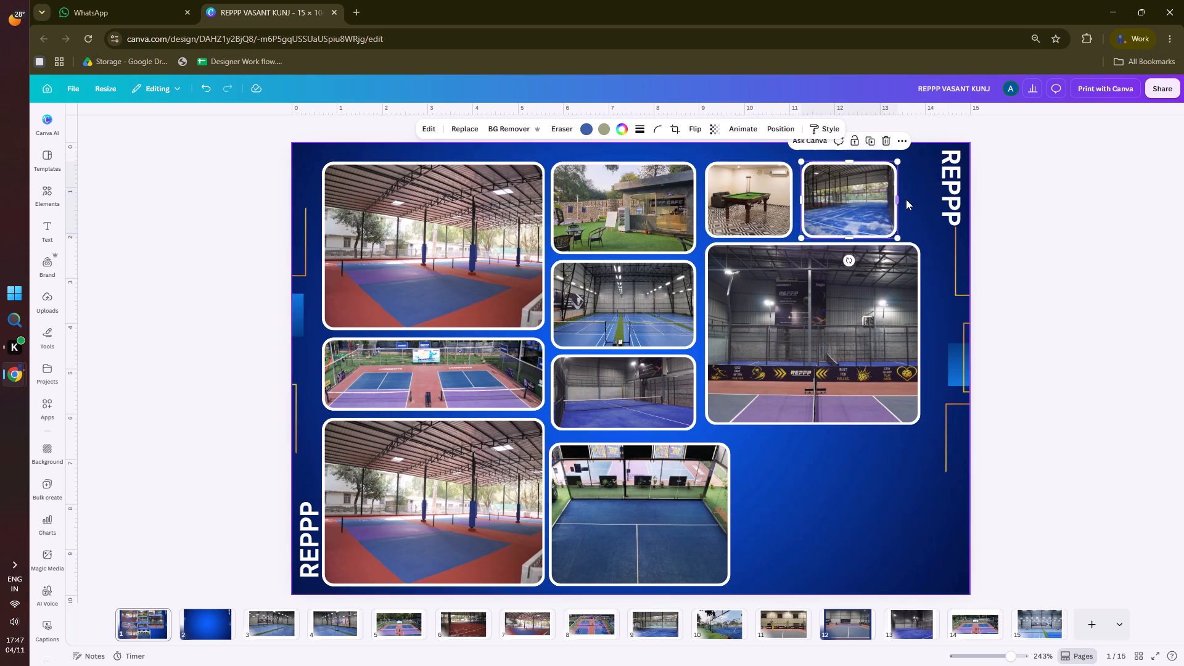
pyautogui.moveTo(898, 199); pyautogui.dragTo(918, 200)
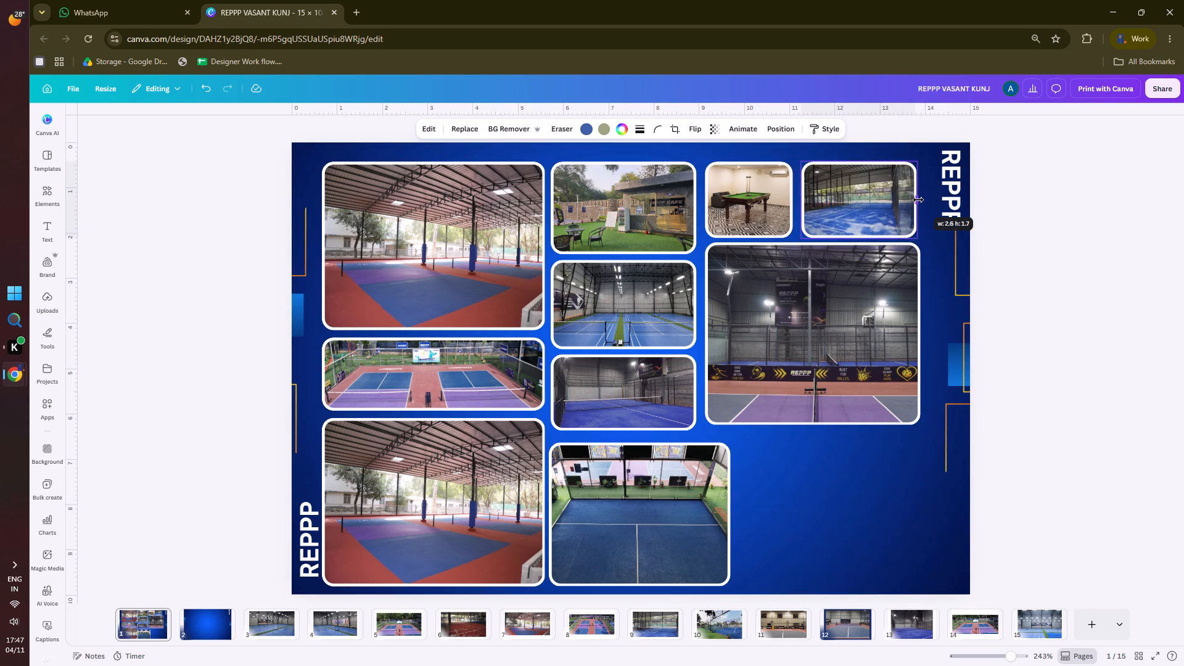
pyautogui.moveTo(918, 200); pyautogui.dragTo(921, 200)
pyautogui.moveTo(804, 204); pyautogui.dragTo(798, 205)
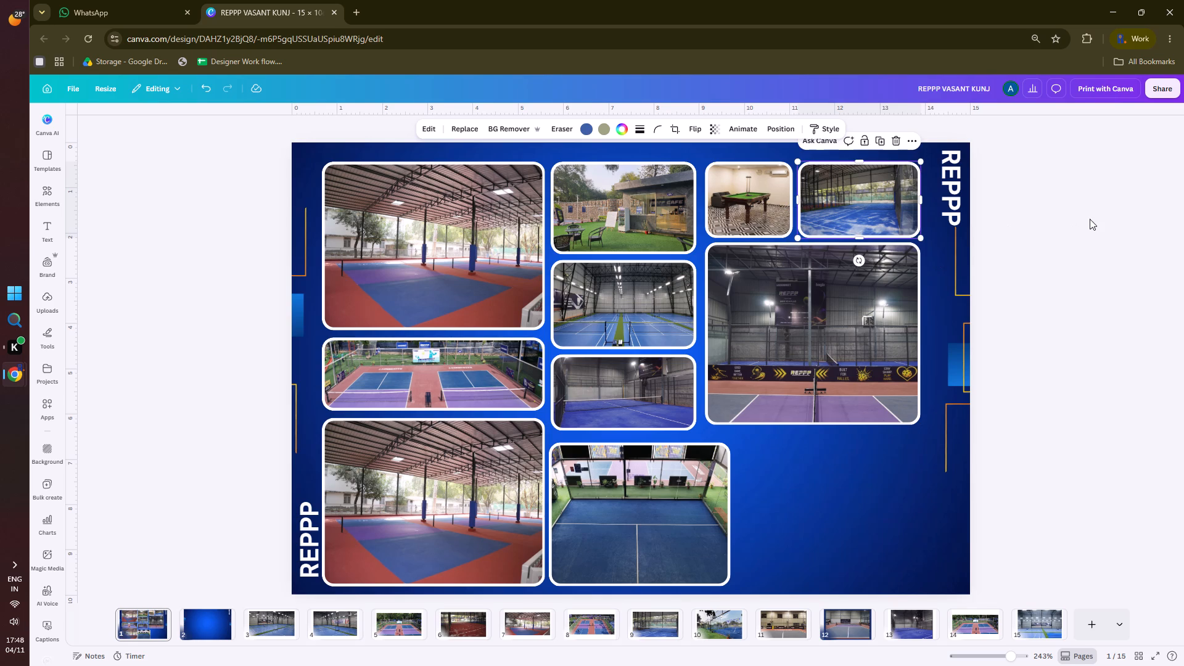
pyautogui.click(1090, 219)
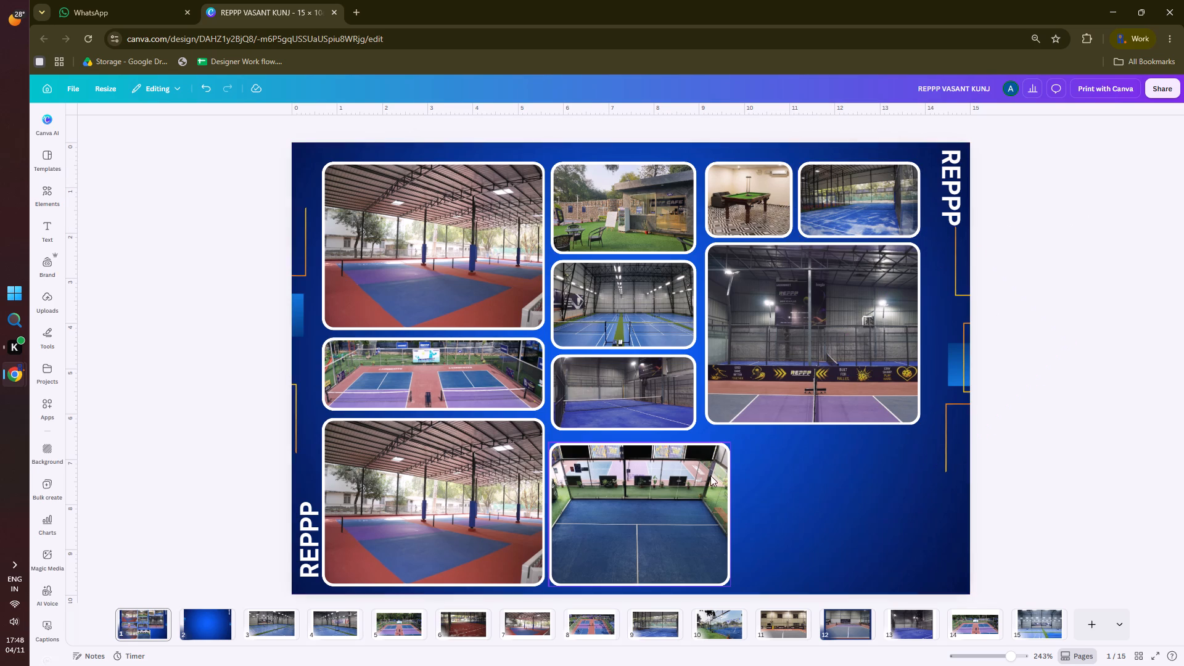
# Move the glass-walled court photo beneath the large purple court photo and widen it to the same width, about 4.7 by 3.2.
pyautogui.moveTo(659, 475); pyautogui.dragTo(743, 464)
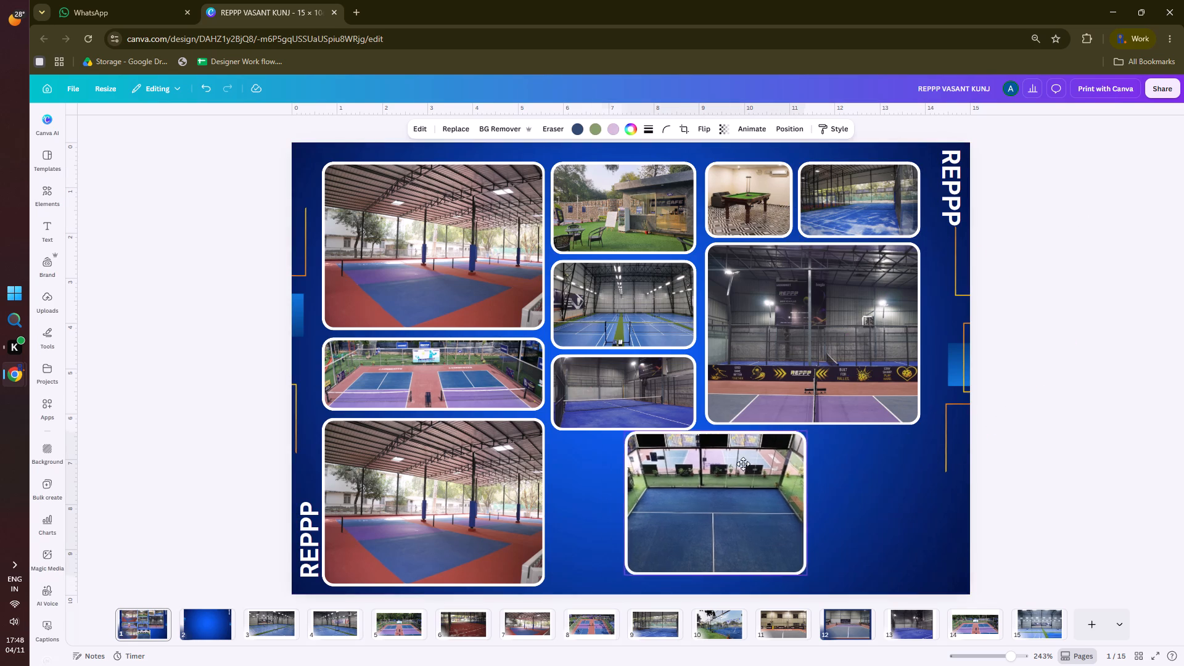
pyautogui.moveTo(743, 464); pyautogui.dragTo(814, 464)
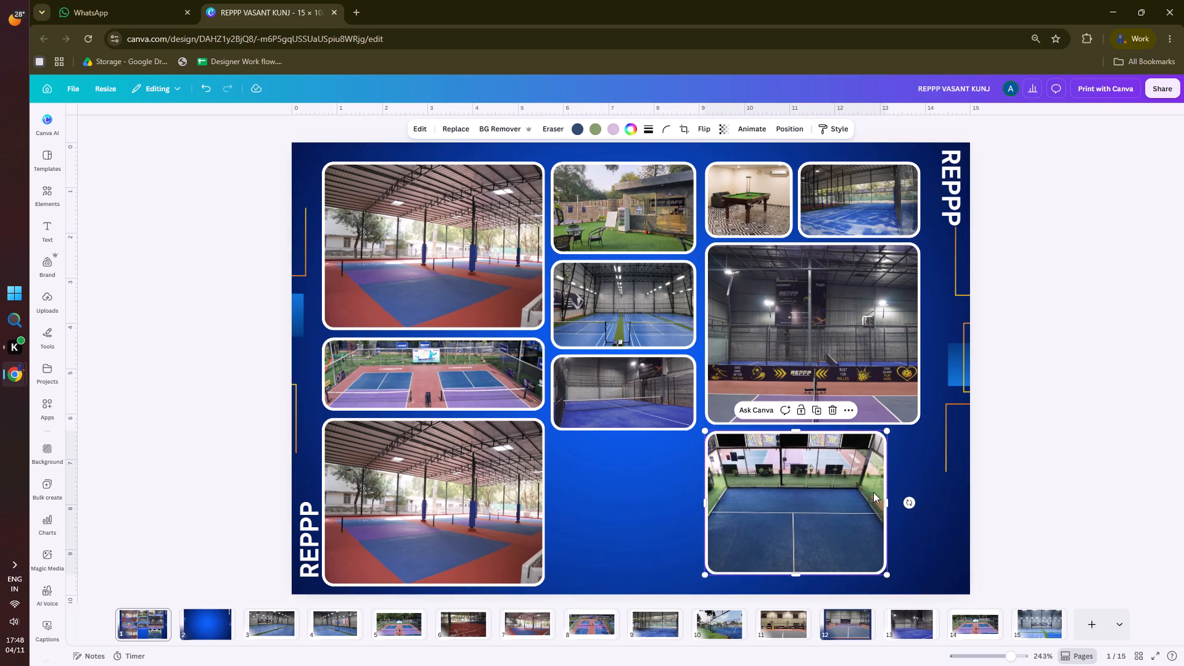
pyautogui.moveTo(890, 504); pyautogui.dragTo(921, 504)
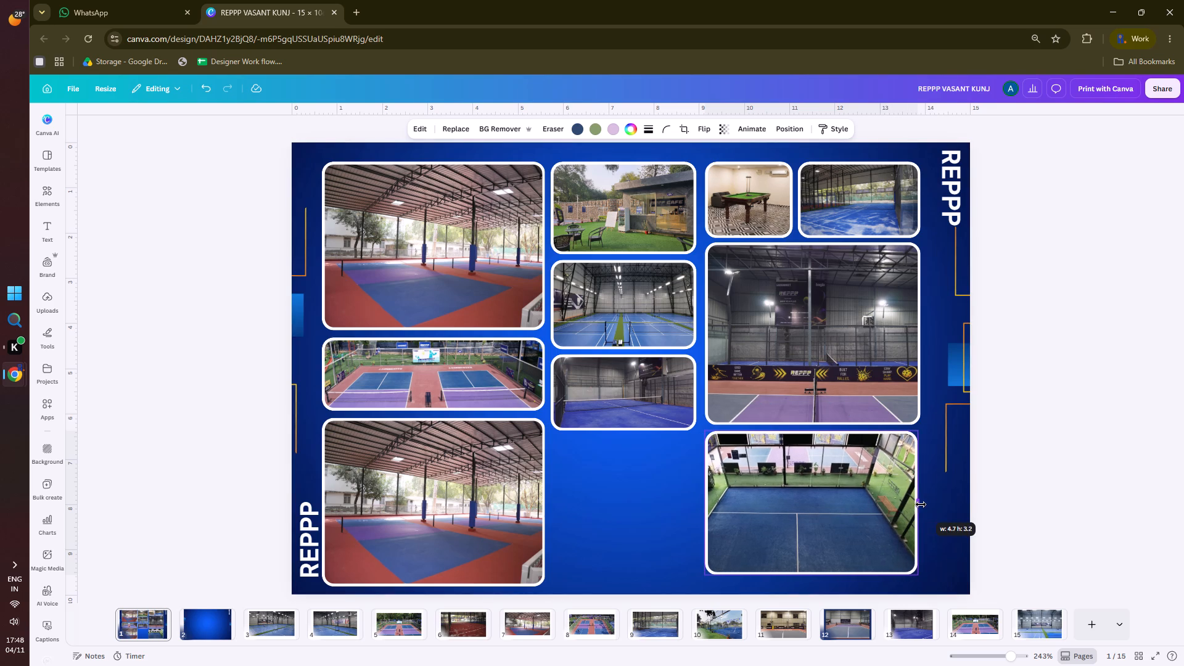
pyautogui.moveTo(921, 504); pyautogui.dragTo(921, 504)
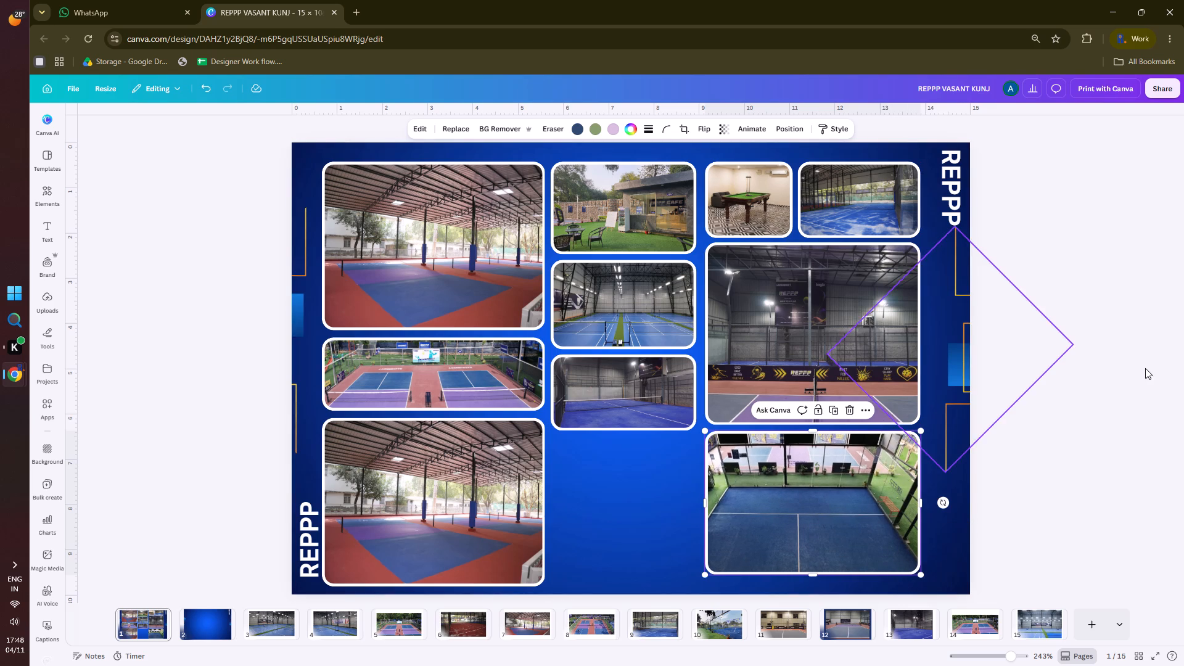
pyautogui.click(1145, 368)
# Nudge the glass-walled court photo down in small increments, closer to the bottom edge of the duplicated covered court photo.
pyautogui.click(803, 499)
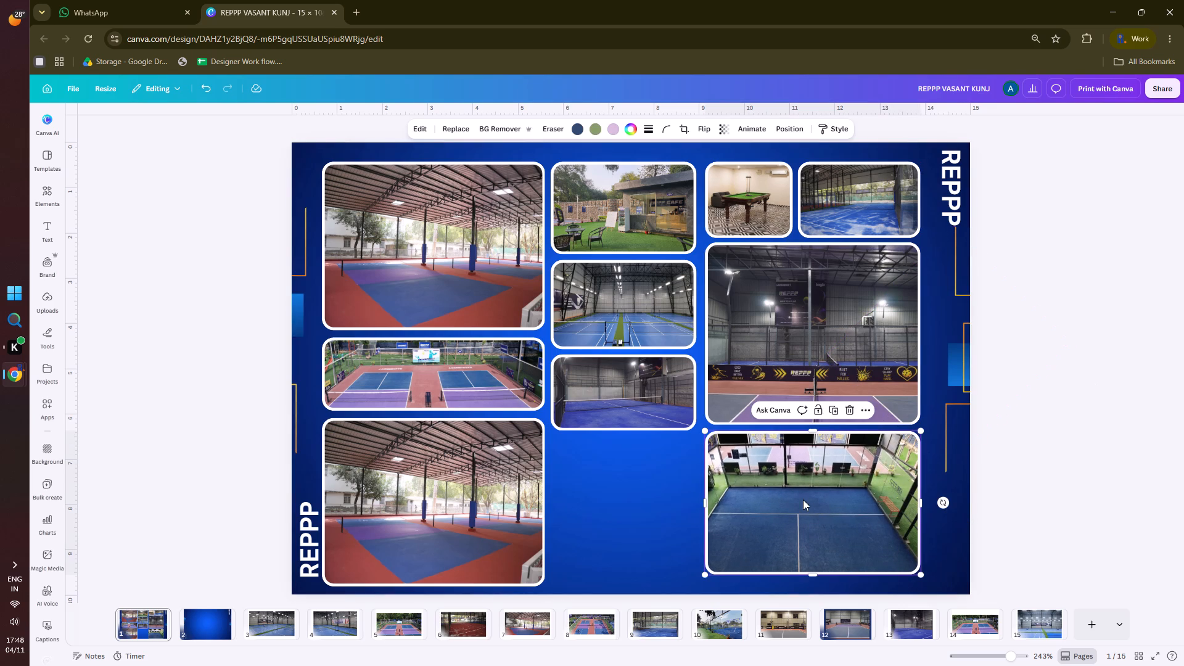
pyautogui.press('Up')
pyautogui.press('Down')
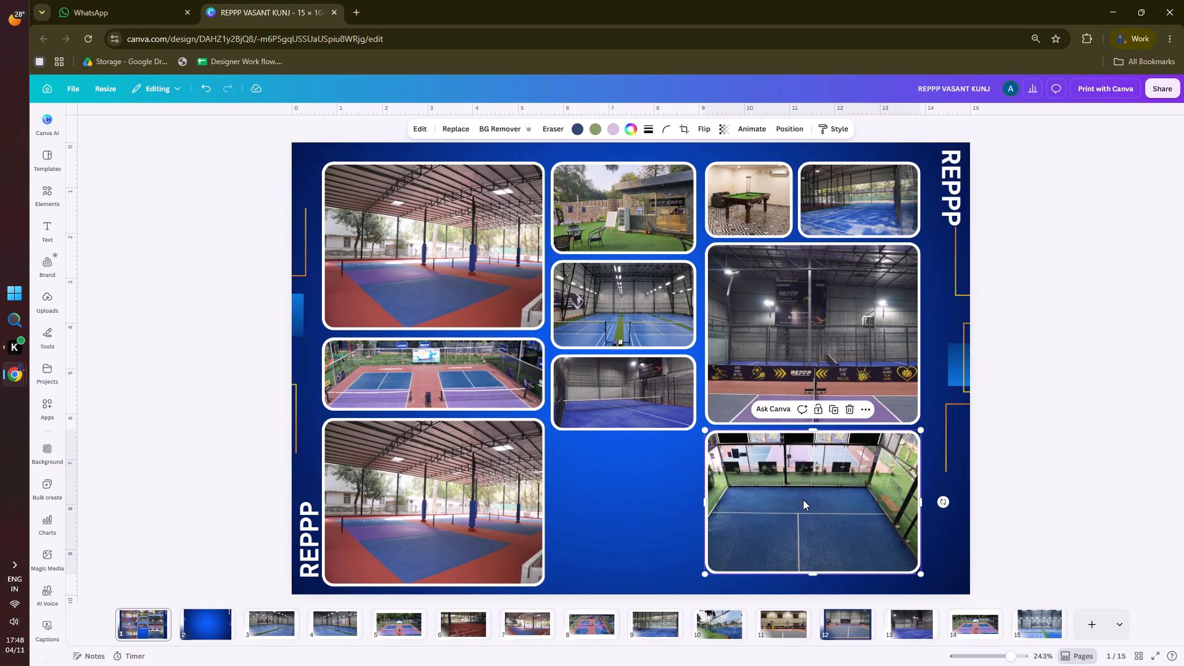
pyautogui.click(808, 491)
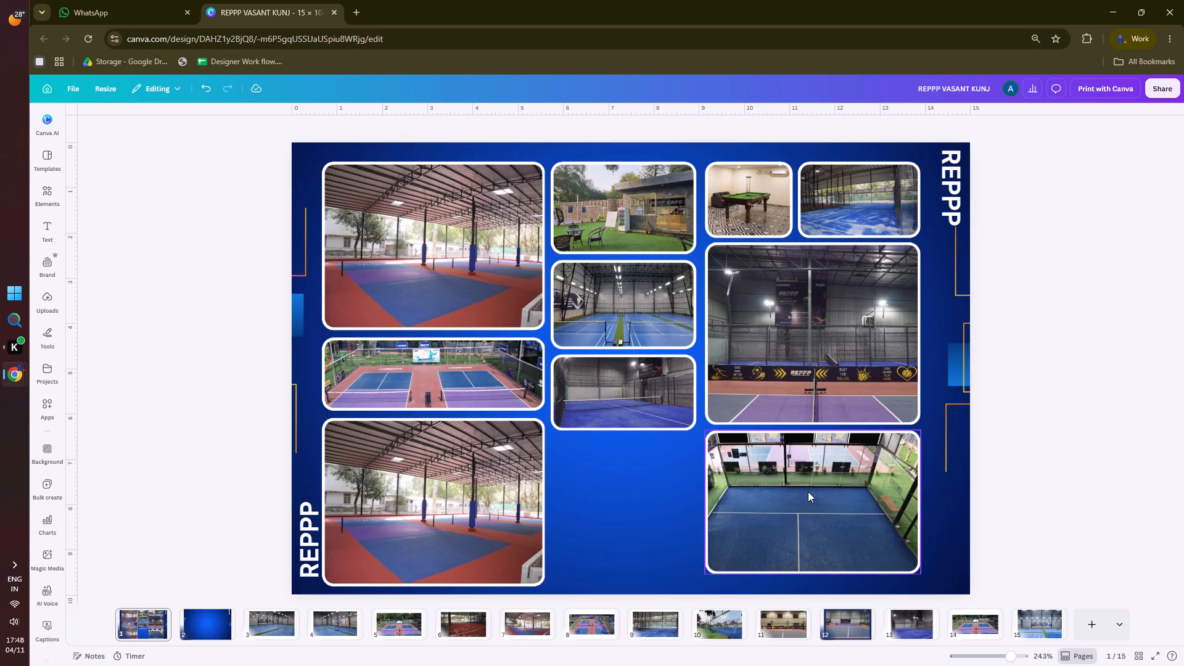
pyautogui.press('Down')
pyautogui.press('Down')
pyautogui.click(1035, 408)
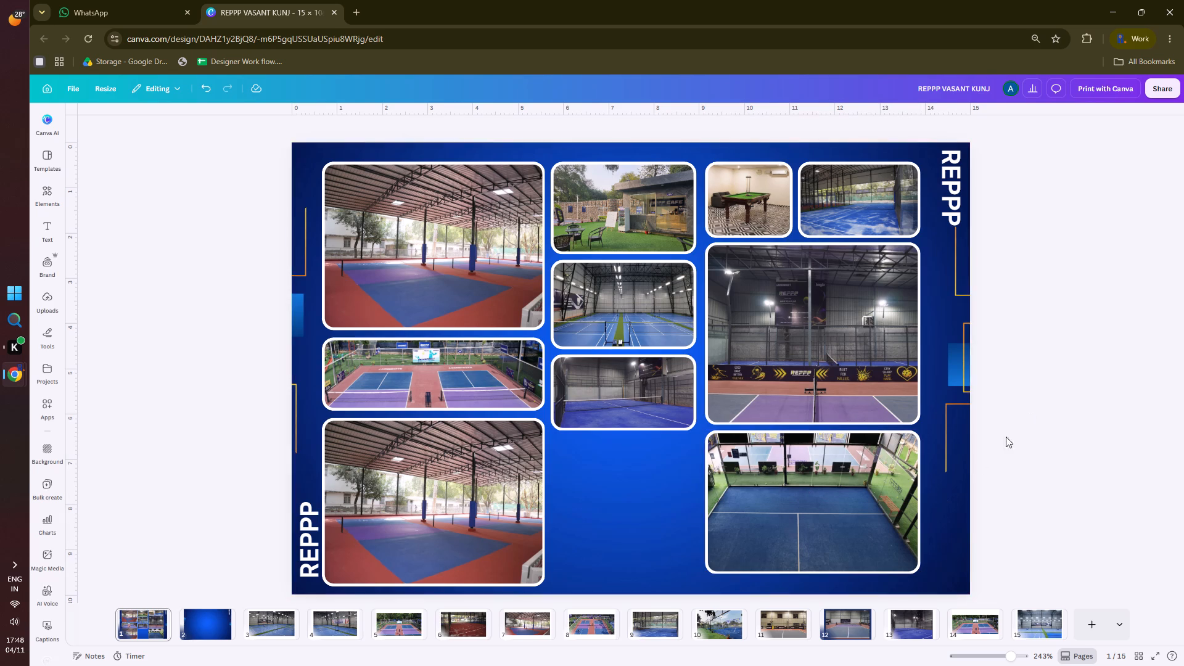
pyautogui.click(776, 509)
pyautogui.press('Down')
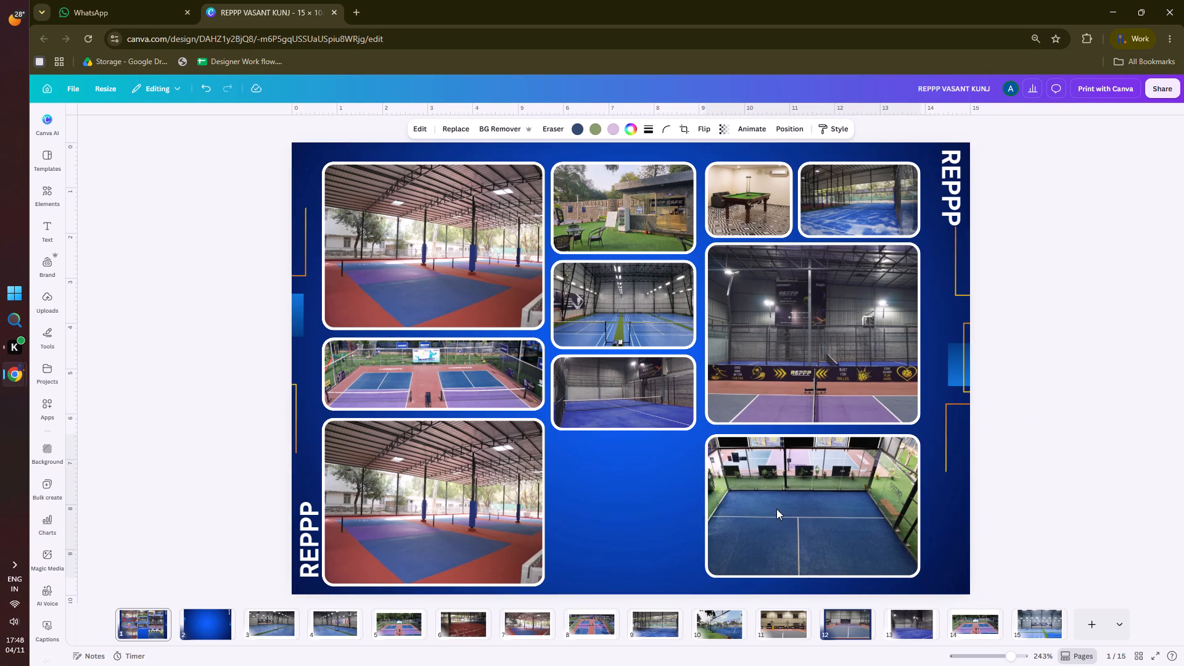
pyautogui.press('Down')
pyautogui.click(1101, 272)
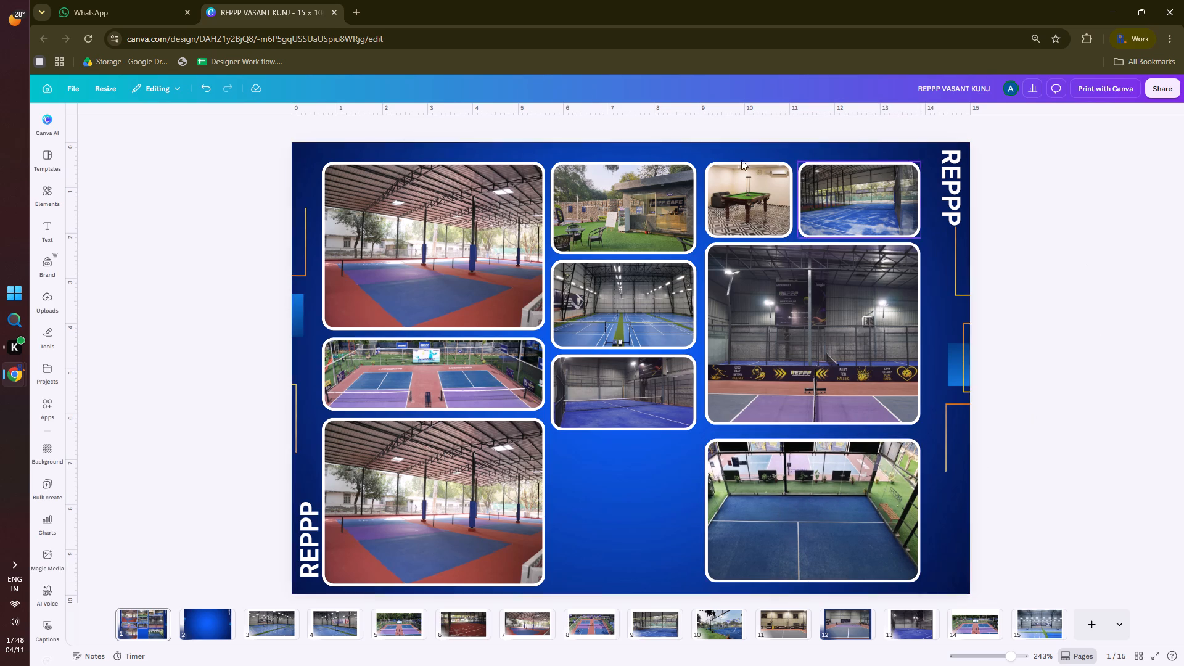
# Add a horizontal ruler guide along the bottom edge of the duplicated covered court photo.
pyautogui.moveTo(613, 109); pyautogui.dragTo(535, 591)
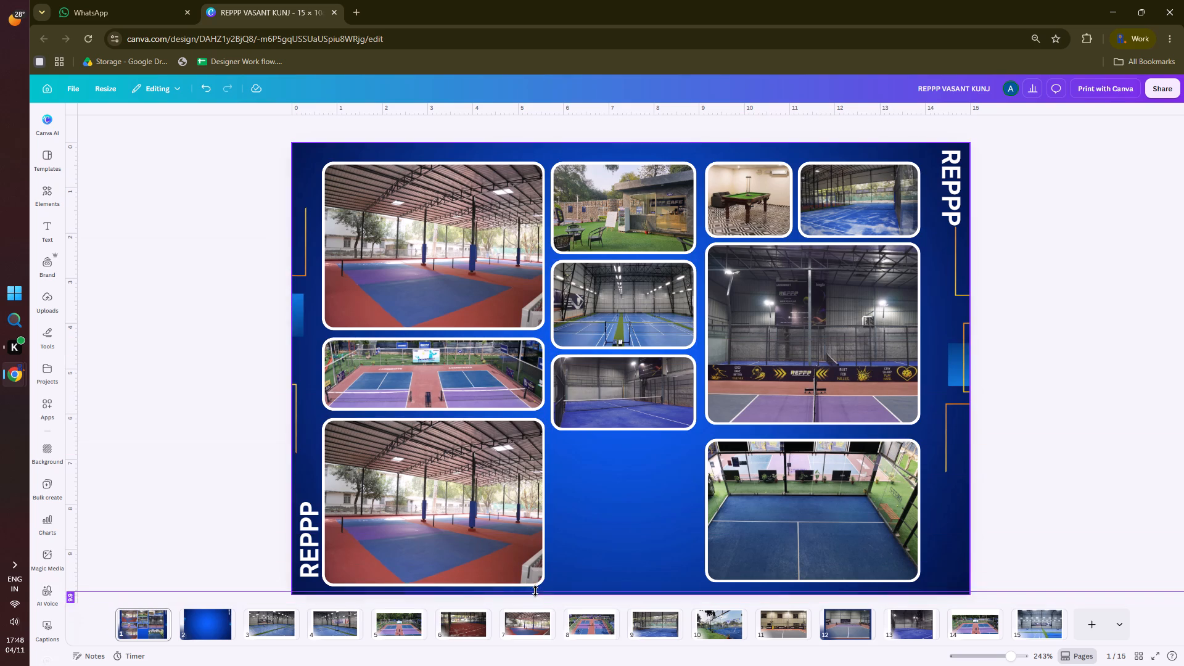
pyautogui.moveTo(535, 591); pyautogui.dragTo(538, 585)
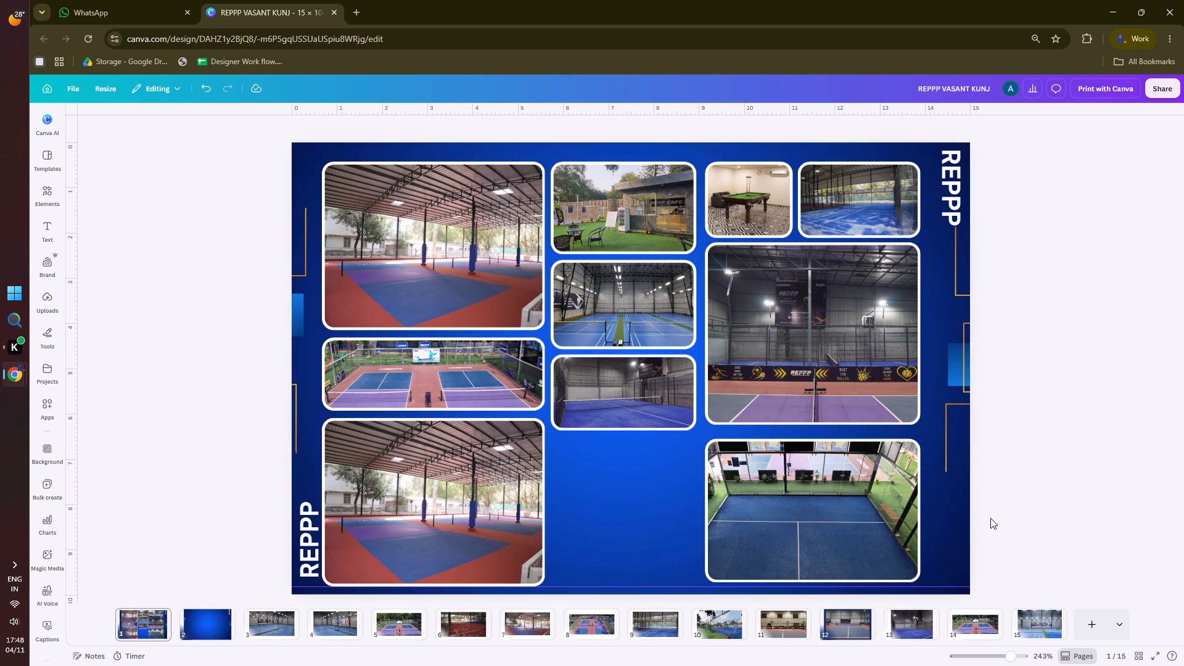
pyautogui.click(1076, 458)
# Nudge the glass-walled court photo down so its bottom edge sits on the horizontal guide.
pyautogui.click(779, 514)
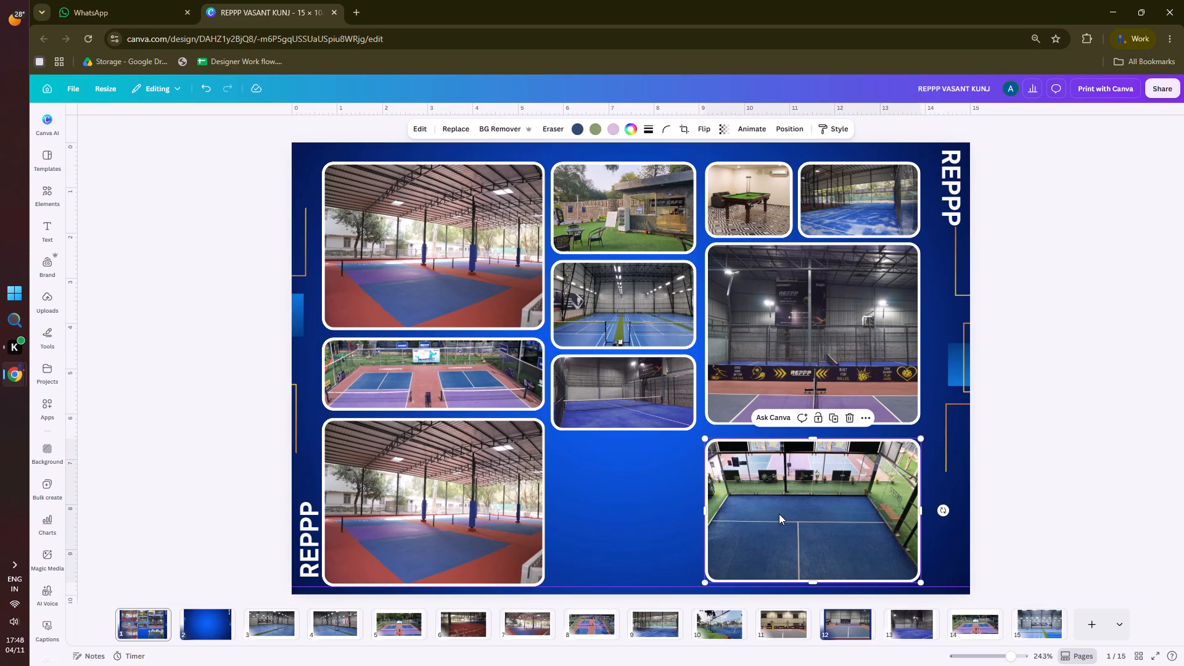
pyautogui.press('Down')
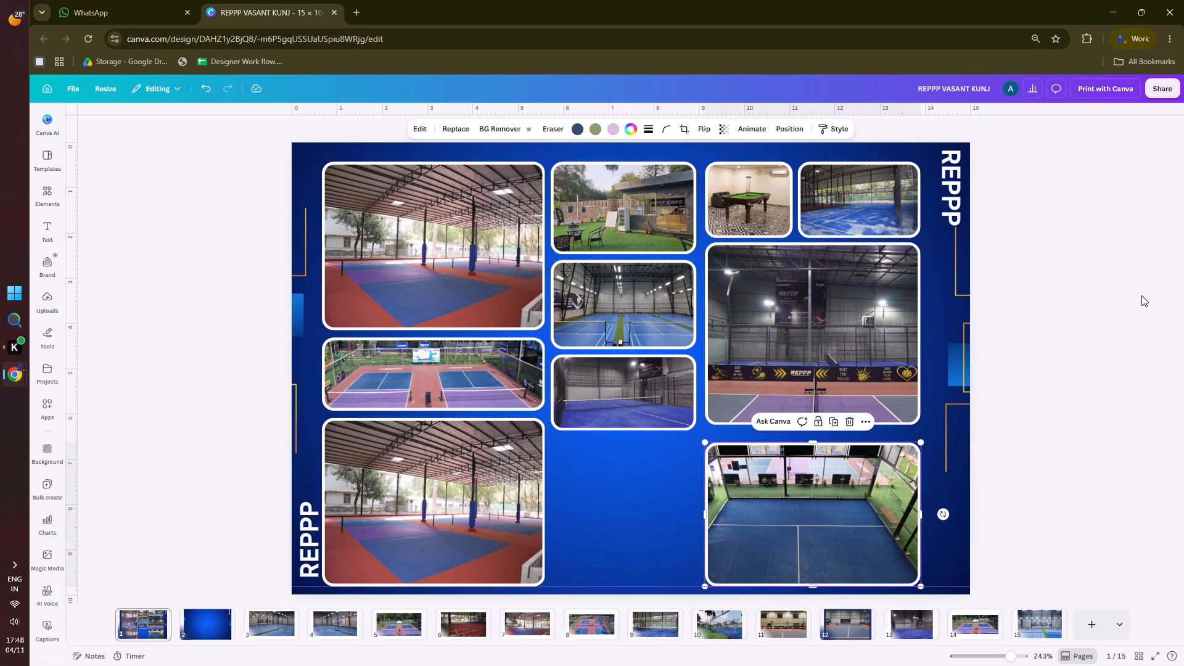
pyautogui.click(1141, 295)
# Nudge the large purple court photo down, leaving only a narrow gap above the glass-walled court photo.
pyautogui.click(781, 363)
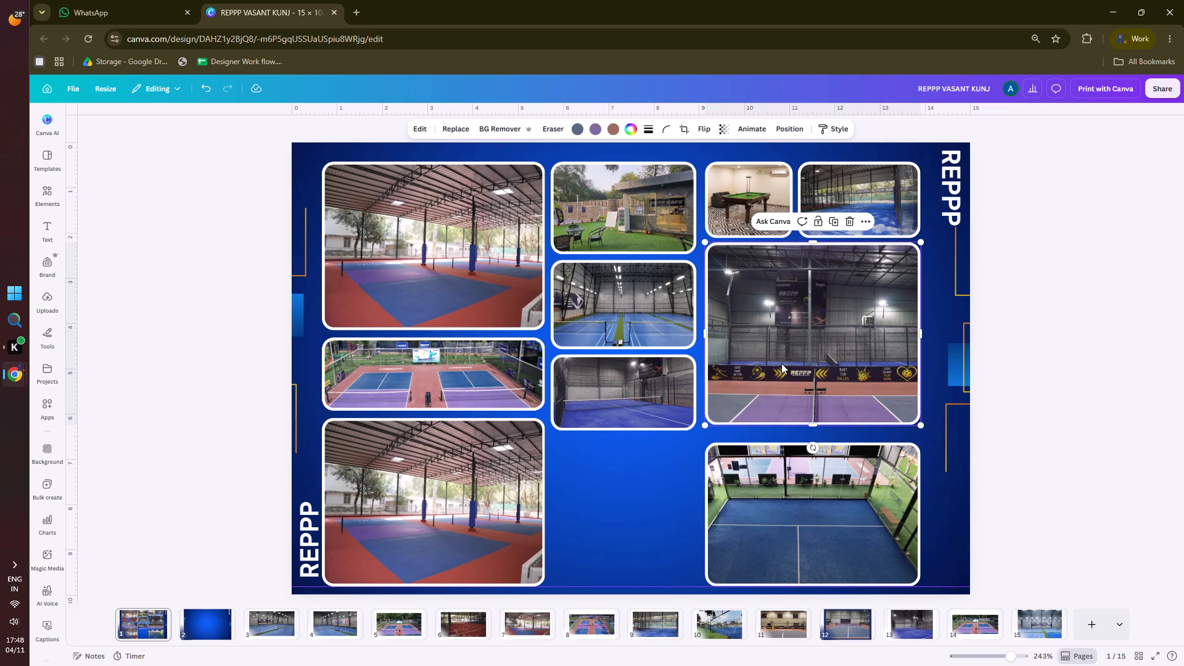
pyautogui.press('Down')
pyautogui.press('Down')
pyautogui.press('Down')
pyautogui.press('Down')
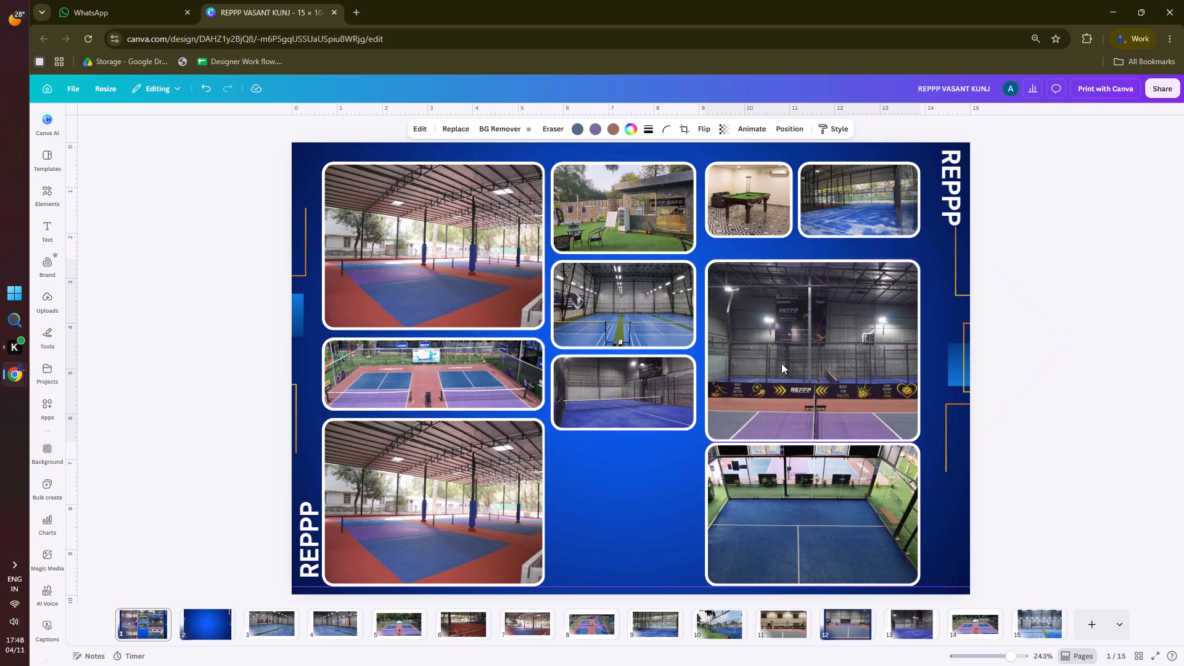
pyautogui.press('Up')
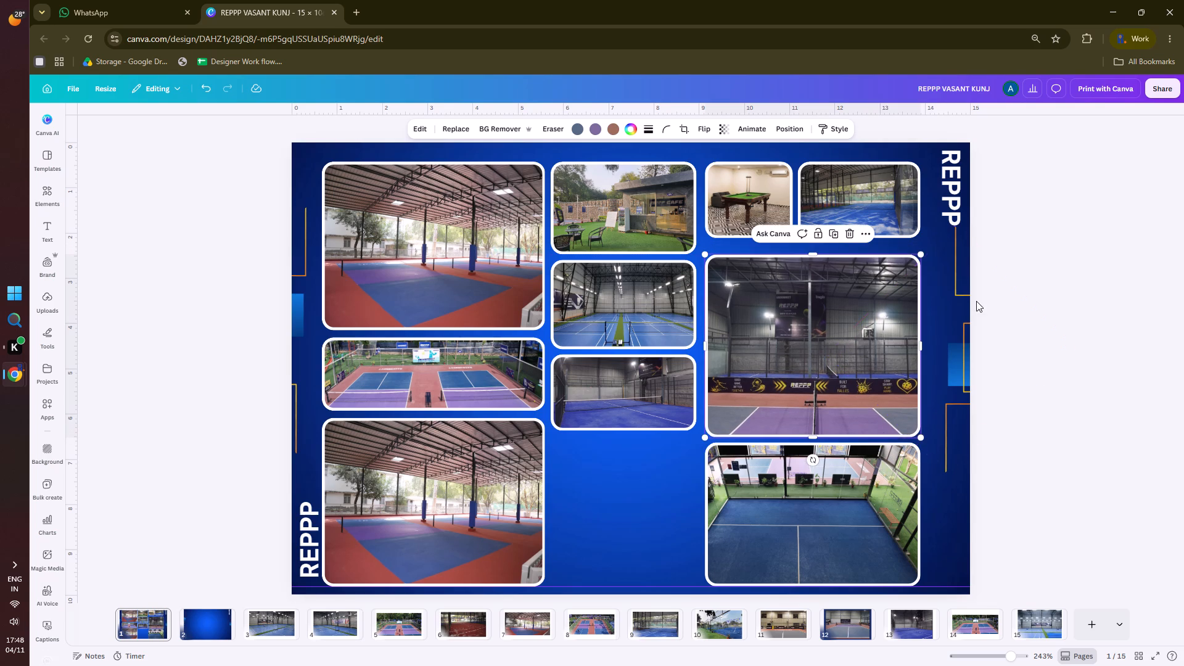
pyautogui.click(1041, 262)
# Extend the pool table and blue cage court photos downward to about 1.9 high, leaving a 0.1 gap above the large purple court photo.
pyautogui.click(770, 208)
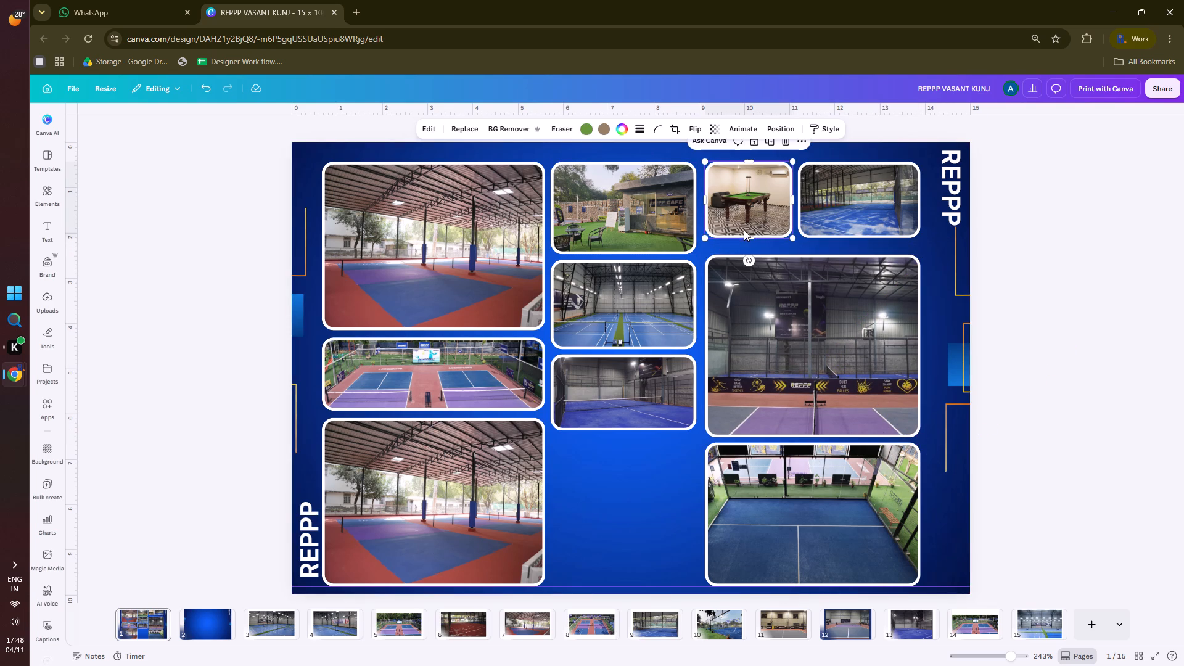
pyautogui.moveTo(748, 238); pyautogui.dragTo(747, 250)
pyautogui.click(846, 208)
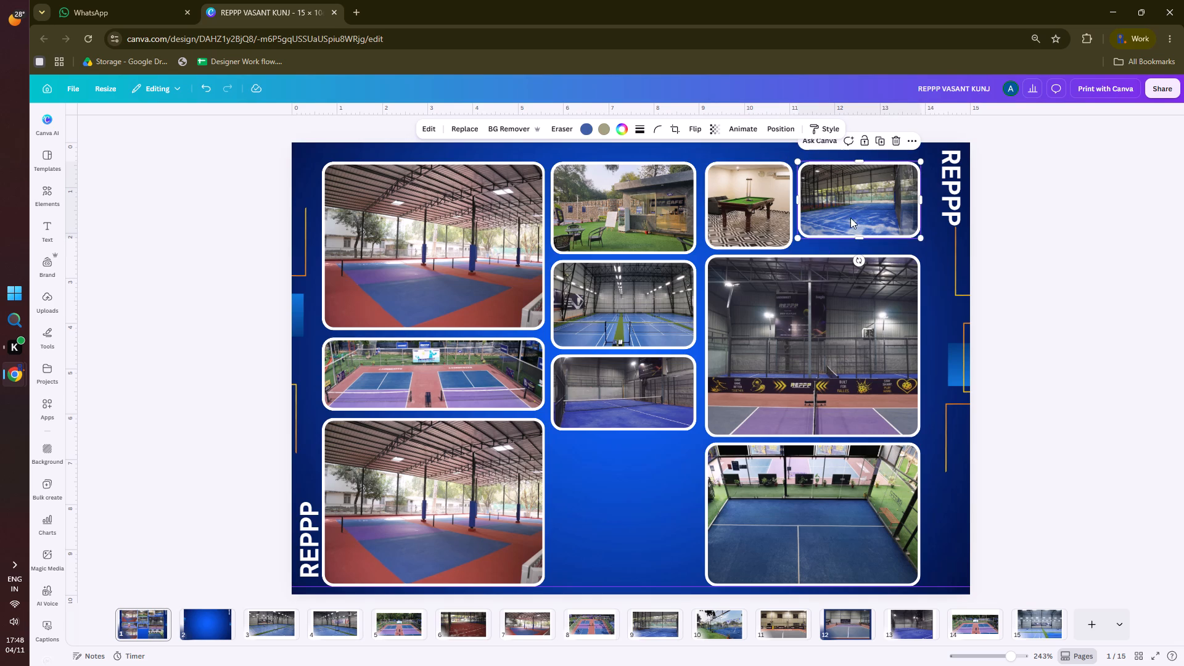
pyautogui.moveTo(861, 238); pyautogui.dragTo(858, 249)
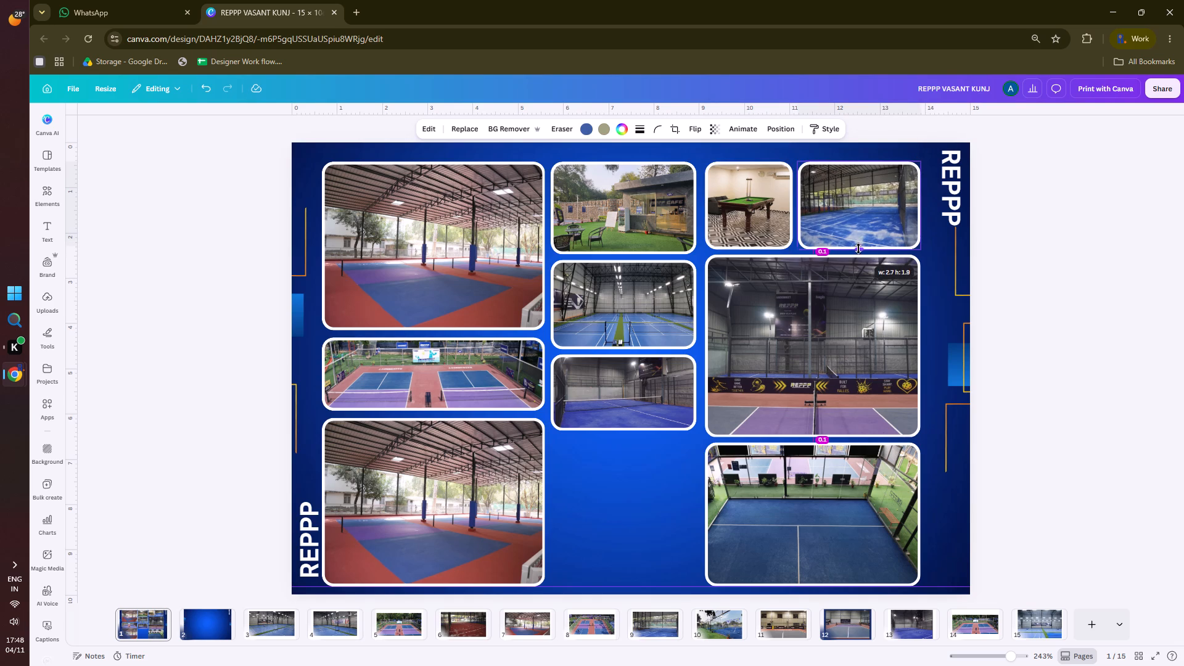
pyautogui.moveTo(858, 249); pyautogui.dragTo(858, 249)
pyautogui.click(1063, 233)
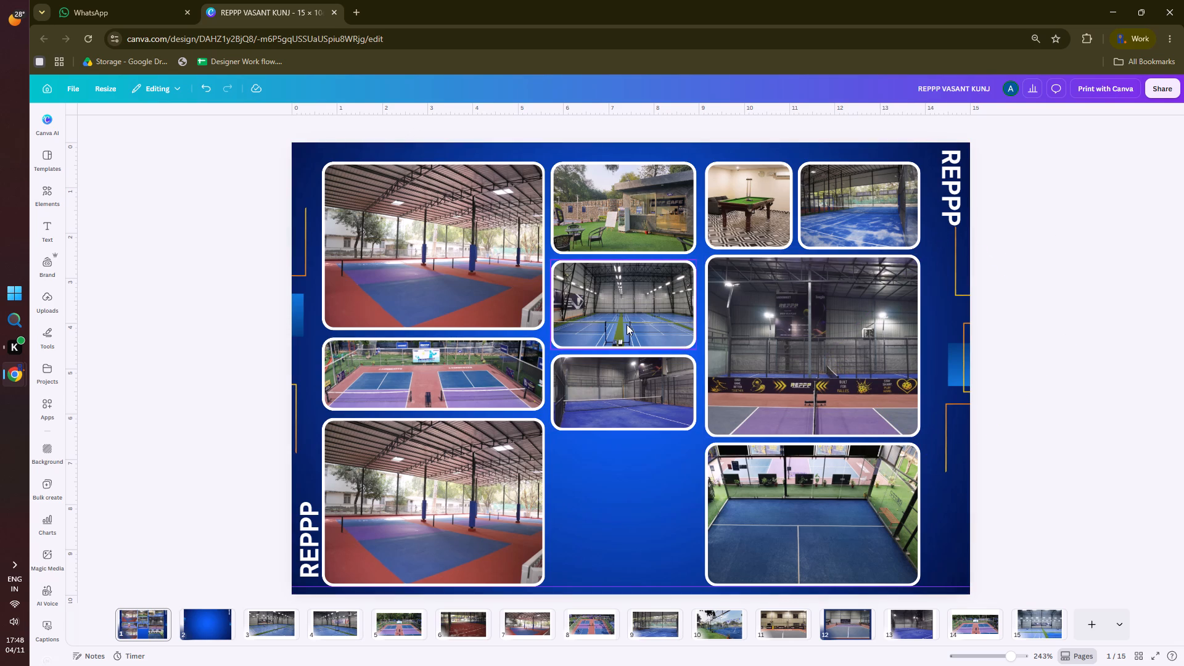
# Move the indoor blue court photo with the green centre strip to the bottom of the middle column, resting on the guide.
pyautogui.moveTo(627, 321); pyautogui.dragTo(623, 499)
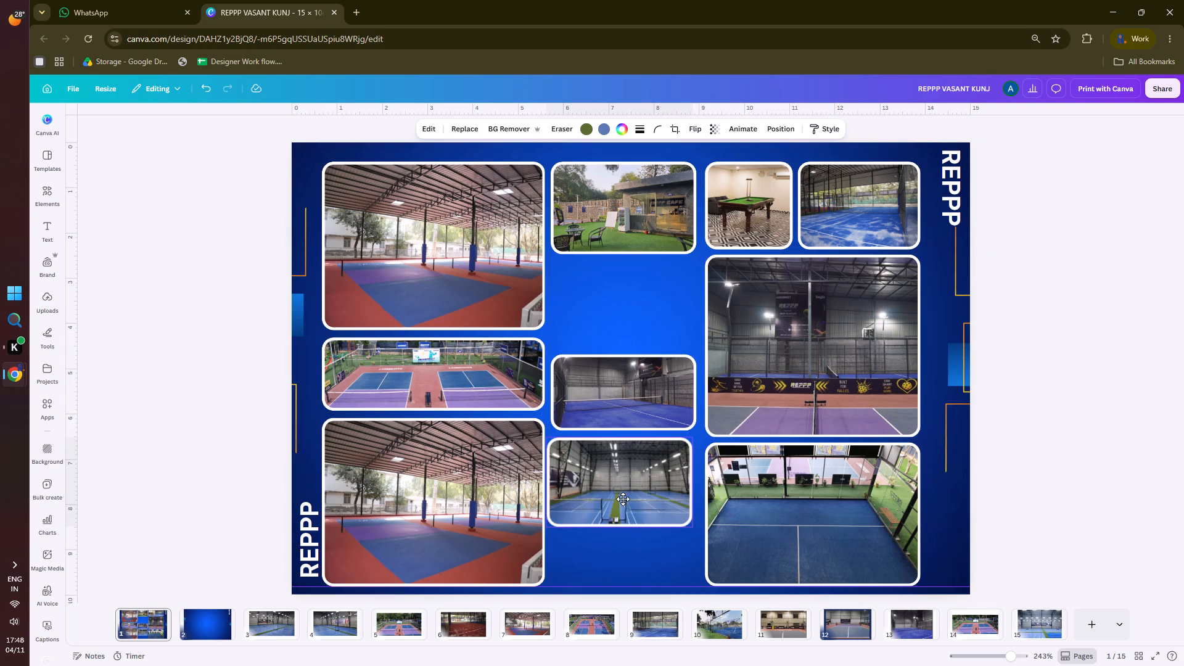
pyautogui.moveTo(623, 499); pyautogui.dragTo(629, 496)
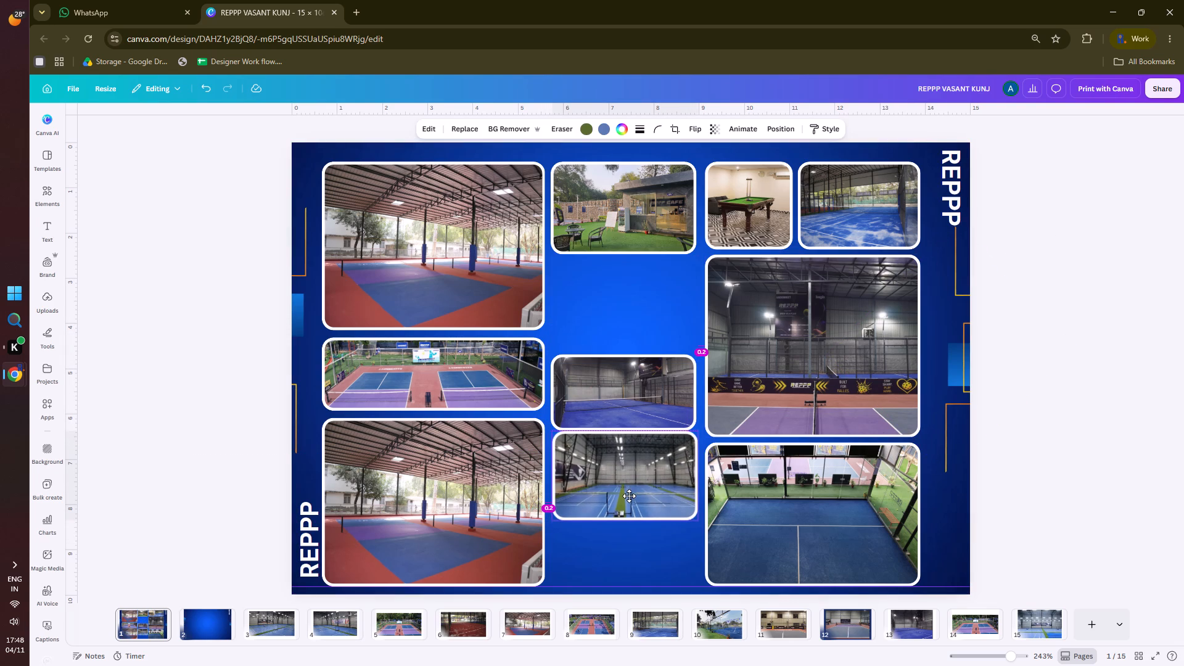
pyautogui.moveTo(629, 496); pyautogui.dragTo(626, 543)
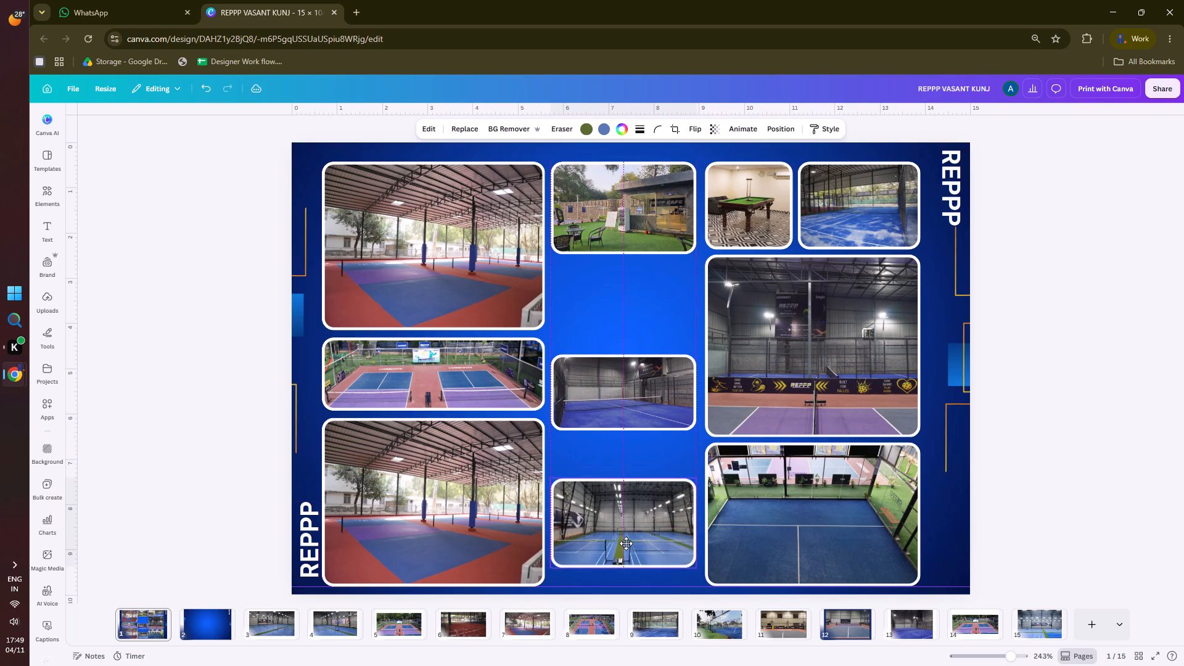
pyautogui.moveTo(626, 543); pyautogui.dragTo(630, 554)
pyautogui.click(628, 547)
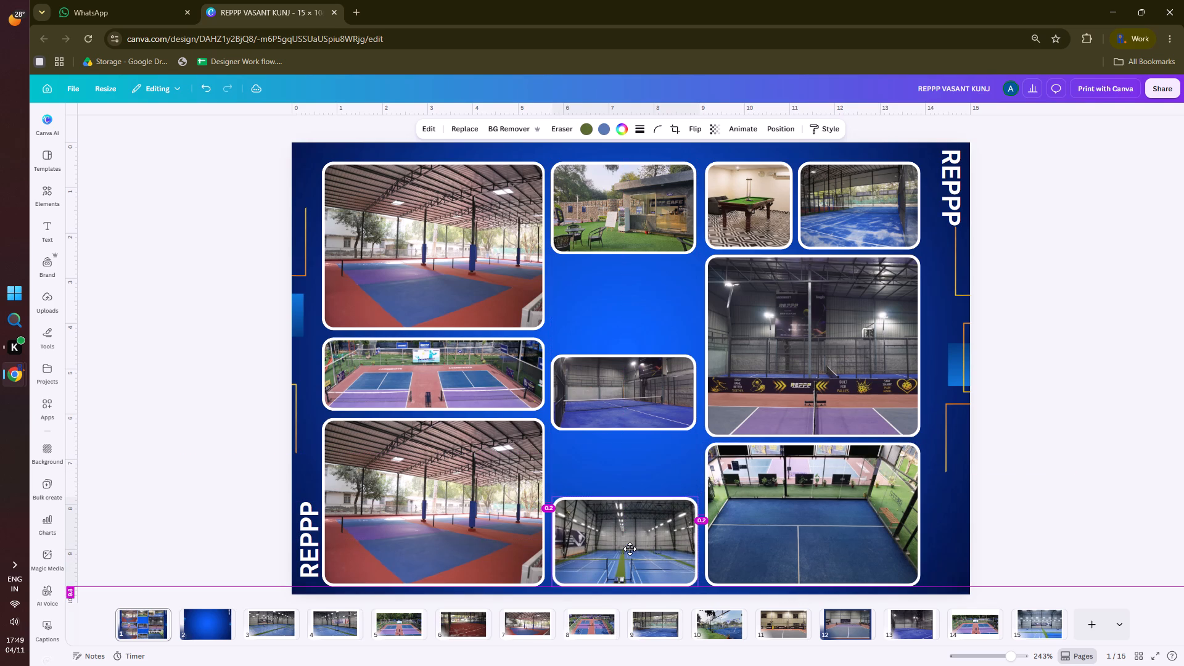
pyautogui.click(192, 394)
# Nudge the purple-blue indoor court photo down the middle column to just above the green-strip court photo.
pyautogui.click(655, 386)
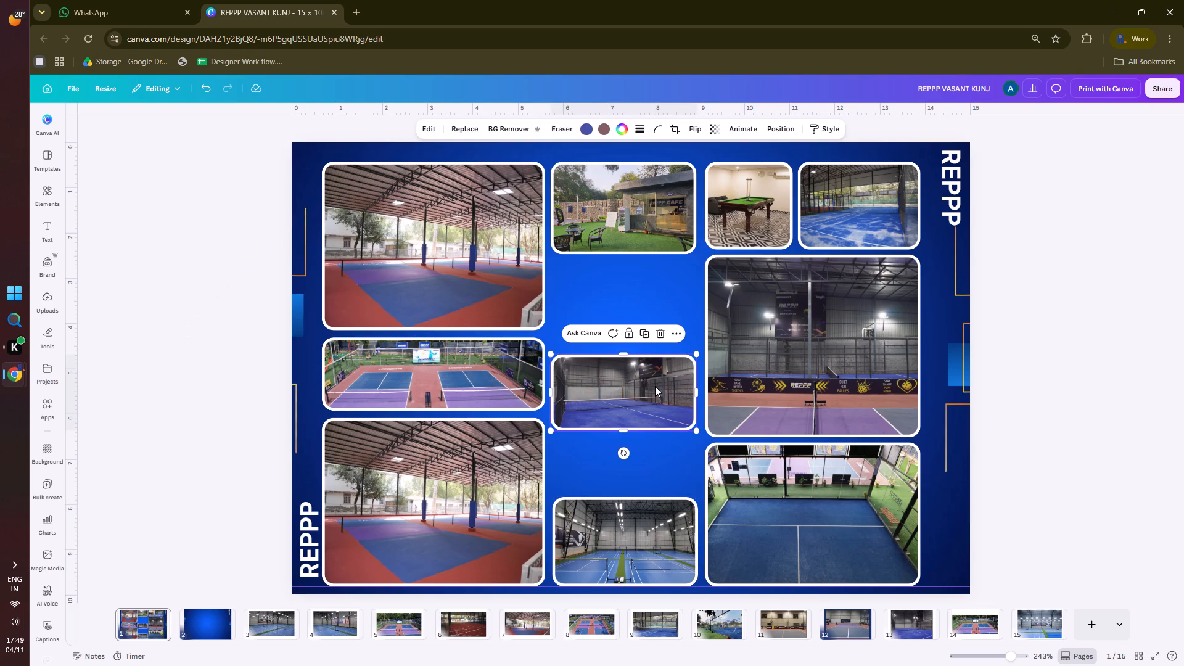
pyautogui.press('Down')
pyautogui.press('Down')
pyautogui.press('Down')
pyautogui.press('Down')
pyautogui.press('Down')
pyautogui.press('Down')
pyautogui.press('Down')
pyautogui.press('Down')
pyautogui.press('Down')
pyautogui.press('Down')
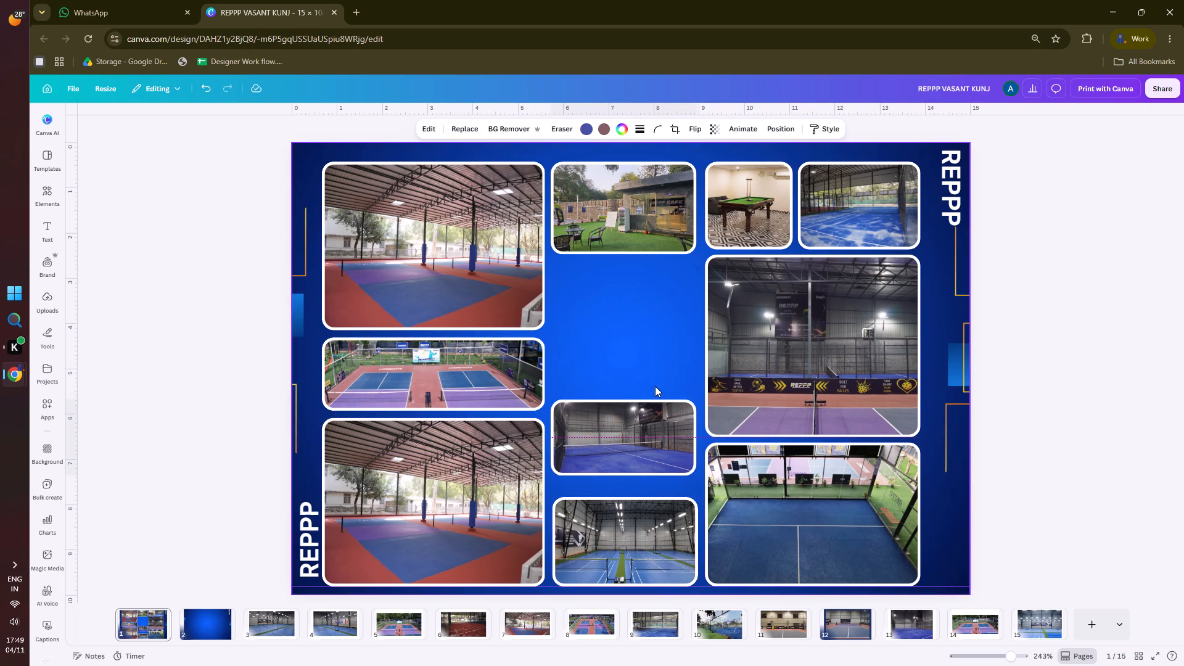
pyautogui.press('Down')
pyautogui.press('Down')
pyautogui.press('Down')
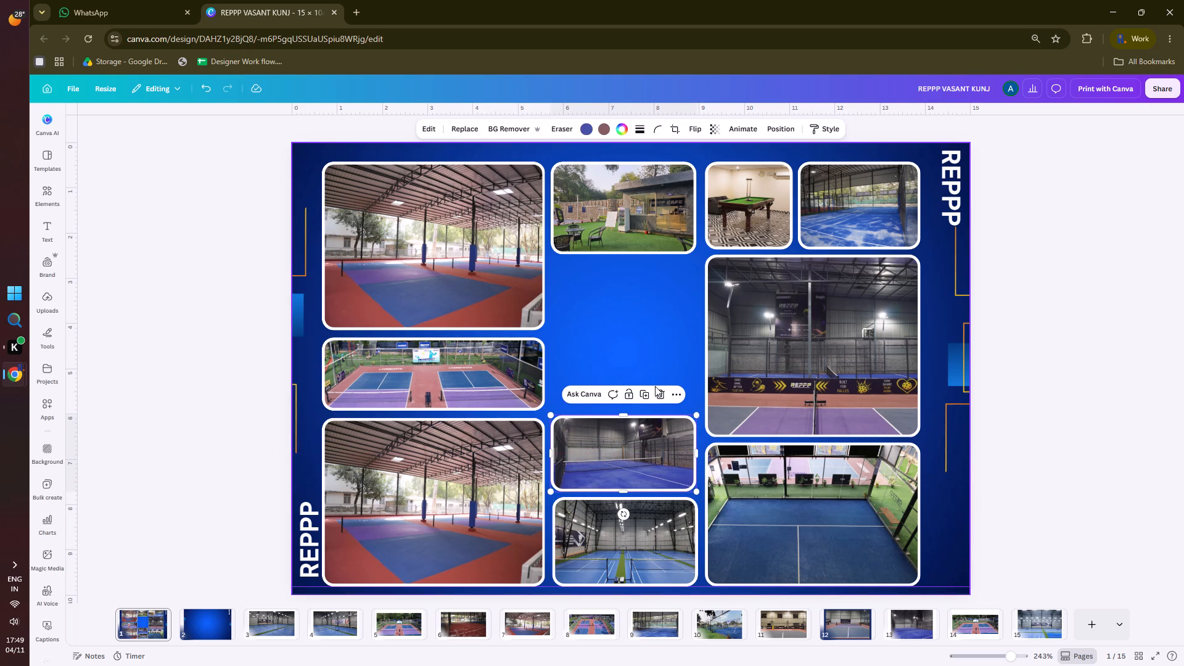
pyautogui.click(216, 339)
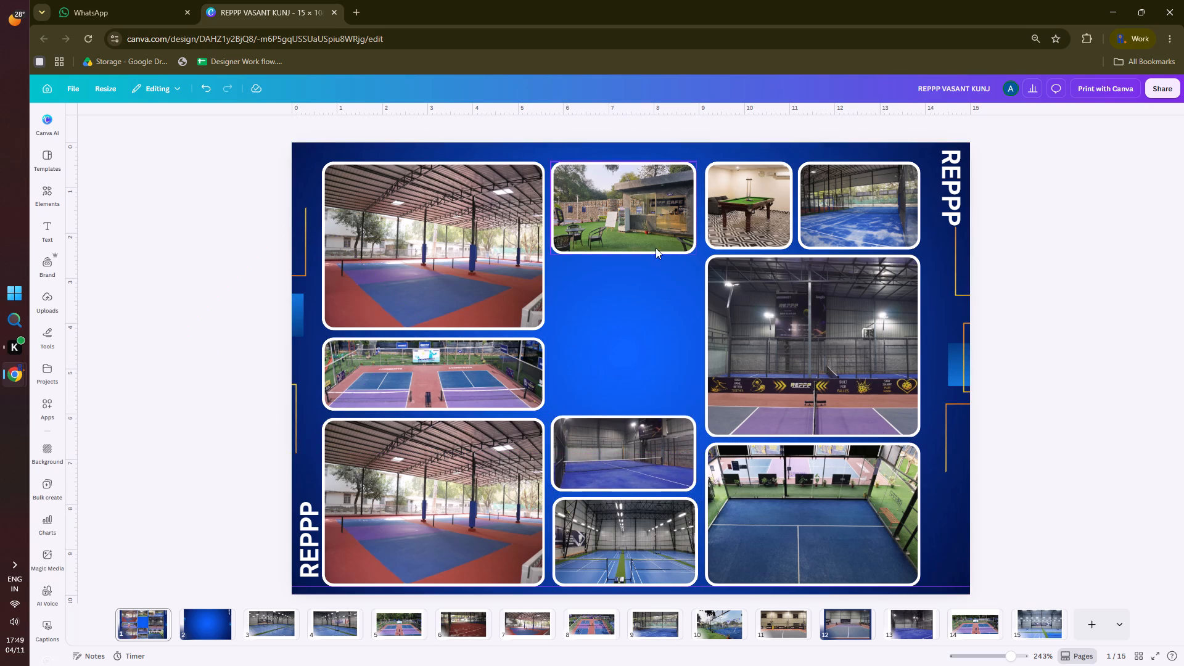
# Nudge the outdoor café photo down the middle column to just above the purple-blue indoor court photo.
pyautogui.click(621, 229)
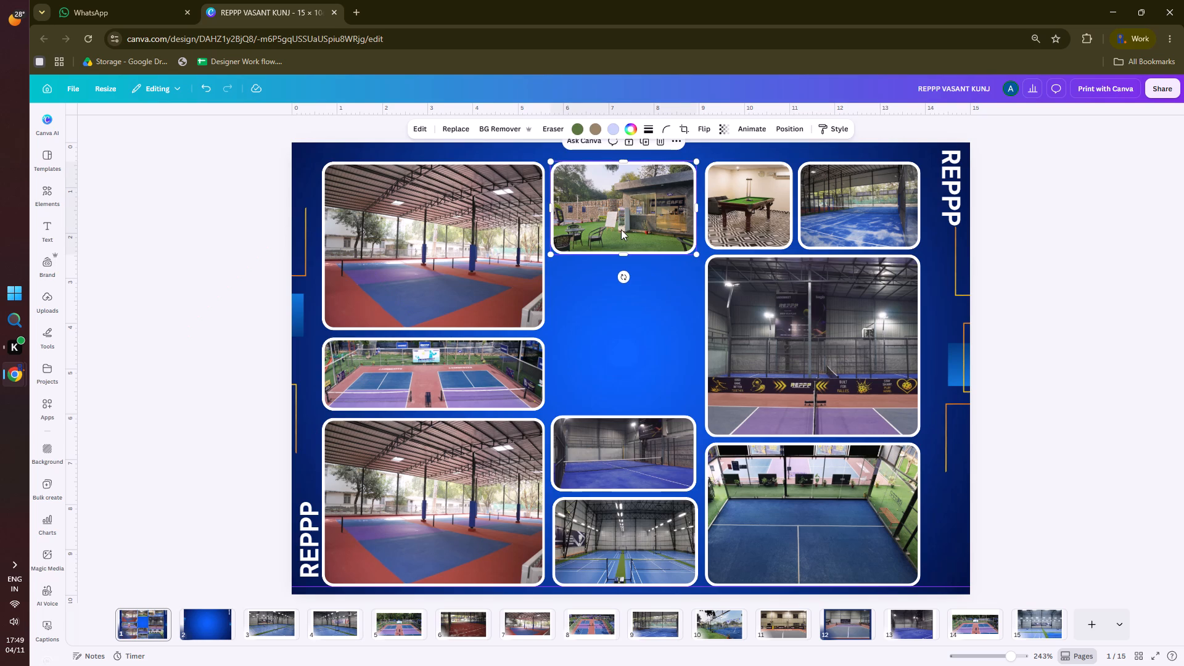
pyautogui.press('Down')
pyautogui.press('Down')
pyautogui.press('Down')
pyautogui.press('Down')
pyautogui.press('Down')
pyautogui.press('Down')
pyautogui.press('Down')
pyautogui.press('Down')
pyautogui.press('Down')
pyautogui.press('Down')
pyautogui.press('Down')
pyautogui.press('Down')
pyautogui.press('Down')
pyautogui.press('Down')
pyautogui.press('Down')
pyautogui.press('Down')
pyautogui.press('Down')
pyautogui.press('Down')
pyautogui.press('Down')
pyautogui.press('Down')
pyautogui.press('Down')
pyautogui.press('Down')
pyautogui.press('Down')
pyautogui.press('Down')
pyautogui.press('Down')
pyautogui.press('Down')
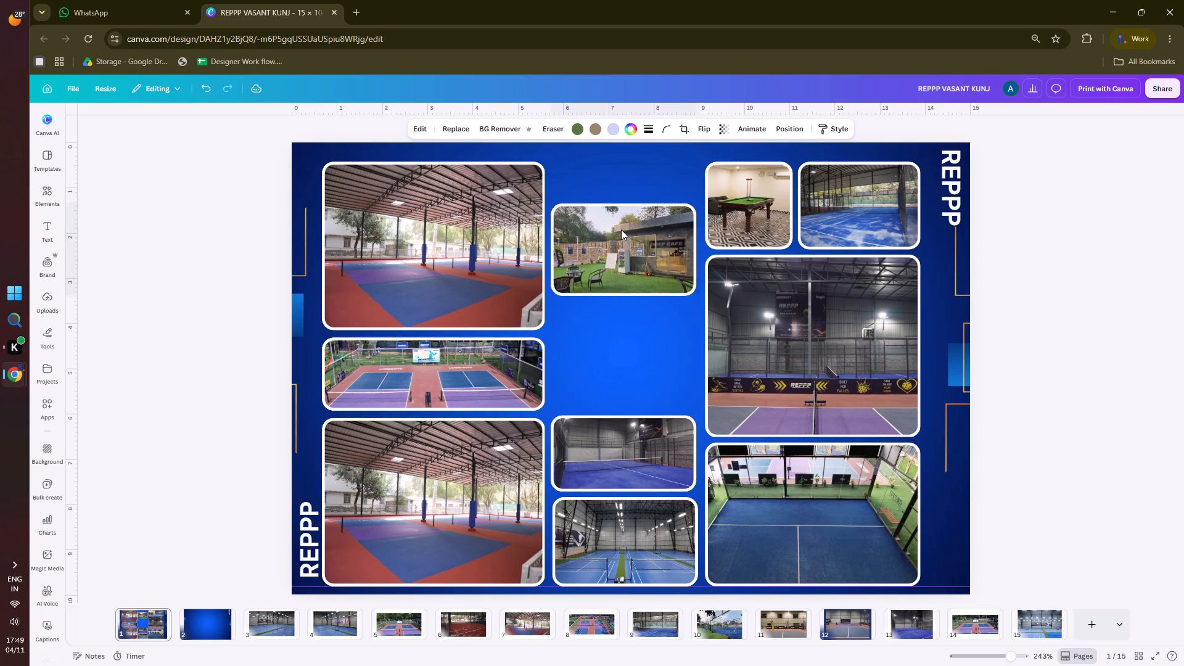
pyautogui.press('Down')
pyautogui.press('Down')
pyautogui.press('Down')
pyautogui.press('Down')
pyautogui.press('Down')
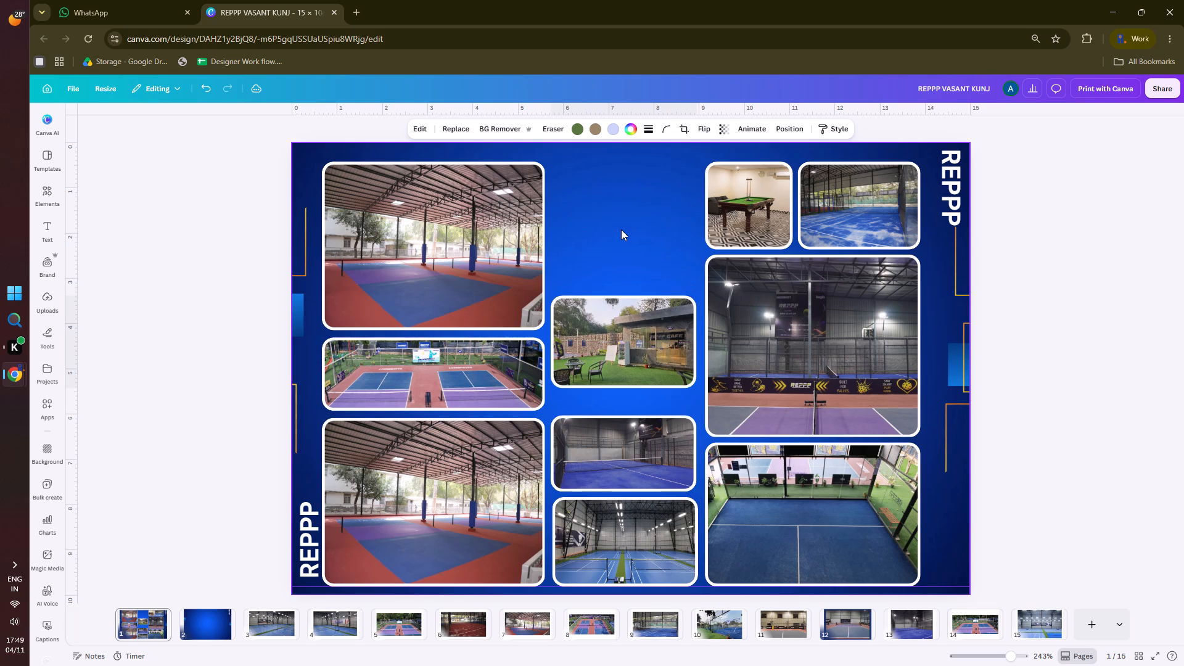
pyautogui.press('Down')
pyautogui.press('Down')
pyautogui.press('Down')
pyautogui.press('Down')
pyautogui.press('Down')
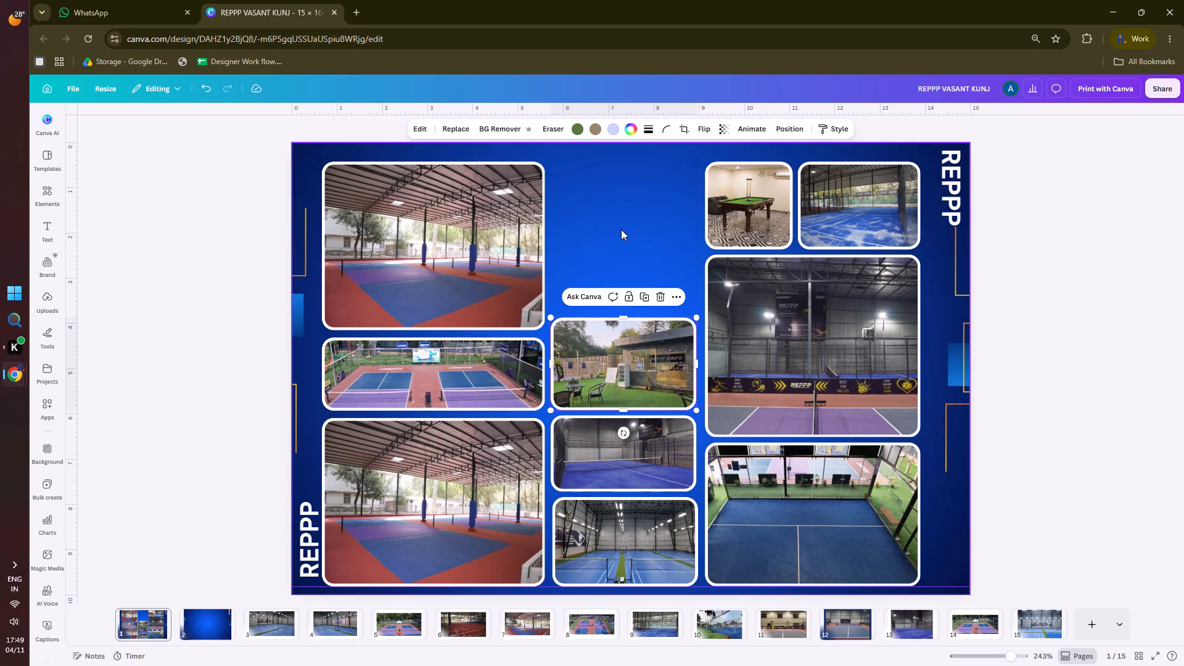
pyautogui.click(1067, 229)
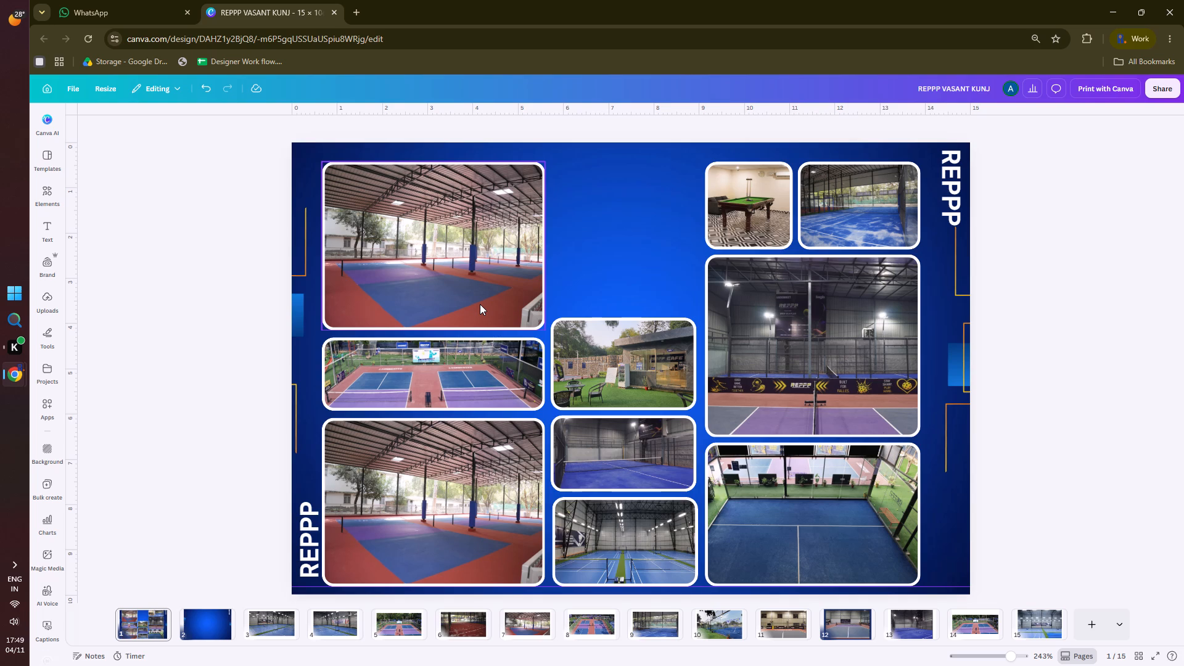
# Duplicate the upper covered court photo, shrink the copy to the middle column's width and place it 0.1 above the café photo.
pyautogui.click(464, 283)
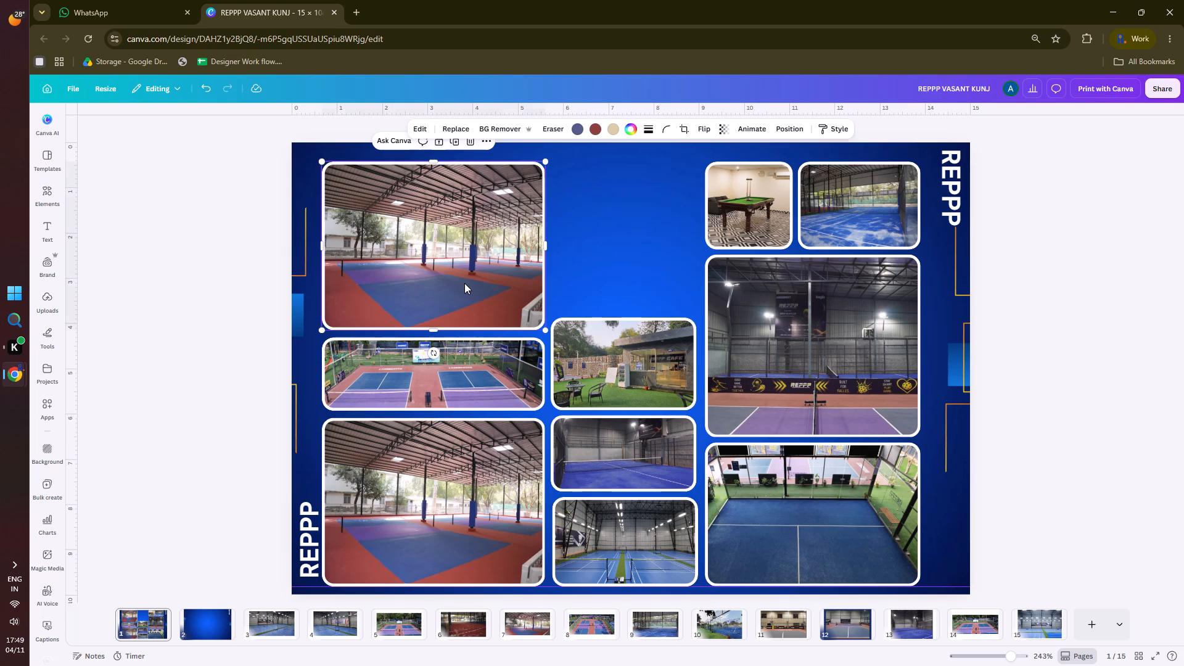
pyautogui.keyDown('alt'); pyautogui.moveTo(415, 262); pyautogui.dragTo(577, 249); pyautogui.keyUp('alt')
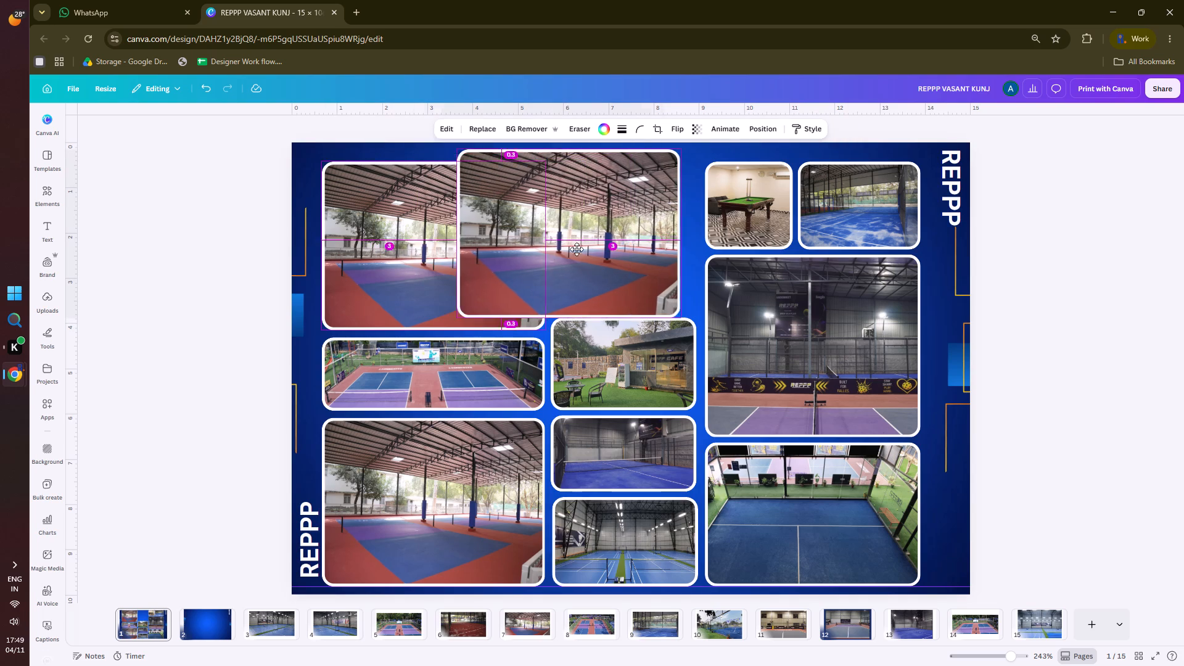
pyautogui.keyDown('alt'); pyautogui.moveTo(577, 249); pyautogui.dragTo(645, 251); pyautogui.keyUp('alt')
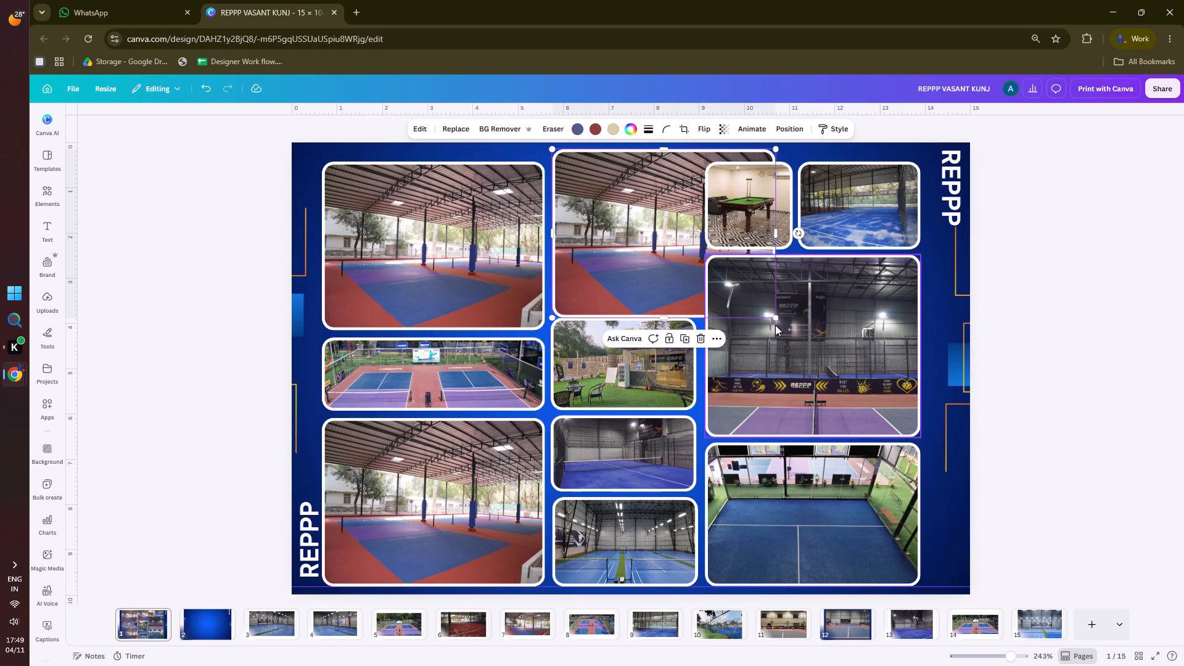
pyautogui.moveTo(775, 321); pyautogui.dragTo(685, 277)
pyautogui.moveTo(620, 218); pyautogui.dragTo(622, 273)
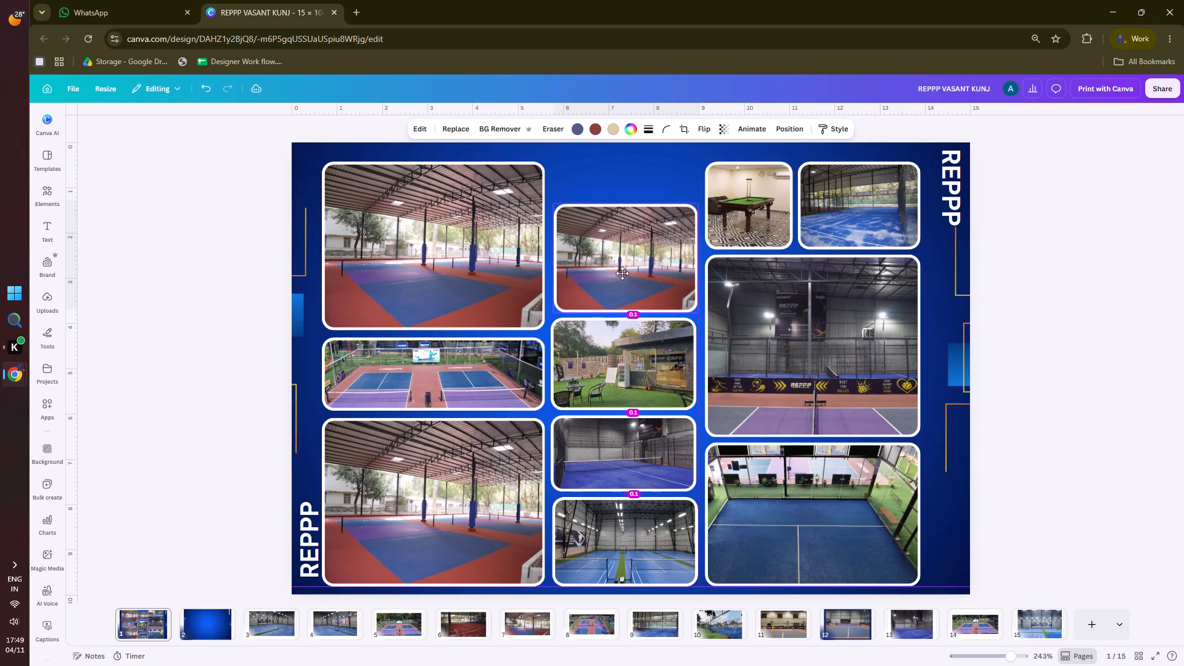
pyautogui.moveTo(622, 273); pyautogui.dragTo(622, 272)
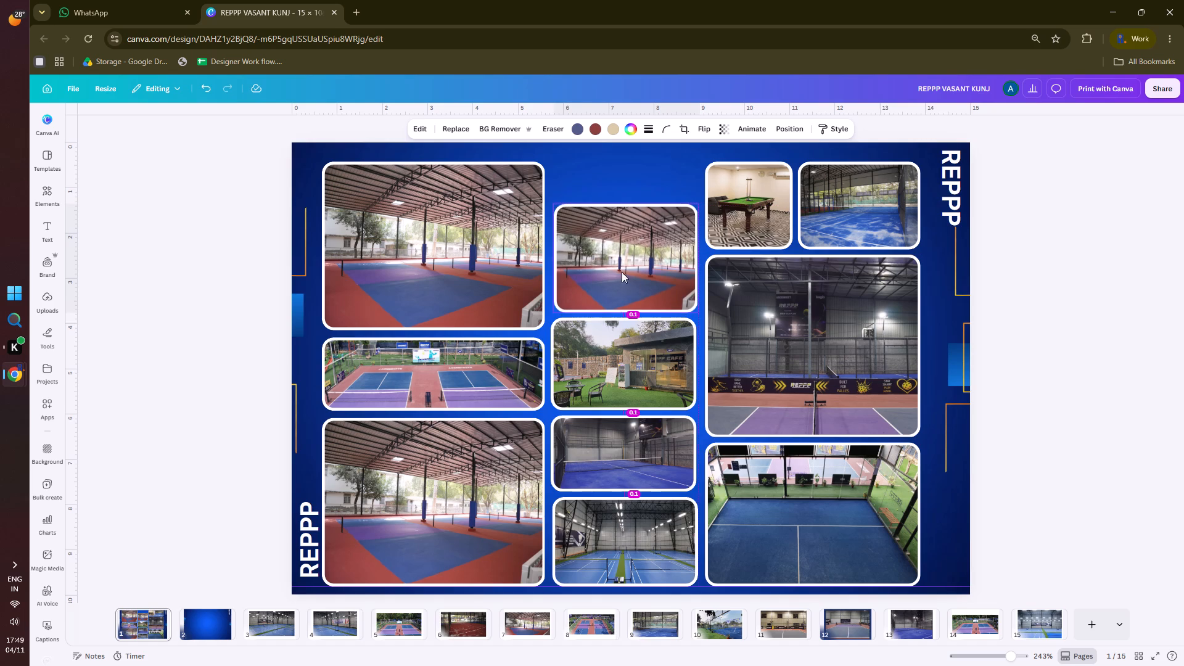
pyautogui.click(1077, 256)
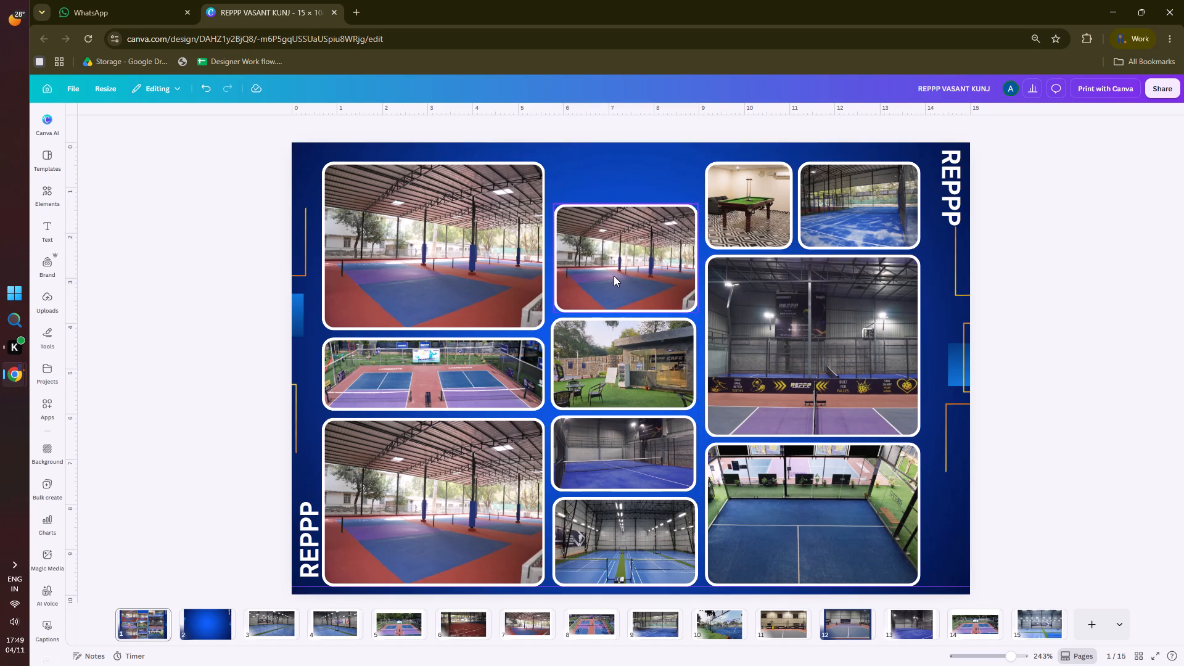
# Move all four middle-column photos up together until the top one aligns with the top edges of the neighbouring columns.
pyautogui.click(614, 276)
pyautogui.keyDown('shift'); pyautogui.click(609, 380); pyautogui.keyUp('shift')
pyautogui.keyDown('shift'); pyautogui.click(613, 457); pyautogui.keyUp('shift')
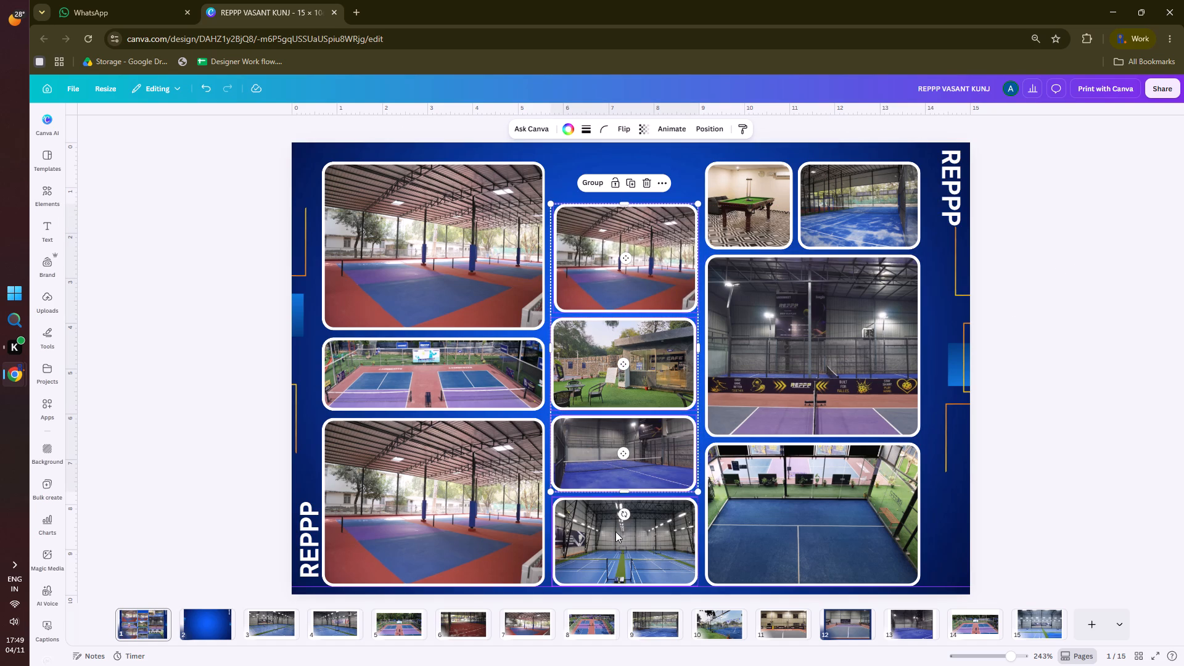
pyautogui.keyDown('shift'); pyautogui.click(615, 532); pyautogui.keyUp('shift')
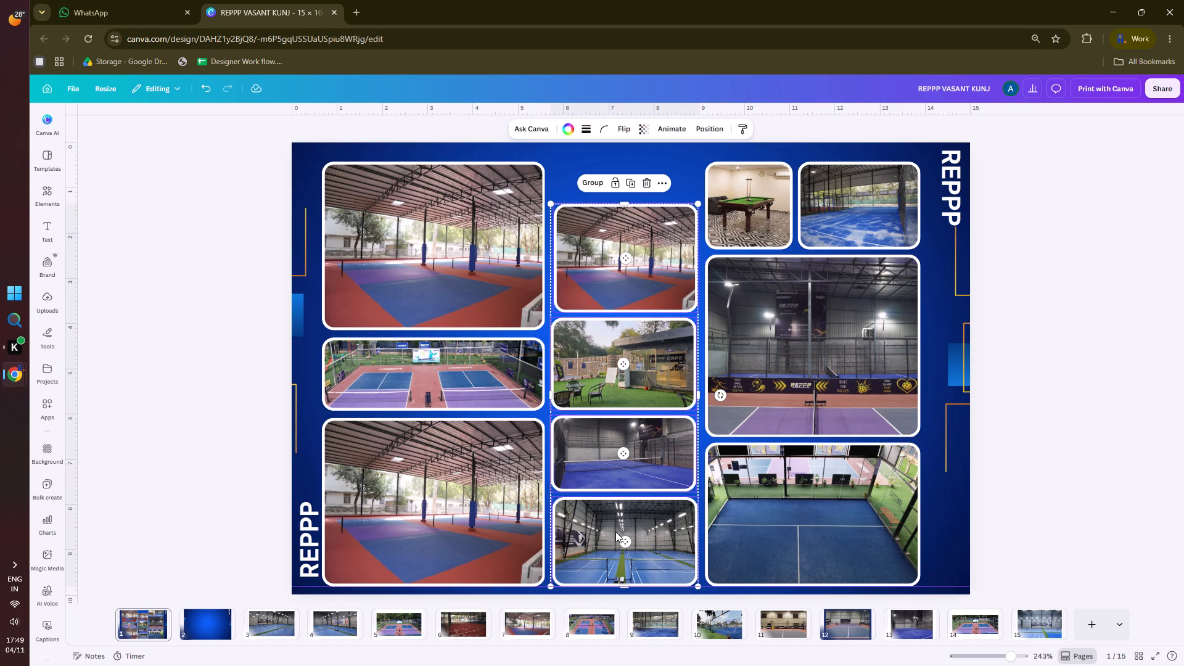
pyautogui.press('Up')
pyautogui.press('Up')
pyautogui.press('Up')
pyautogui.press('Up')
pyautogui.press('Up')
pyautogui.press('Up')
pyautogui.press('Up')
pyautogui.press('Up')
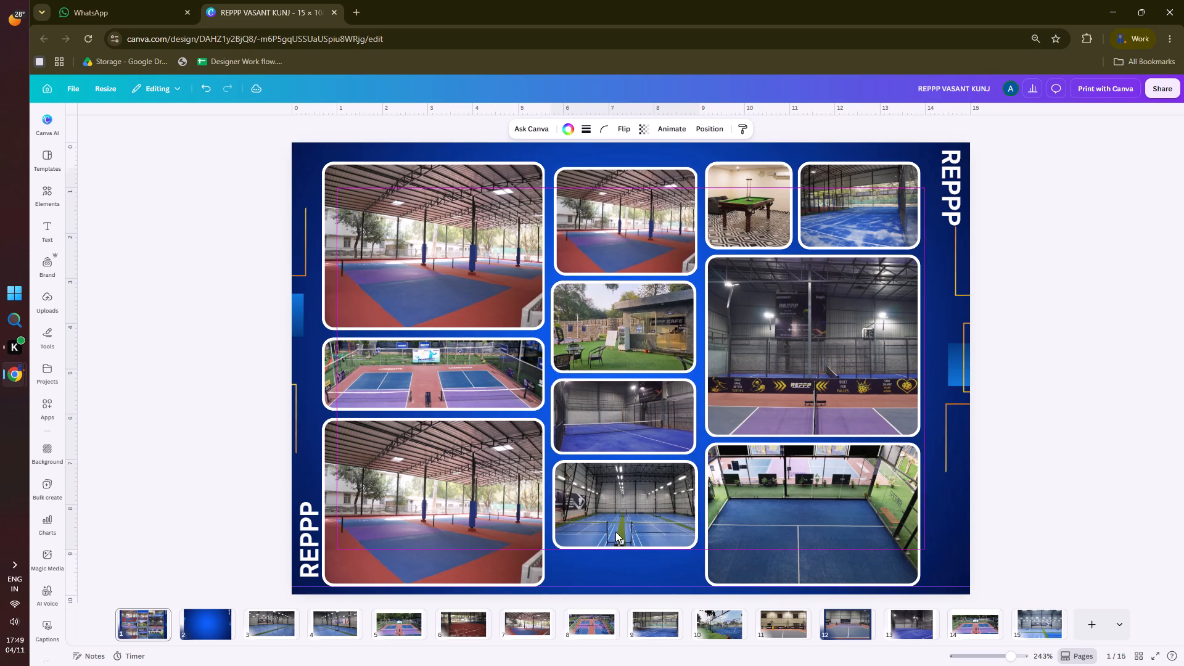
pyautogui.press('Up')
pyautogui.click(1111, 353)
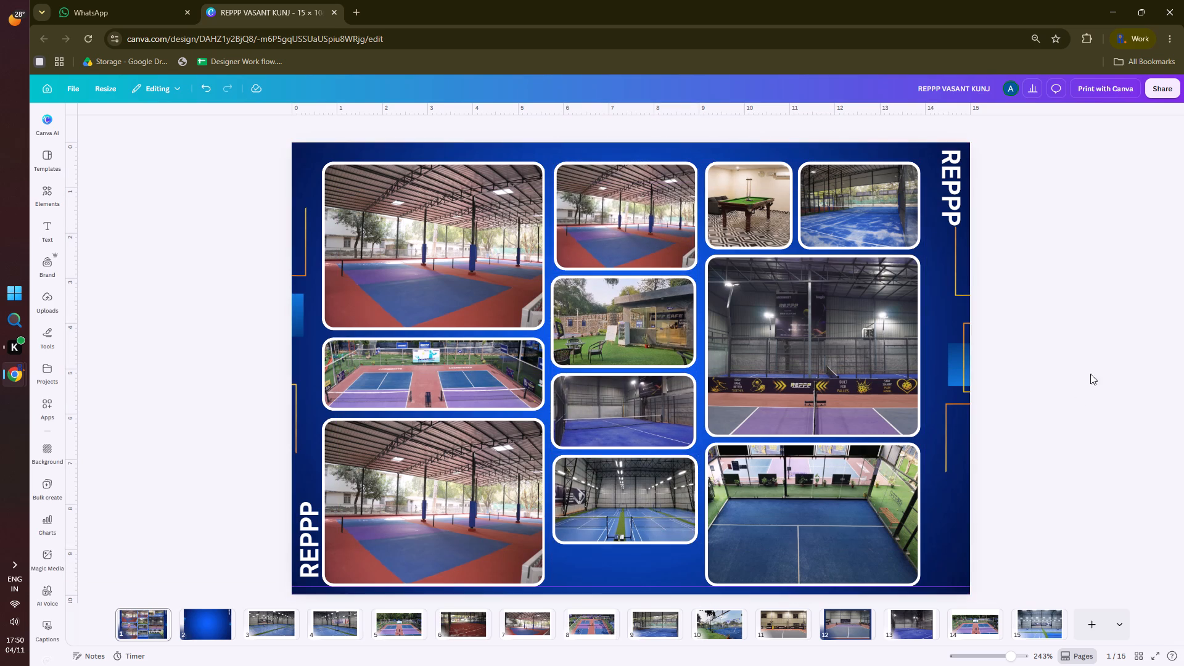
# Move the green-strip court photo down the middle column until its bottom edge aligns with the neighbouring columns' bottom edges.
pyautogui.click(609, 508)
pyautogui.click(615, 501)
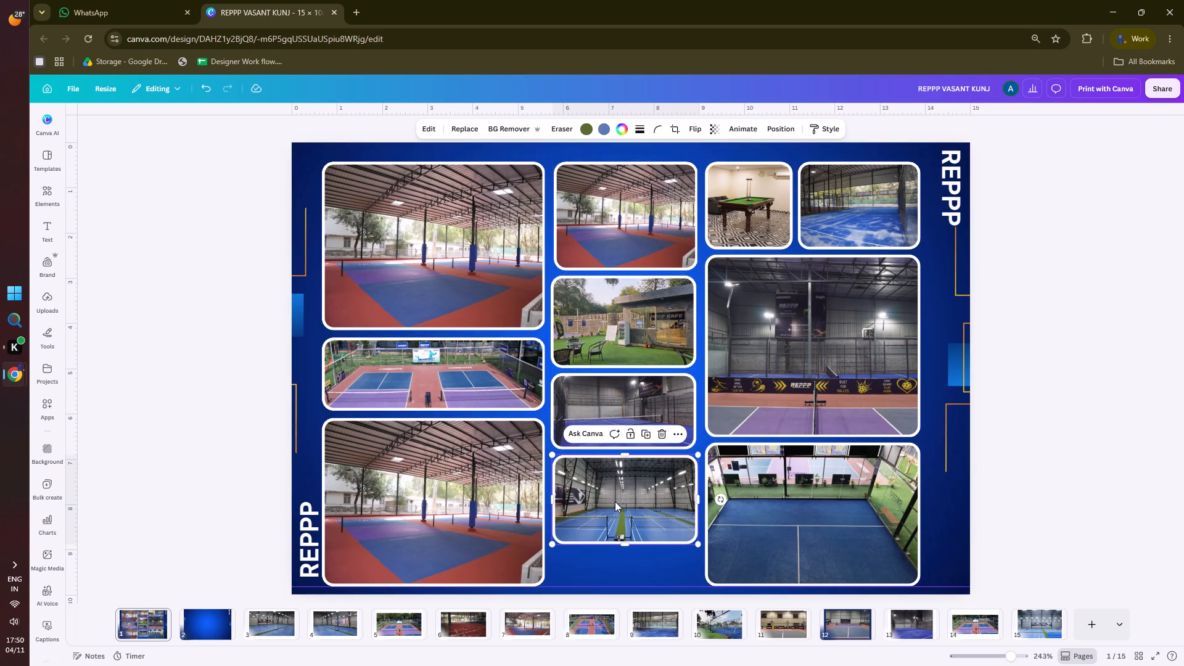
pyautogui.moveTo(620, 471); pyautogui.dragTo(618, 514)
# Move the purple-blue indoor court photo down to just above the green-strip court photo and extend its top edge to a height of about 2.2.
pyautogui.click(623, 430)
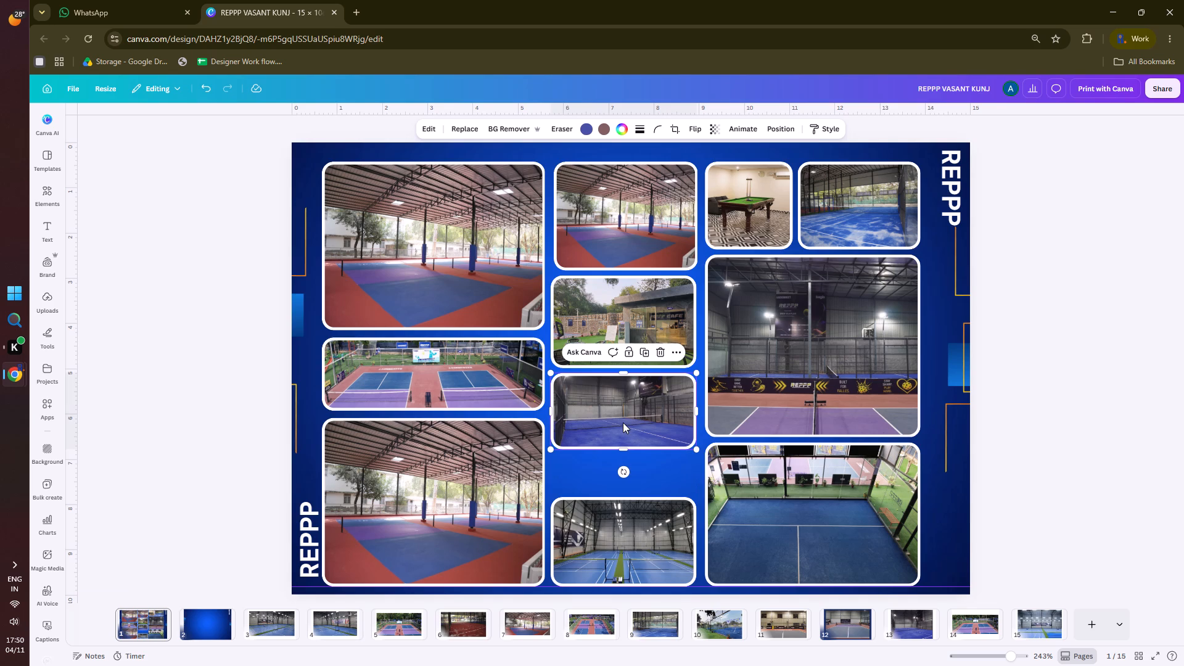
pyautogui.moveTo(623, 422); pyautogui.dragTo(620, 459)
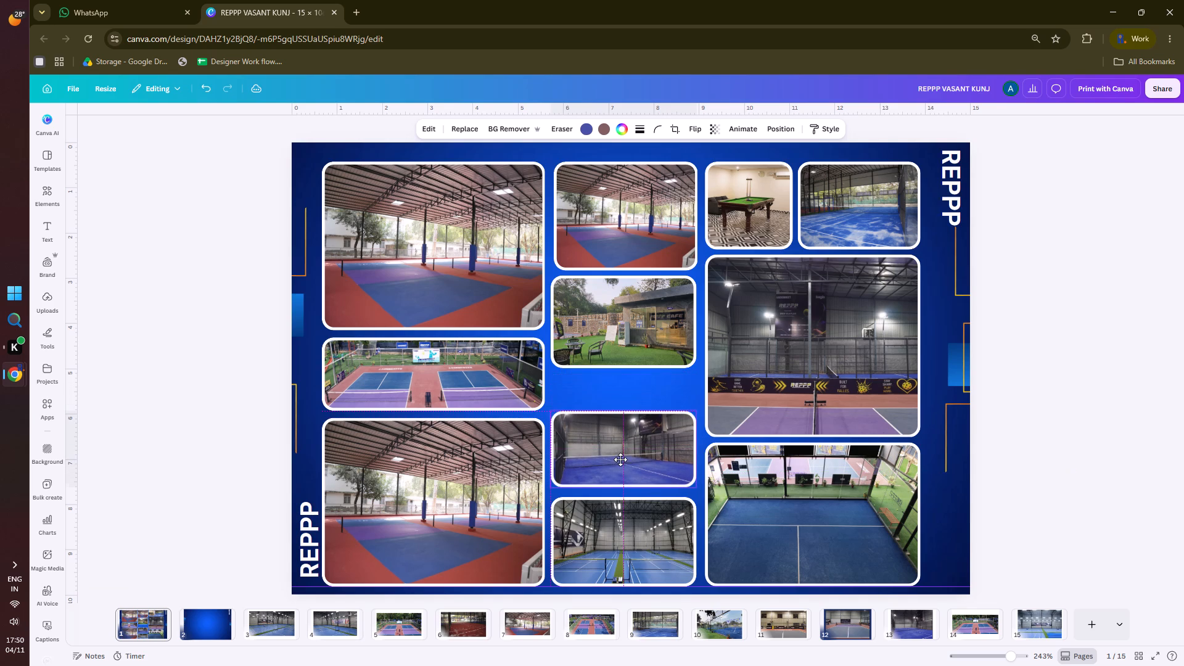
pyautogui.moveTo(620, 459); pyautogui.dragTo(620, 466)
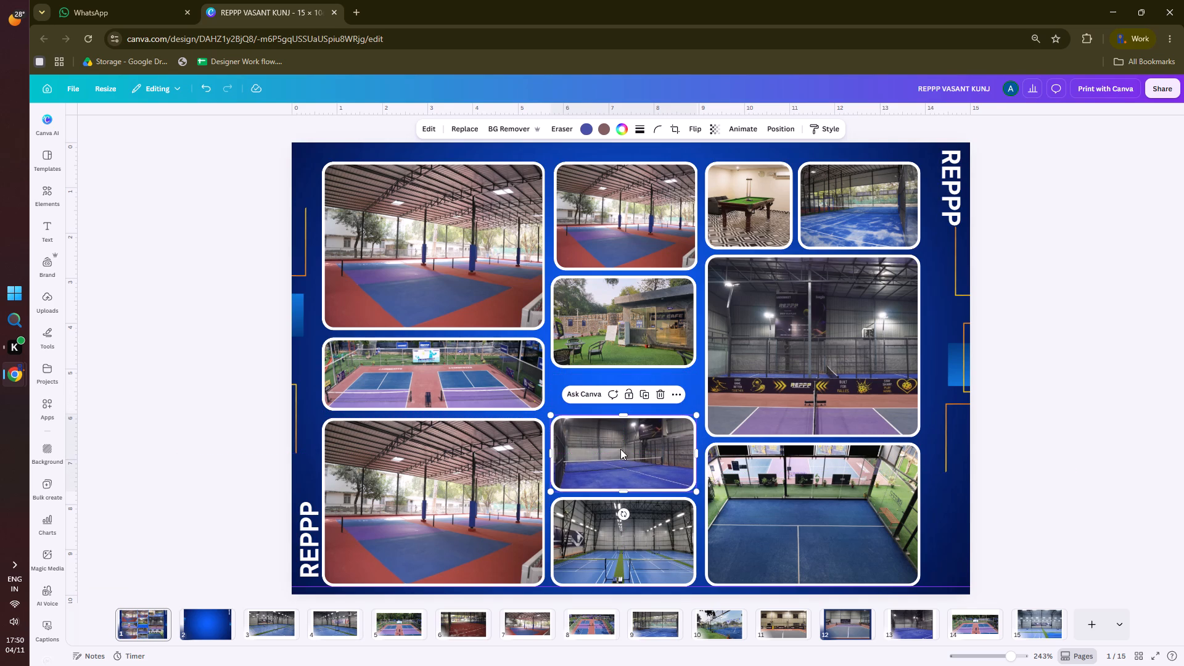
pyautogui.moveTo(623, 415); pyautogui.dragTo(622, 414)
pyautogui.moveTo(622, 414); pyautogui.dragTo(622, 397)
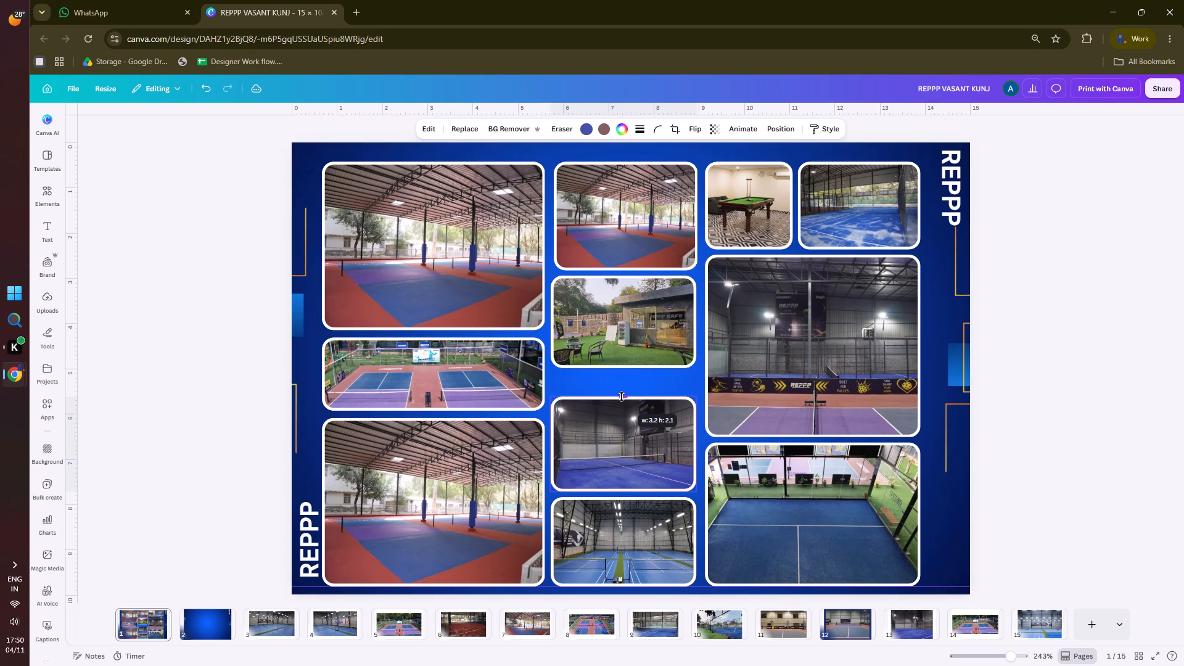
pyautogui.moveTo(622, 397); pyautogui.dragTo(622, 393)
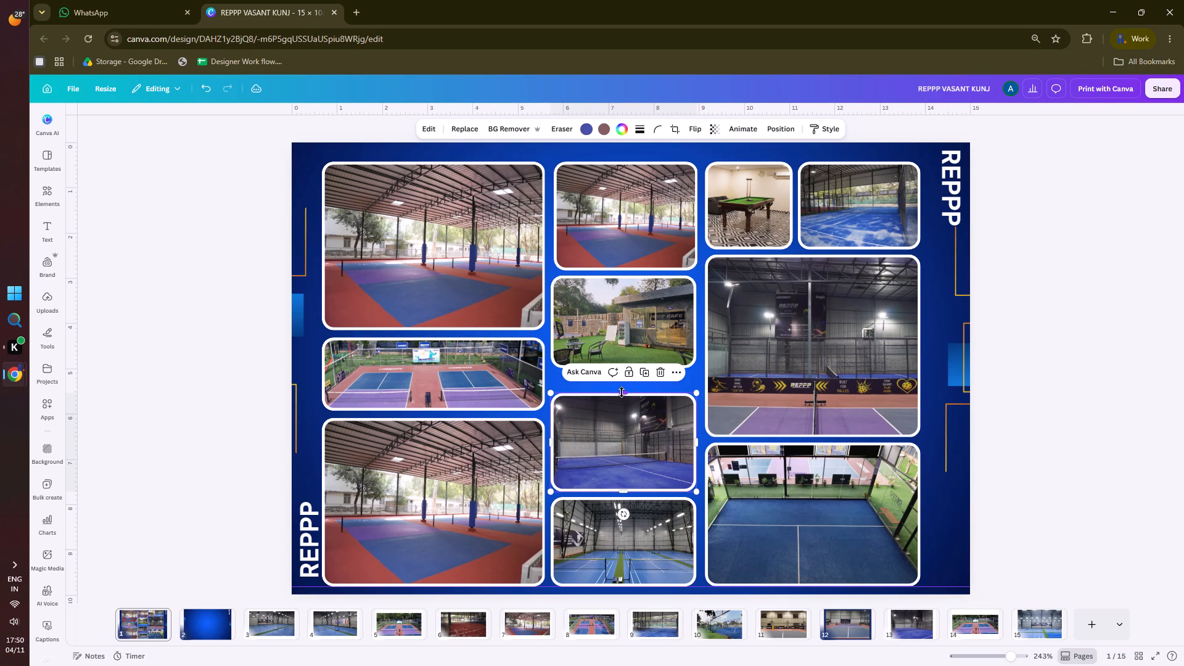
pyautogui.click(1076, 303)
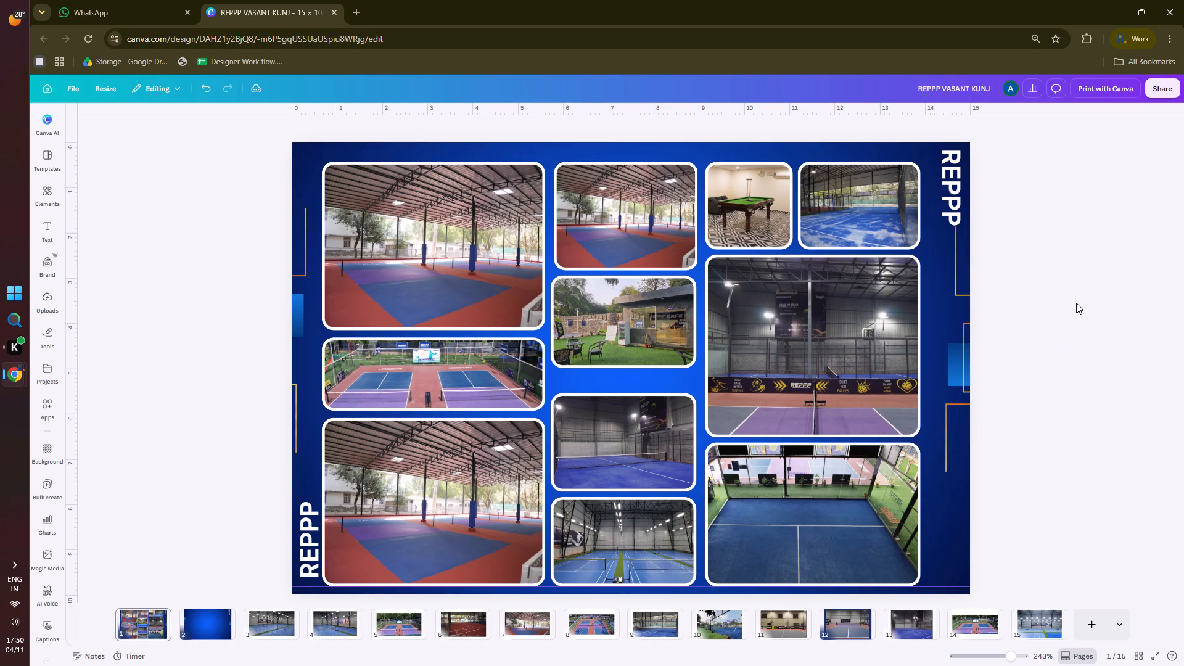
# Move the café photo down to just above the purple-blue court photo and extend its top edge to a height of about 2.5.
pyautogui.click(594, 348)
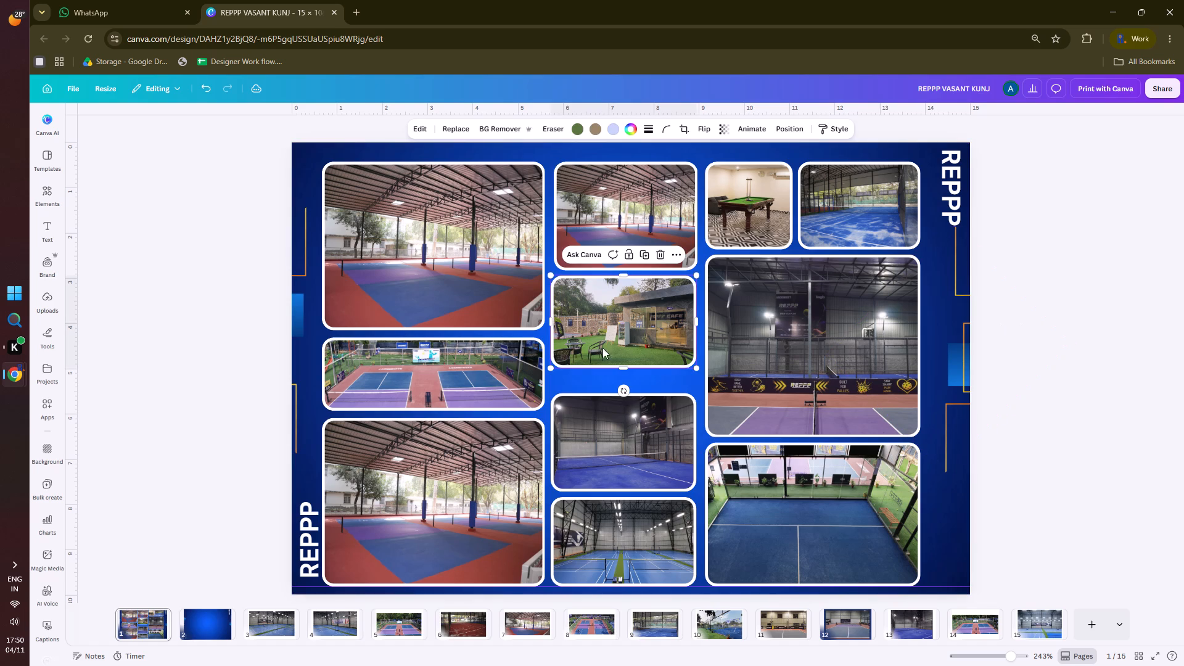
pyautogui.moveTo(630, 332); pyautogui.dragTo(630, 343)
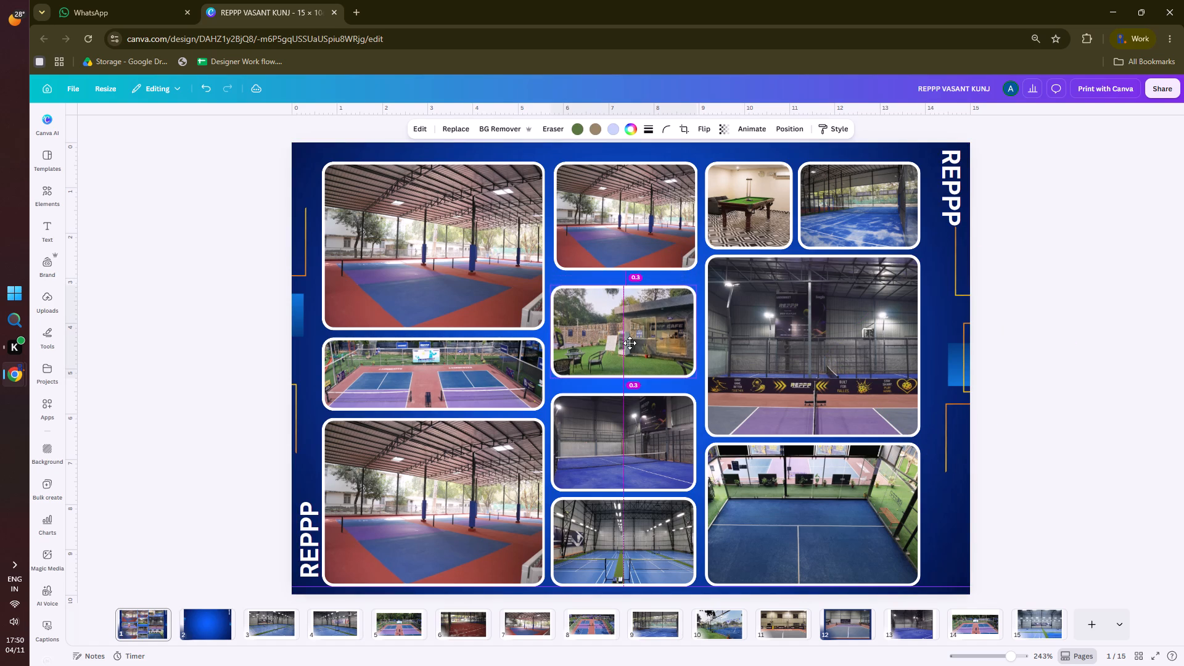
pyautogui.moveTo(630, 343); pyautogui.dragTo(630, 351)
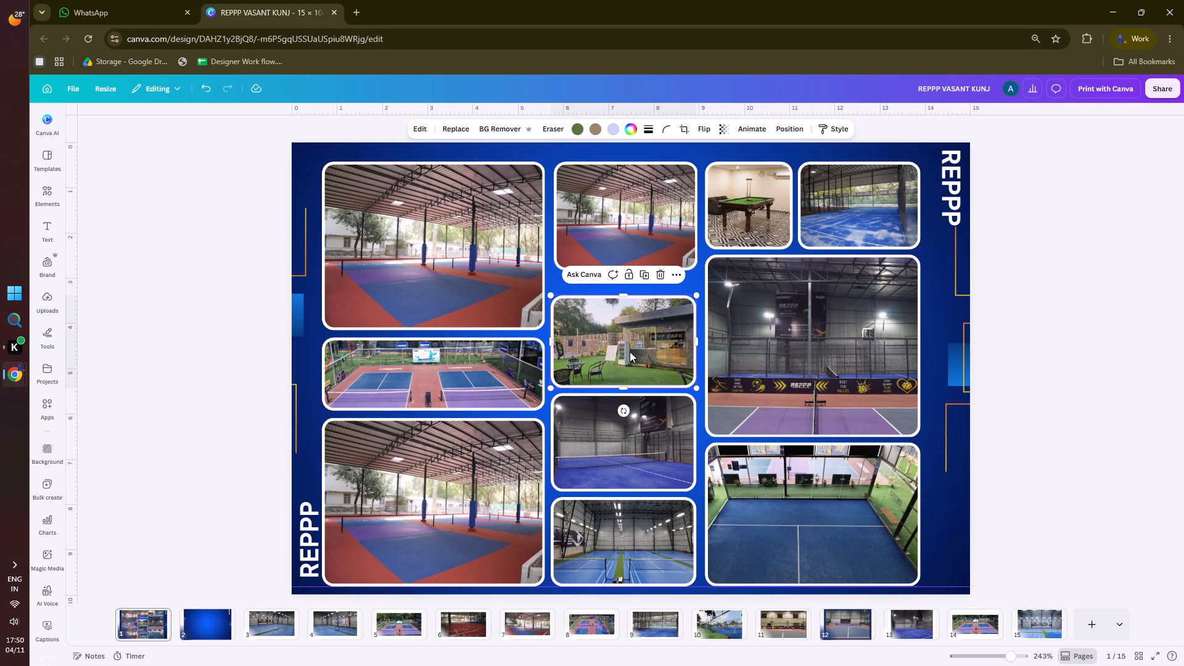
pyautogui.click(197, 301)
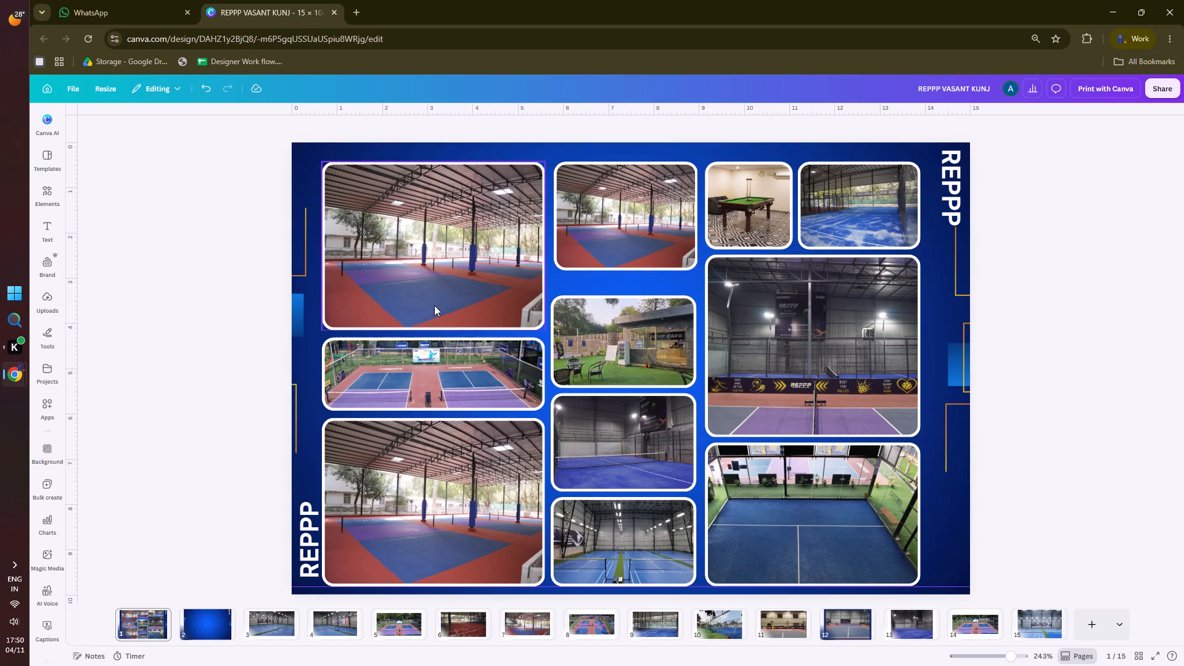
pyautogui.click(612, 326)
pyautogui.moveTo(623, 297); pyautogui.dragTo(622, 279)
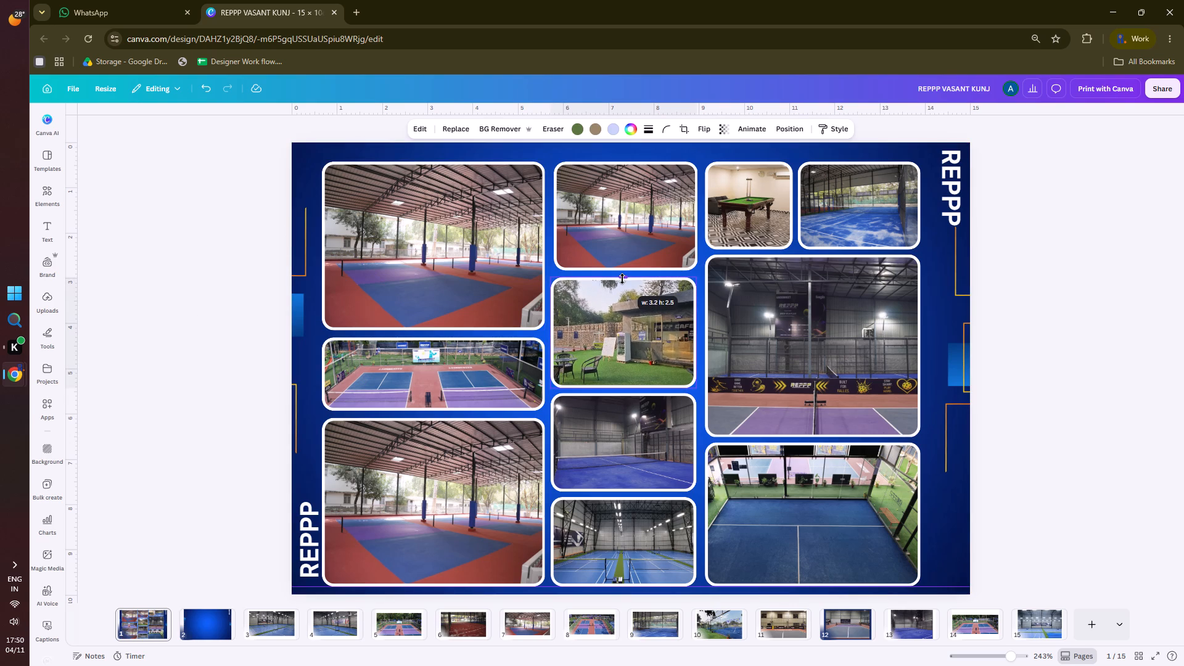
pyautogui.moveTo(622, 279); pyautogui.dragTo(623, 275)
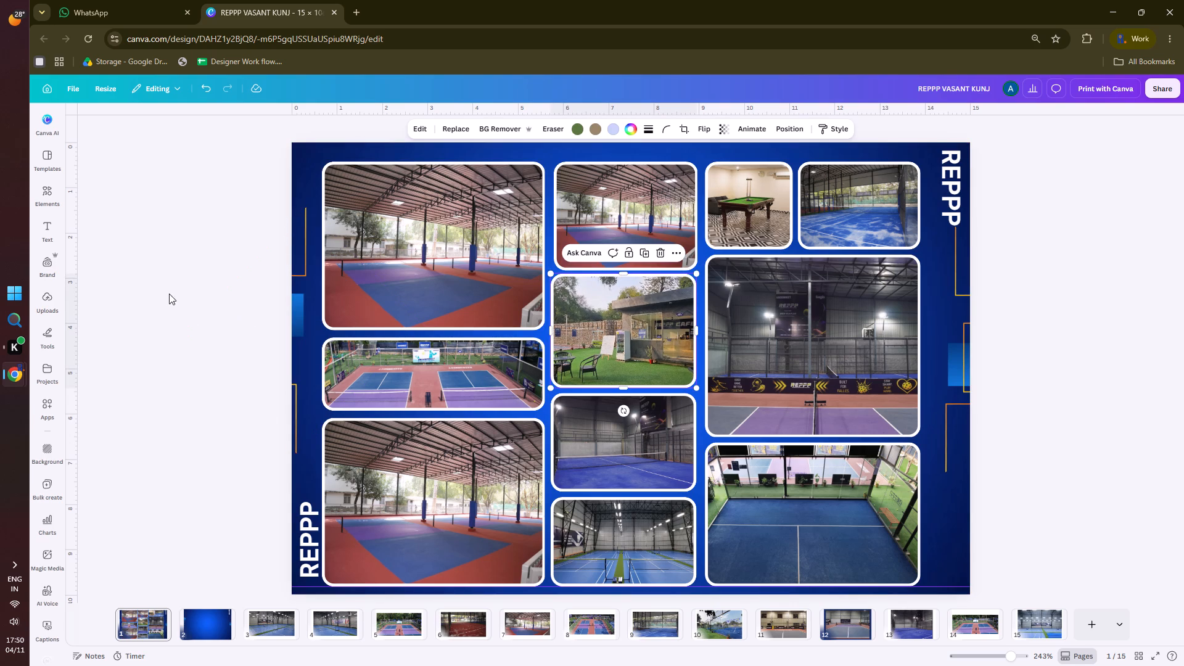
pyautogui.click(169, 294)
# Nudge the café photo right to the top middle photo's left edge and trim its right edge to match that photo.
pyautogui.click(655, 331)
pyautogui.press('Right')
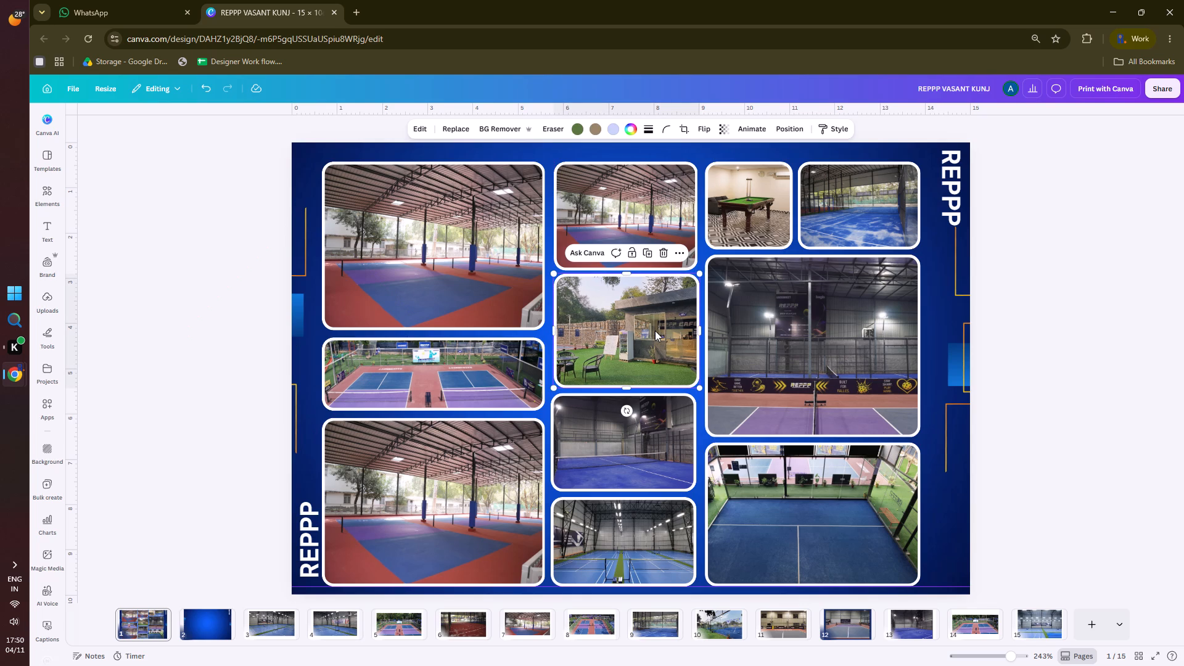
pyautogui.click(700, 330)
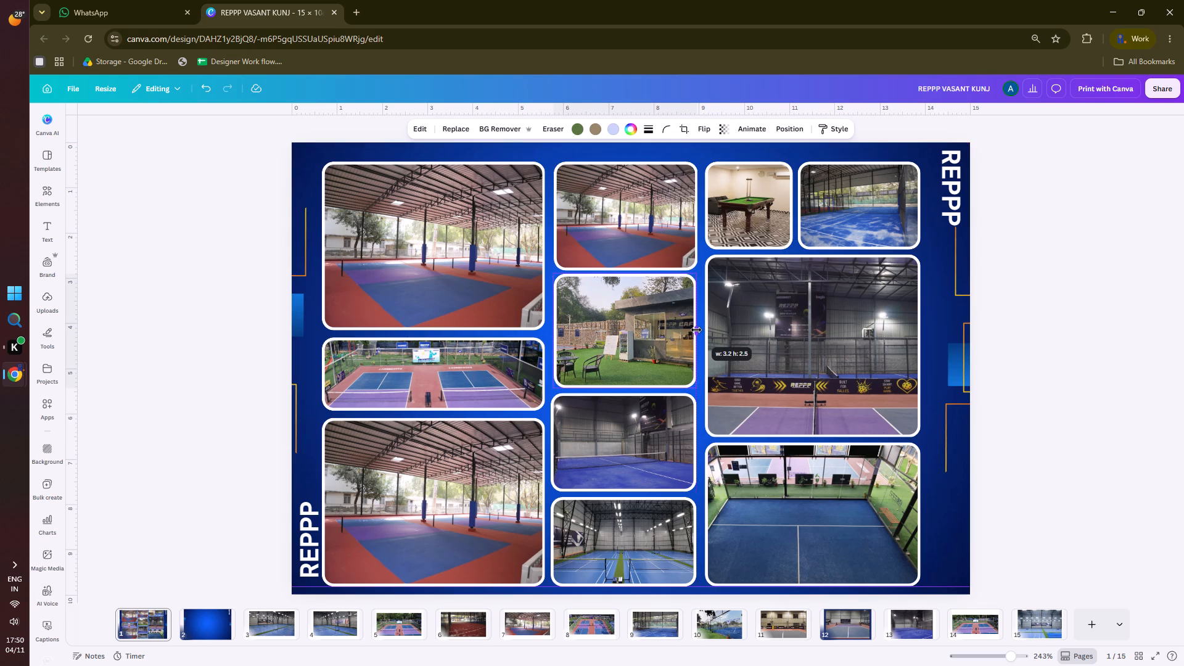
# Adjust the side edges of the purple-blue indoor court photo to line up with the café photo above it.
pyautogui.click(687, 435)
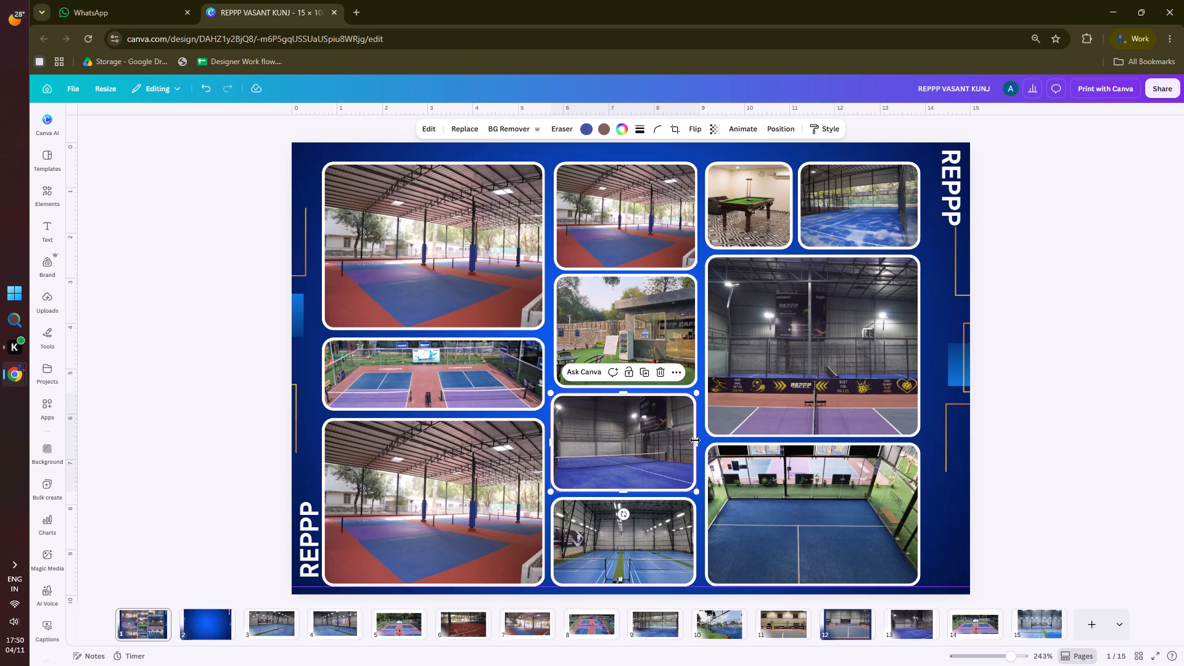
pyautogui.click(695, 440)
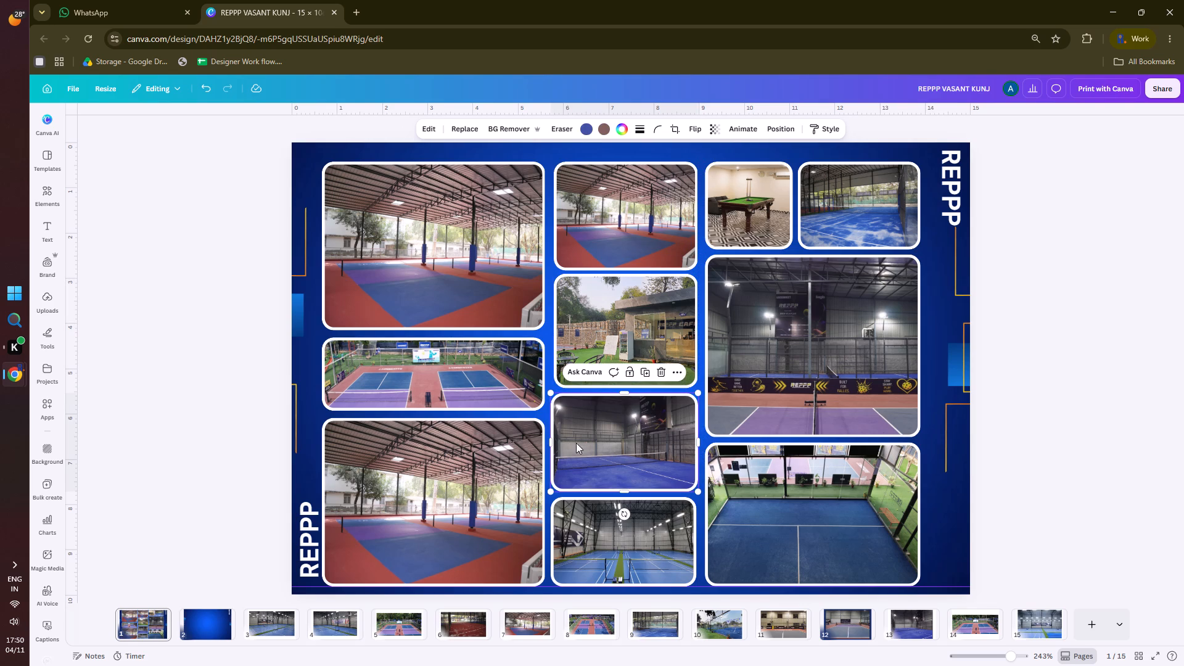
pyautogui.click(550, 441)
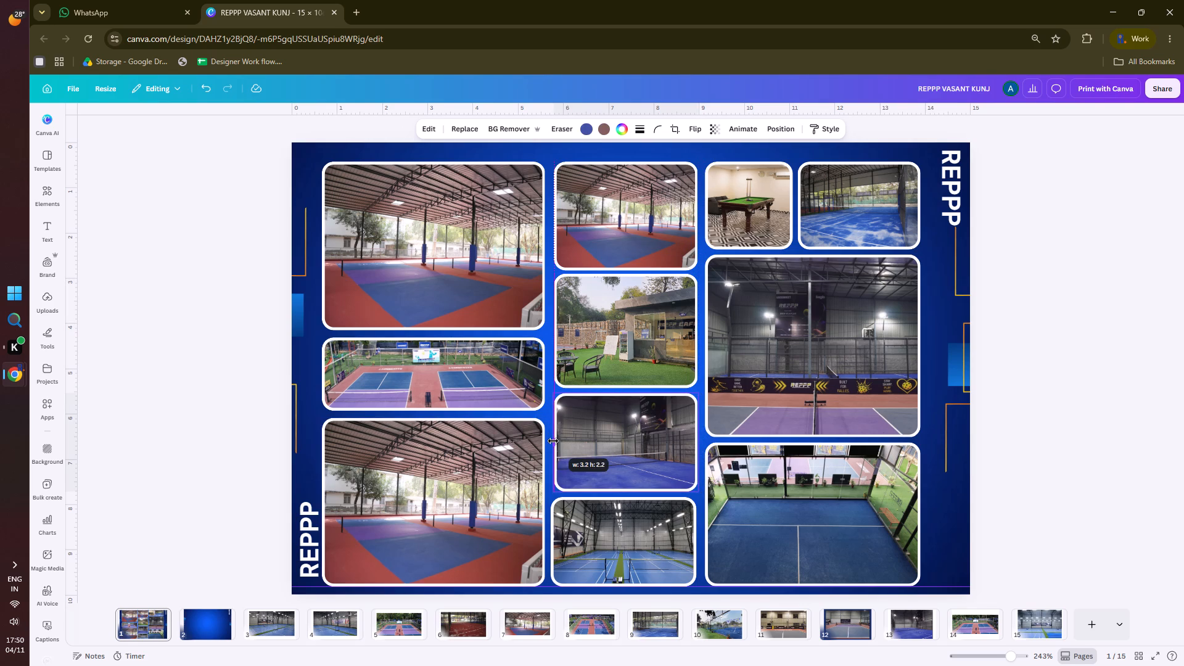
pyautogui.click(160, 297)
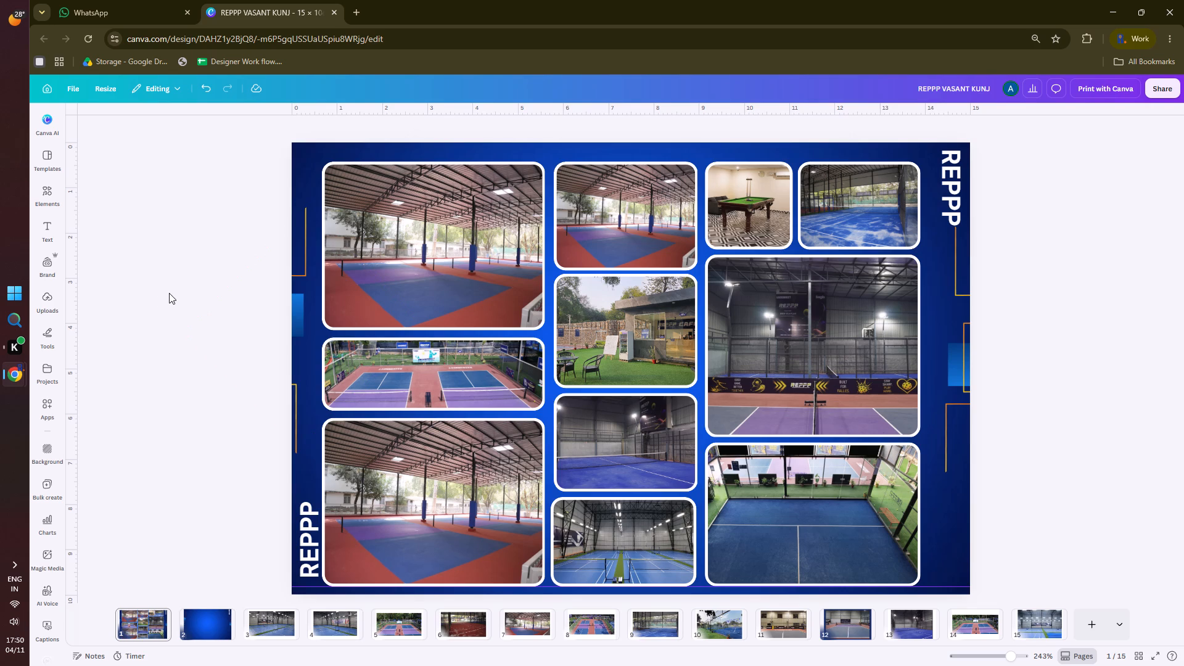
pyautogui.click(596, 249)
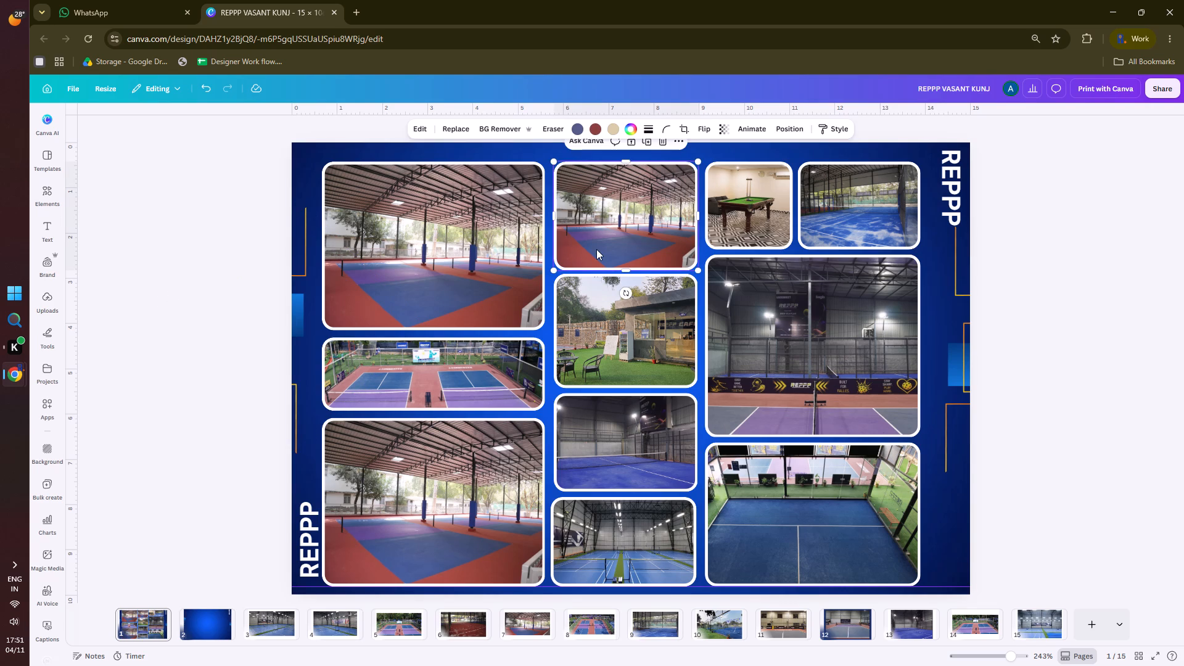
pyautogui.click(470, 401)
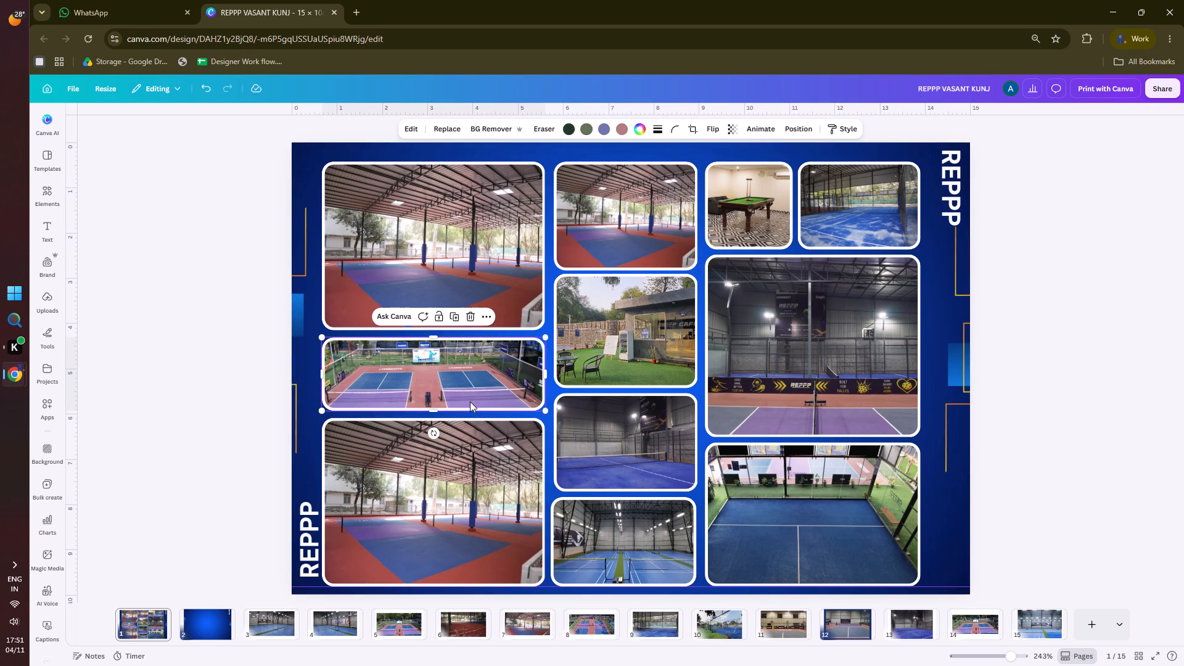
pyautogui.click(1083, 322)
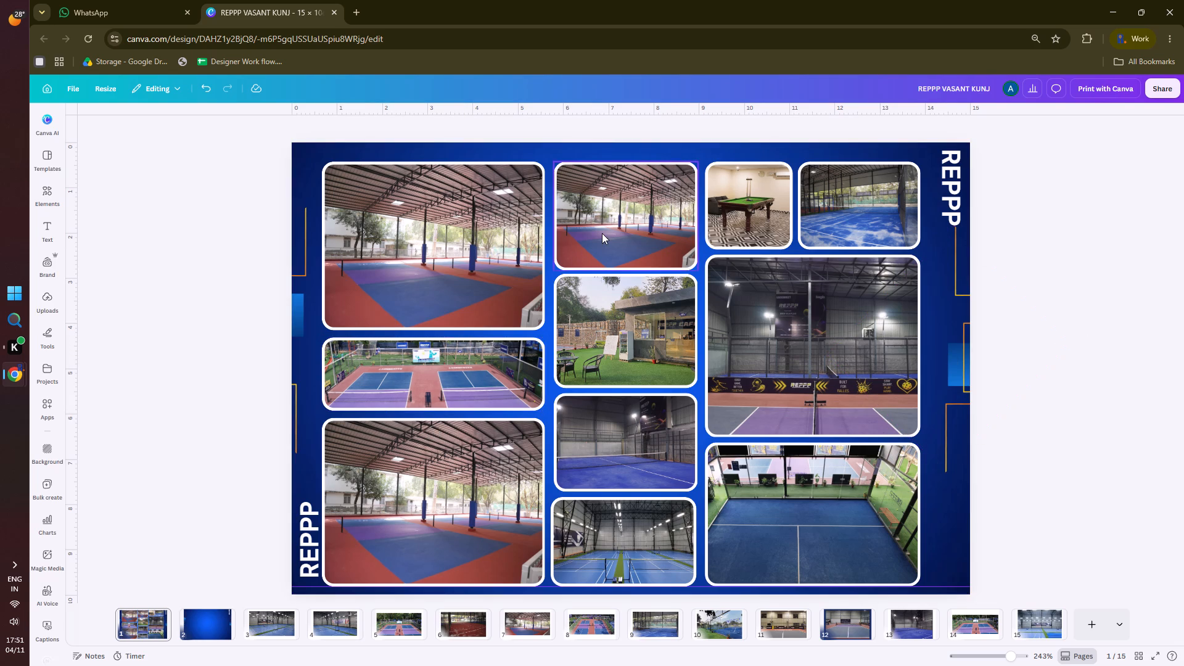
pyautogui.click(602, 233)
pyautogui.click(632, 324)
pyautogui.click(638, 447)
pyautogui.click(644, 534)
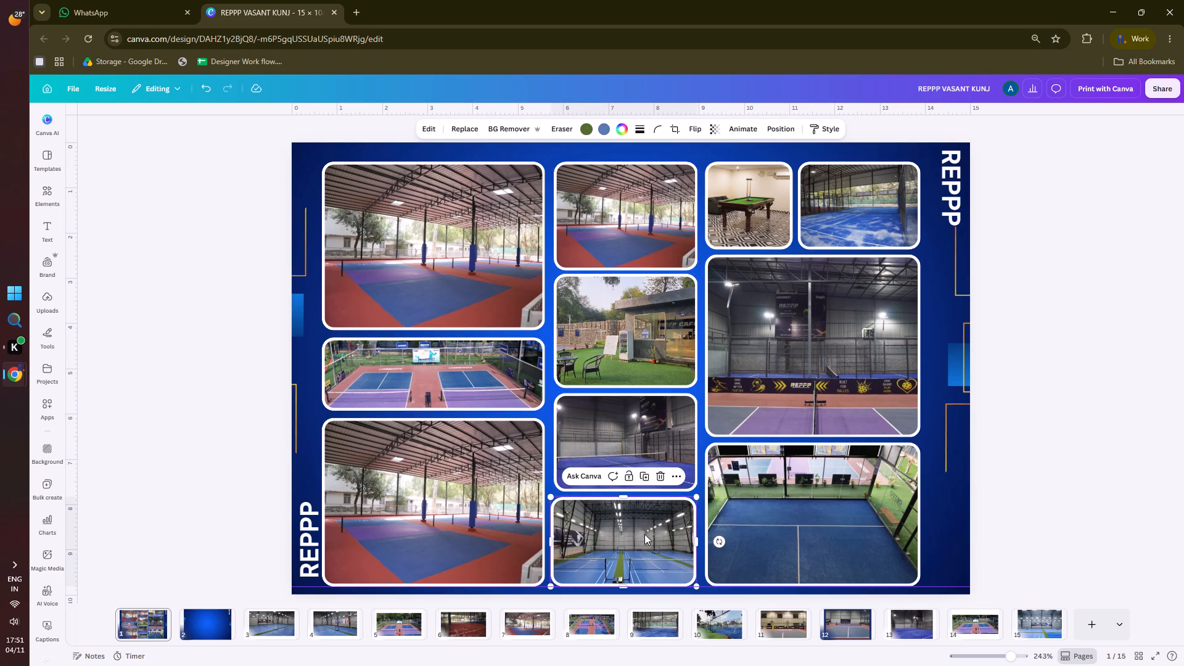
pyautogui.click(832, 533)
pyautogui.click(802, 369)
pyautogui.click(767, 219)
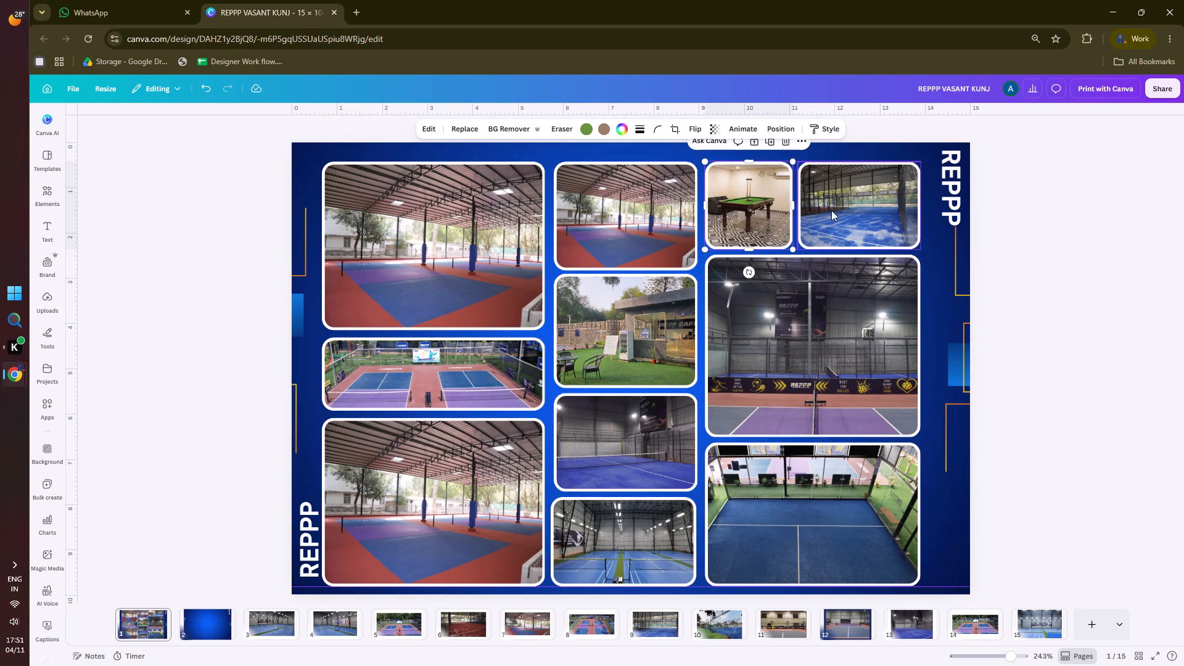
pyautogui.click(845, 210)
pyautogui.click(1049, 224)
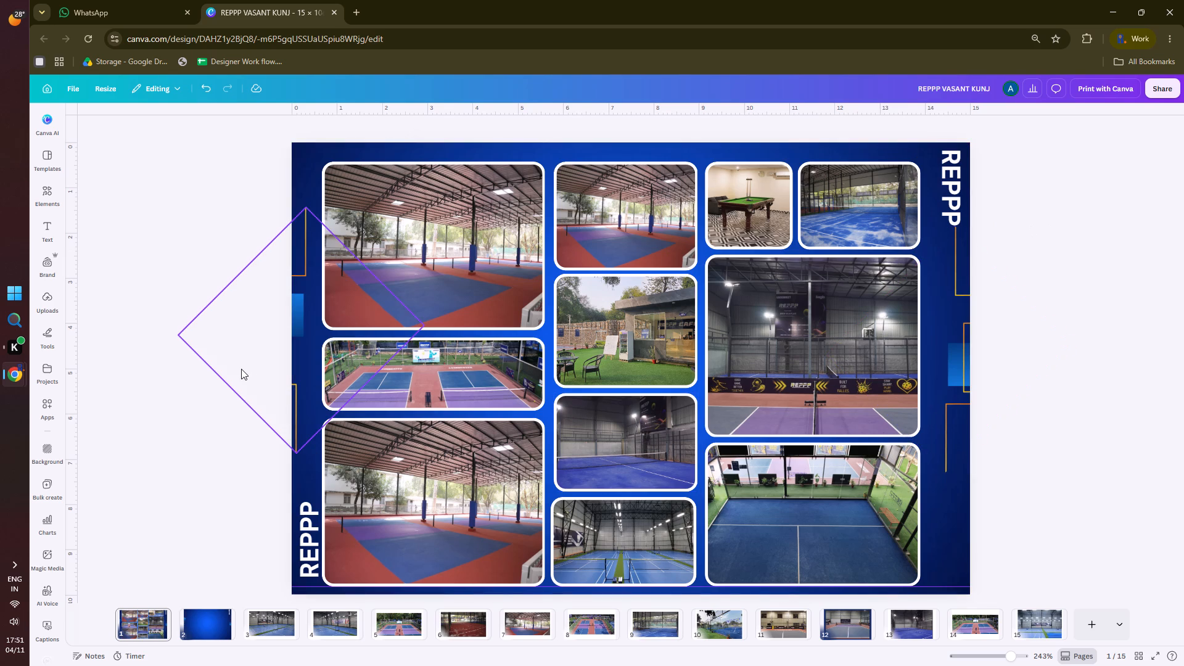
# Select all the collage photos, move them as one block toward the page's upper-left, and scale them proportionally to fill the area between the margins.
pyautogui.click(409, 284)
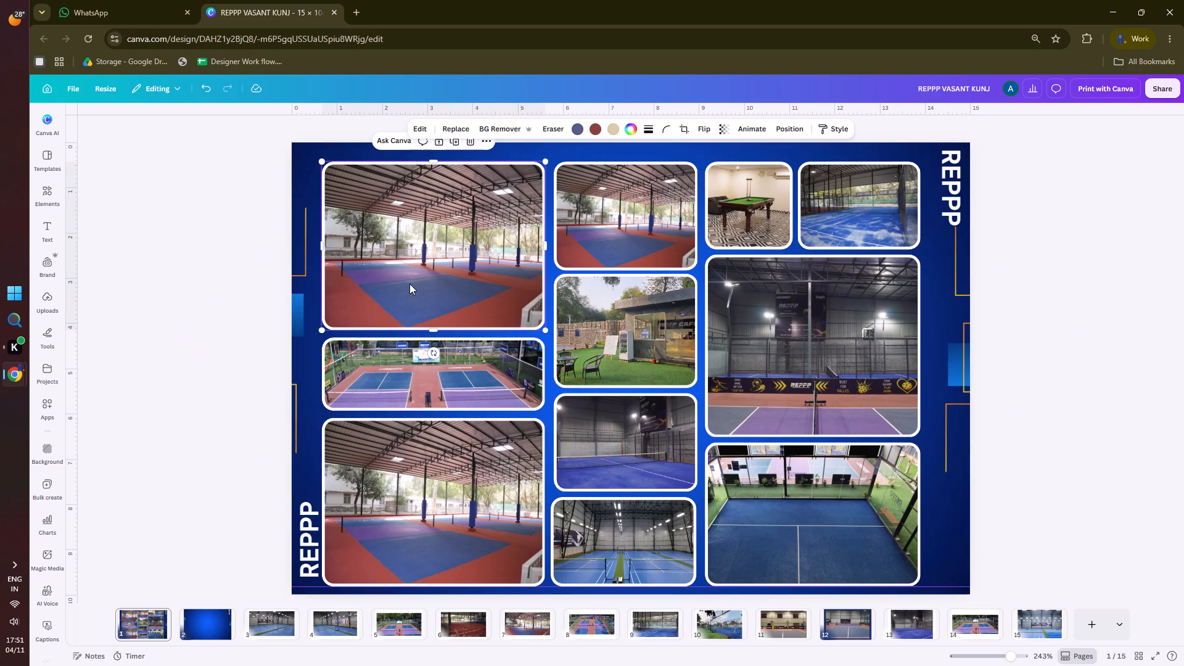
pyautogui.click(409, 284)
pyautogui.keyDown('shift'); pyautogui.click(413, 361); pyautogui.keyUp('shift')
pyautogui.click(415, 237)
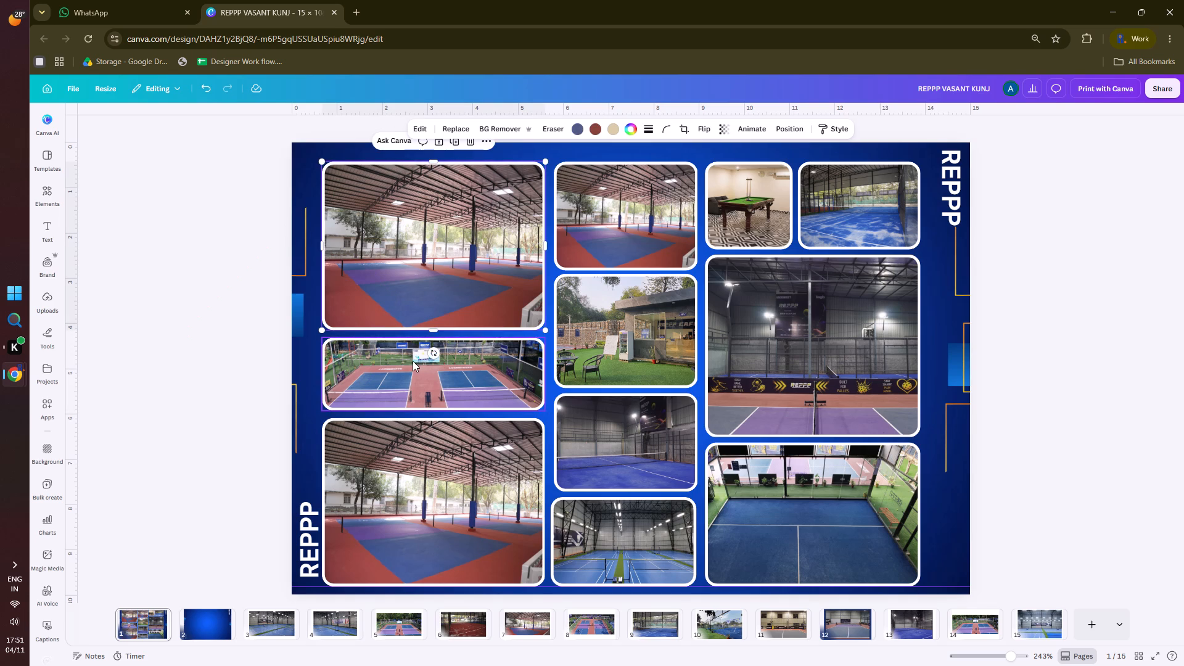
pyautogui.keyDown('shift'); pyautogui.click(413, 361); pyautogui.keyUp('shift')
pyautogui.keyDown('shift'); pyautogui.click(408, 472); pyautogui.keyUp('shift')
pyautogui.keyDown('shift'); pyautogui.click(610, 231); pyautogui.keyUp('shift')
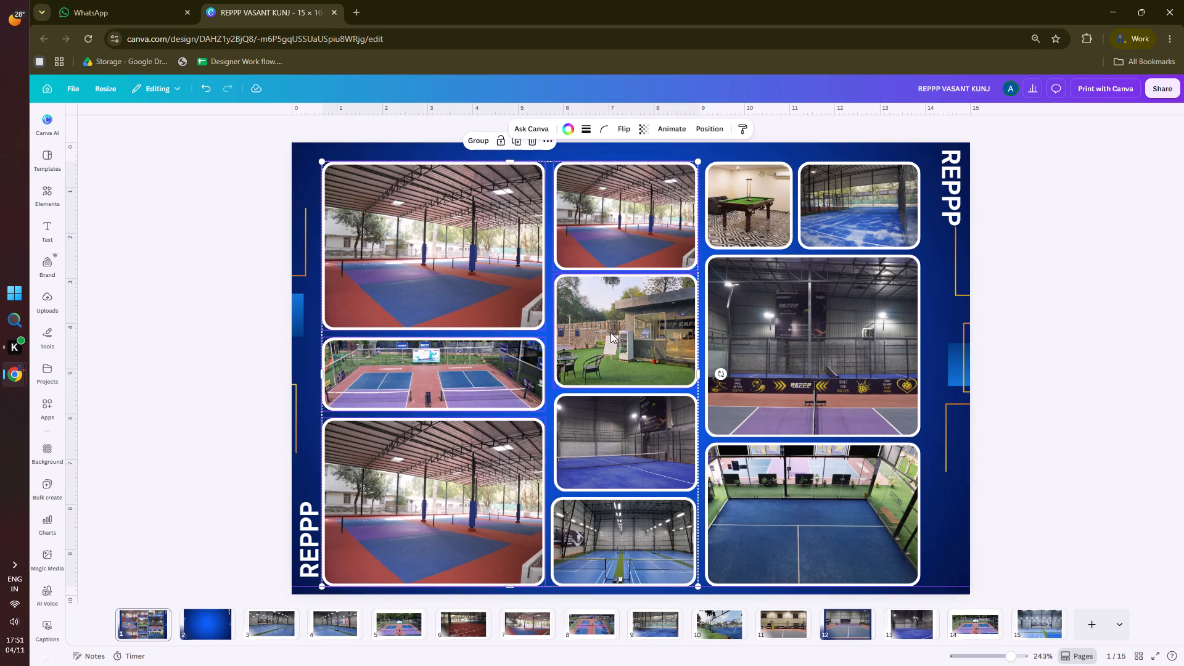
pyautogui.keyDown('shift'); pyautogui.click(610, 332); pyautogui.keyUp('shift')
pyautogui.keyDown('shift'); pyautogui.click(617, 437); pyautogui.keyUp('shift')
pyautogui.keyDown('shift'); pyautogui.click(630, 534); pyautogui.keyUp('shift')
pyautogui.keyDown('shift'); pyautogui.click(751, 515); pyautogui.keyUp('shift')
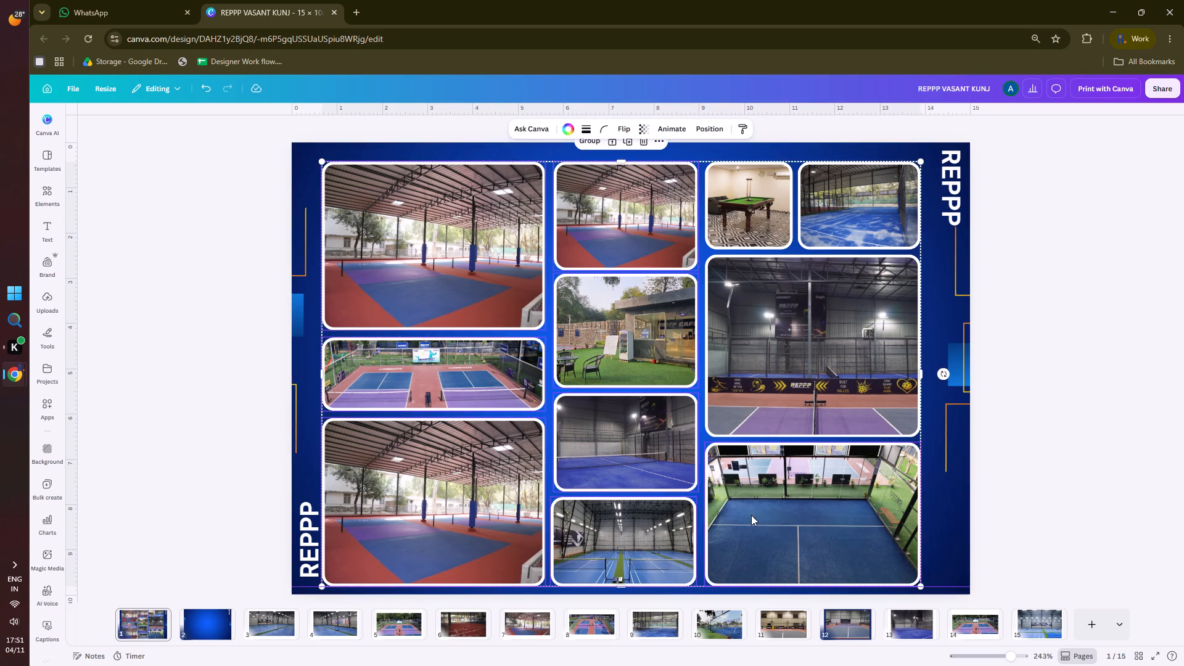
pyautogui.keyDown('shift'); pyautogui.click(744, 383); pyautogui.keyUp('shift')
pyautogui.keyDown('shift'); pyautogui.click(733, 230); pyautogui.keyUp('shift')
pyautogui.keyDown('shift'); pyautogui.click(829, 216); pyautogui.keyUp('shift')
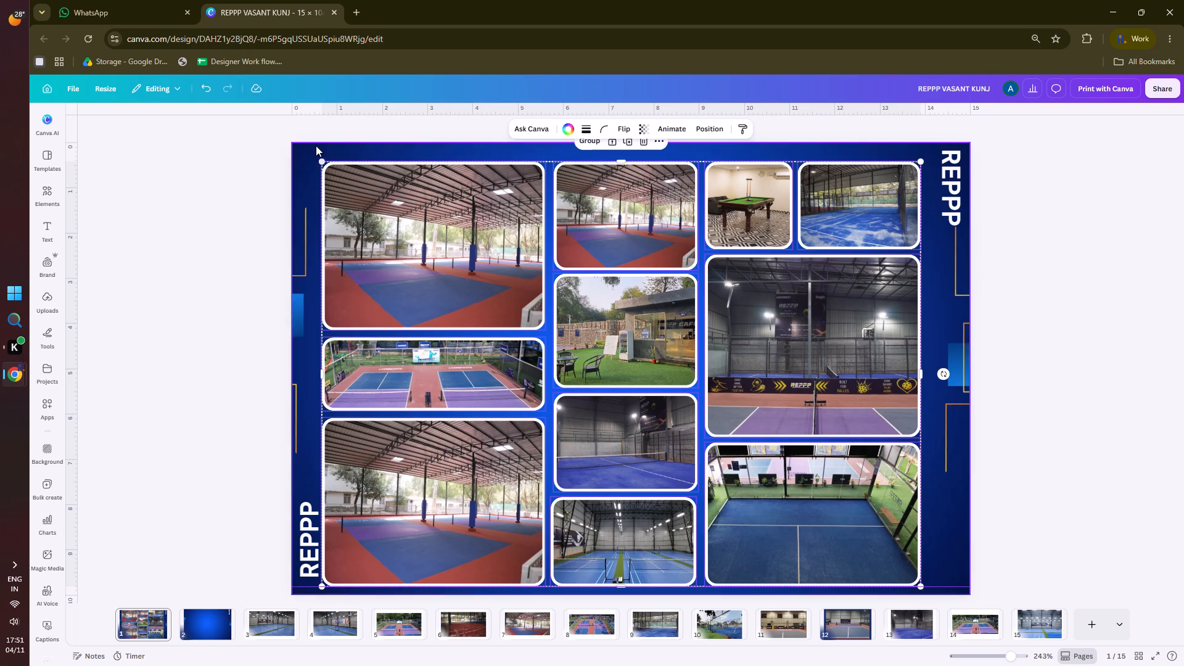
pyautogui.keyDown('shift'); pyautogui.moveTo(323, 164); pyautogui.dragTo(395, 258); pyautogui.keyUp('shift')
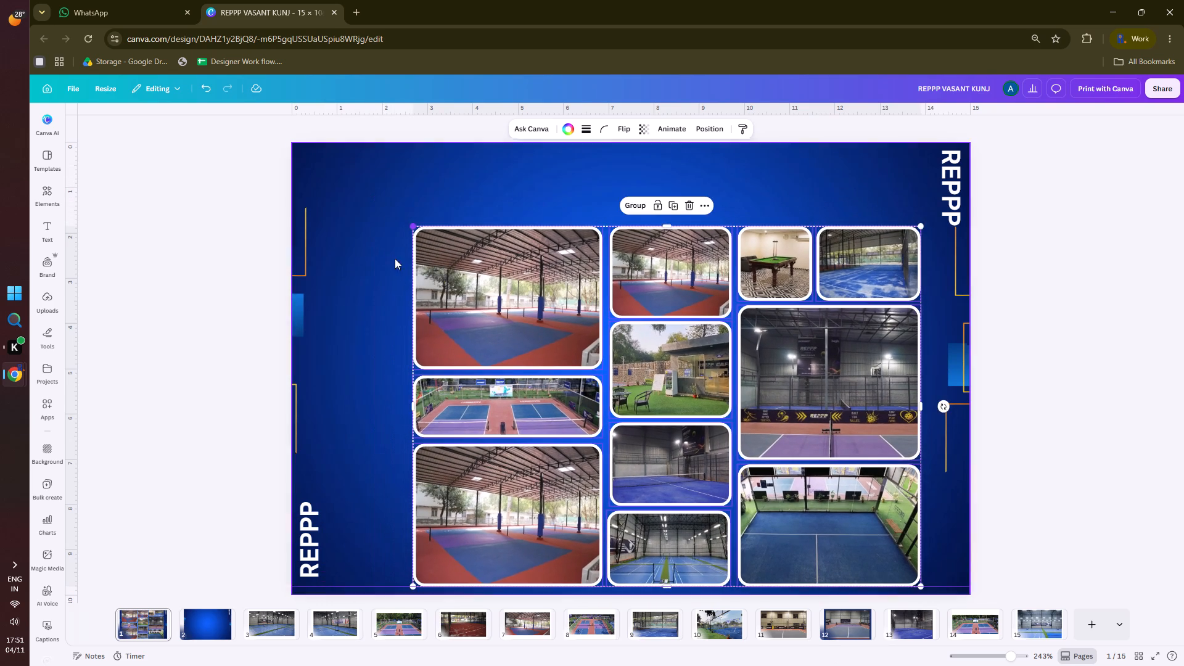
pyautogui.moveTo(485, 306); pyautogui.dragTo(397, 235)
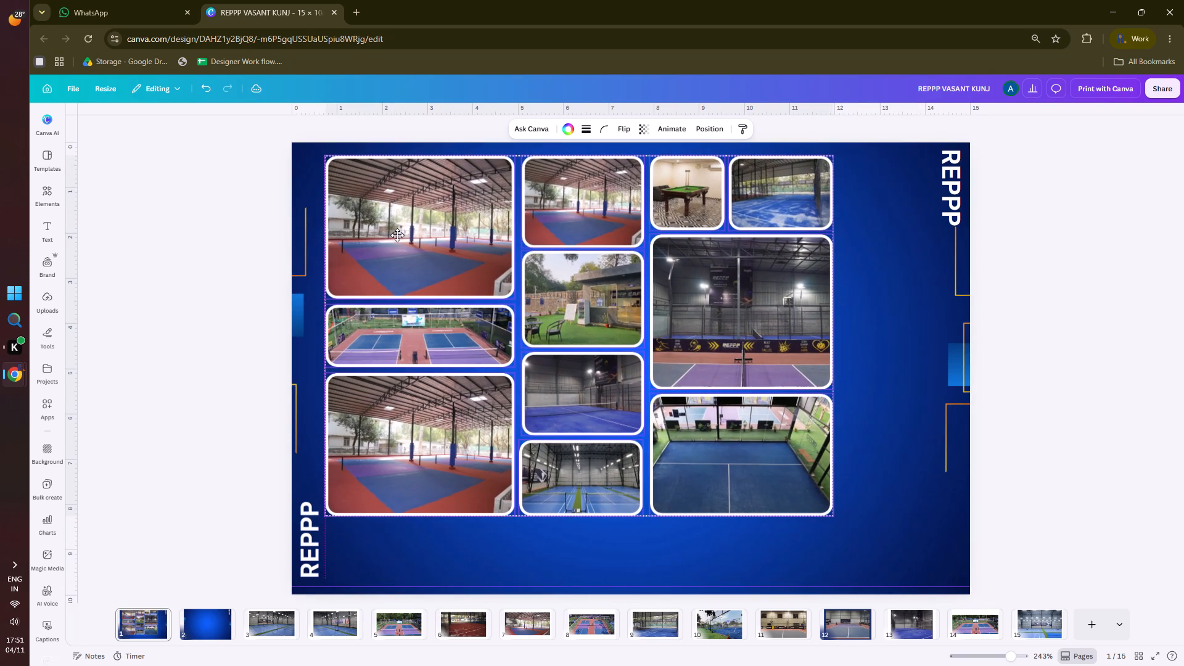
pyautogui.moveTo(397, 235); pyautogui.dragTo(398, 233)
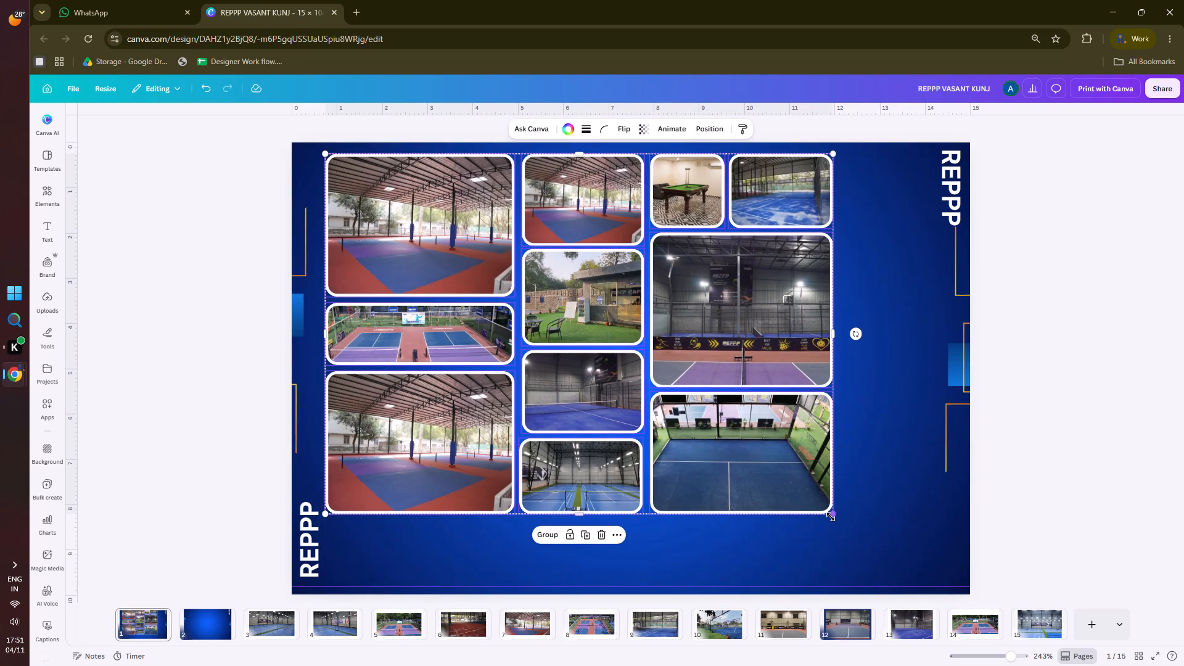
pyautogui.keyDown('shift'); pyautogui.moveTo(831, 517); pyautogui.dragTo(910, 585); pyautogui.keyUp('shift')
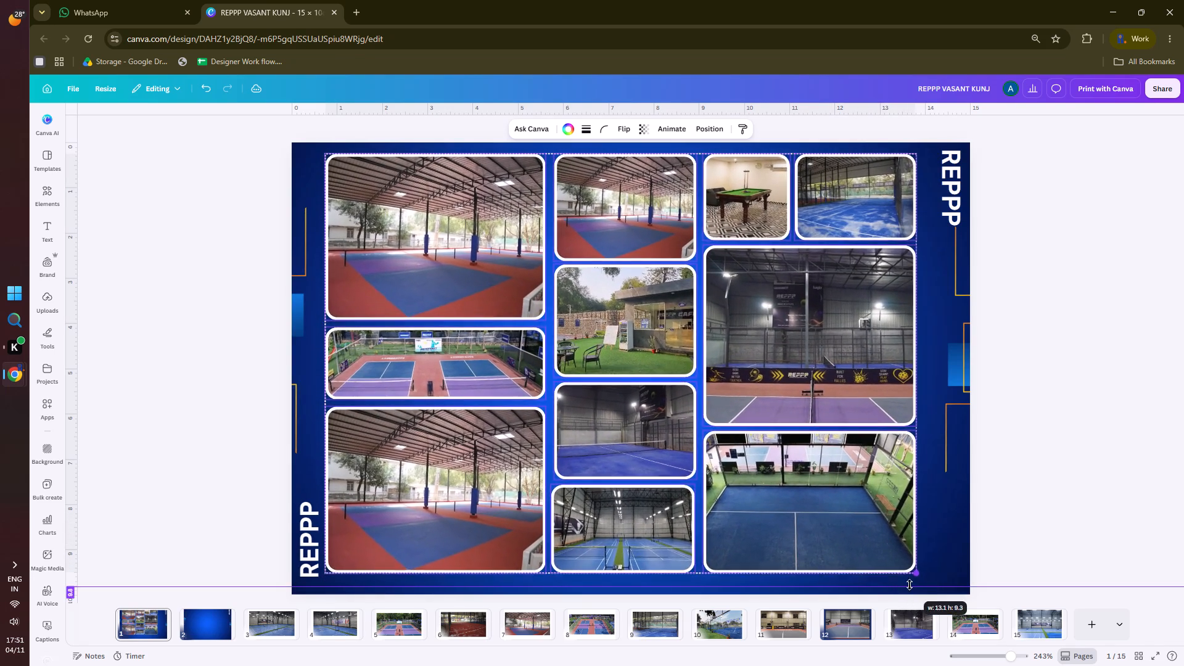
pyautogui.keyDown('shift'); pyautogui.moveTo(910, 585); pyautogui.dragTo(926, 596); pyautogui.keyUp('shift')
pyautogui.click(1091, 255)
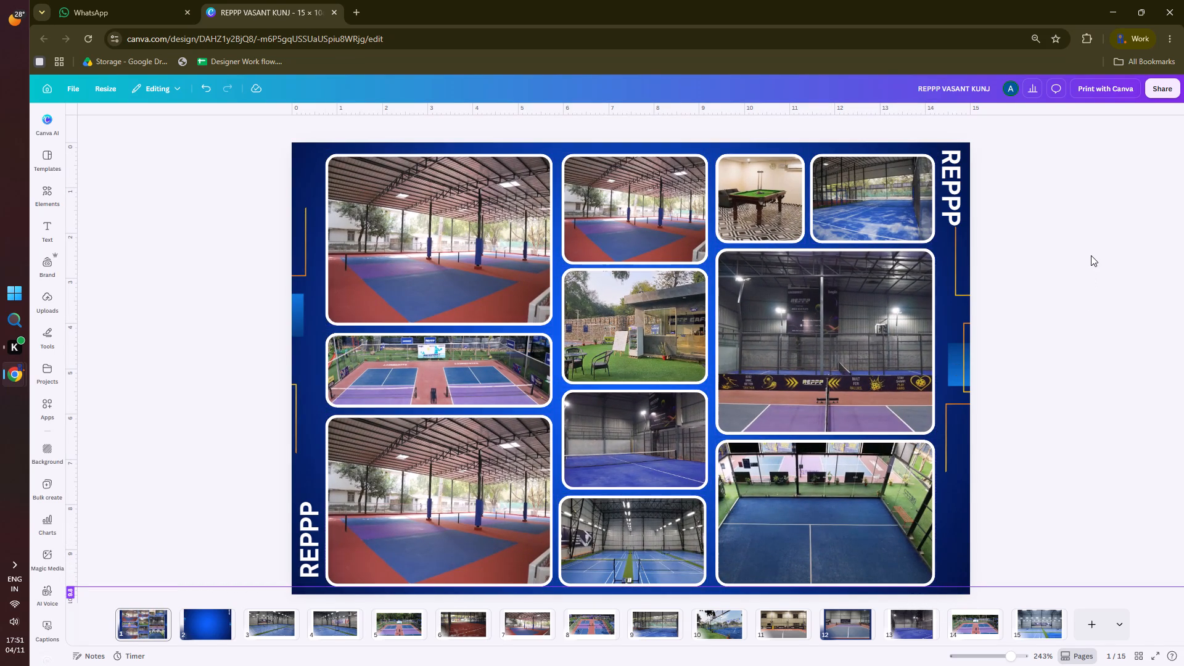
# Remove the horizontal ruler guide near the page's bottom edge.
pyautogui.moveTo(985, 584); pyautogui.dragTo(906, 0)
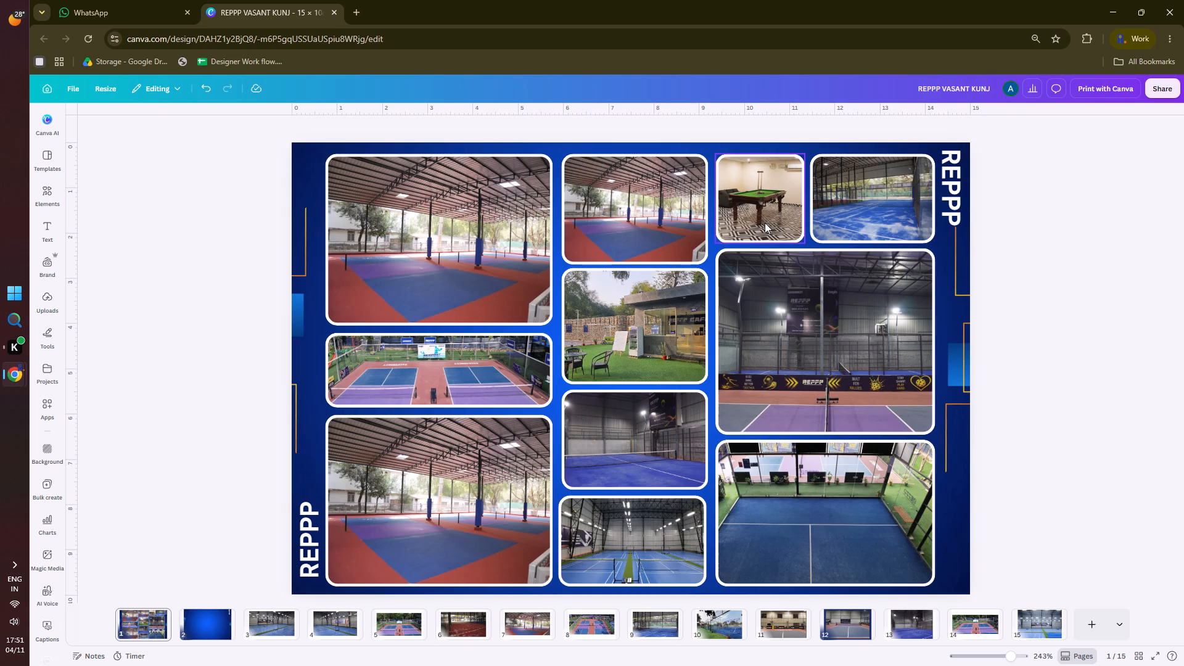
# Select the three left-column photos and nudge them together very slightly right.
pyautogui.click(495, 217)
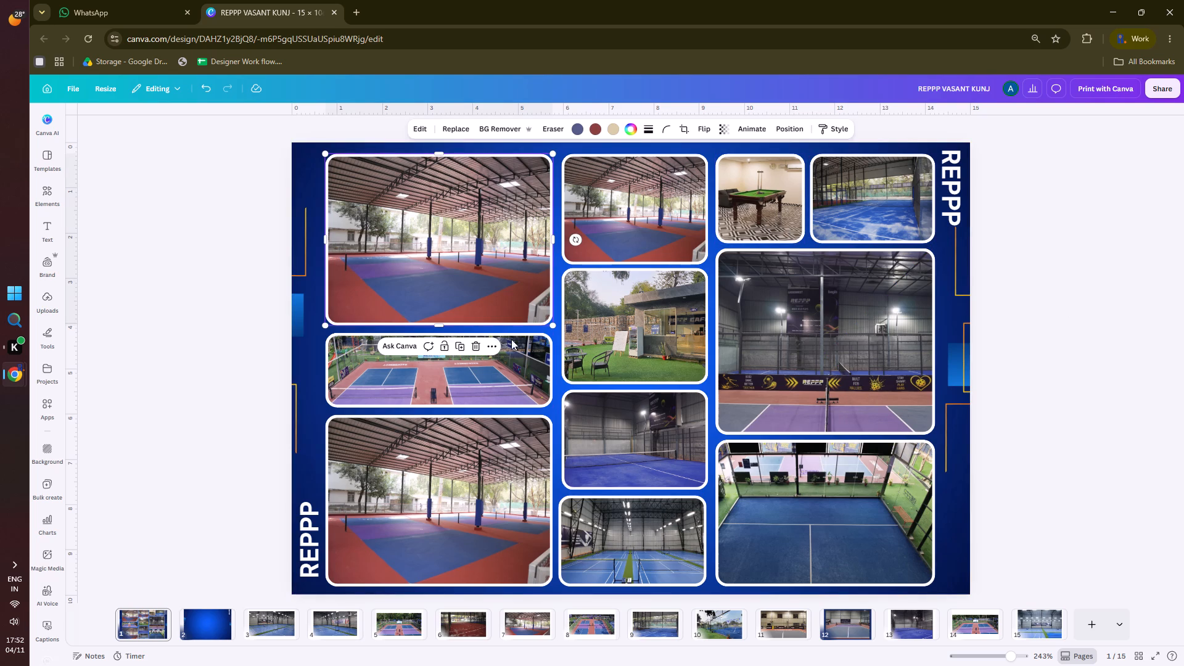
pyautogui.keyDown('shift'); pyautogui.click(511, 360); pyautogui.keyUp('shift')
pyautogui.keyDown('shift'); pyautogui.click(495, 510); pyautogui.keyUp('shift')
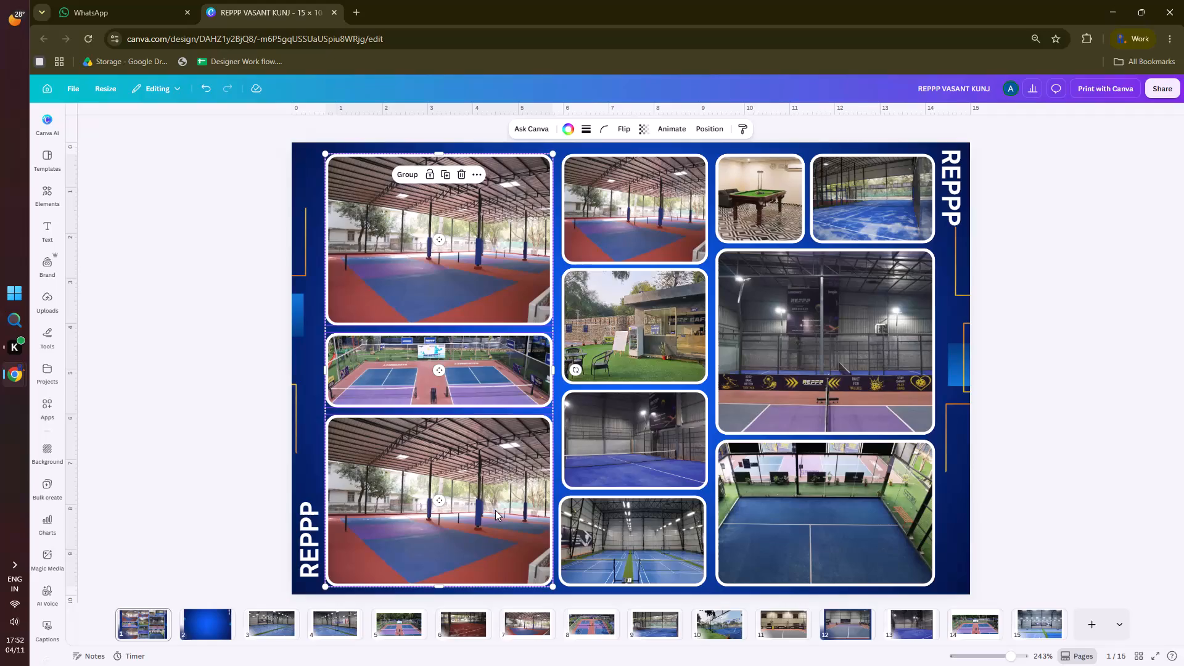
pyautogui.press('Right')
pyautogui.press('Left')
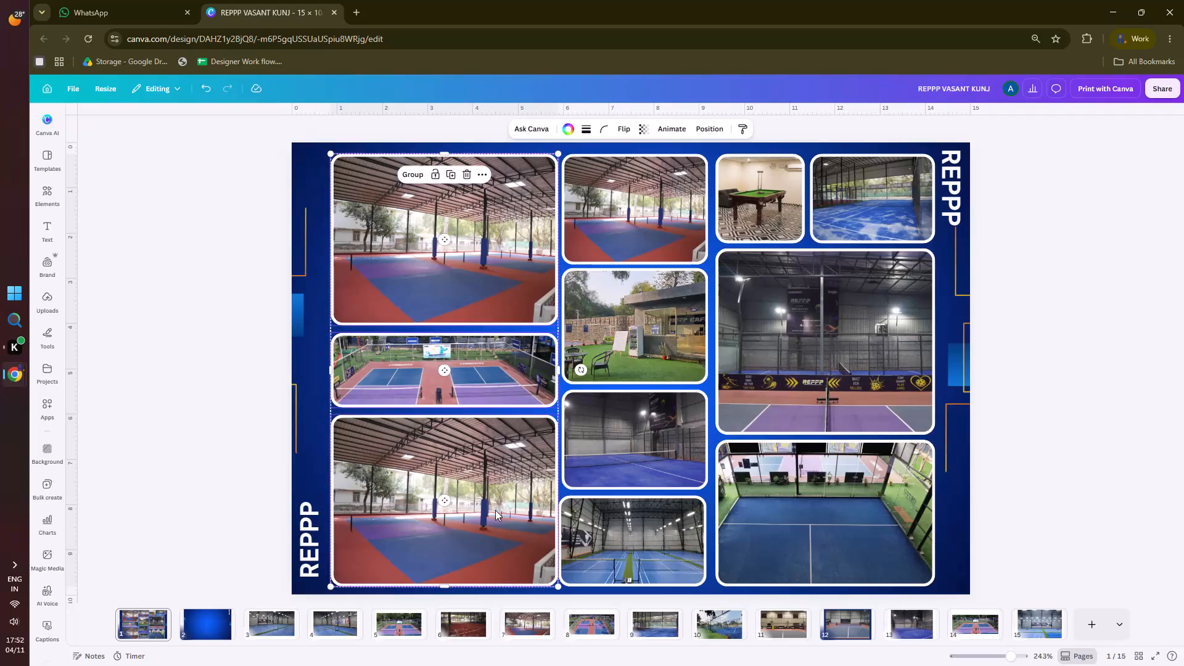
pyautogui.click(107, 274)
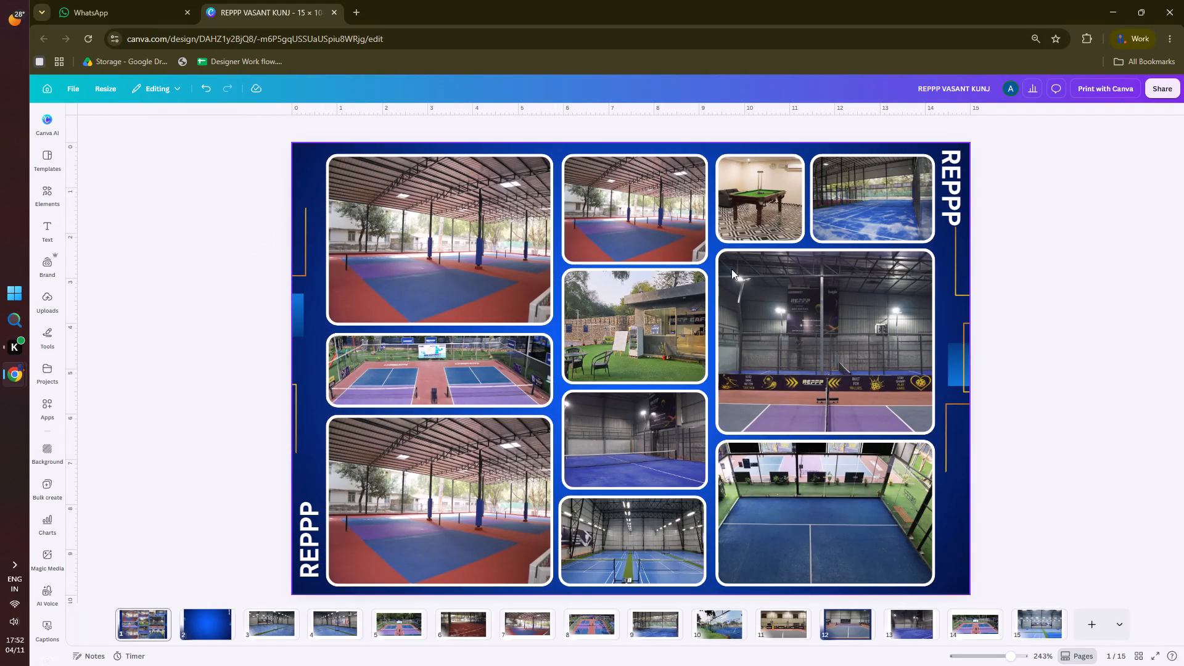
# Select the four right-column photos, including the pool table photo, and nudge them together left toward the middle column.
pyautogui.click(754, 202)
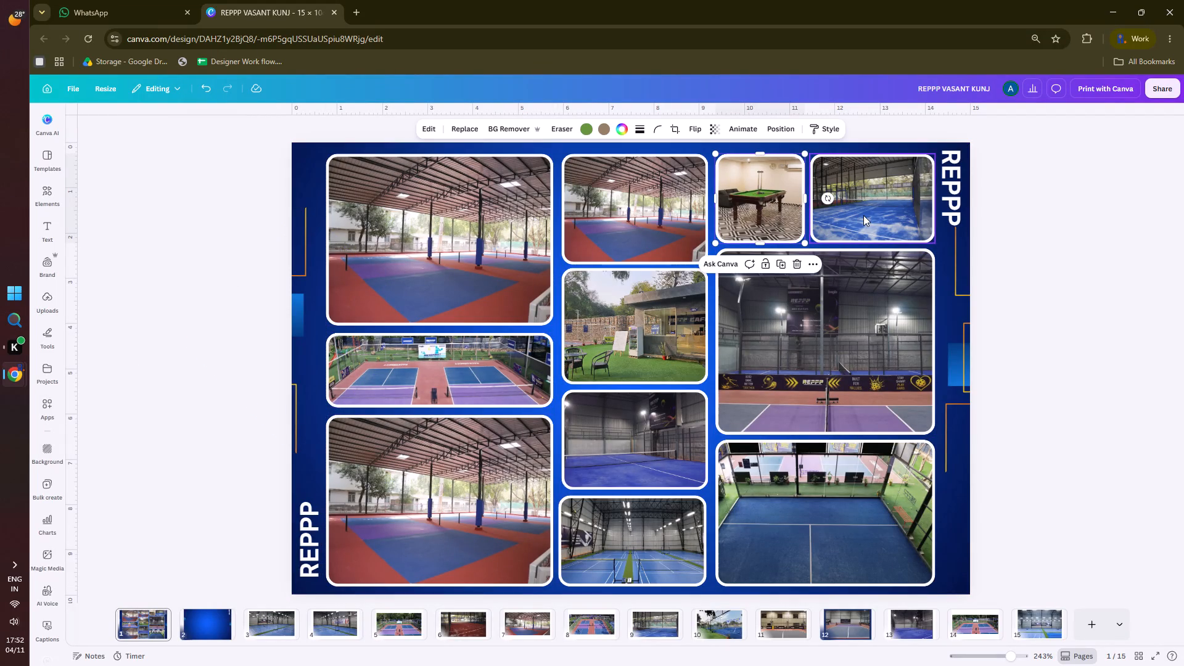
pyautogui.click(863, 215)
pyautogui.click(776, 216)
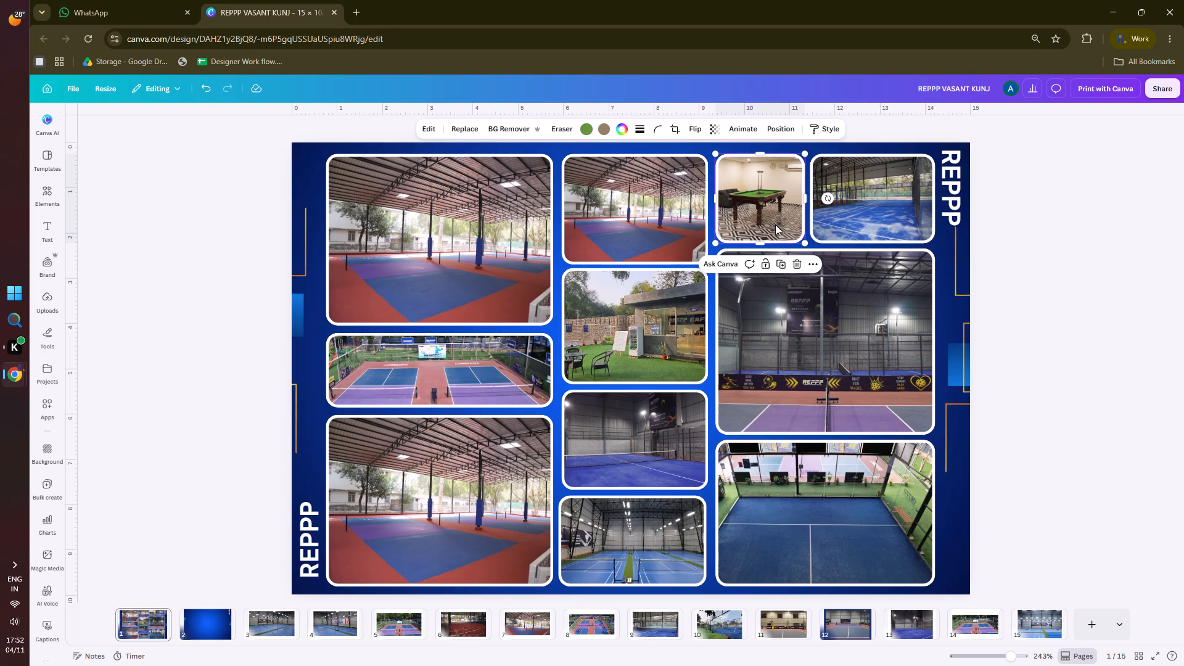
pyautogui.keyDown('shift'); pyautogui.click(860, 212); pyautogui.keyUp('shift')
pyautogui.keyDown('shift'); pyautogui.click(815, 342); pyautogui.keyUp('shift')
pyautogui.keyDown('shift'); pyautogui.click(806, 505); pyautogui.keyUp('shift')
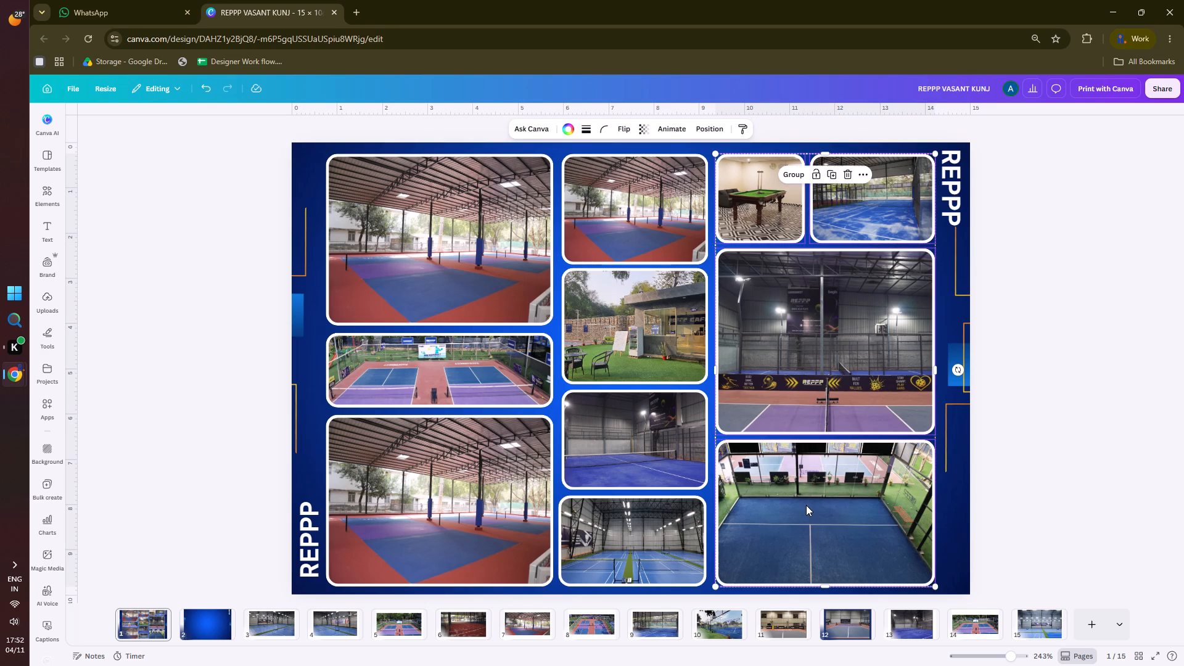
pyautogui.click(770, 207)
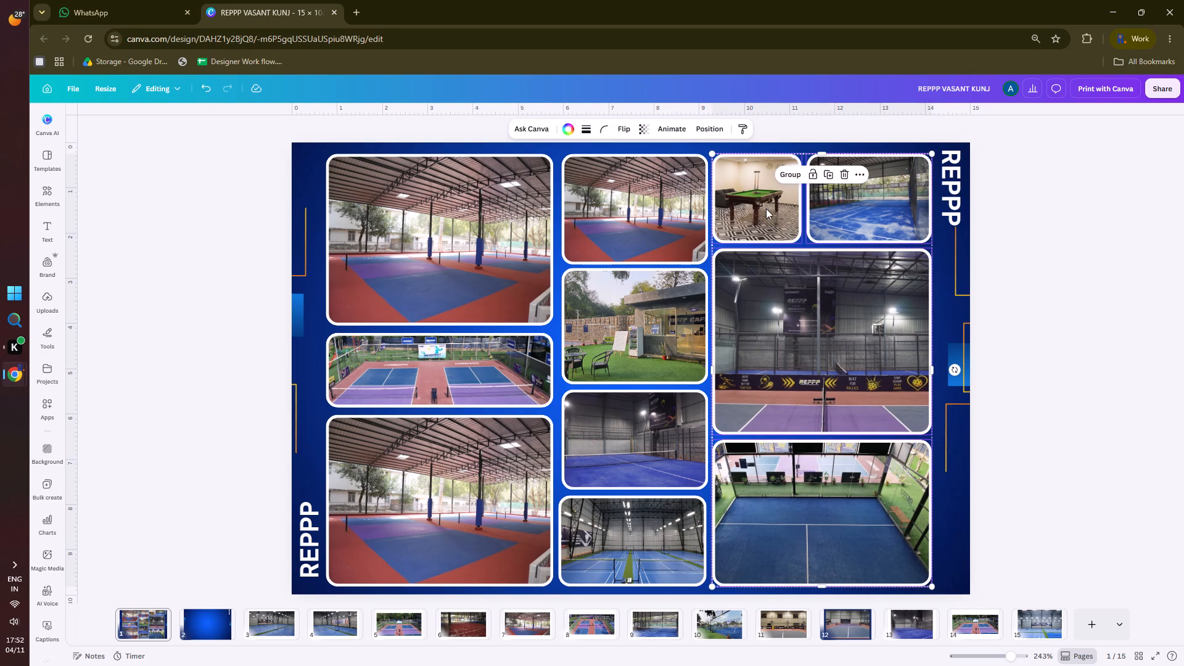
pyautogui.click(1124, 205)
# Nudge the three left-column photos together slightly right and up to tighten the gap to the middle column.
pyautogui.click(421, 186)
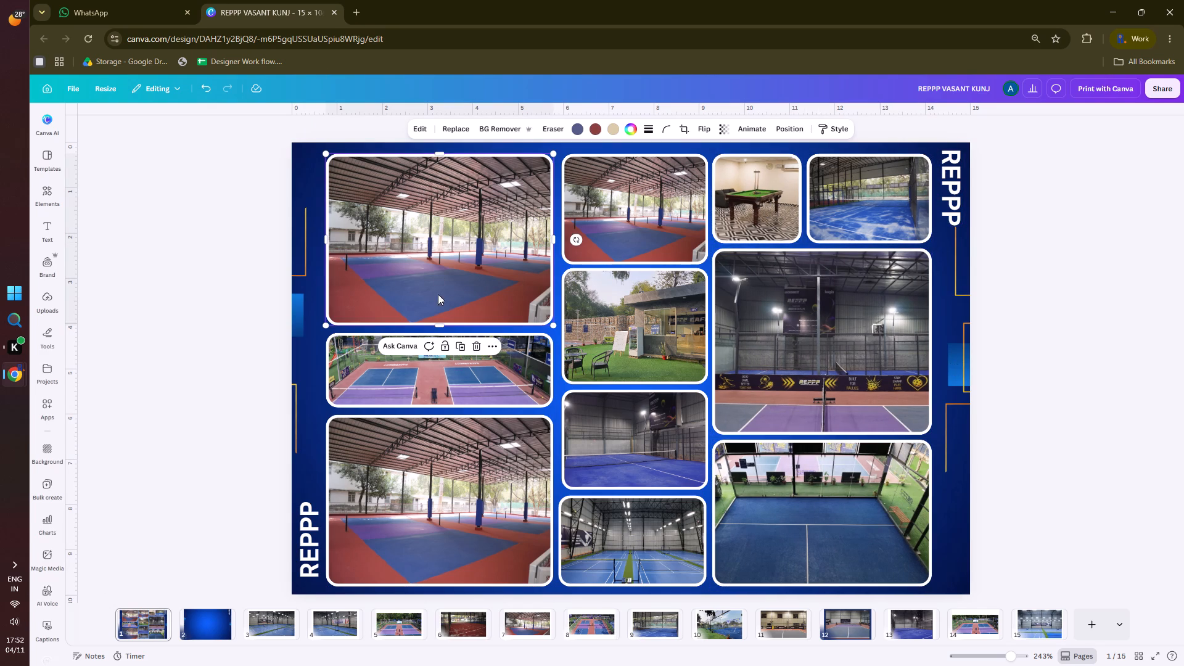
pyautogui.keyDown('shift'); pyautogui.click(440, 370); pyautogui.keyUp('shift')
pyautogui.keyDown('shift'); pyautogui.click(451, 485); pyautogui.keyUp('shift')
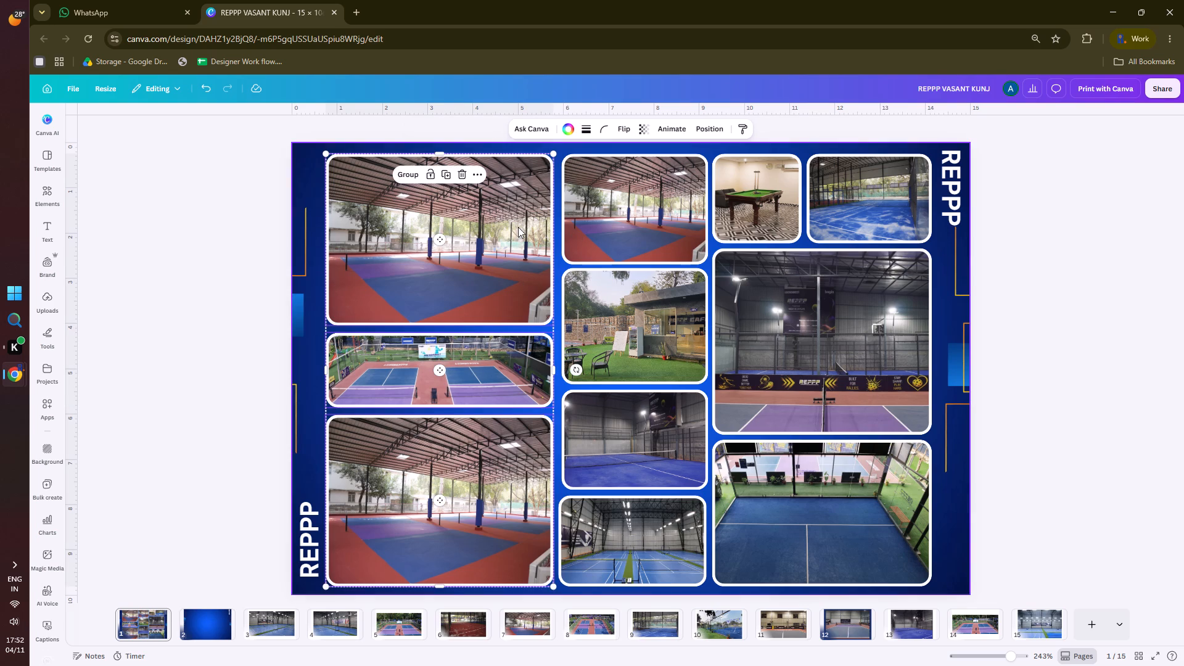
pyautogui.click(518, 226)
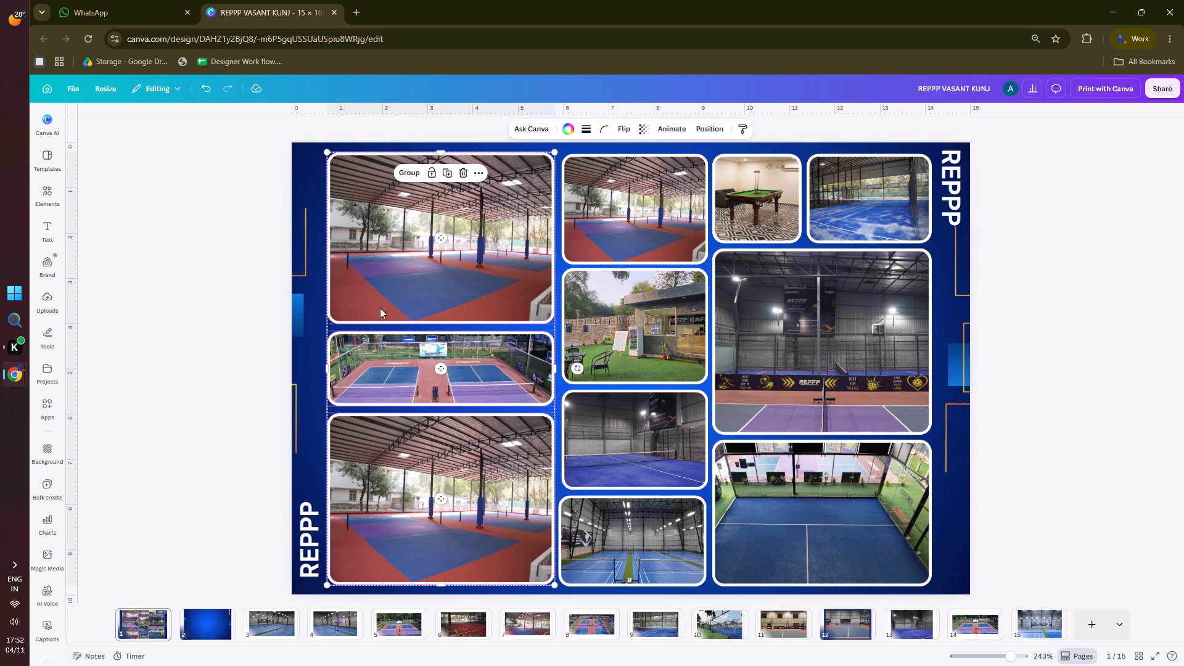
pyautogui.click(203, 287)
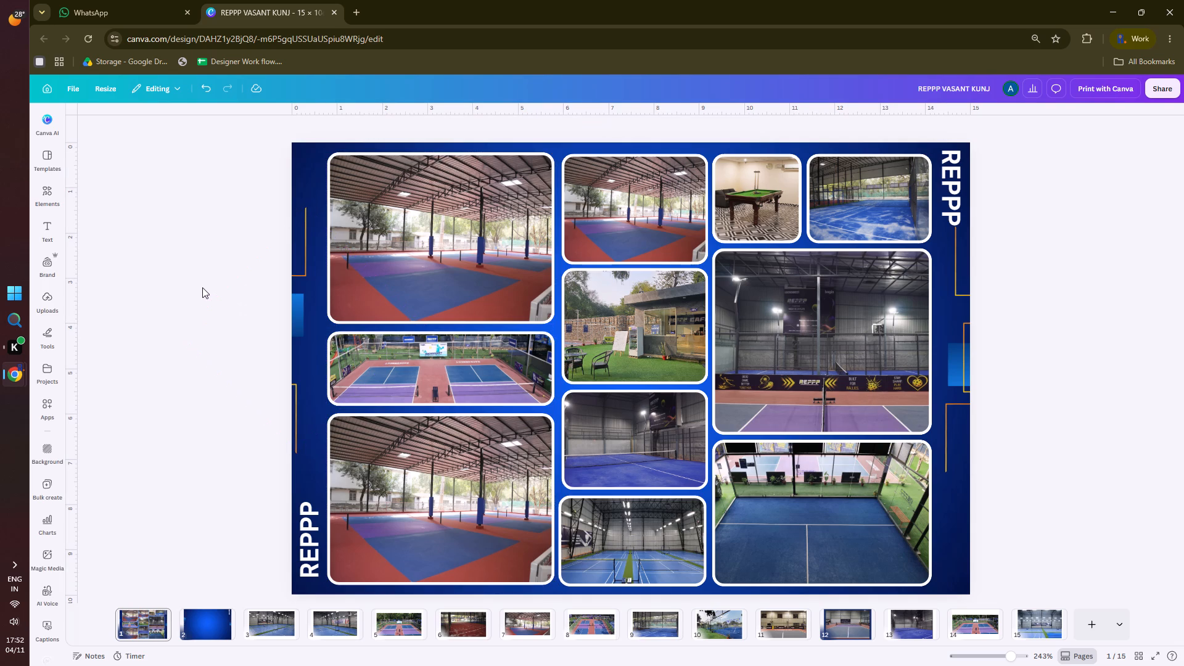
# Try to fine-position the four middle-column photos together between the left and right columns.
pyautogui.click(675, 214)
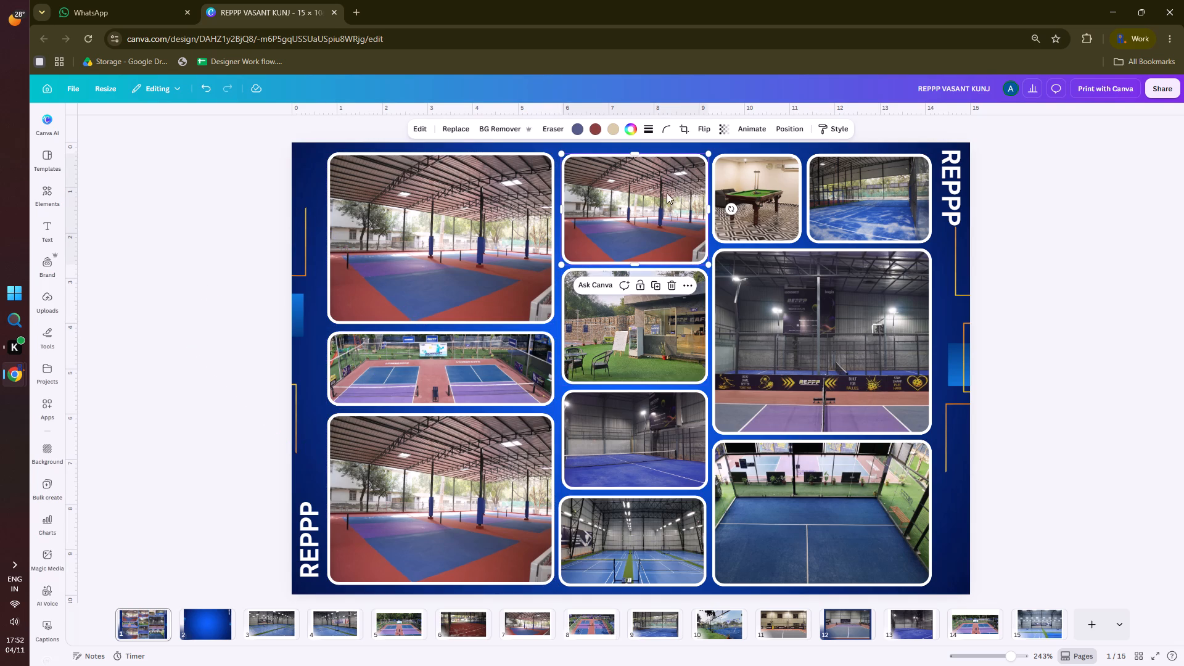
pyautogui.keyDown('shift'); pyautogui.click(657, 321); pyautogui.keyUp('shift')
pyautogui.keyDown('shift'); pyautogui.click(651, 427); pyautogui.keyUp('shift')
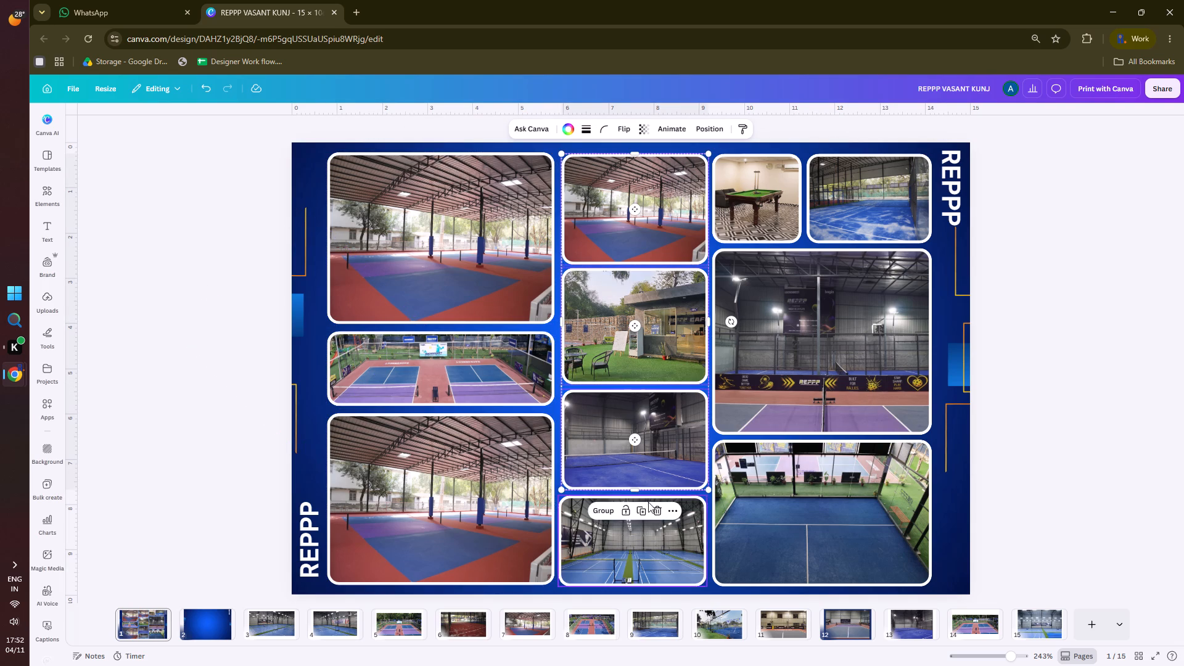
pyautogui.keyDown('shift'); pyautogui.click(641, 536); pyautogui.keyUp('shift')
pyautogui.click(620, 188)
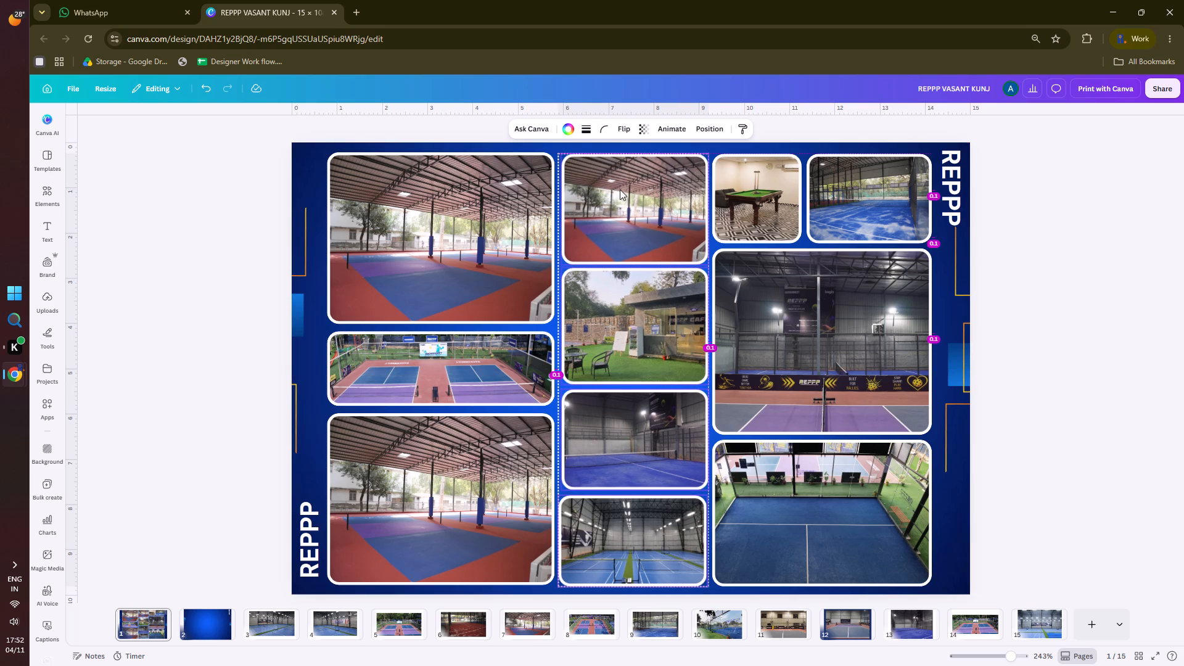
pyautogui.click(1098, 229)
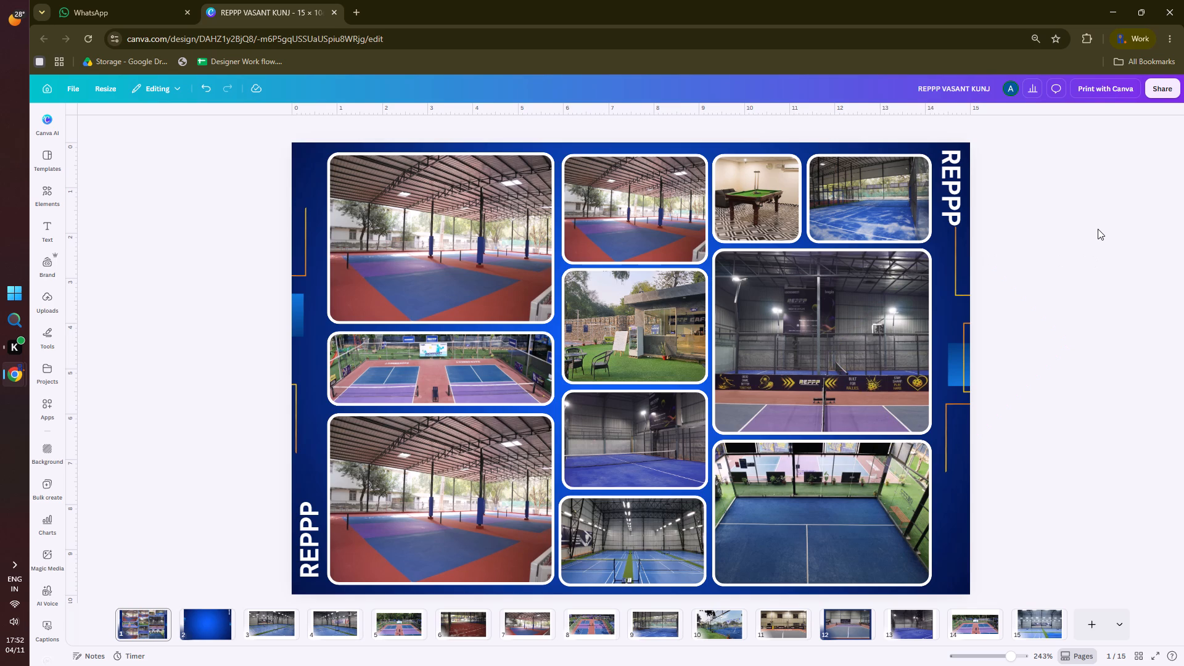
# Trim the top and bottom edges of the large REPPP-banner court photo to line up with the café photo beside it.
pyautogui.click(829, 311)
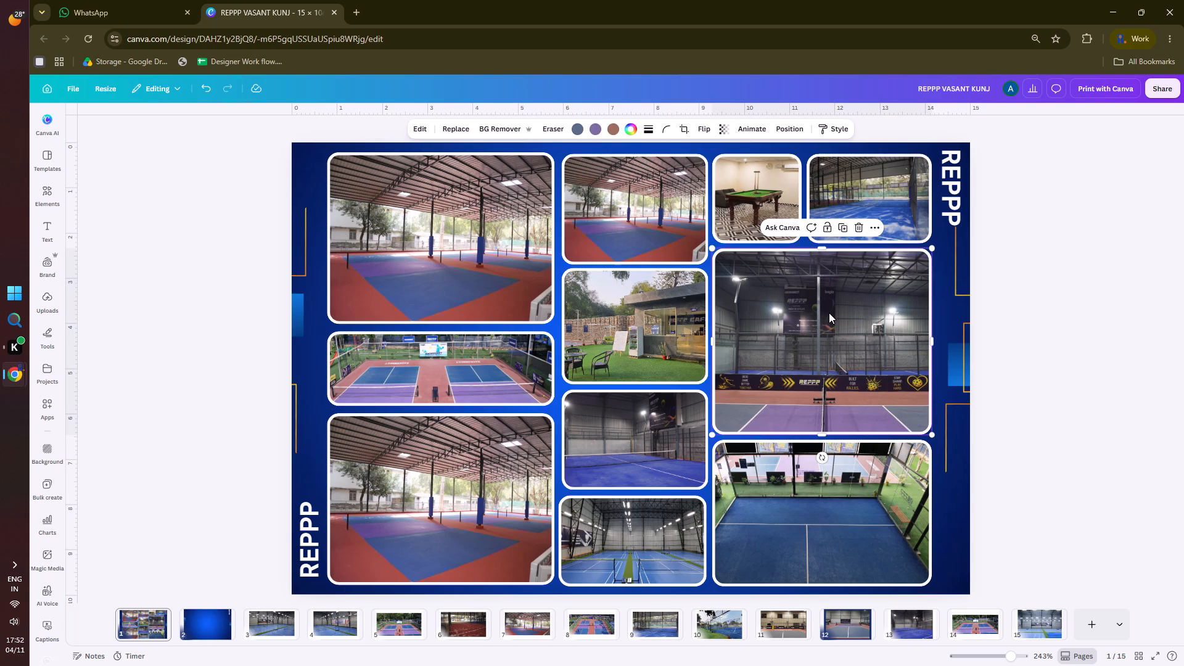
pyautogui.moveTo(821, 247); pyautogui.dragTo(821, 261)
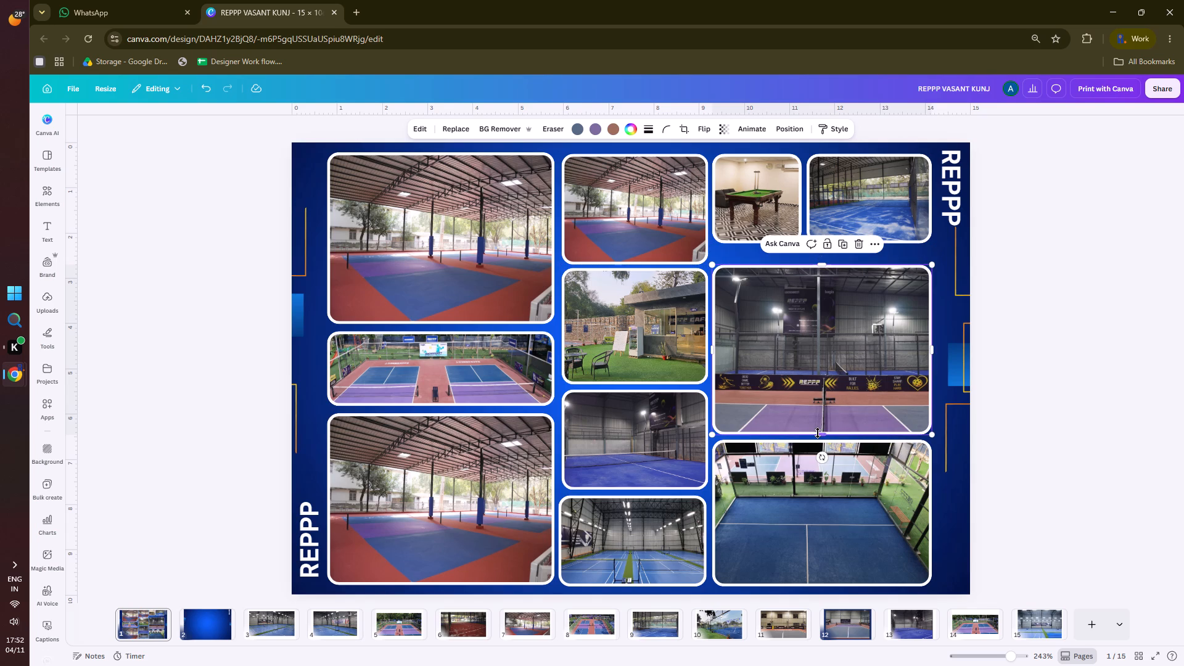
pyautogui.moveTo(818, 434); pyautogui.dragTo(820, 384)
pyautogui.click(1068, 321)
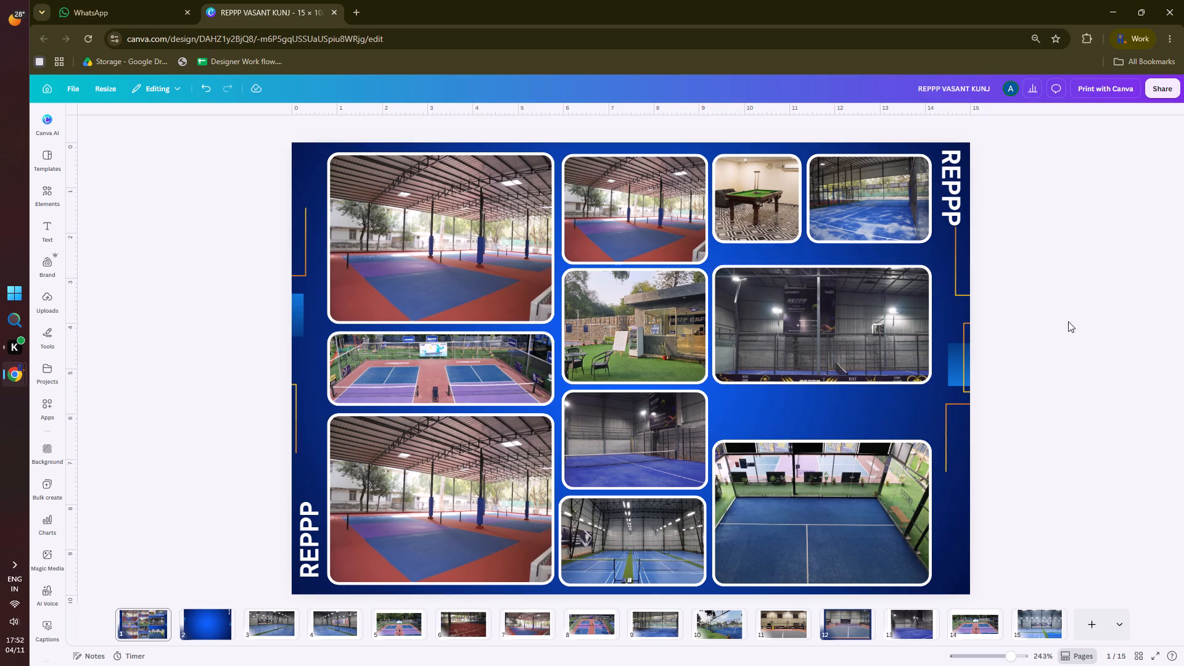
# Trim the top edge of the bottom-right blue court photo down to the neighbouring green-strip court photo's top, making its height about 2.
pyautogui.click(802, 510)
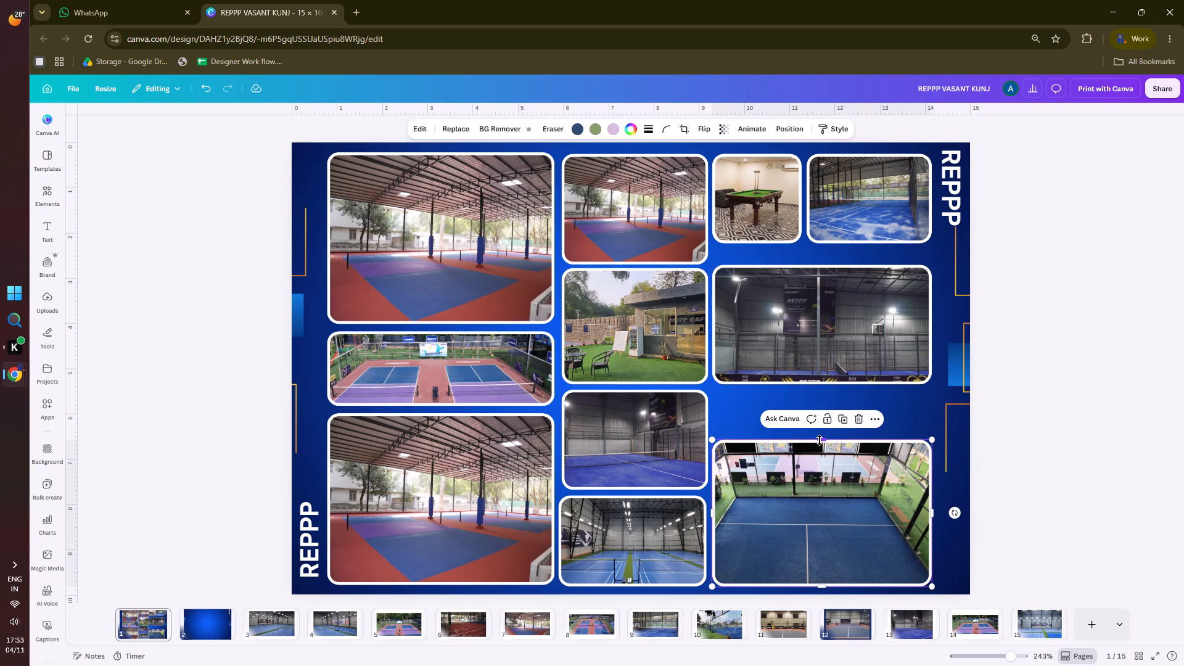
pyautogui.moveTo(823, 440); pyautogui.dragTo(821, 493)
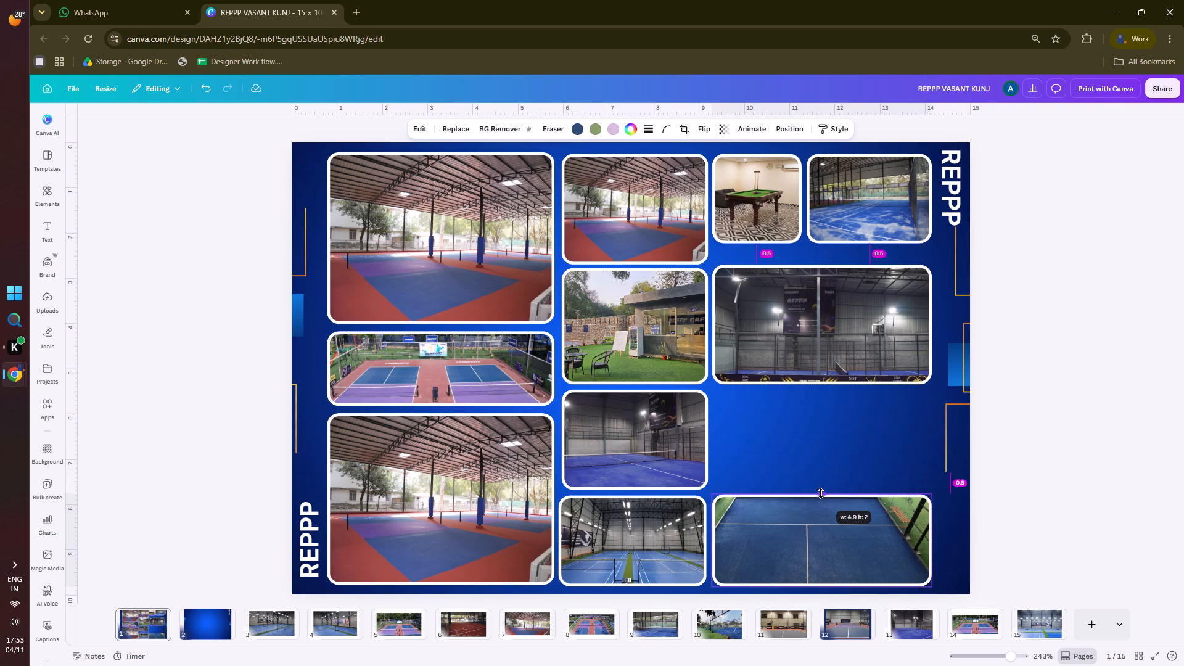
pyautogui.moveTo(821, 493); pyautogui.dragTo(820, 496)
pyautogui.click(1072, 364)
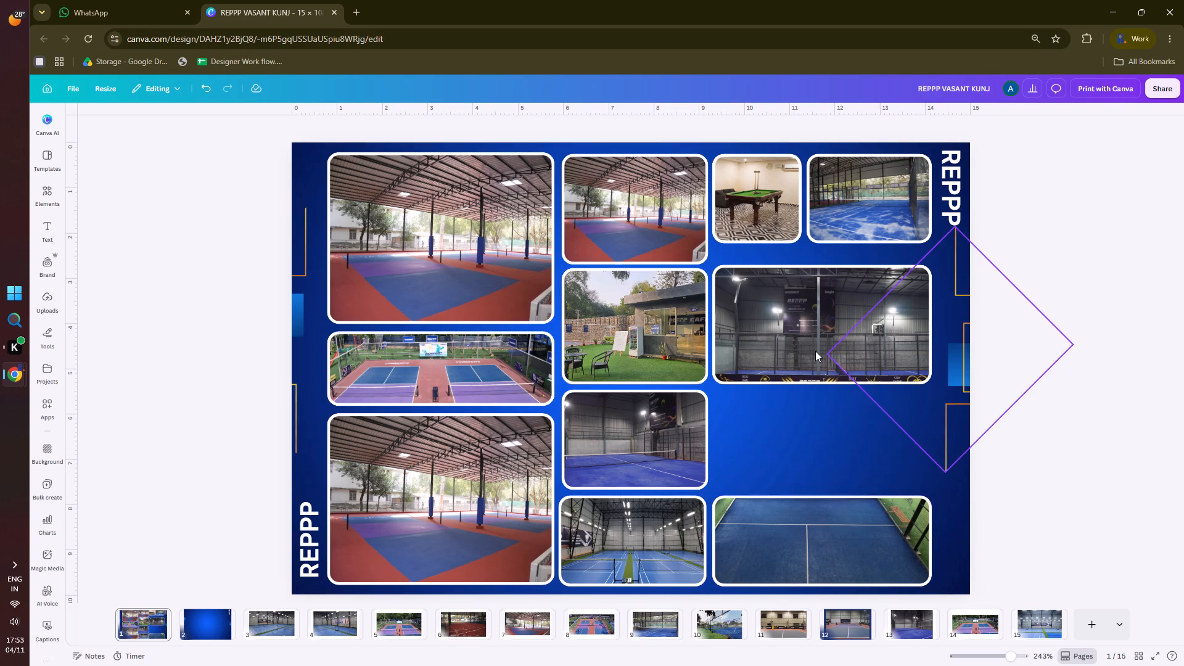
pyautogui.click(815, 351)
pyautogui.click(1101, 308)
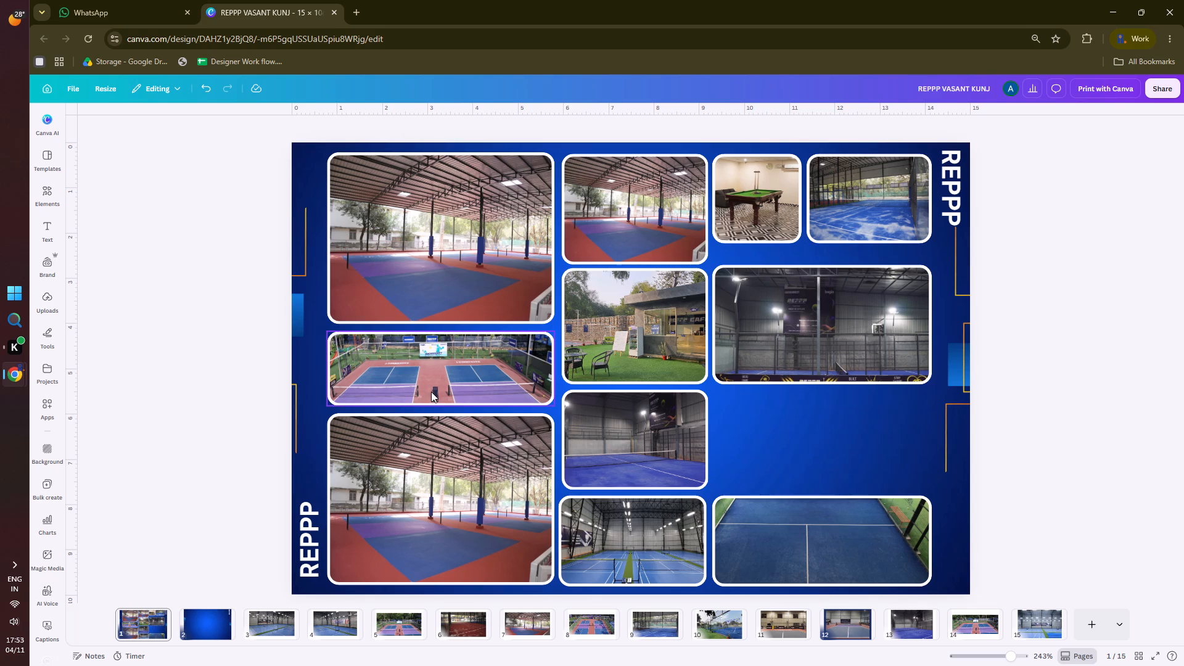
# Place a copy of the left column's twin-court photo in the right column's gap and resize it to the column width, about 2.2 high.
pyautogui.keyDown('alt'); pyautogui.moveTo(431, 392); pyautogui.dragTo(847, 472); pyautogui.keyUp('alt')
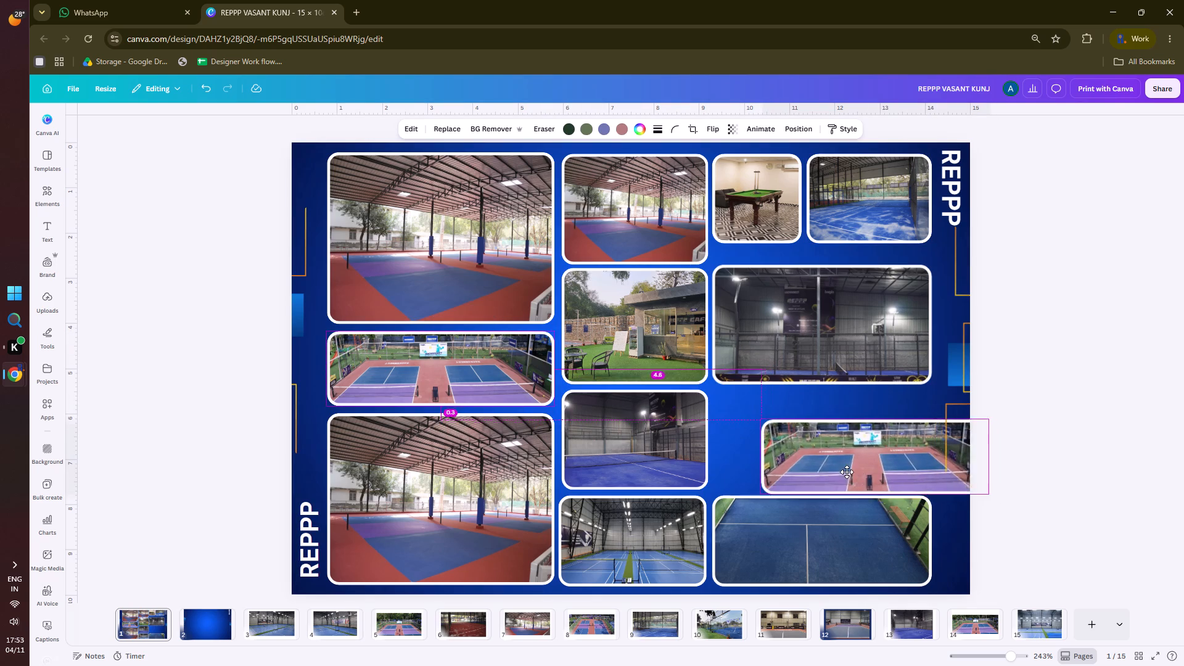
pyautogui.keyDown('alt'); pyautogui.moveTo(847, 472); pyautogui.dragTo(816, 451); pyautogui.keyUp('alt')
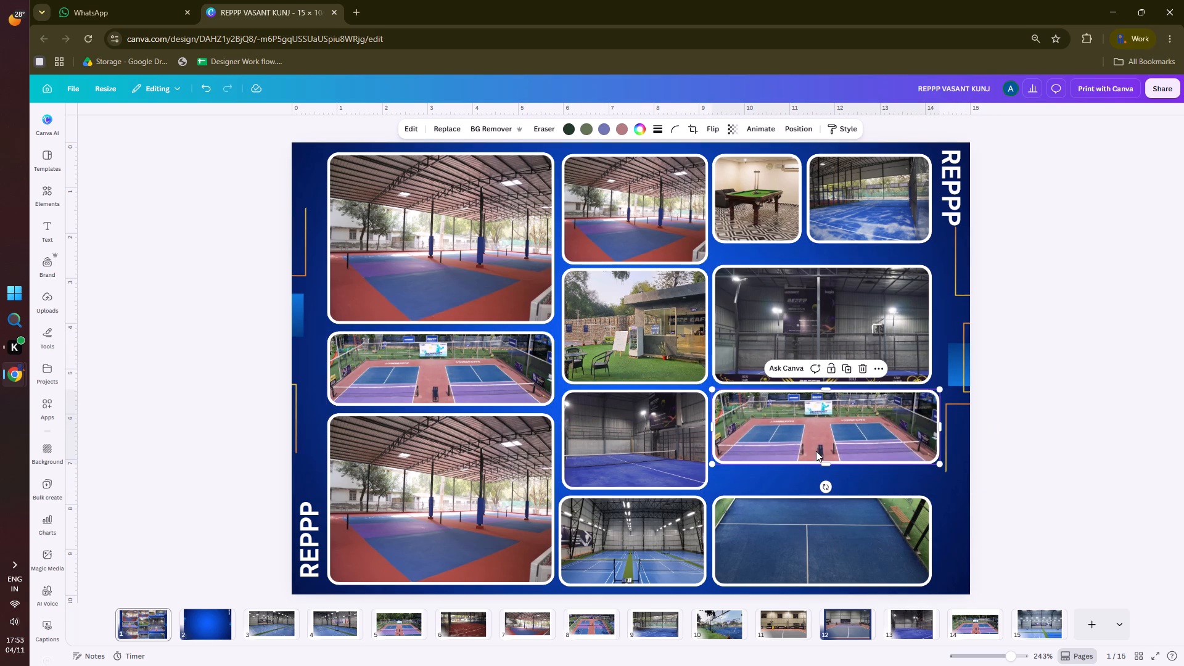
pyautogui.moveTo(827, 464); pyautogui.dragTo(822, 486)
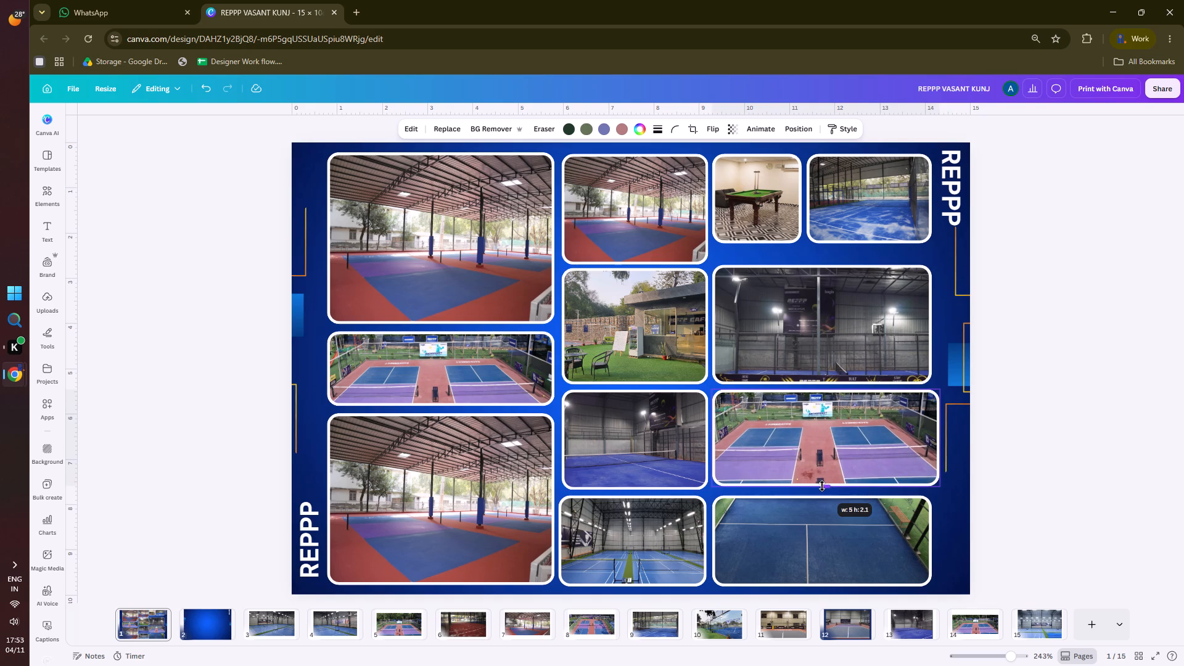
pyautogui.moveTo(822, 486); pyautogui.dragTo(822, 488)
pyautogui.moveTo(940, 438); pyautogui.dragTo(928, 440)
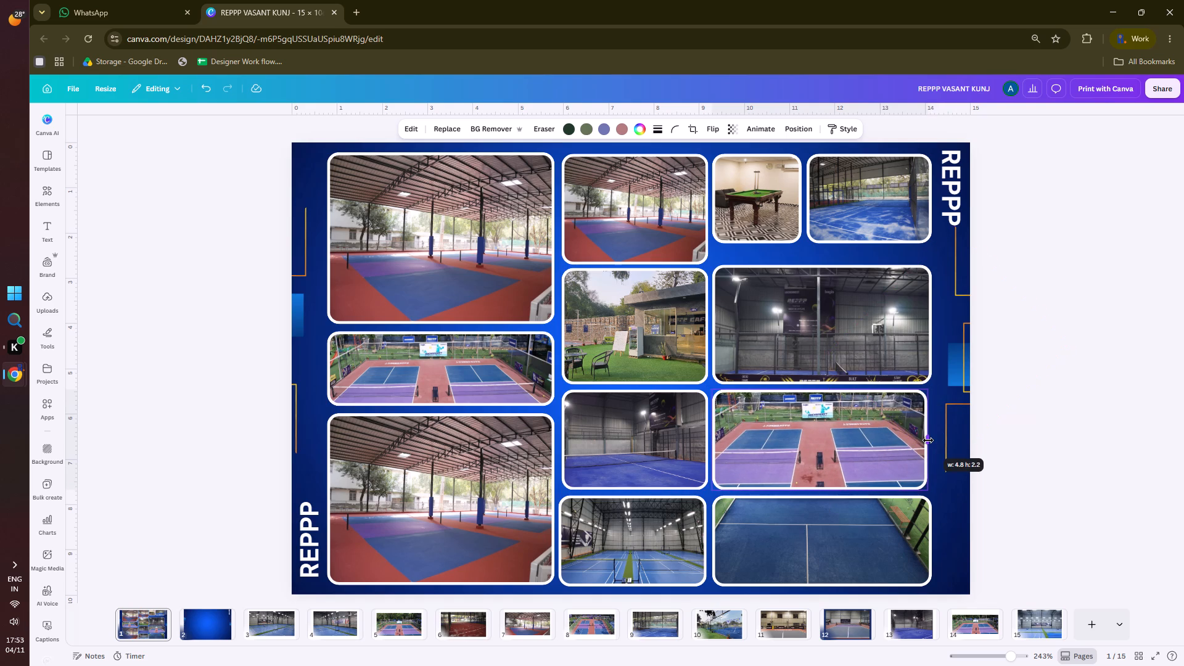
pyautogui.moveTo(928, 440); pyautogui.dragTo(931, 441)
pyautogui.click(1059, 338)
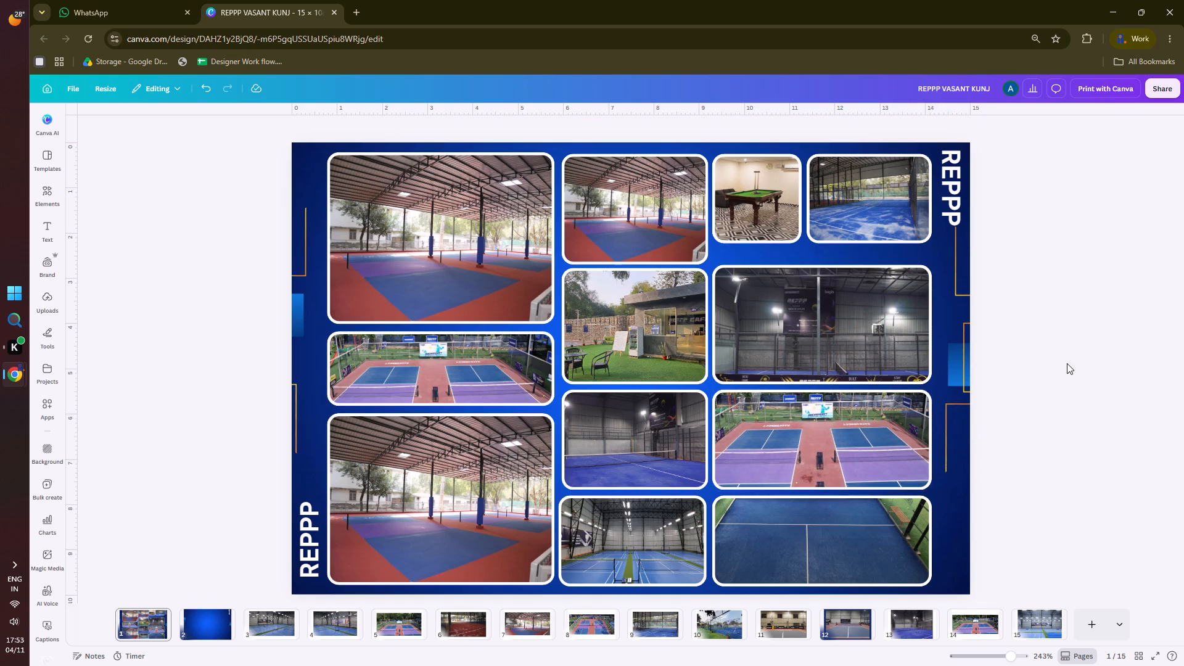
# Extend the billiards photo's bottom edge to its left neighbour's bottom and trim the REPPP-banner court photo's top edge to about 2.6 high.
pyautogui.click(735, 219)
pyautogui.moveTo(757, 242); pyautogui.dragTo(754, 257)
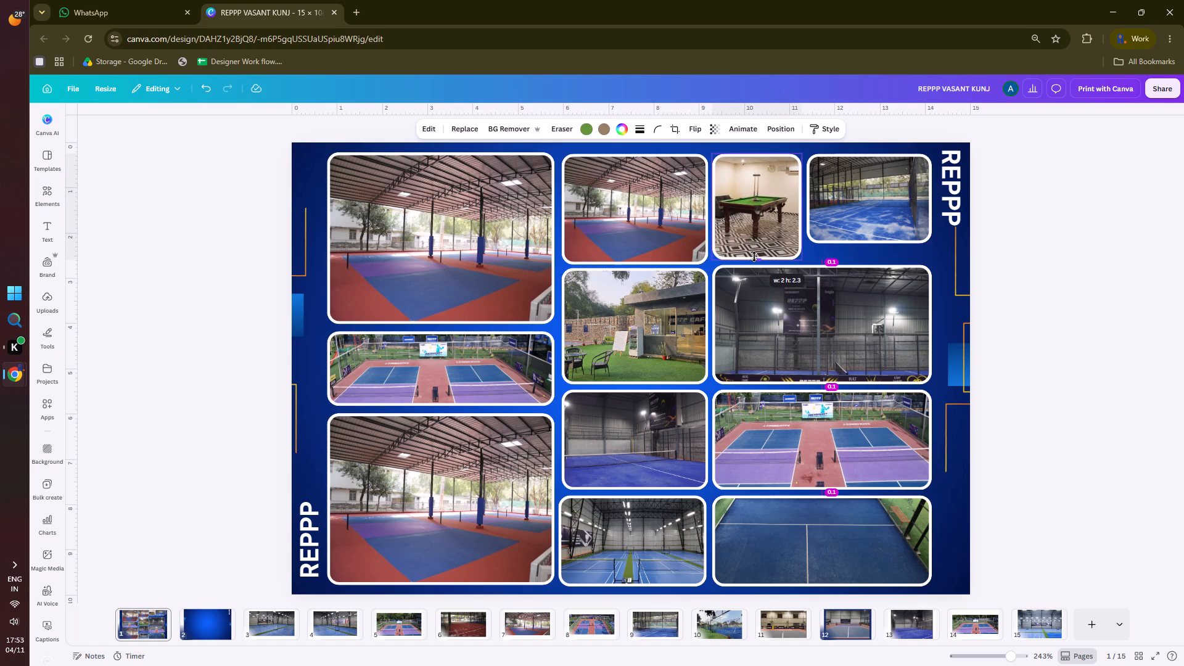
pyautogui.moveTo(754, 257); pyautogui.dragTo(753, 261)
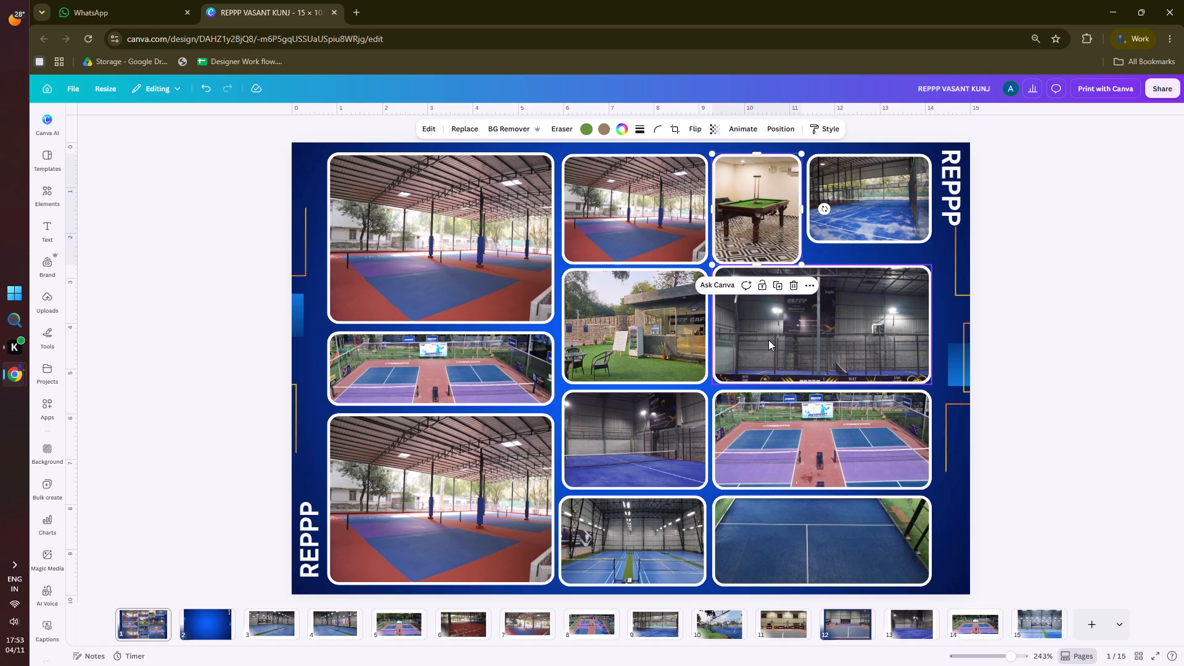
pyautogui.click(768, 340)
pyautogui.click(823, 264)
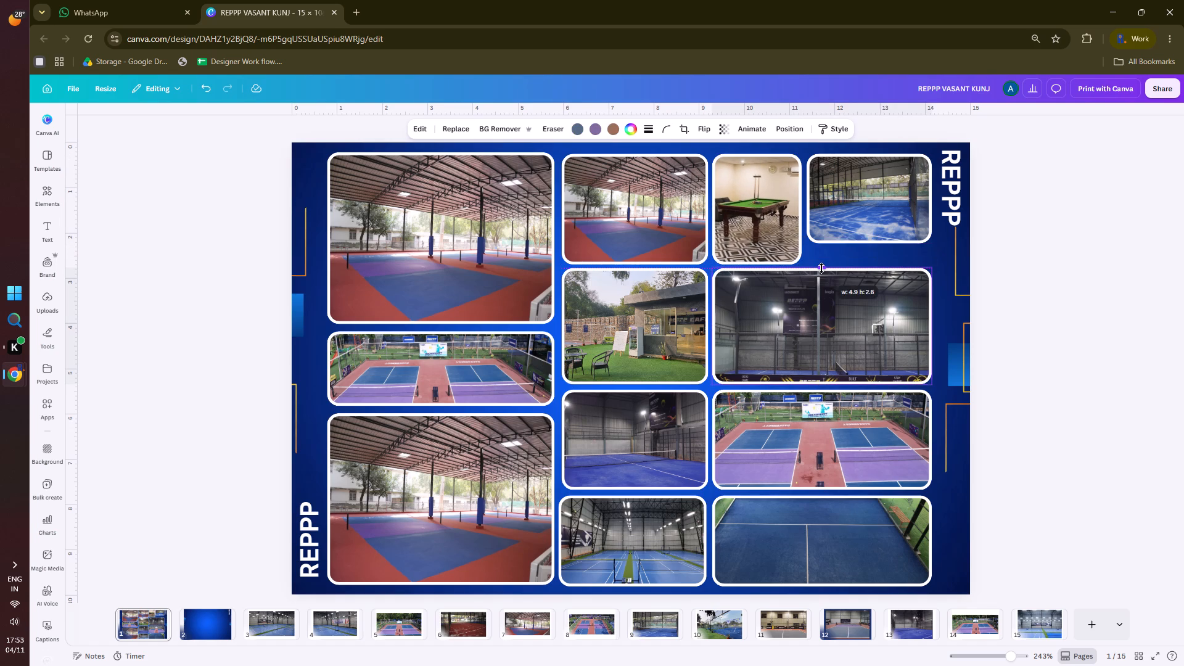
pyautogui.click(1070, 229)
# Extend the bottom edge of the top-right blue court photo down to line up with the billiards photo beside it.
pyautogui.click(886, 206)
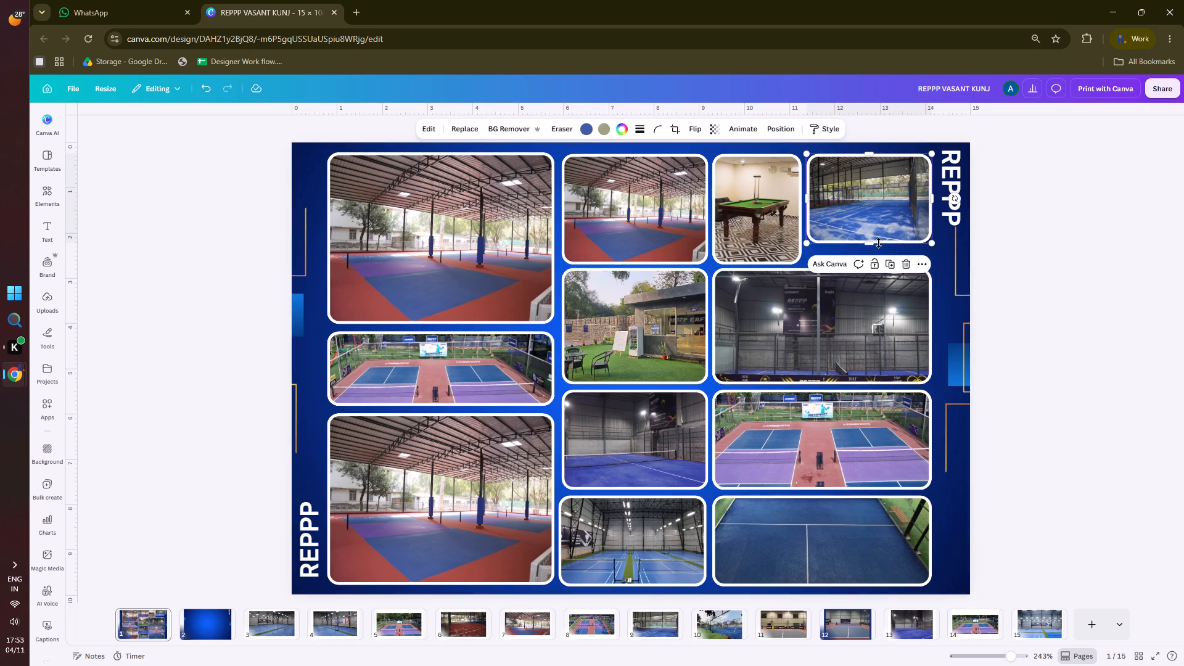
pyautogui.moveTo(871, 244); pyautogui.dragTo(867, 263)
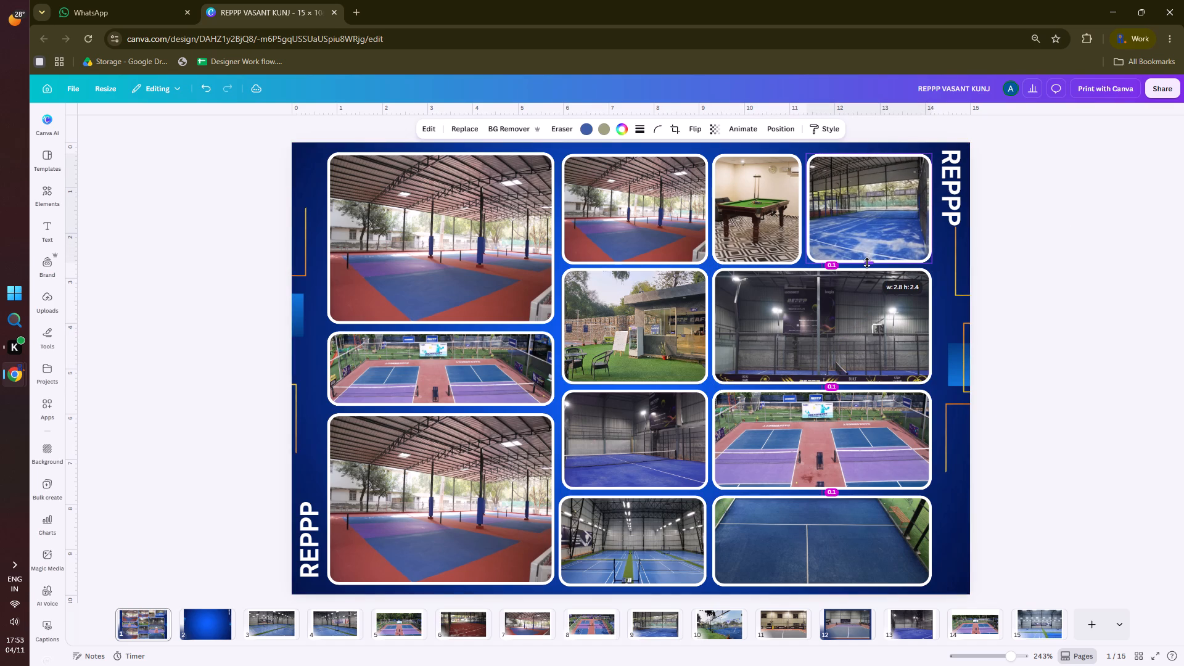
pyautogui.moveTo(867, 263); pyautogui.dragTo(865, 265)
pyautogui.click(1068, 261)
# Nudge the diamond line decorations in both side margins inward, the left one rightward and the right one leftward.
pyautogui.keyDown('ctrl'); pyautogui.scroll(-4, 1013, 332); pyautogui.keyUp('ctrl')
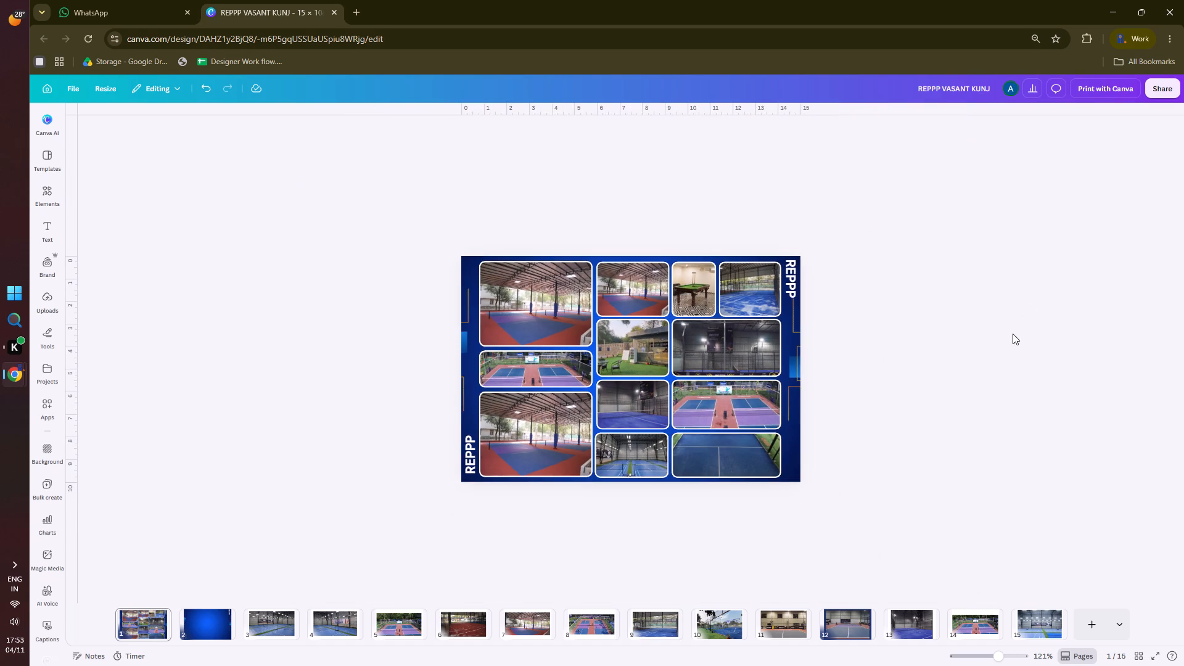
pyautogui.keyDown('ctrl'); pyautogui.scroll(2, 708, 491); pyautogui.keyUp('ctrl')
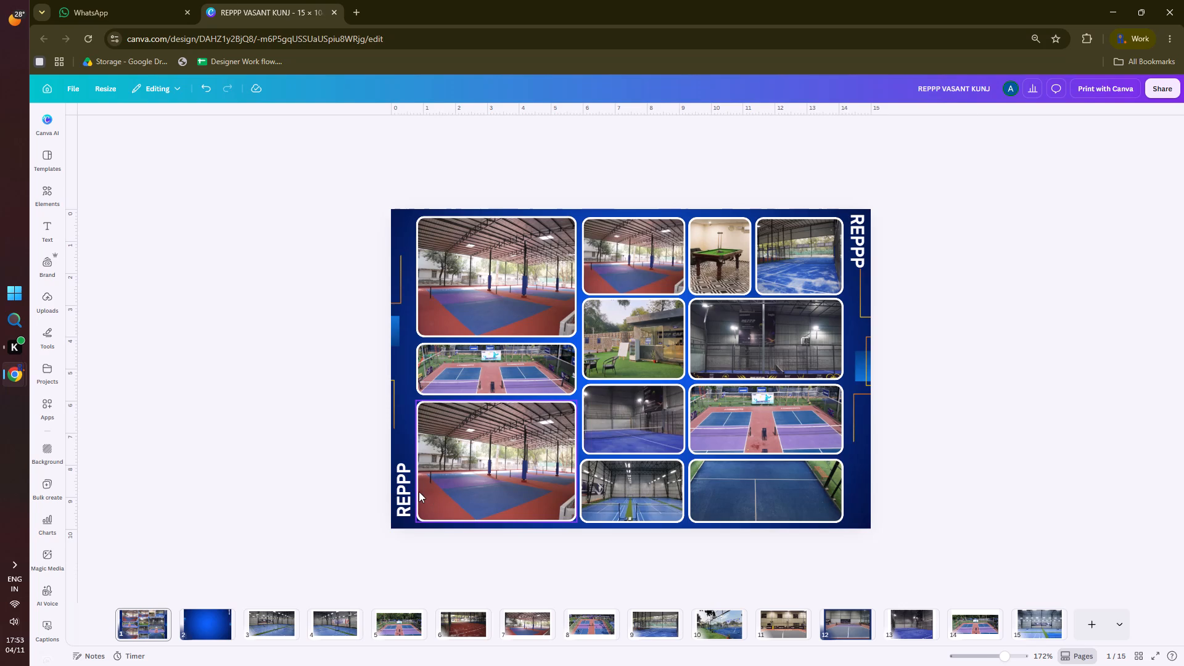
pyautogui.keyDown('ctrl'); pyautogui.scroll(1, 419, 491); pyautogui.keyUp('ctrl')
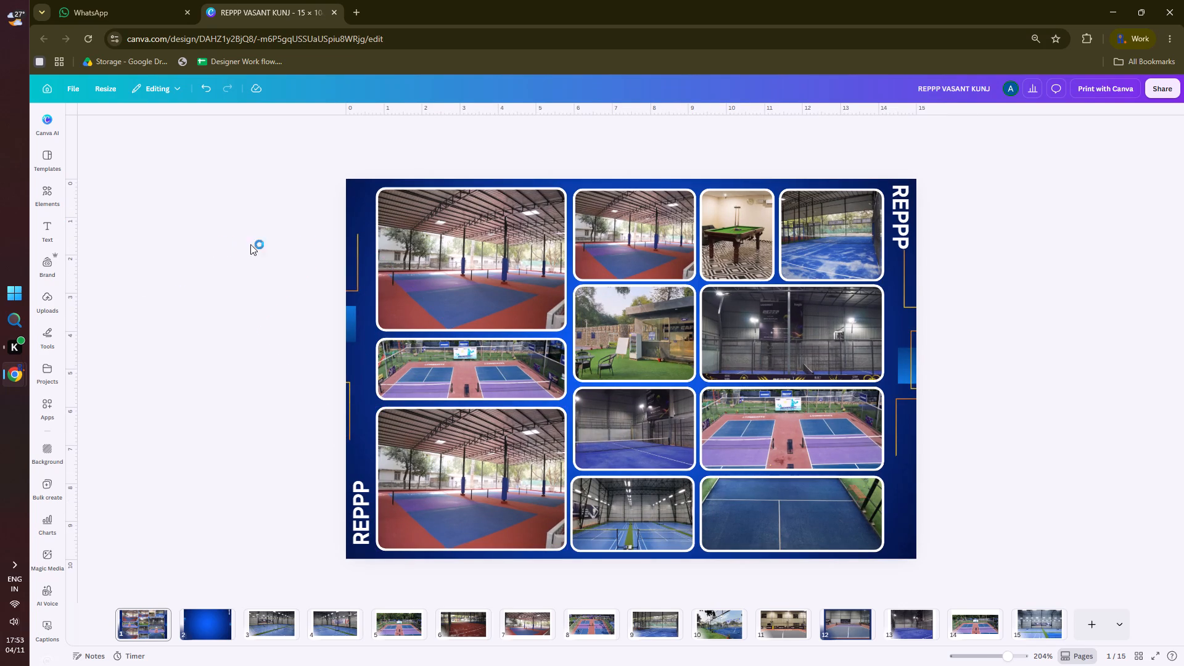
pyautogui.click(318, 239)
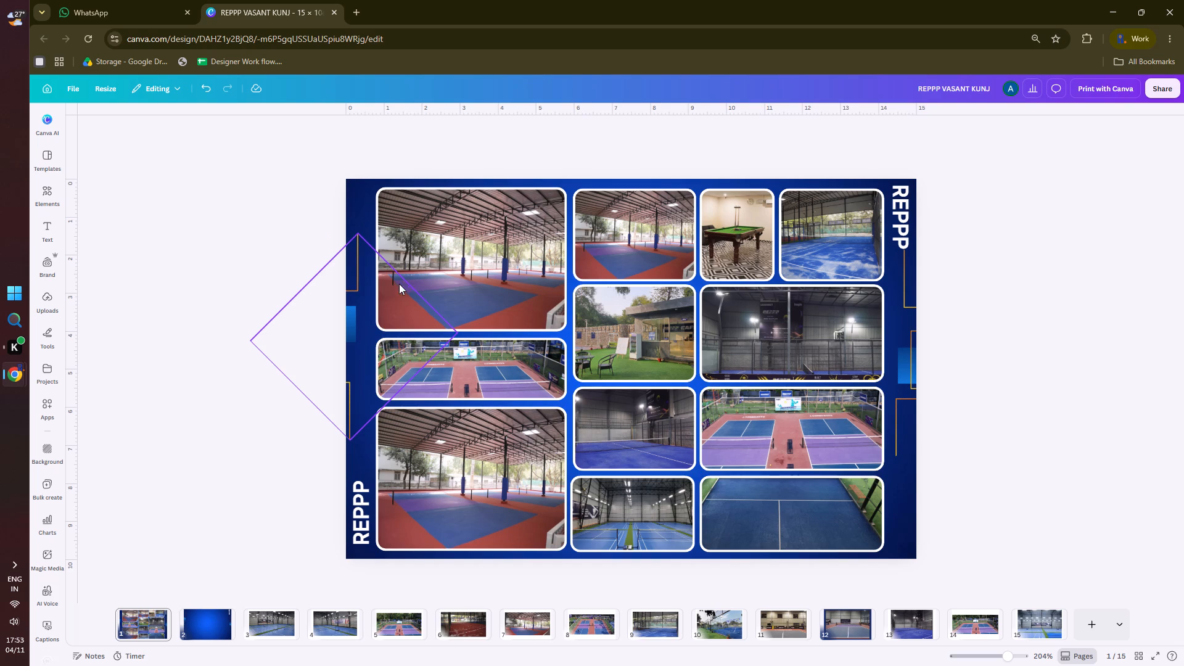
pyautogui.click(350, 286)
pyautogui.press('Right')
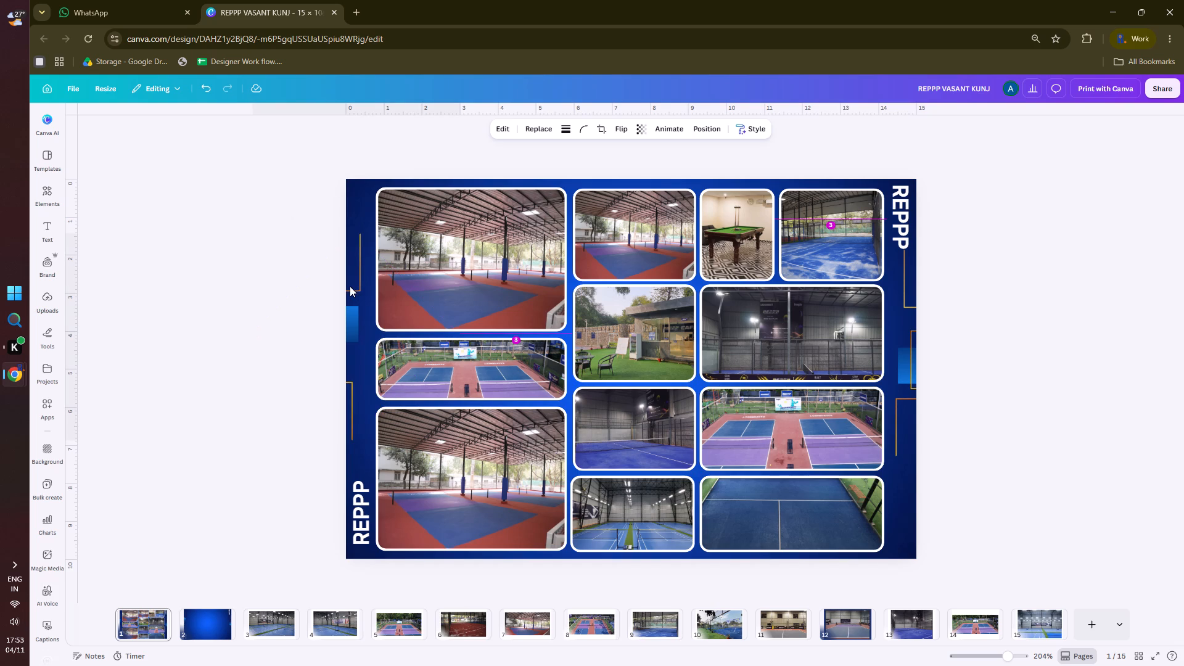
pyautogui.press('Right')
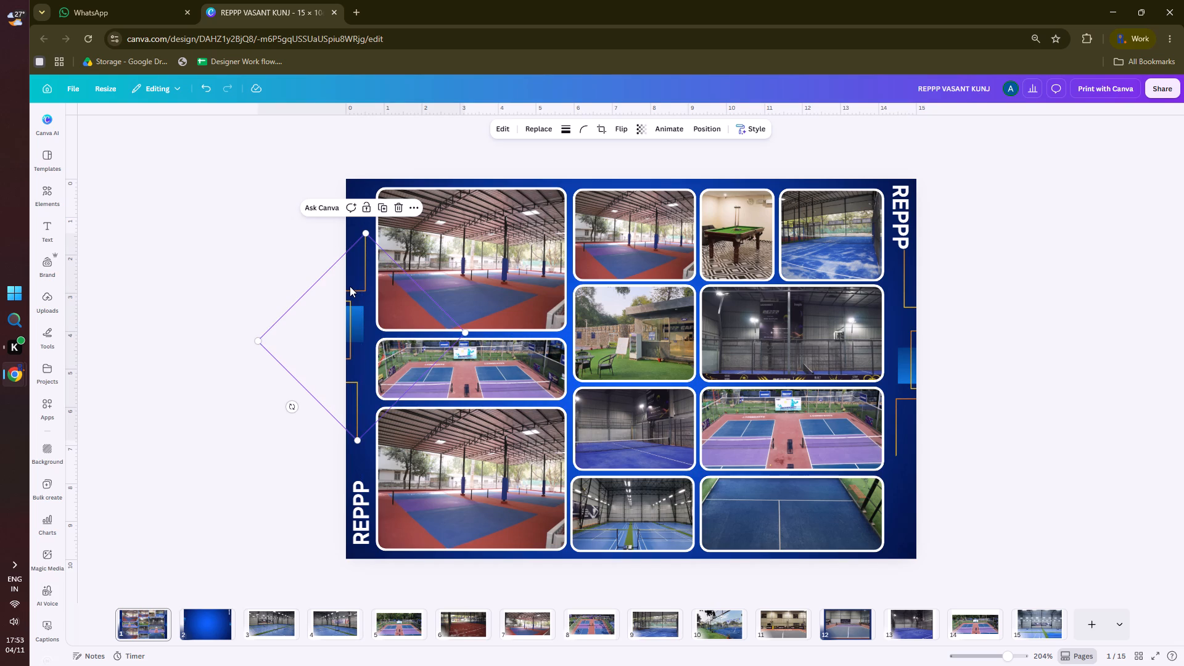
pyautogui.click(1036, 303)
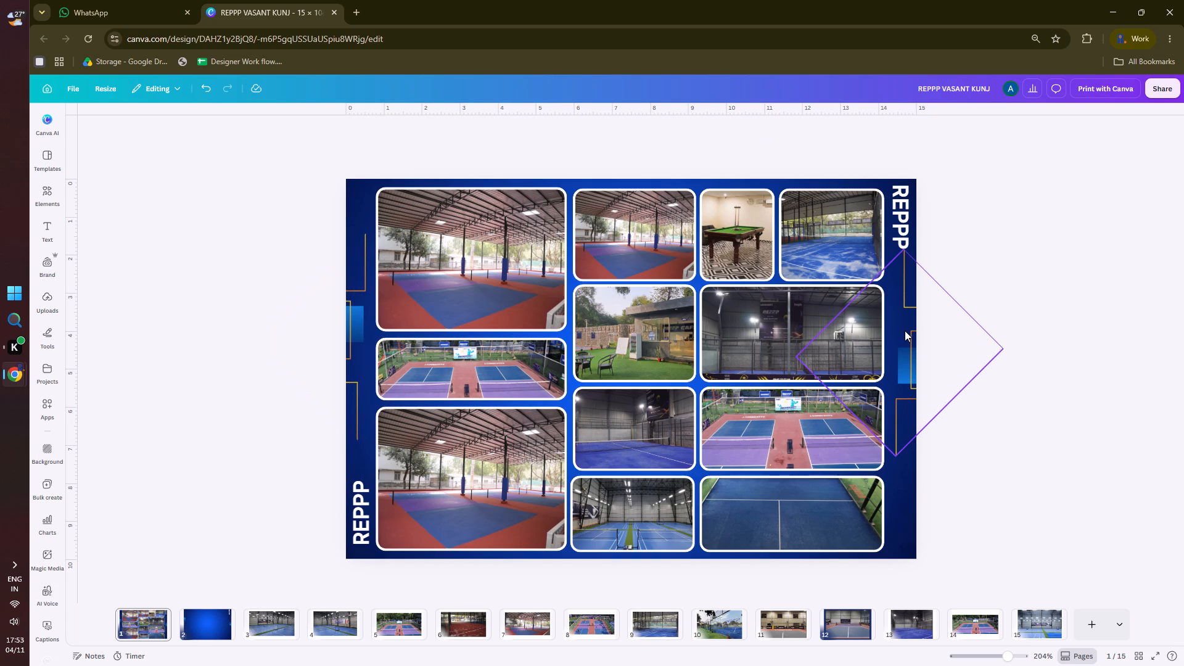
pyautogui.click(905, 331)
pyautogui.press('Left')
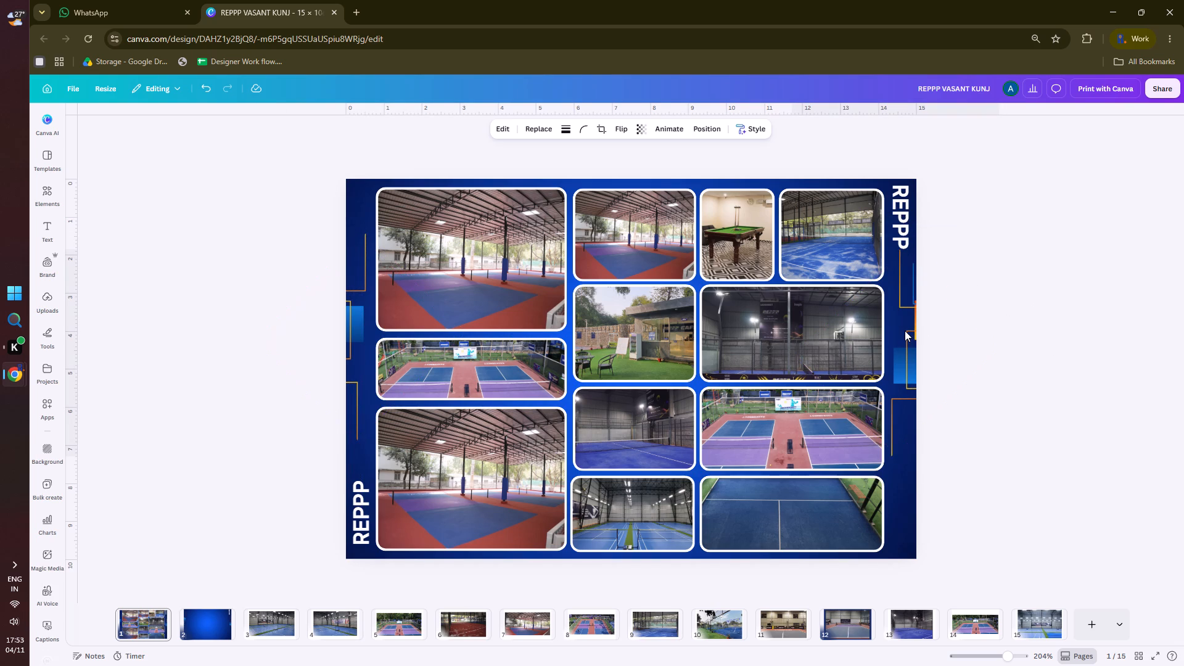
pyautogui.click(1029, 217)
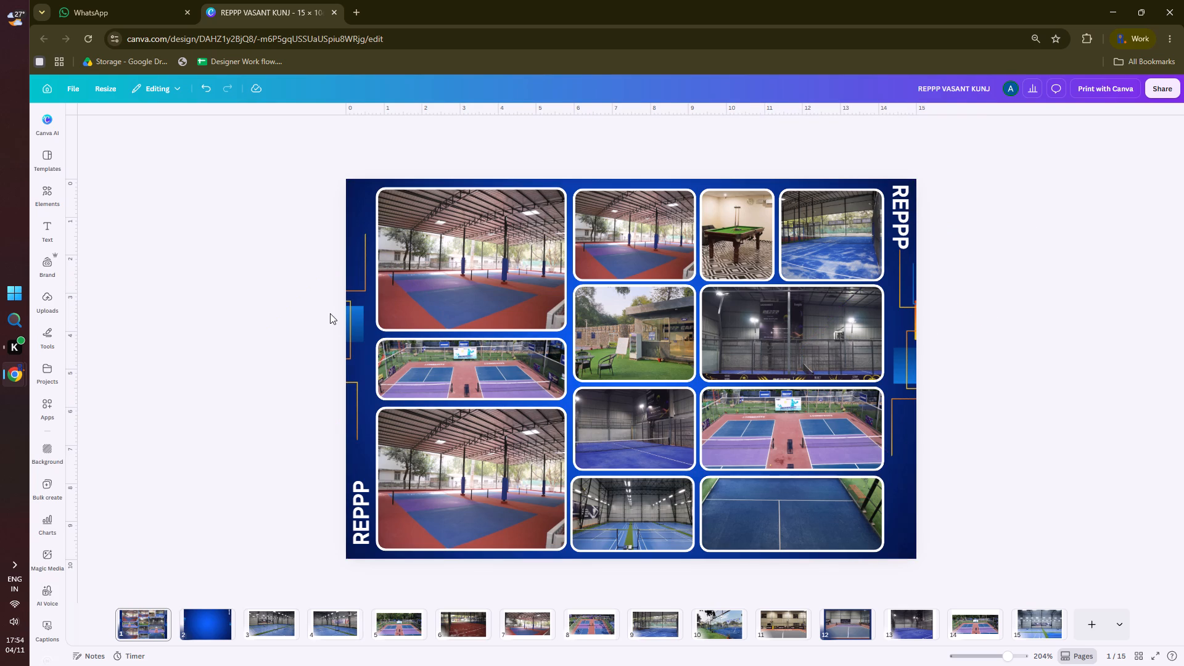
# Nudge the left margin's line decoration down until it is level with the right margin's decoration.
pyautogui.click(352, 346)
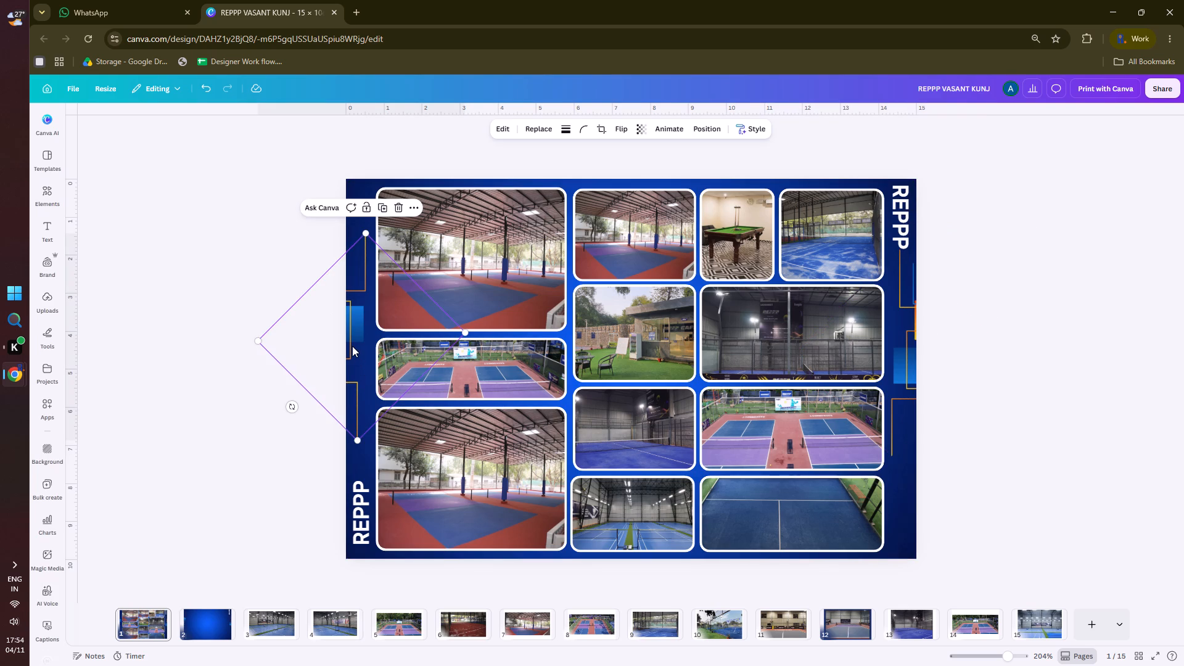
pyautogui.press('Down')
pyautogui.press('Down')
pyautogui.press('Down')
pyautogui.press('Down')
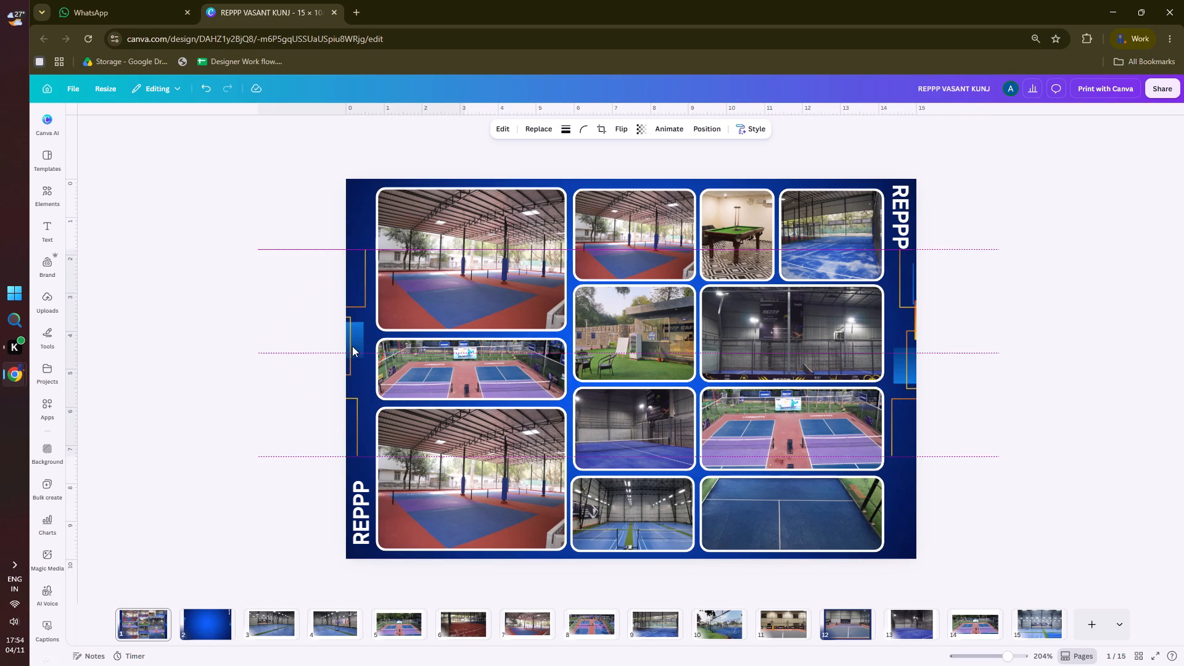
pyautogui.press('Down')
pyautogui.press('Up')
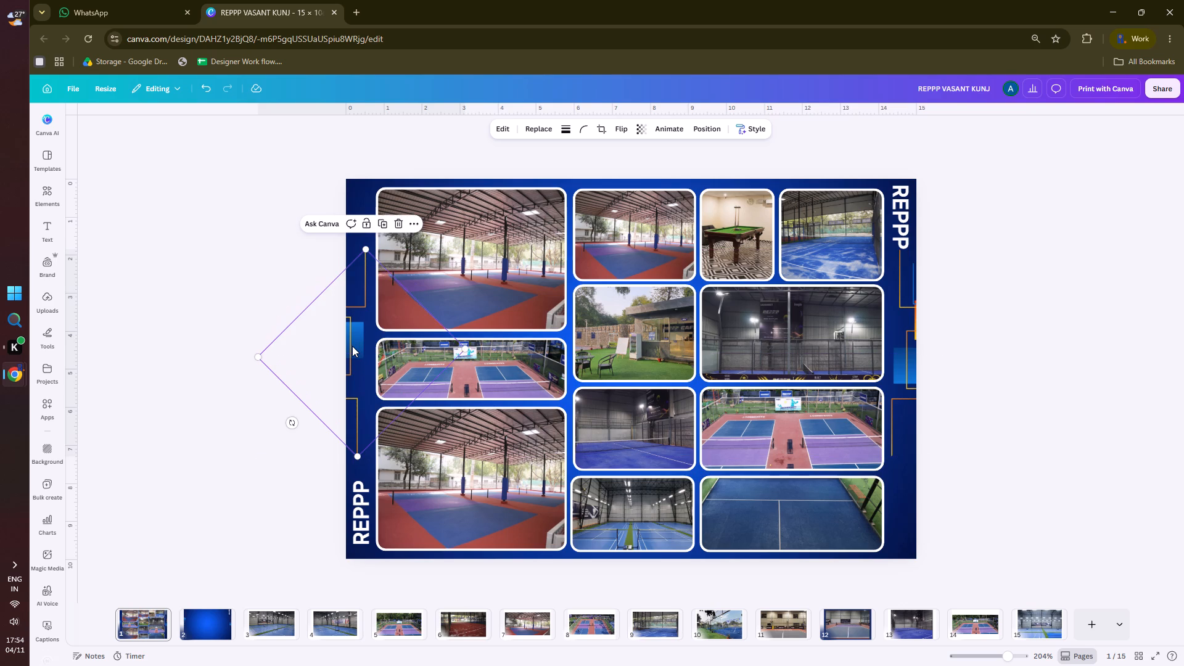
# Nudge the right margin's line decoration slightly down below the vertical REPPP text.
pyautogui.click(910, 349)
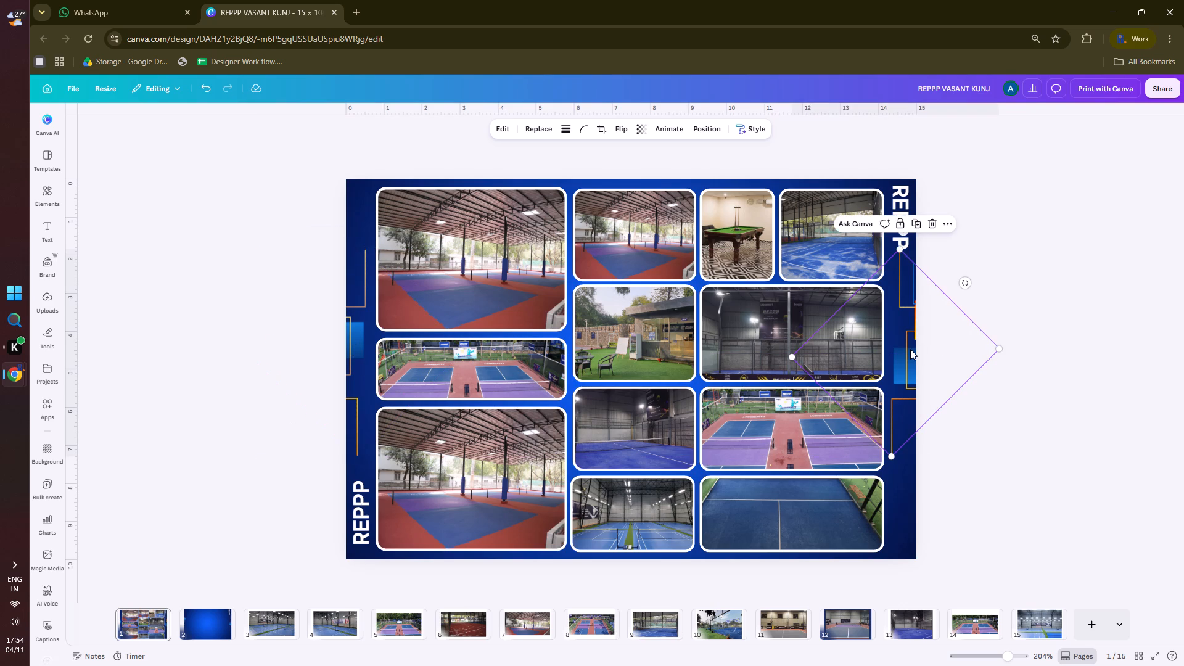
pyautogui.press('Down')
pyautogui.press('Down')
pyautogui.press('Down')
pyautogui.press('Down')
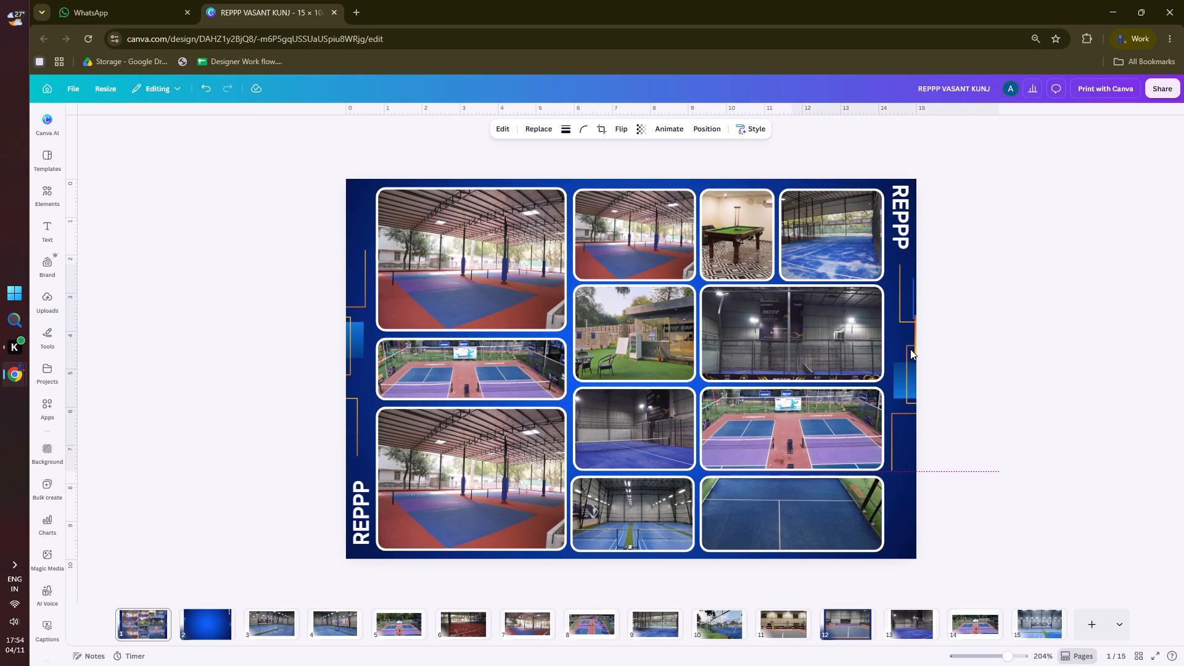
pyautogui.press('Down')
pyautogui.press('Up')
pyautogui.press('Up')
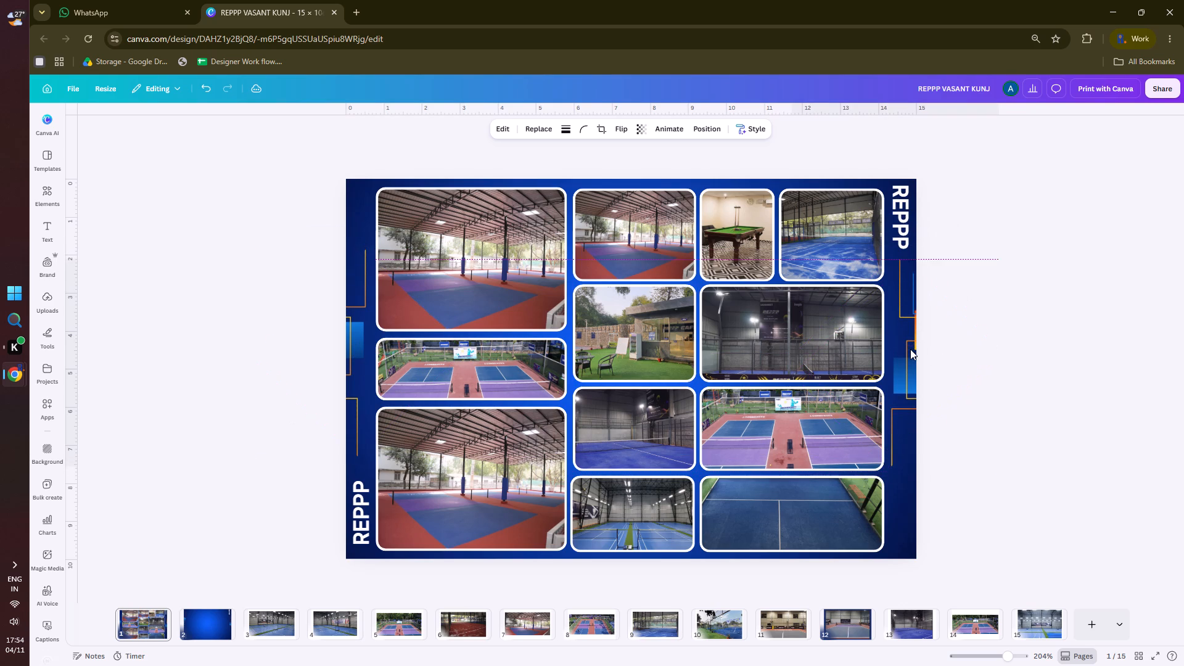
pyautogui.press('Up')
pyautogui.press('Down')
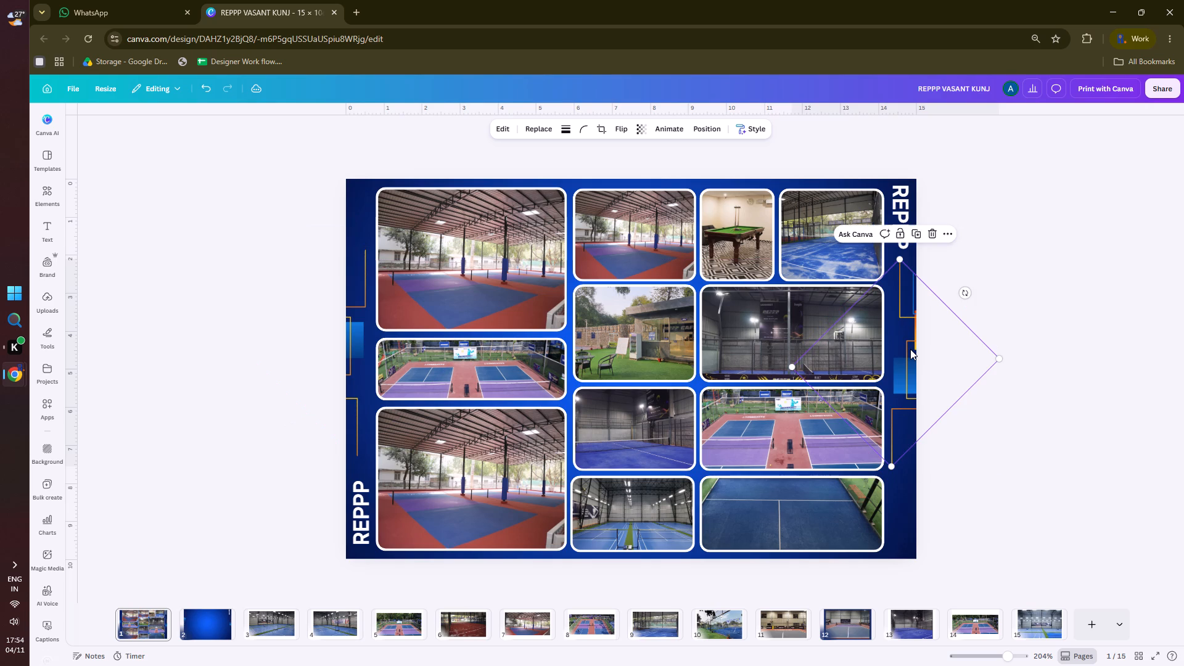
pyautogui.click(1017, 191)
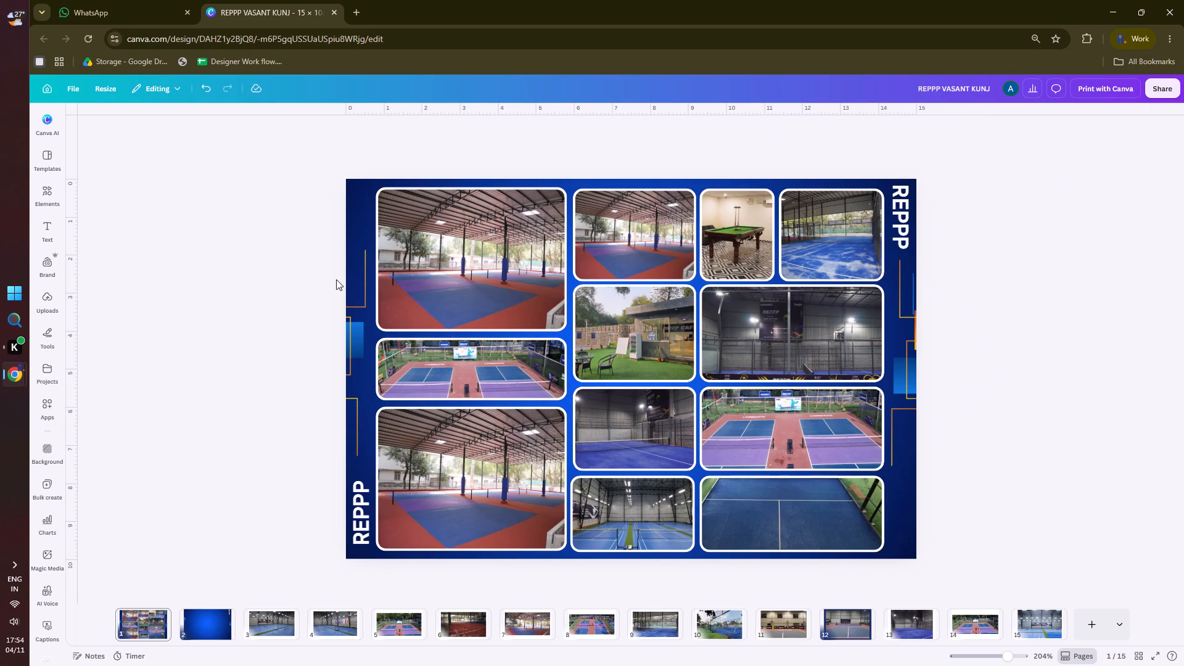
# Check the collage photos one by one to see which court pictures are used on the page.
pyautogui.click(477, 482)
pyautogui.click(673, 248)
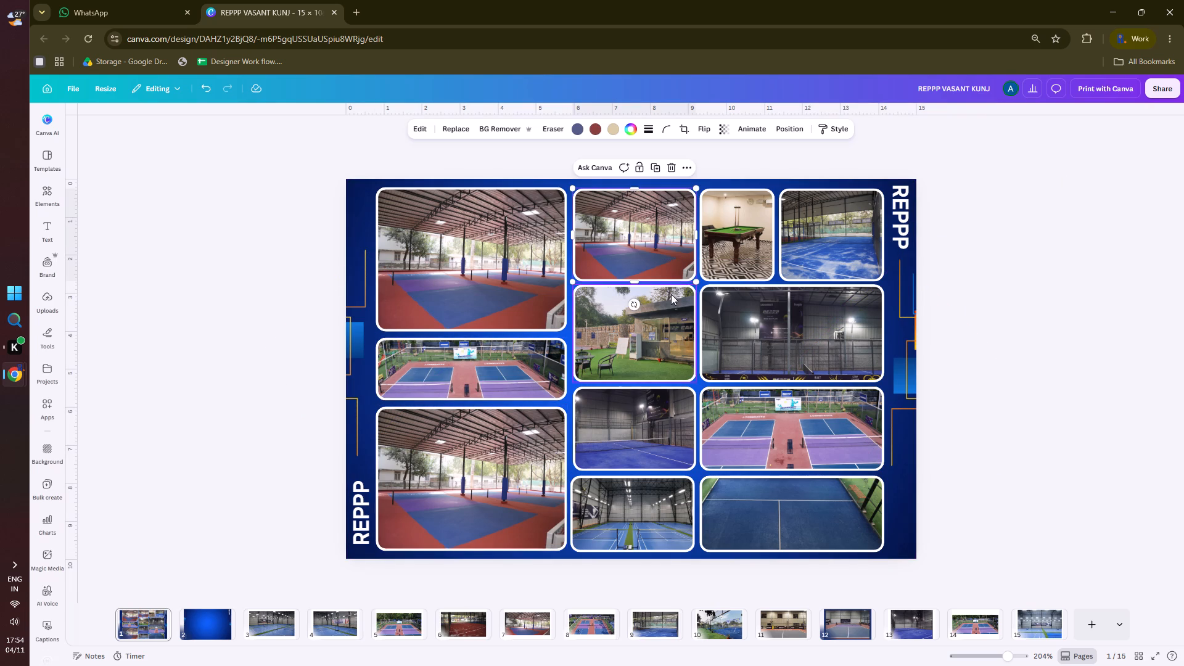
pyautogui.click(662, 324)
pyautogui.click(731, 237)
pyautogui.click(825, 239)
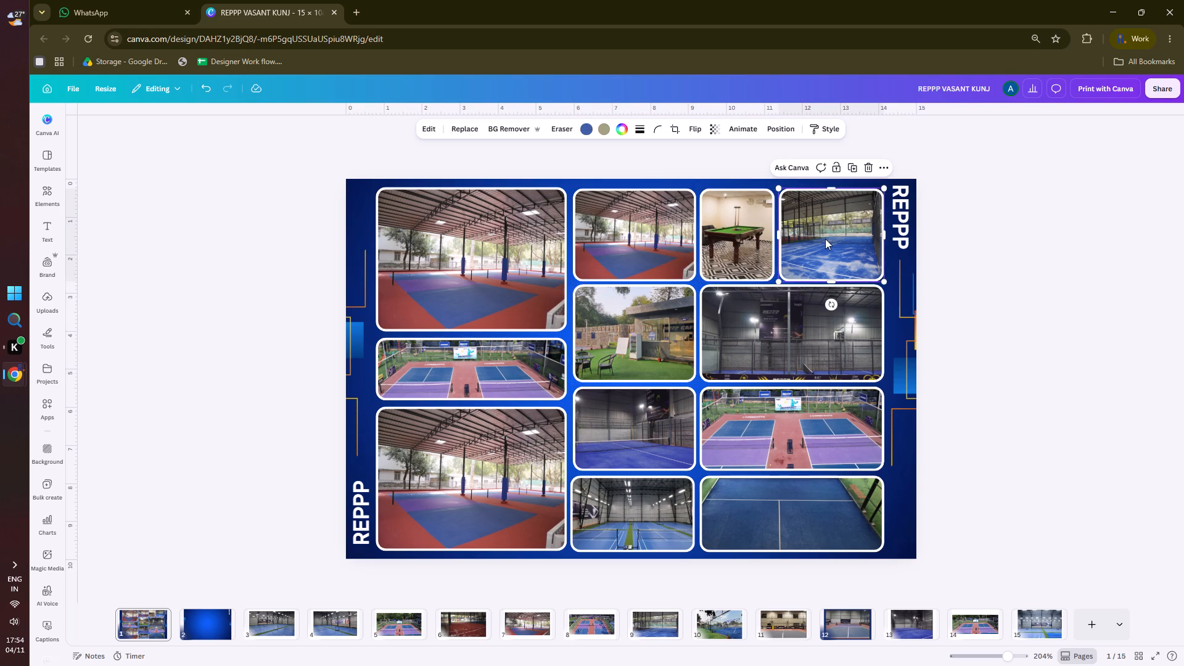
pyautogui.click(797, 333)
pyautogui.click(794, 443)
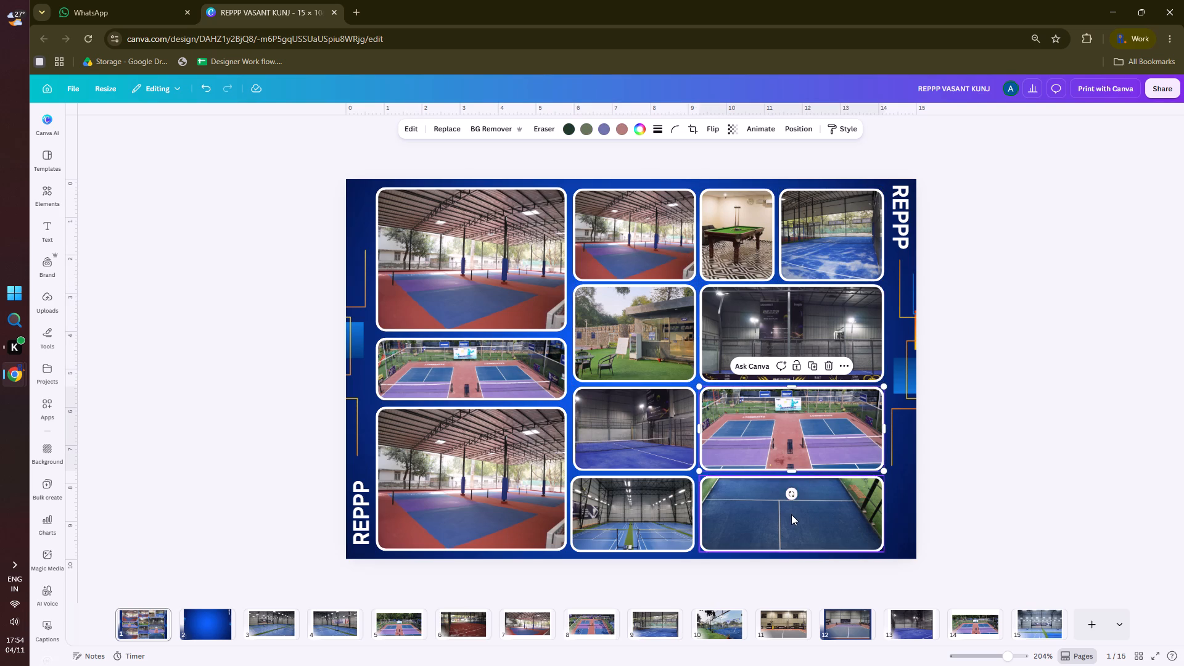
pyautogui.click(791, 514)
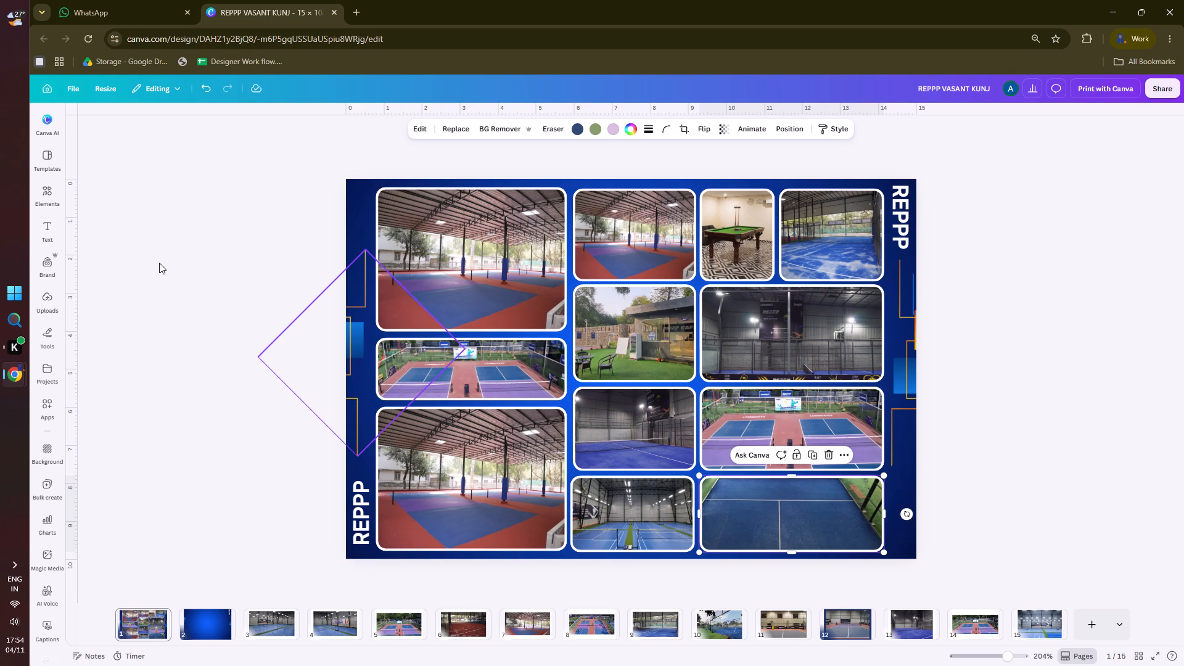
# Enlarge the badminton court photo on page 4 and extend it to fill the whole 15 × 10 page.
pyautogui.click(286, 629)
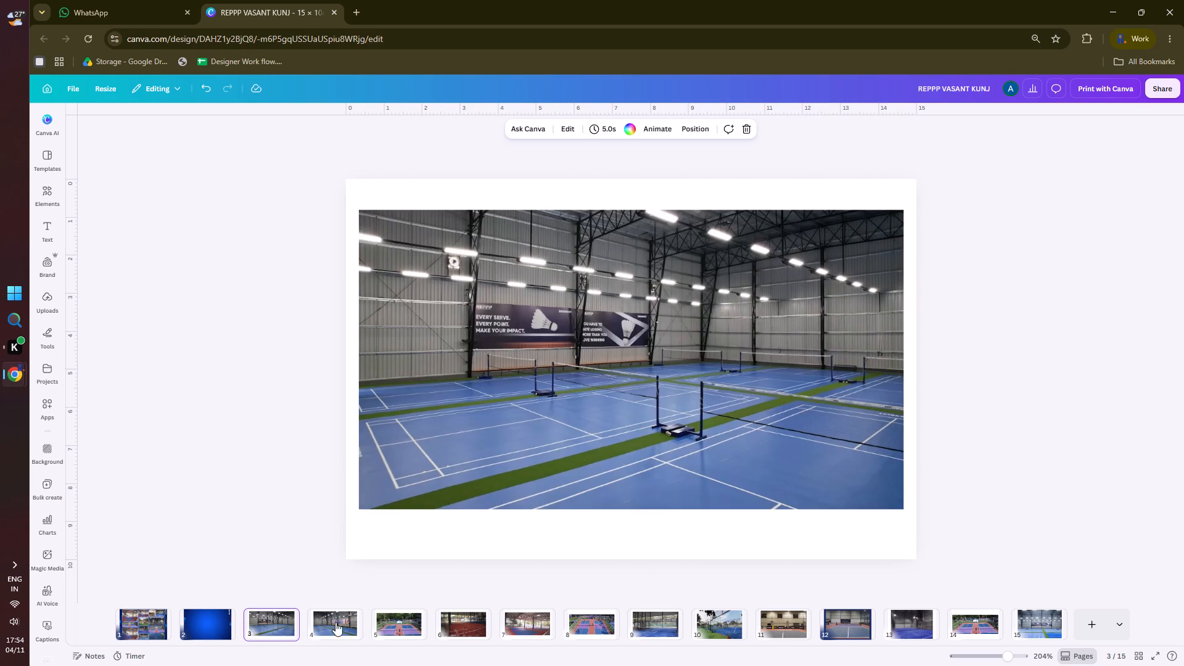
pyautogui.click(345, 622)
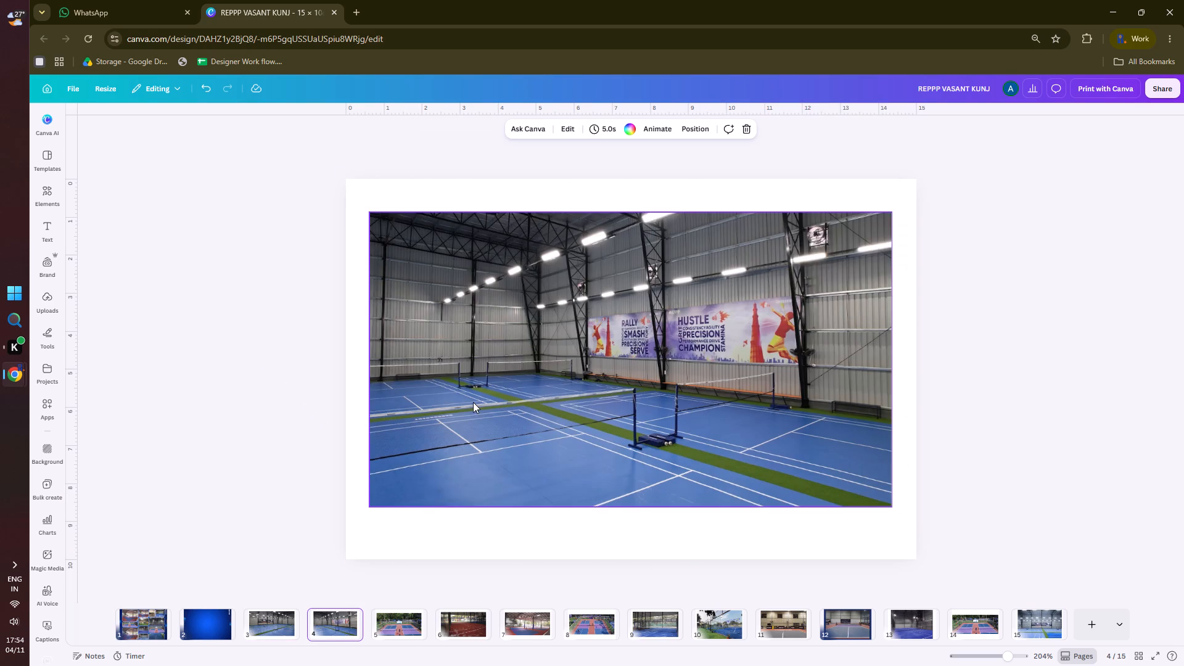
pyautogui.click(473, 402)
pyautogui.moveTo(368, 209); pyautogui.dragTo(365, 204)
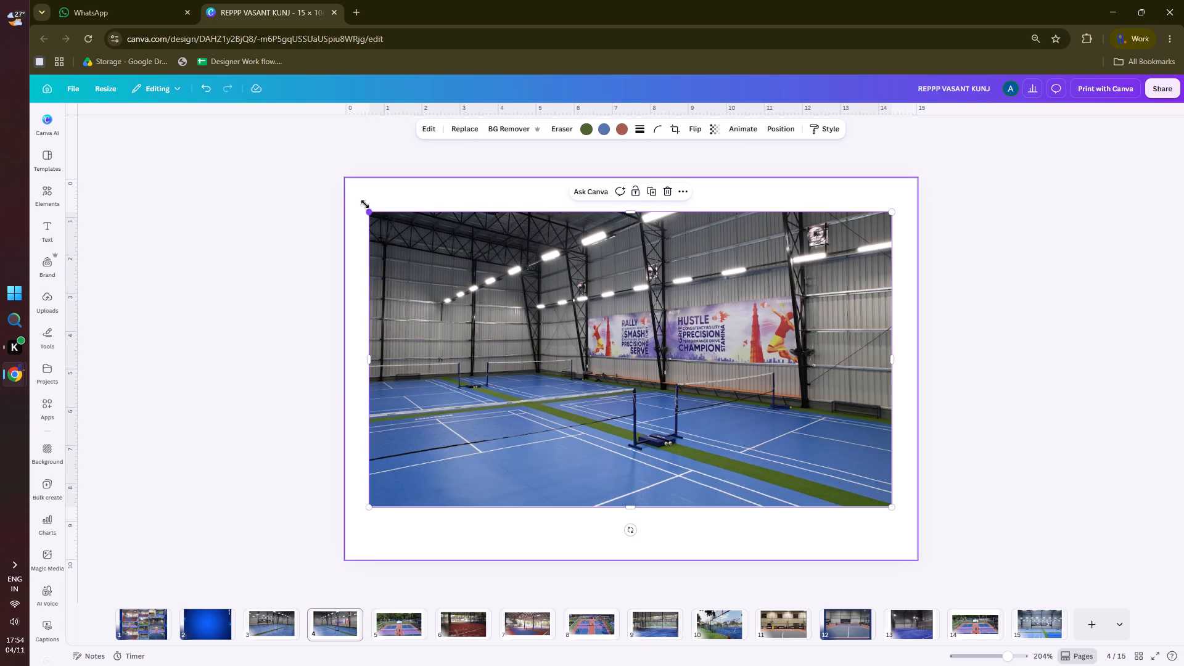
pyautogui.moveTo(365, 204); pyautogui.dragTo(351, 187)
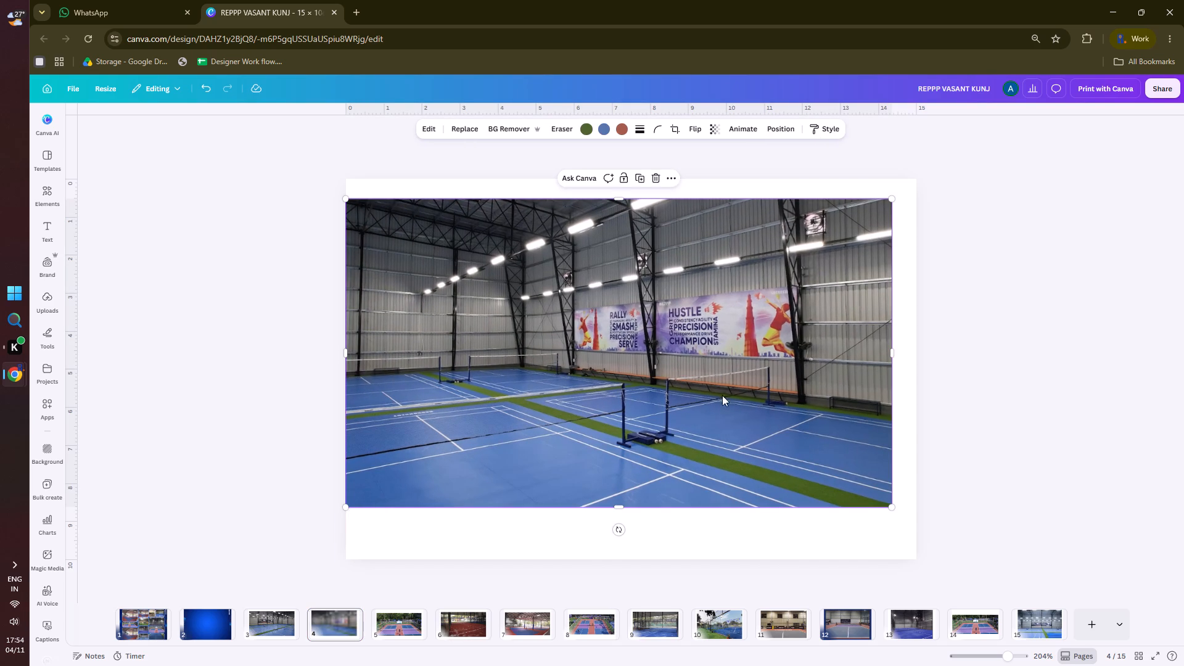
pyautogui.moveTo(892, 511); pyautogui.dragTo(911, 535)
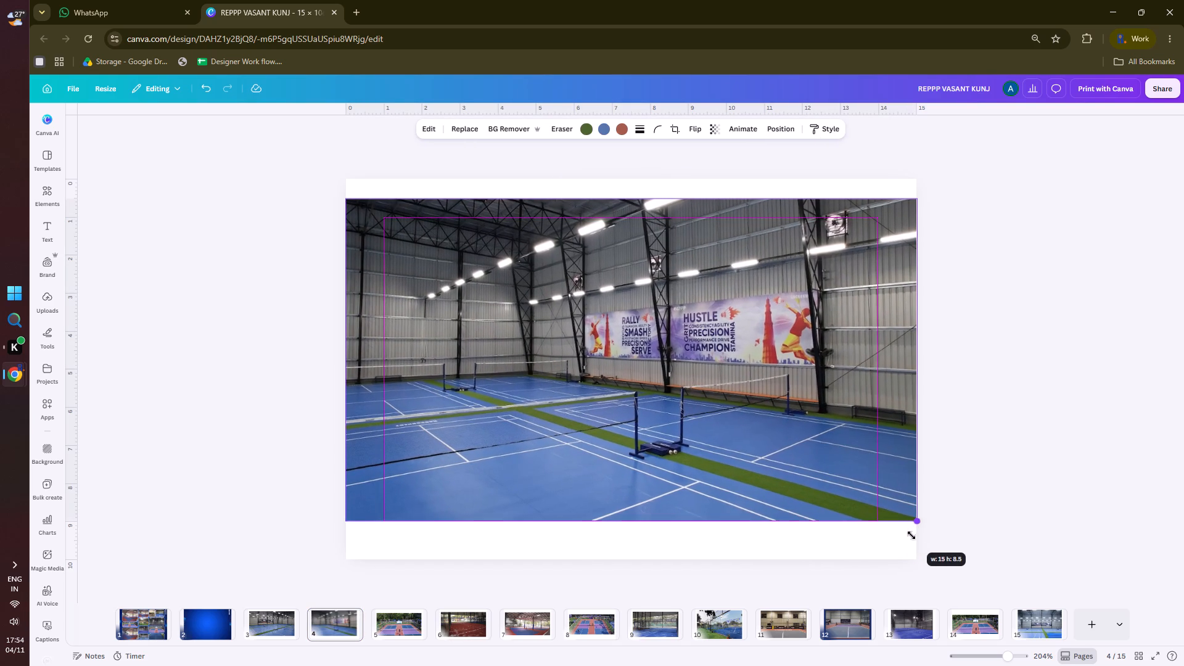
pyautogui.moveTo(911, 535); pyautogui.dragTo(911, 536)
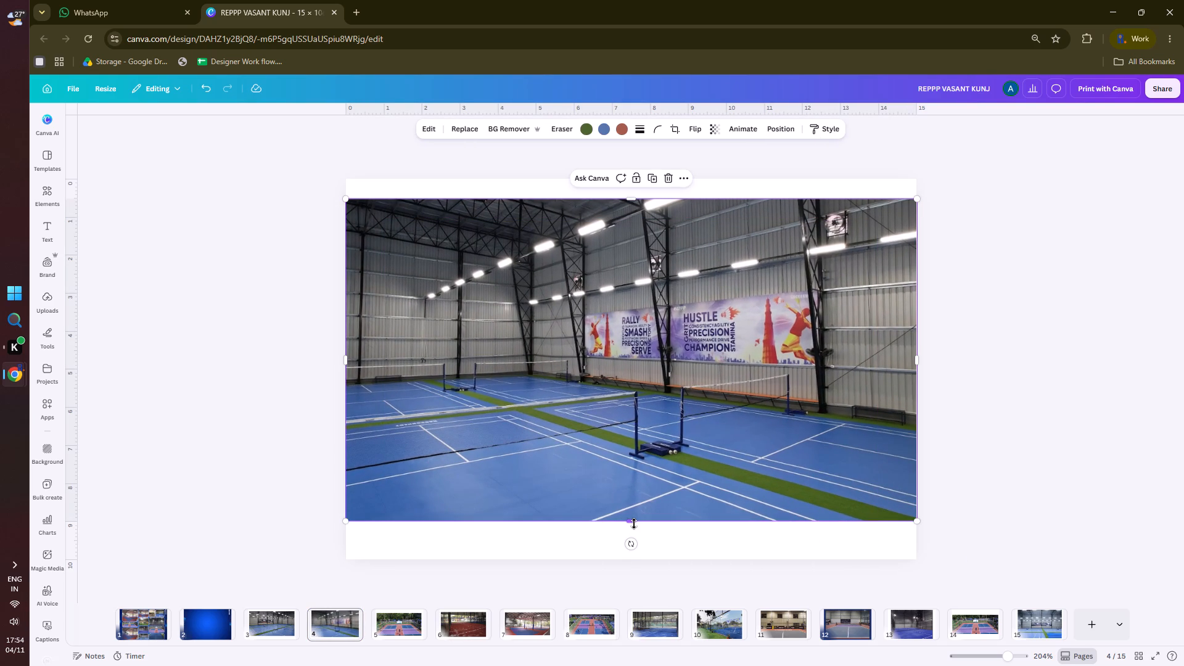
pyautogui.moveTo(634, 524); pyautogui.dragTo(619, 562)
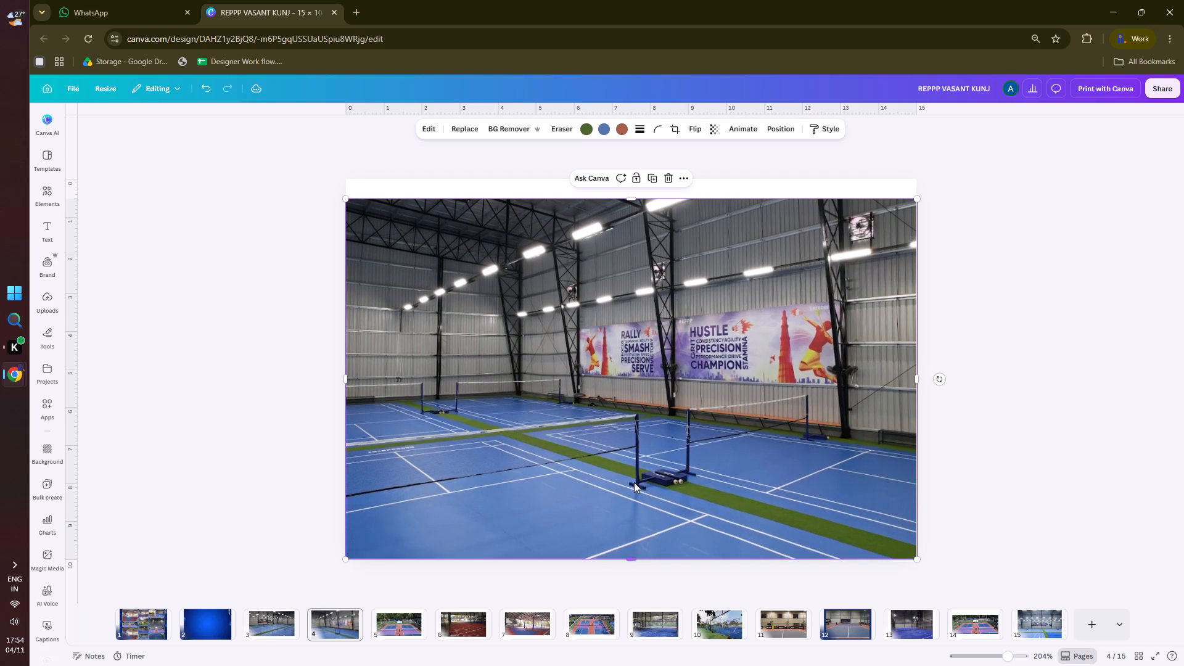
pyautogui.moveTo(631, 200); pyautogui.dragTo(631, 181)
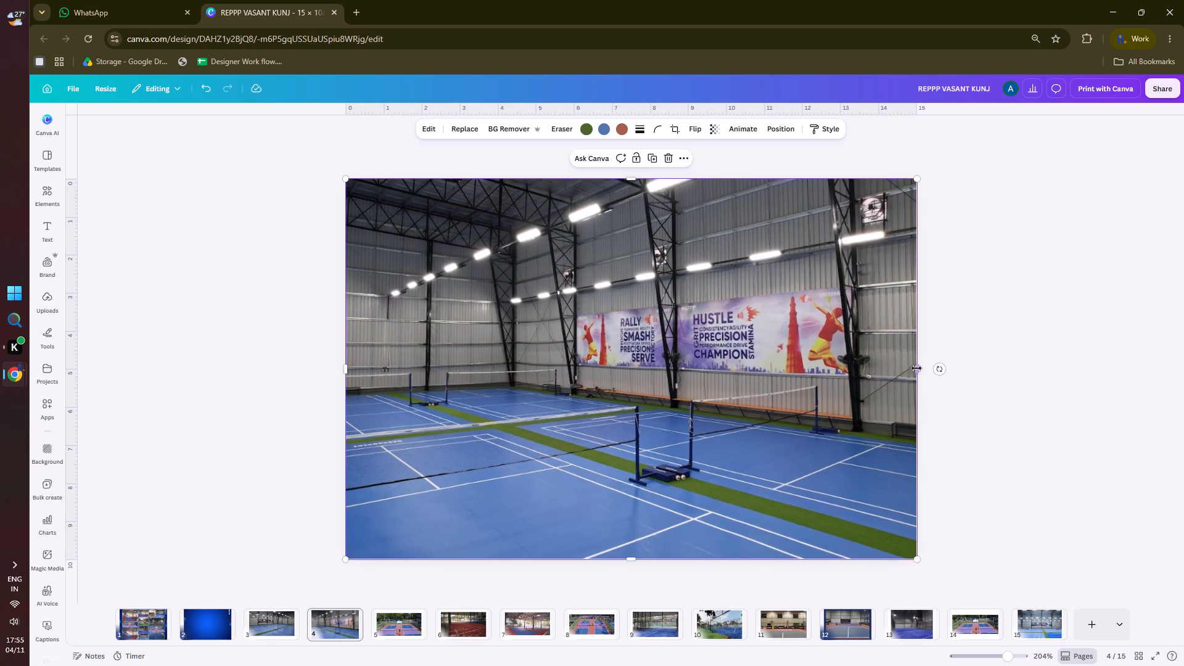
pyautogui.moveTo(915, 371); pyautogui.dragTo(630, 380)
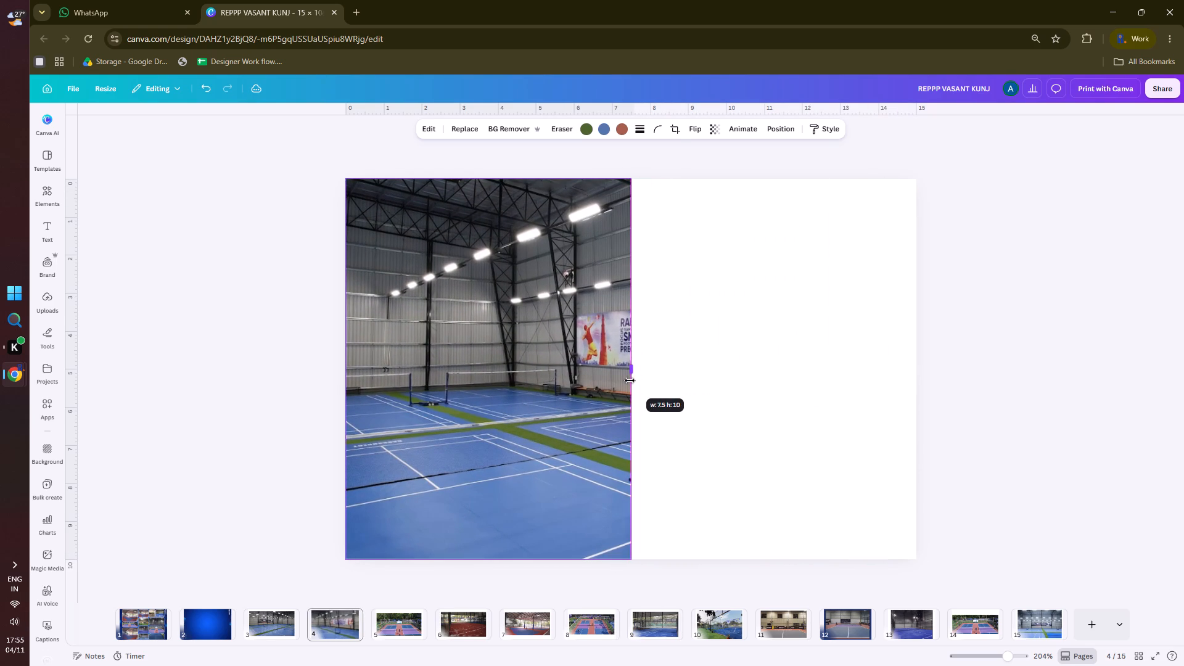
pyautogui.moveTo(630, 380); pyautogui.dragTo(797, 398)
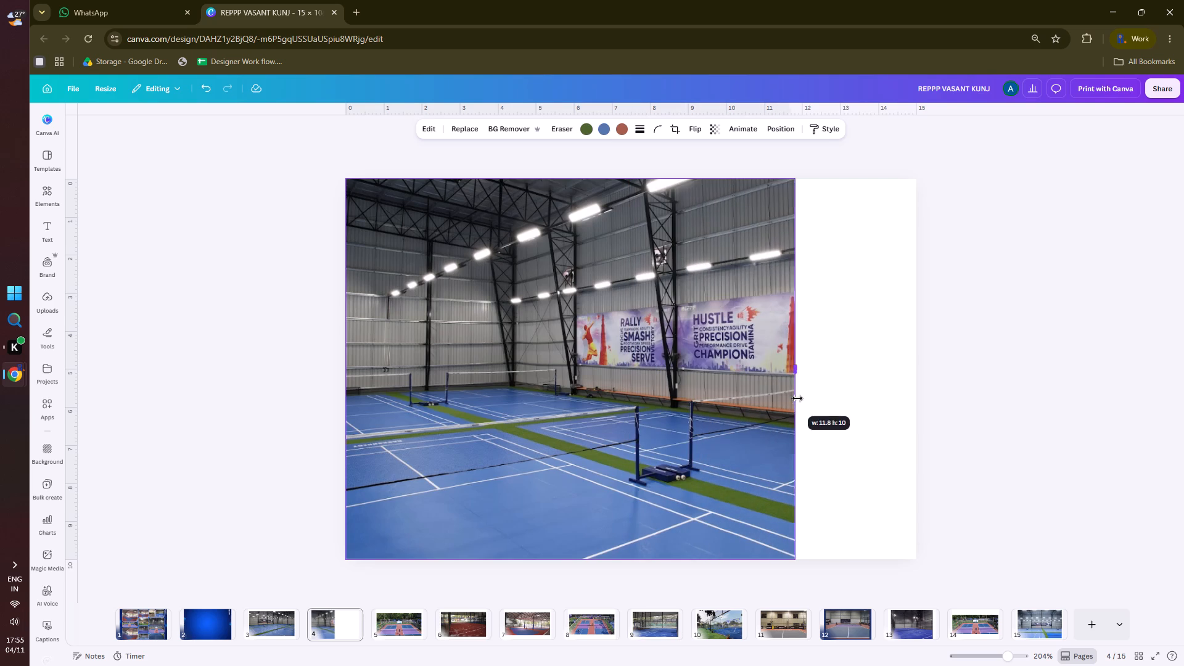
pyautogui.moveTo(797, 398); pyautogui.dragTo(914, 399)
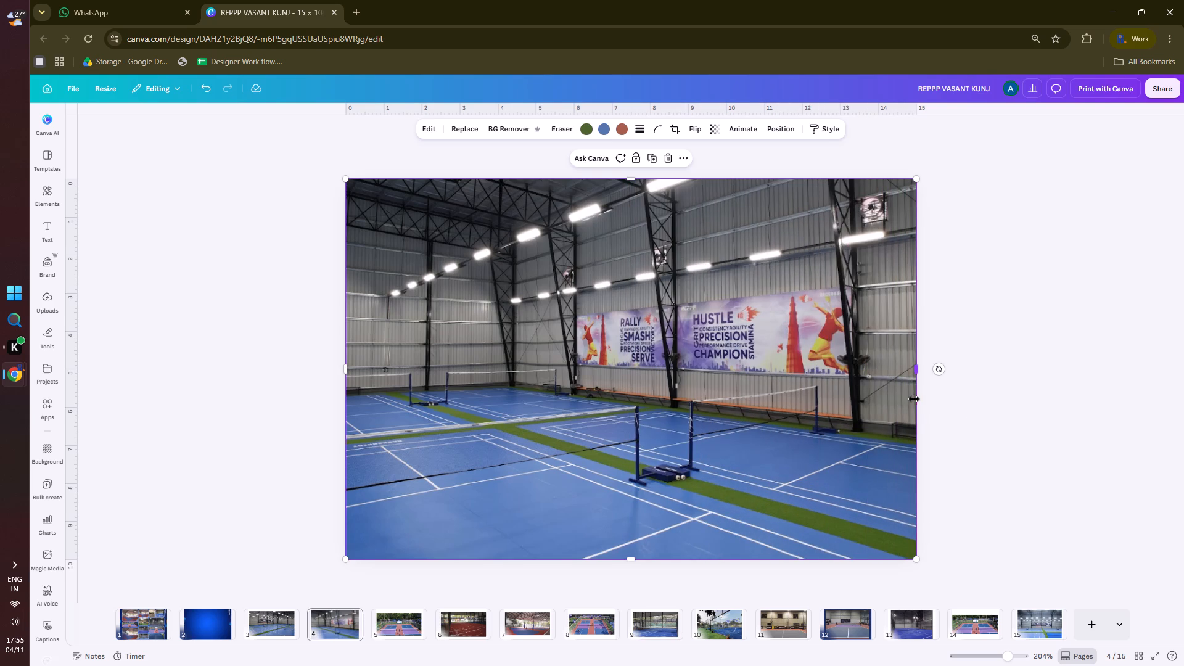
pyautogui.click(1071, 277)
# Crop both sides of the page 4 photo to a width of about 5.4 and centre it horizontally on the page.
pyautogui.click(688, 334)
pyautogui.moveTo(349, 369); pyautogui.dragTo(470, 375)
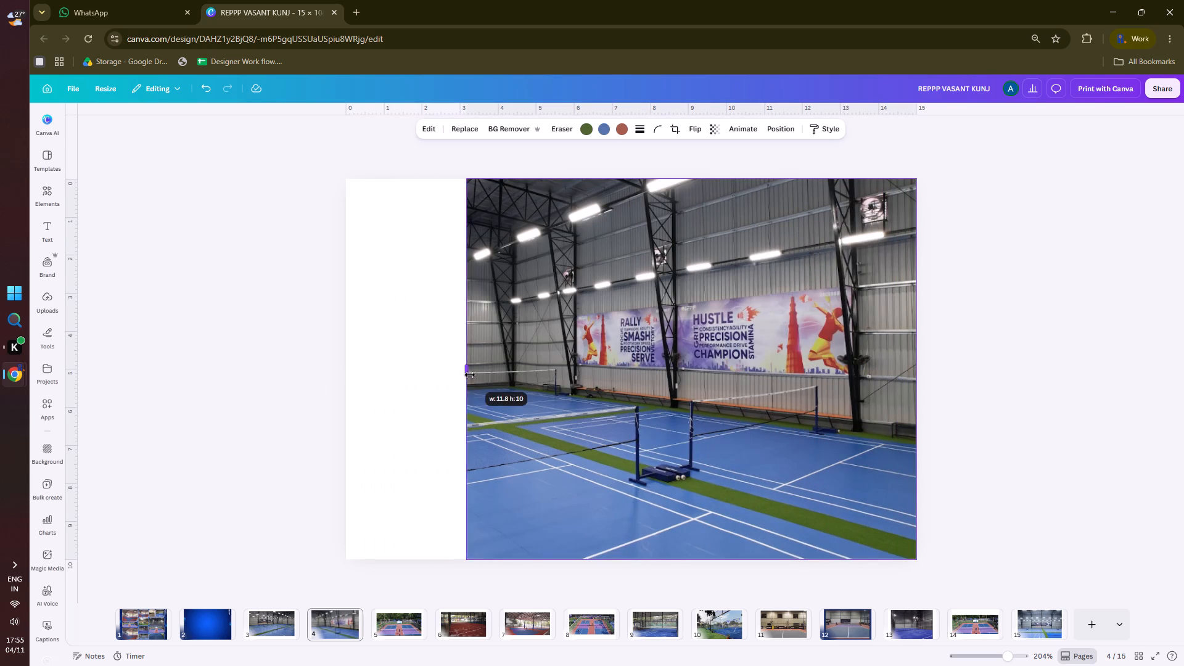
pyautogui.moveTo(470, 375); pyautogui.dragTo(509, 372)
pyautogui.moveTo(915, 367); pyautogui.dragTo(765, 376)
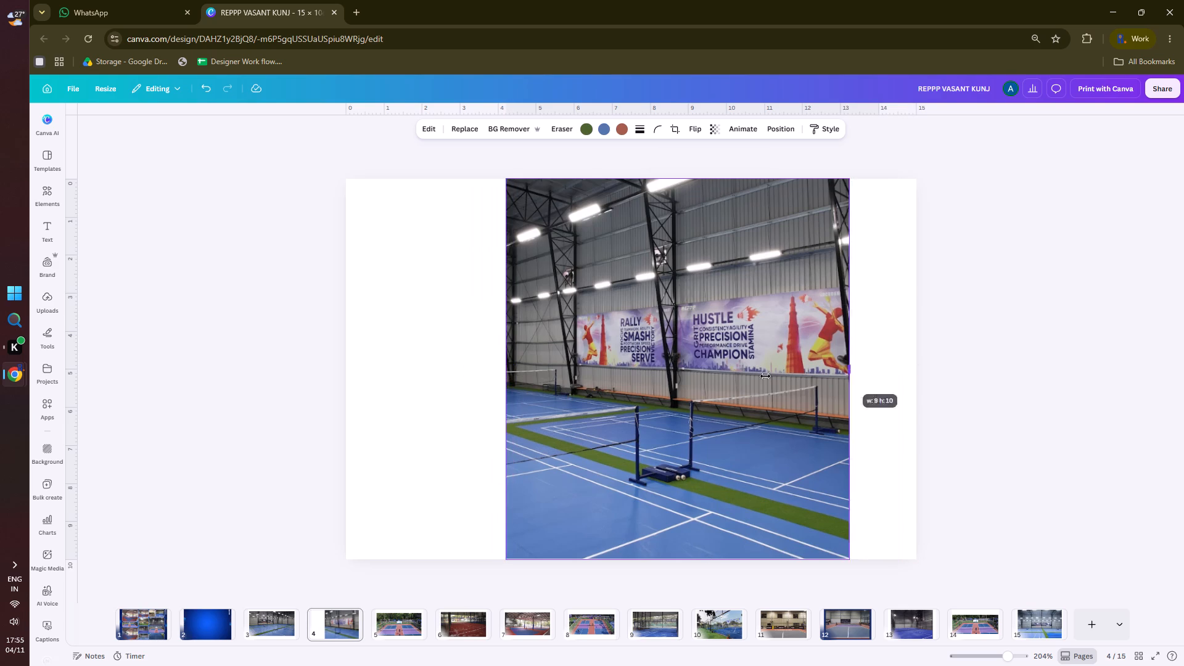
pyautogui.moveTo(765, 376); pyautogui.dragTo(711, 374)
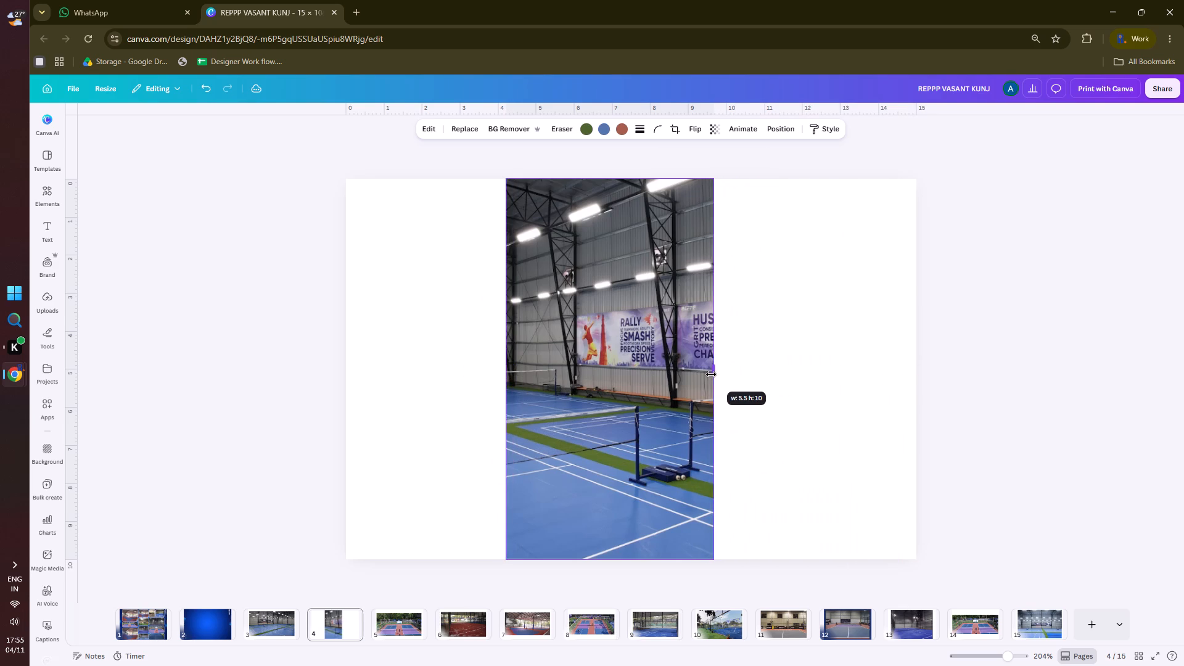
pyautogui.moveTo(711, 374); pyautogui.dragTo(709, 374)
pyautogui.moveTo(596, 346); pyautogui.dragTo(614, 347)
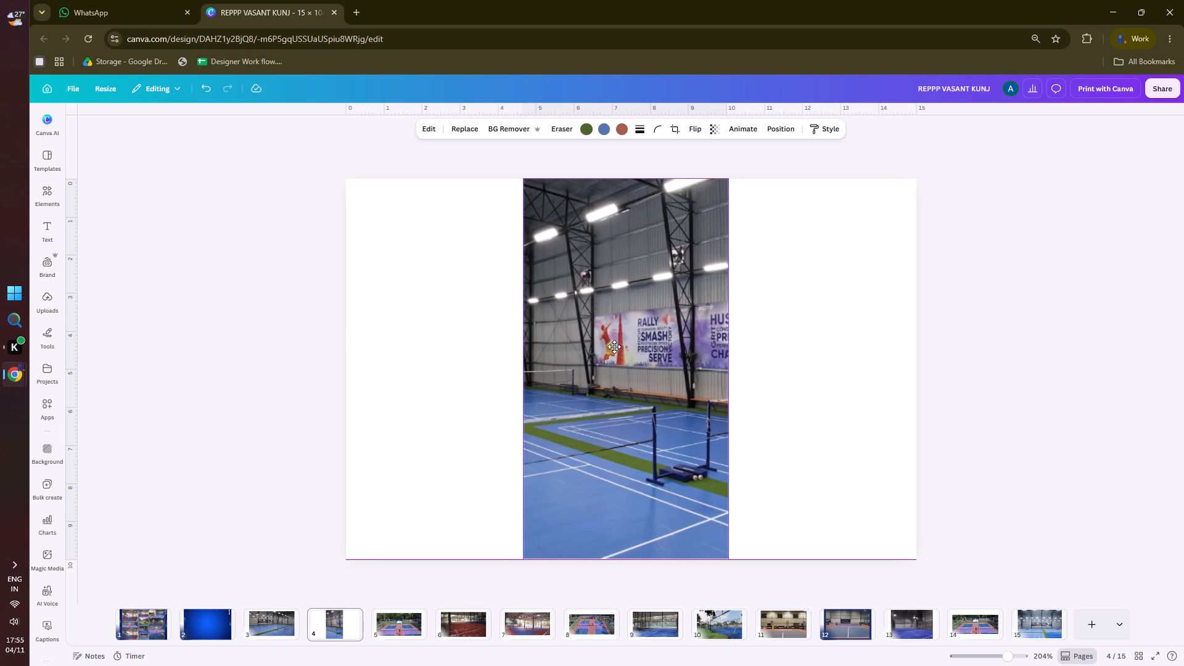
pyautogui.moveTo(614, 347); pyautogui.dragTo(618, 347)
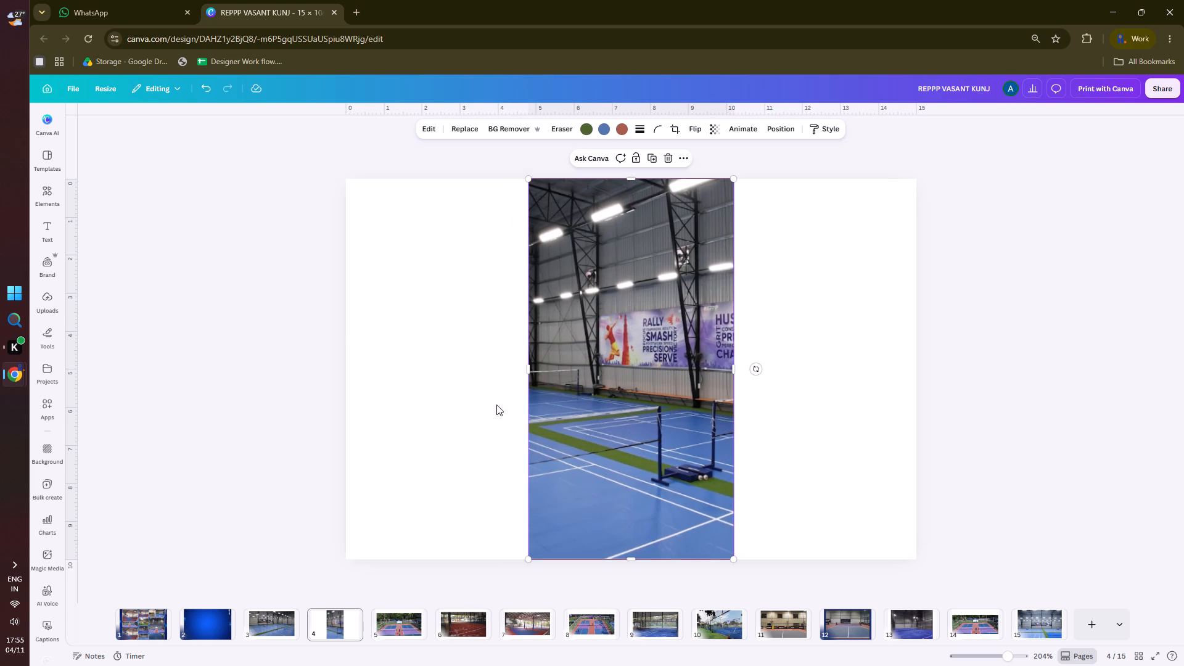
pyautogui.click(234, 318)
# Crop the top and bottom of the page 4 photo, leaving blank page above and below it.
pyautogui.click(677, 261)
pyautogui.moveTo(635, 180); pyautogui.dragTo(638, 269)
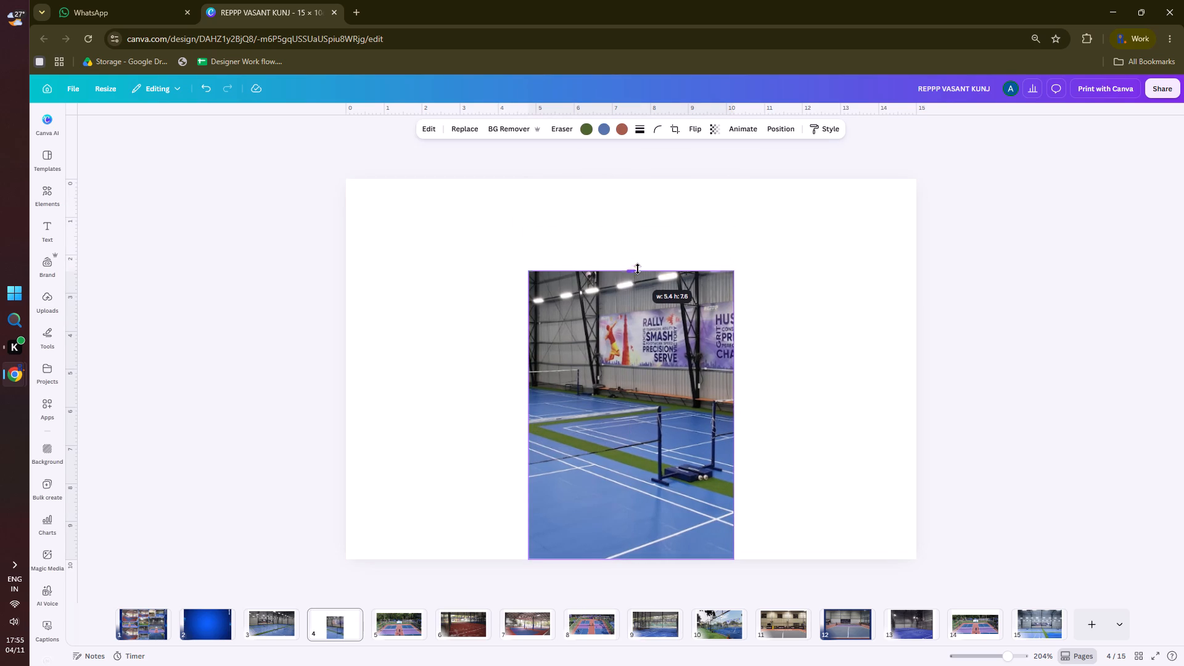
pyautogui.moveTo(638, 269); pyautogui.dragTo(640, 257)
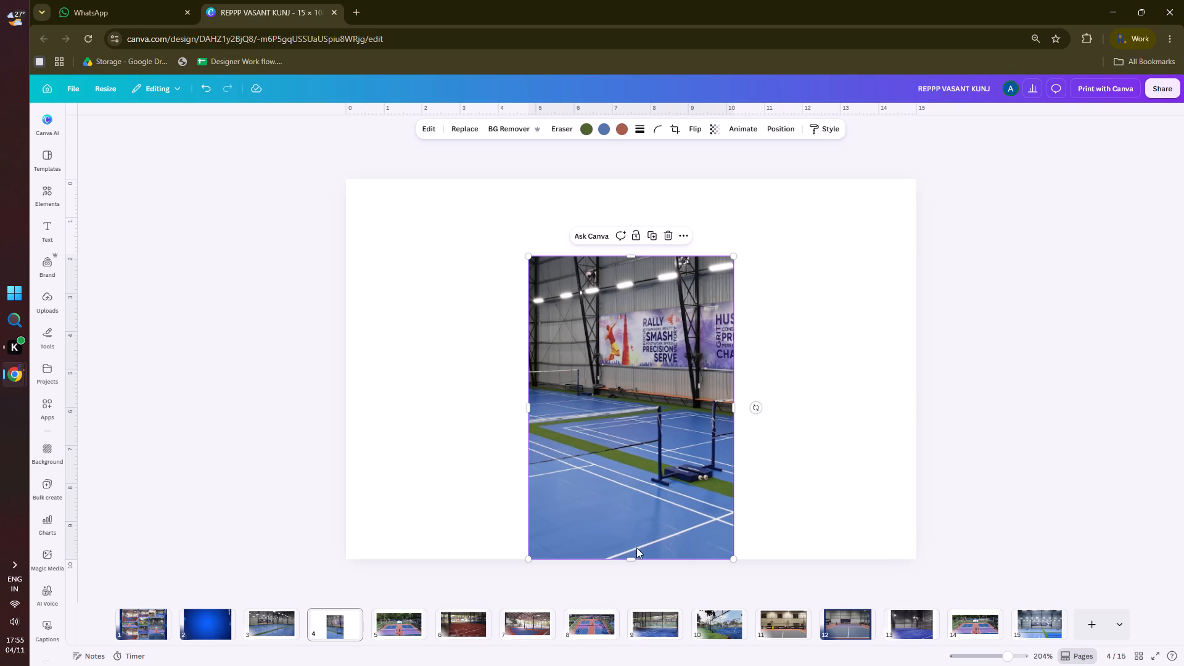
pyautogui.moveTo(631, 562); pyautogui.dragTo(646, 493)
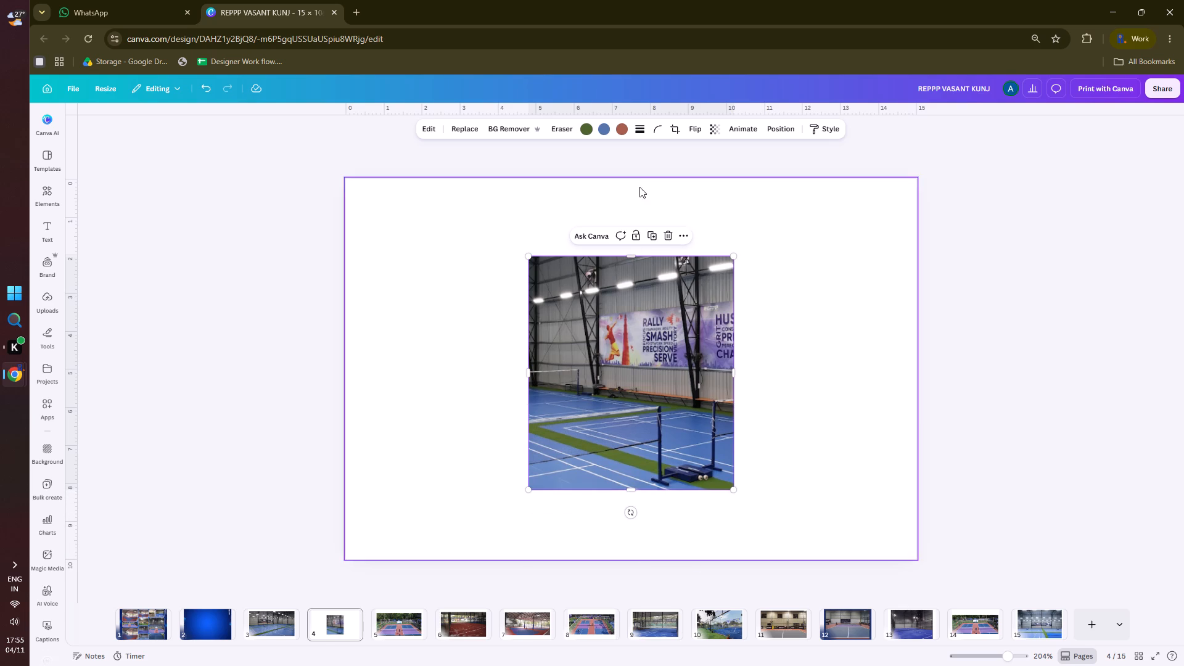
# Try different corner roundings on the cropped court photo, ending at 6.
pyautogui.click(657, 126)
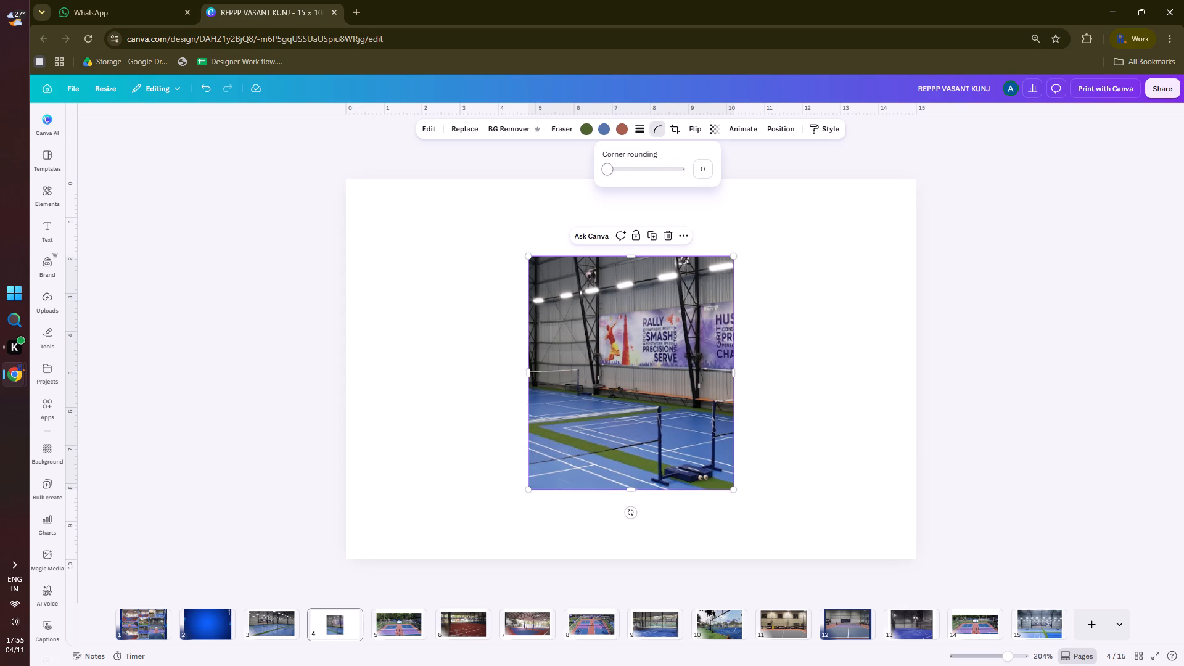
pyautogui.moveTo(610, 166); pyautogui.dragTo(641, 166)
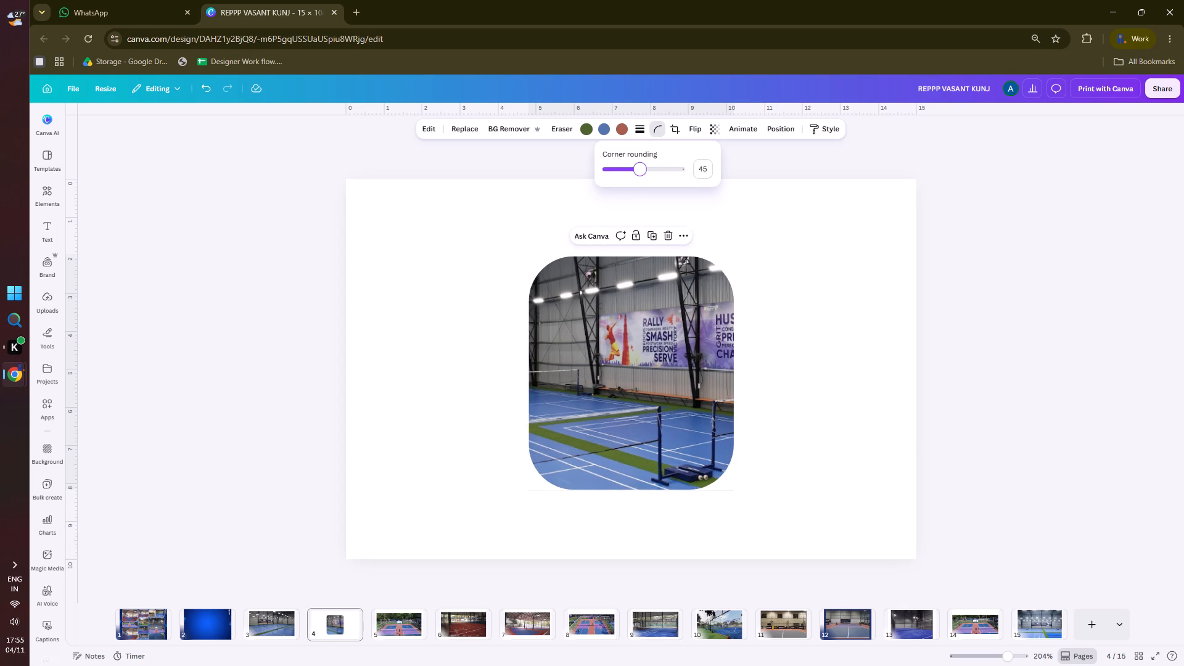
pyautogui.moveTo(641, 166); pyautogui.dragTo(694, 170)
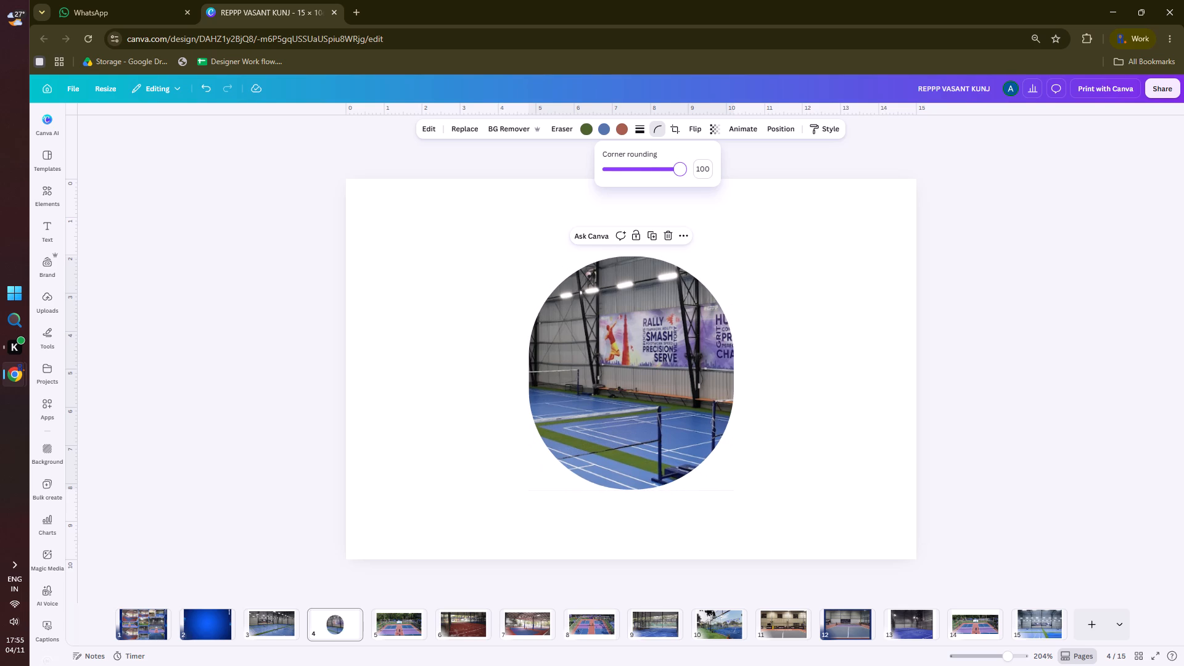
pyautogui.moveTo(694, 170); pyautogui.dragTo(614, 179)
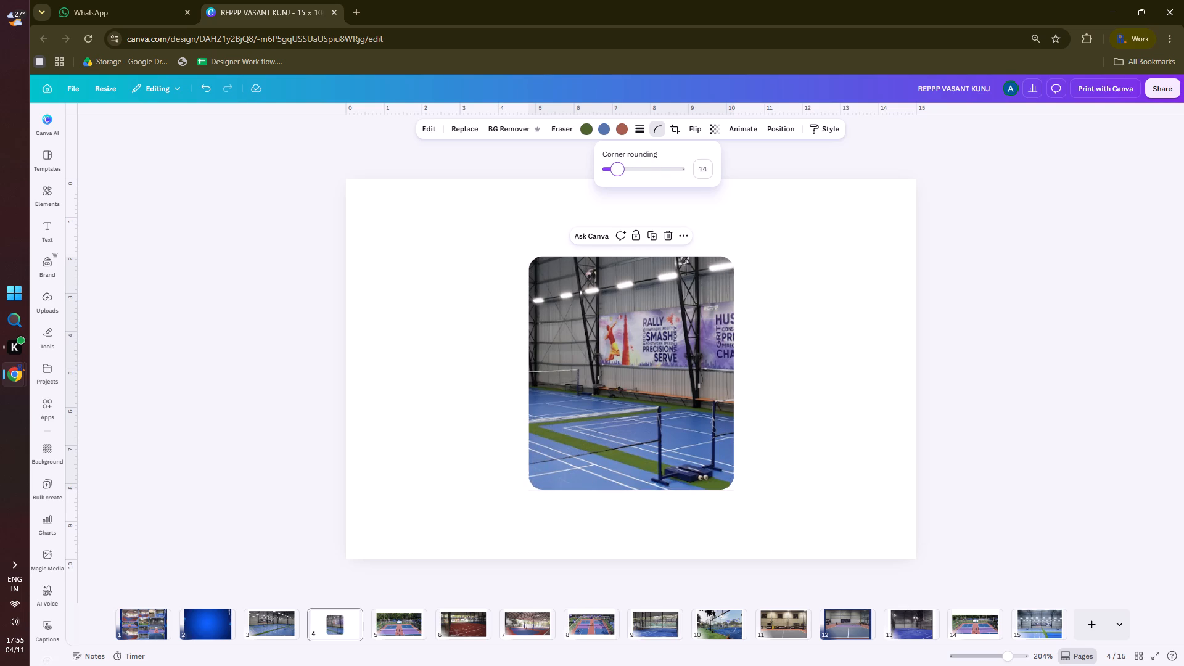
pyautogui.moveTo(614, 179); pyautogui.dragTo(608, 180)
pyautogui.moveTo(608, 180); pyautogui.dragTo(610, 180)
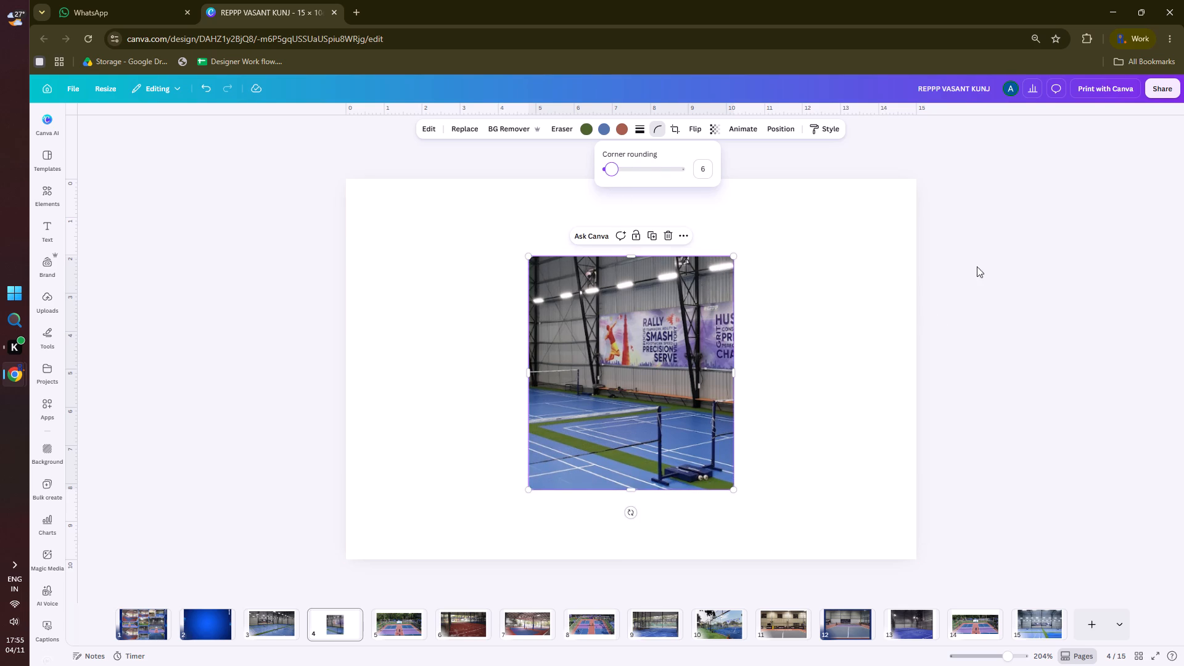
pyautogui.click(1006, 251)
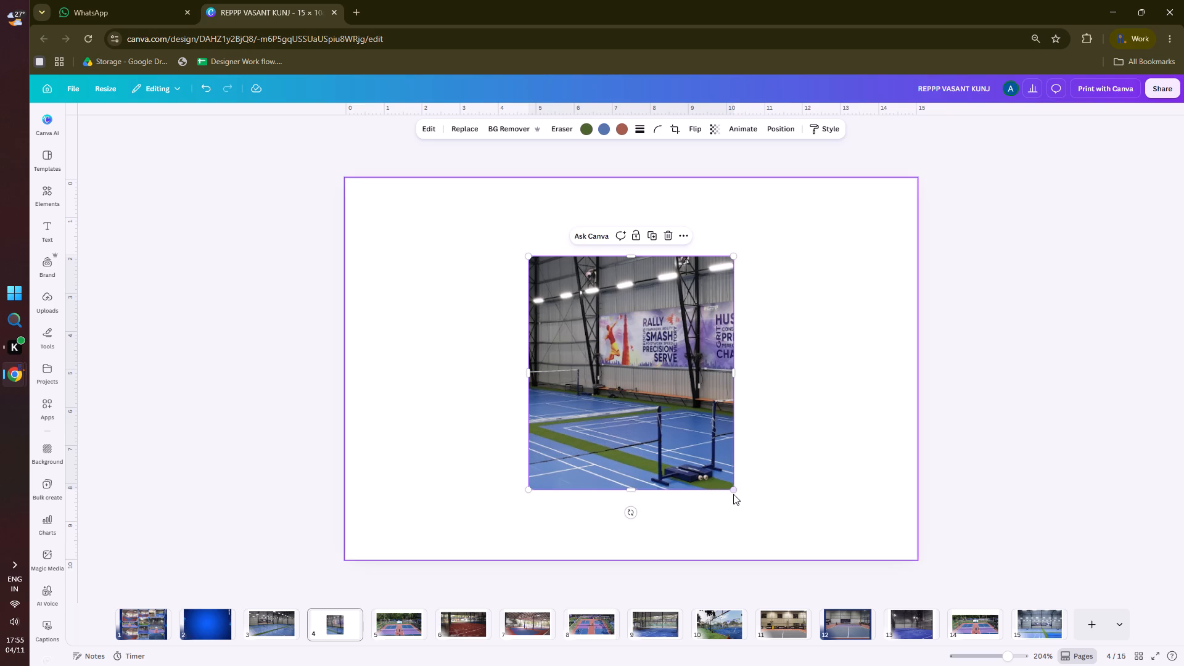
# Add a solid black border with stroke weight 4 to the court photo.
pyautogui.click(638, 129)
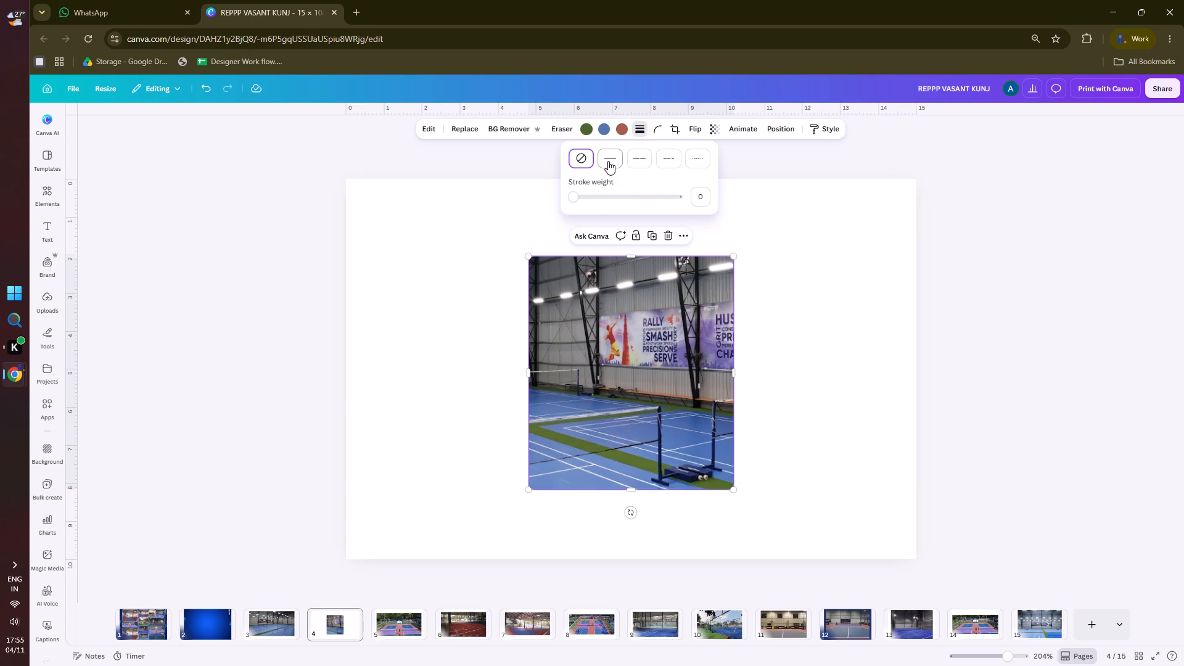
pyautogui.click(608, 161)
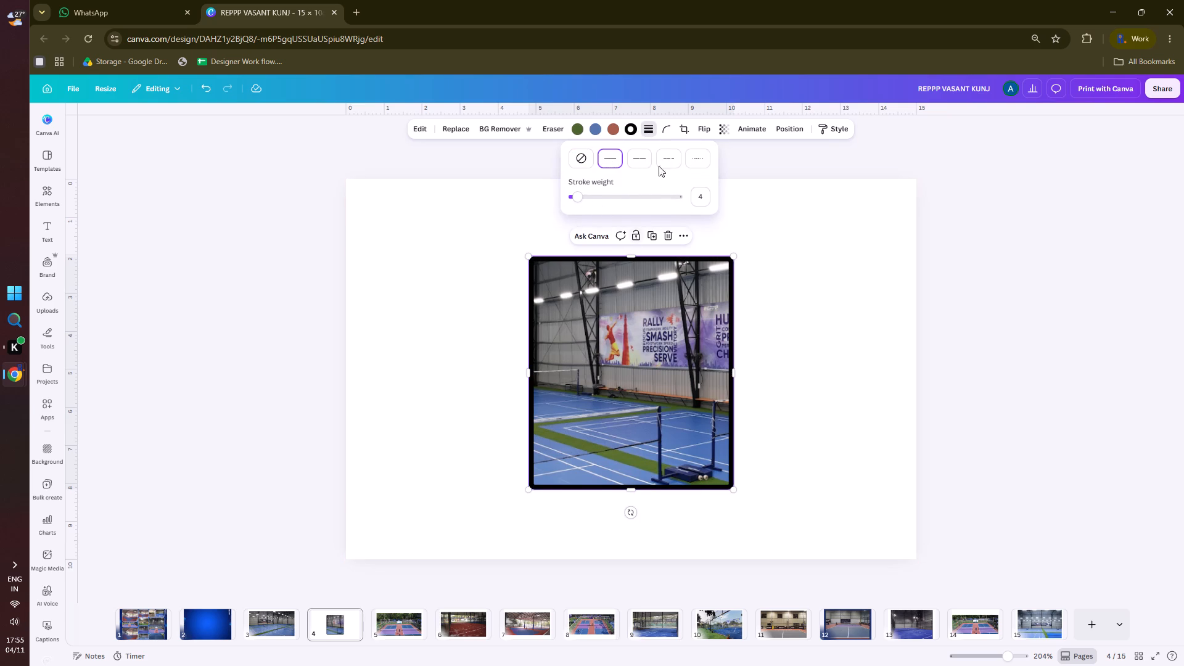
# Set the bordered court photo's corner rounding to 16.
pyautogui.click(665, 131)
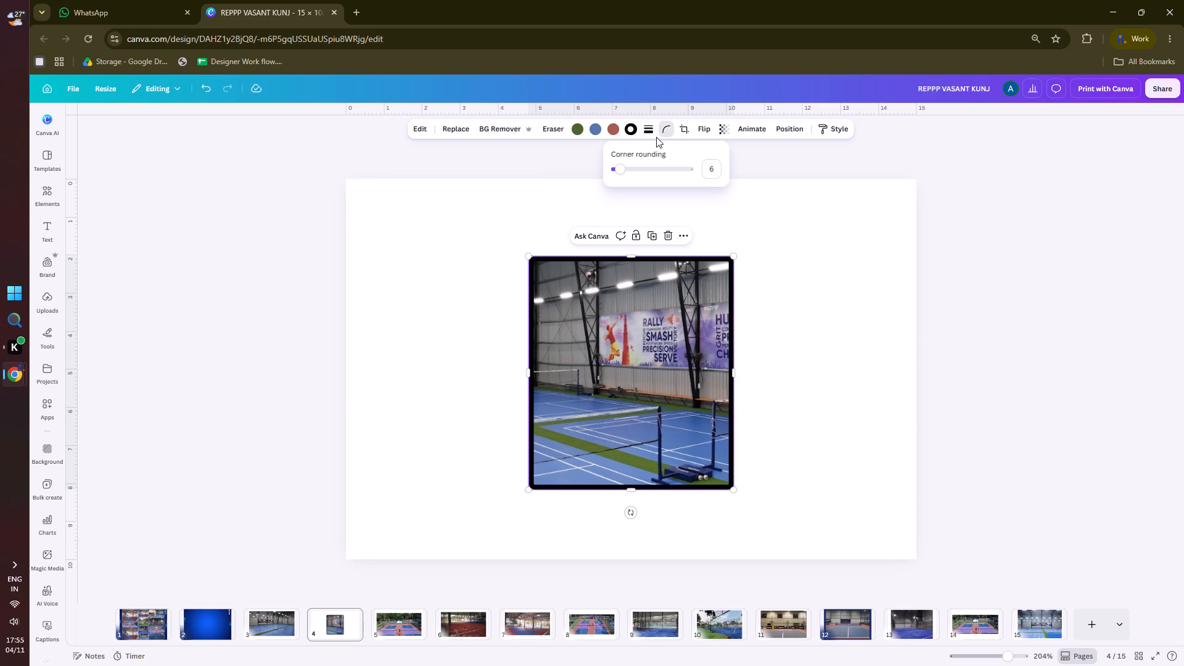
pyautogui.moveTo(624, 170); pyautogui.dragTo(633, 175)
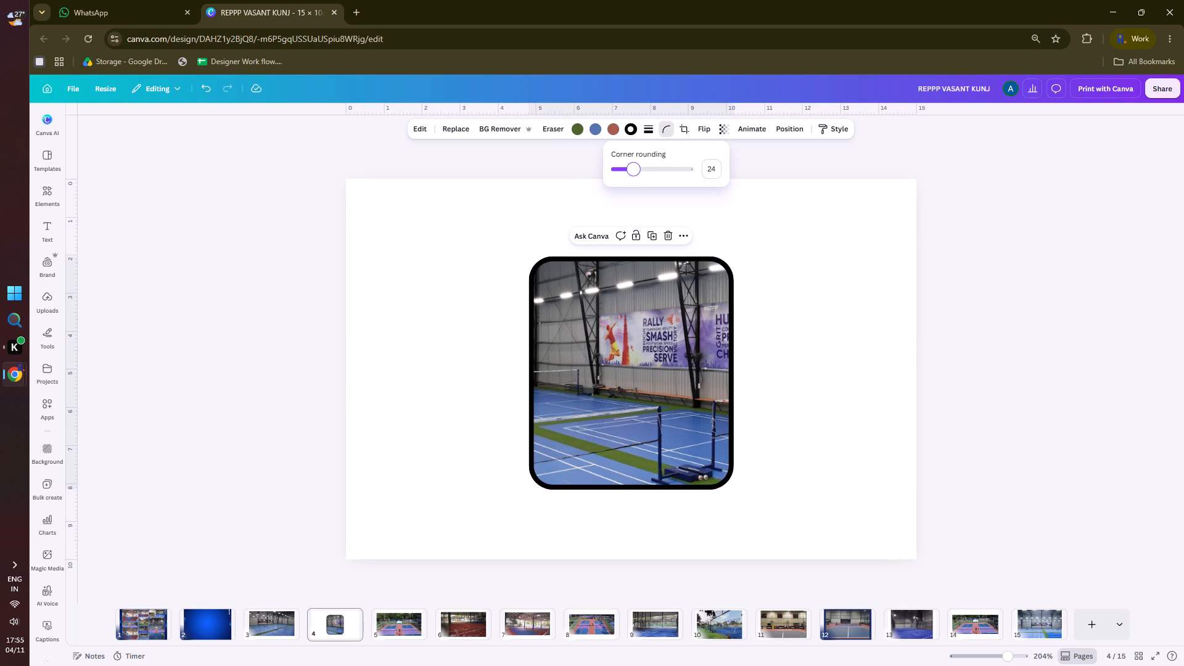
pyautogui.moveTo(633, 175); pyautogui.dragTo(627, 178)
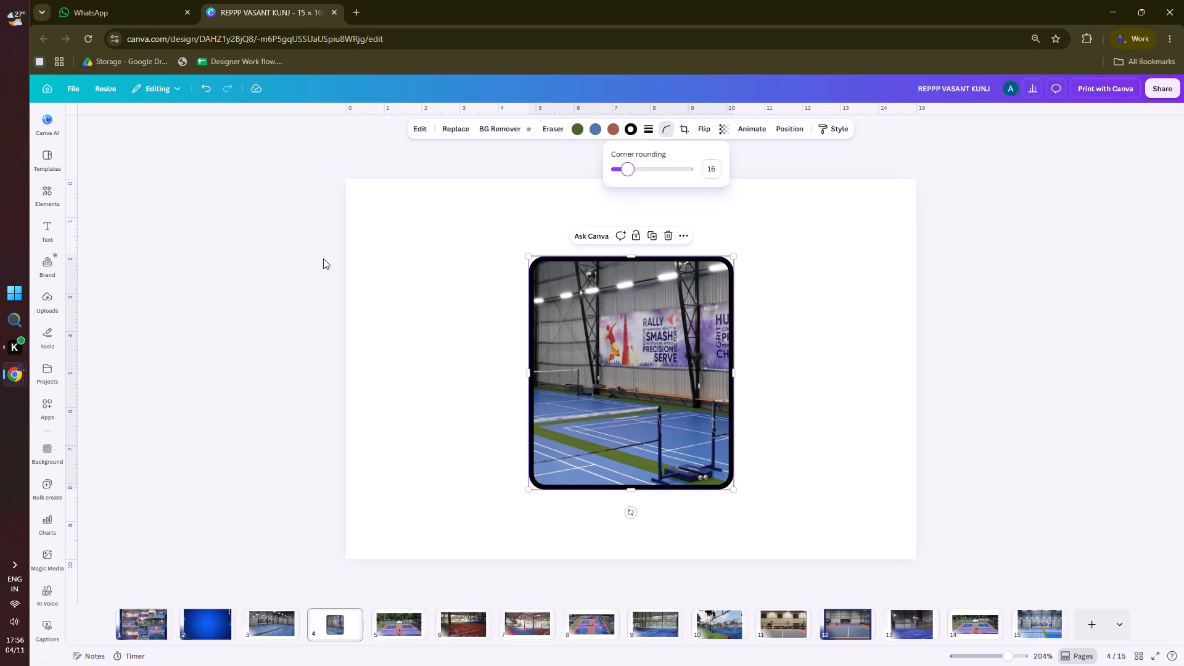
pyautogui.doubleClick(281, 251)
# Scale the bordered court photo down proportionally to roughly half its size, keeping its upper-left corner in place.
pyautogui.click(598, 348)
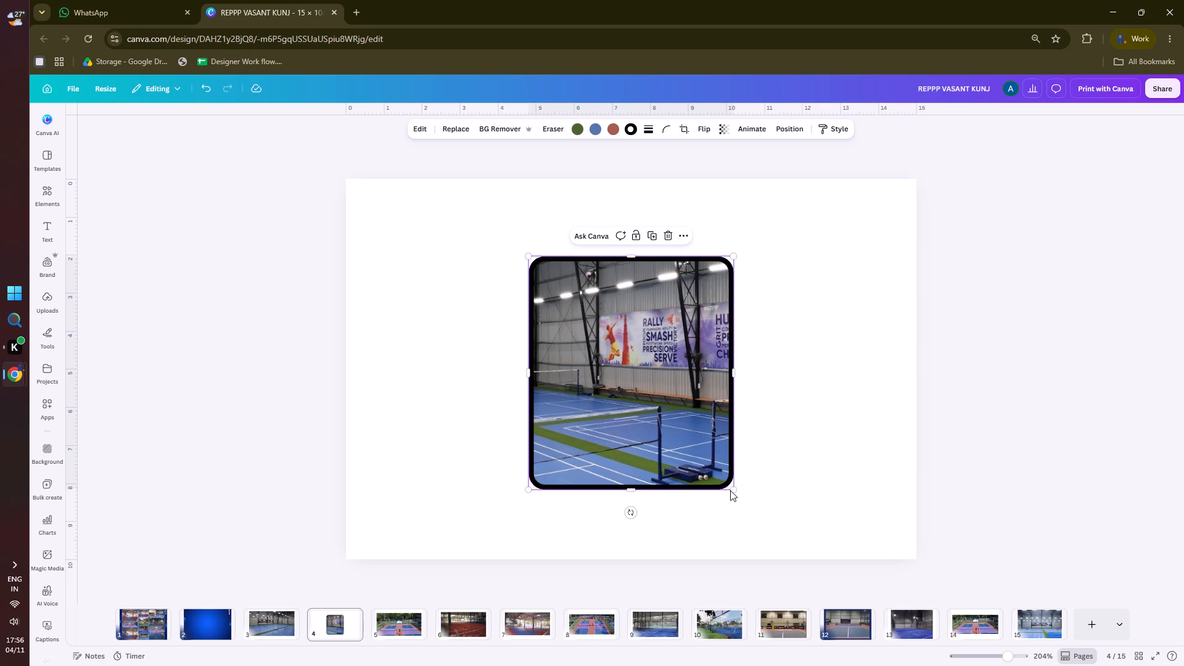
pyautogui.moveTo(733, 492); pyautogui.dragTo(627, 390)
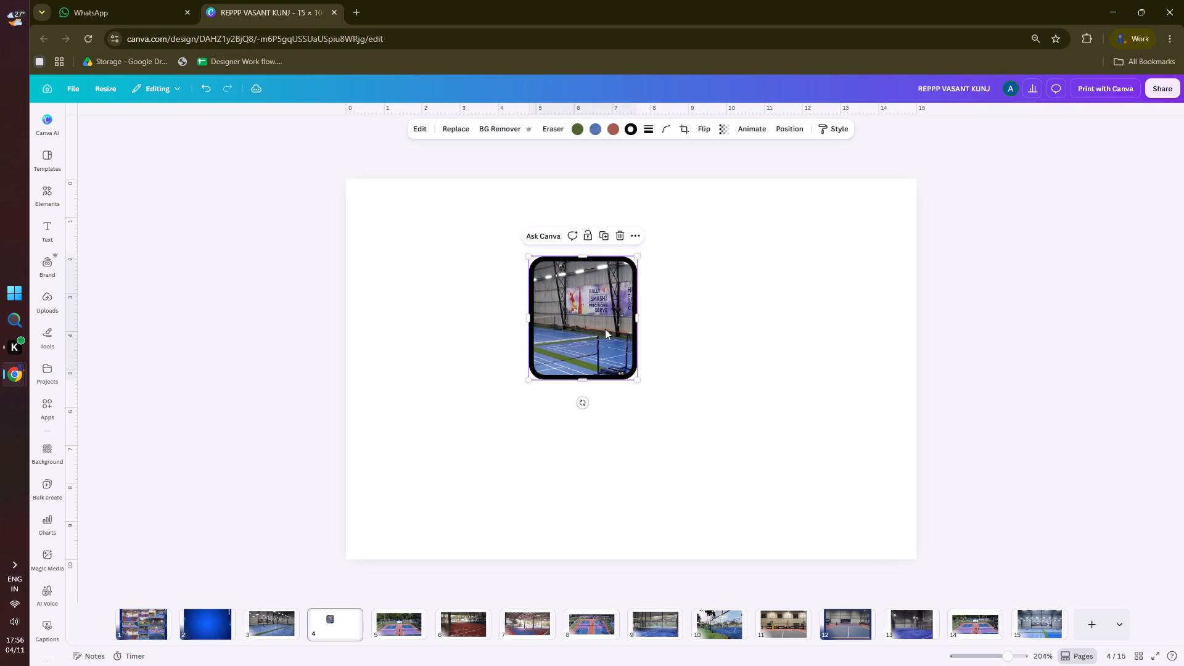
# Move the bordered court photo to the upper-left corner of page 4, leaving a small margin from the page edges.
pyautogui.moveTo(598, 305); pyautogui.dragTo(423, 232)
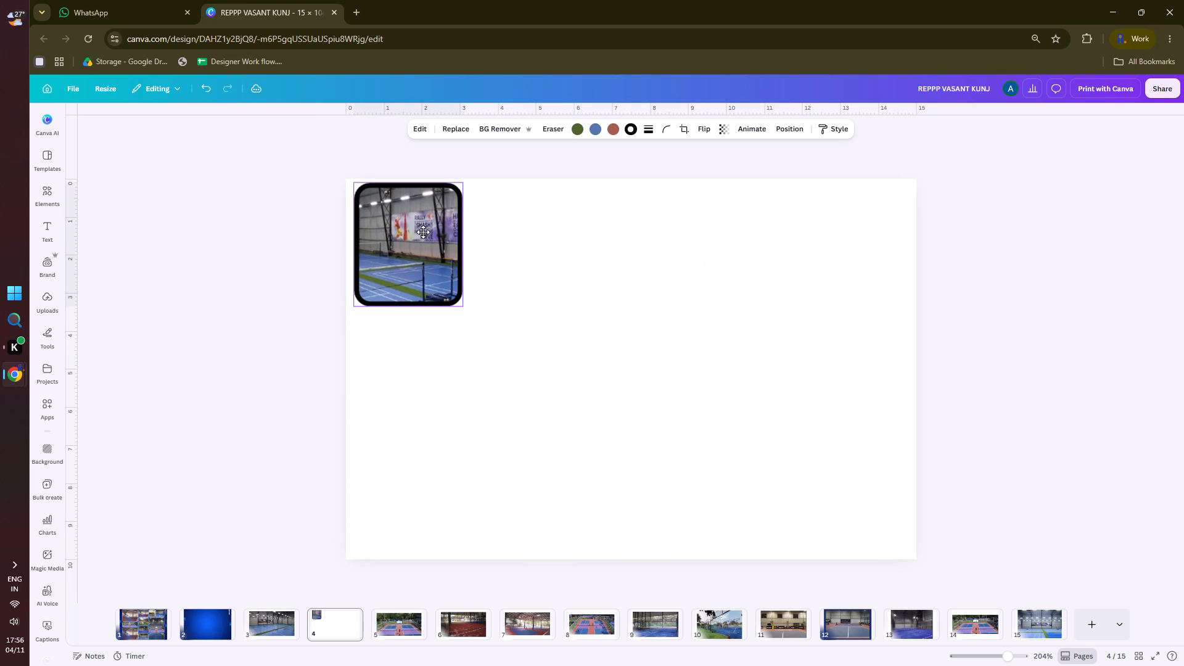
pyautogui.moveTo(423, 232); pyautogui.dragTo(421, 231)
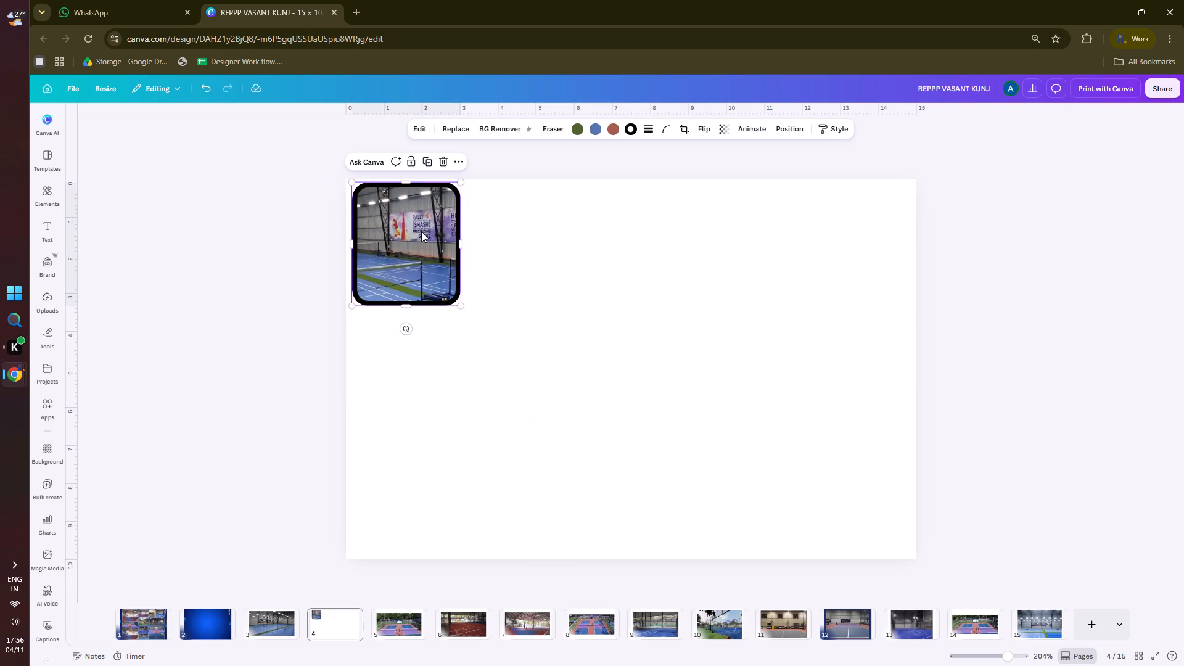
pyautogui.click(210, 267)
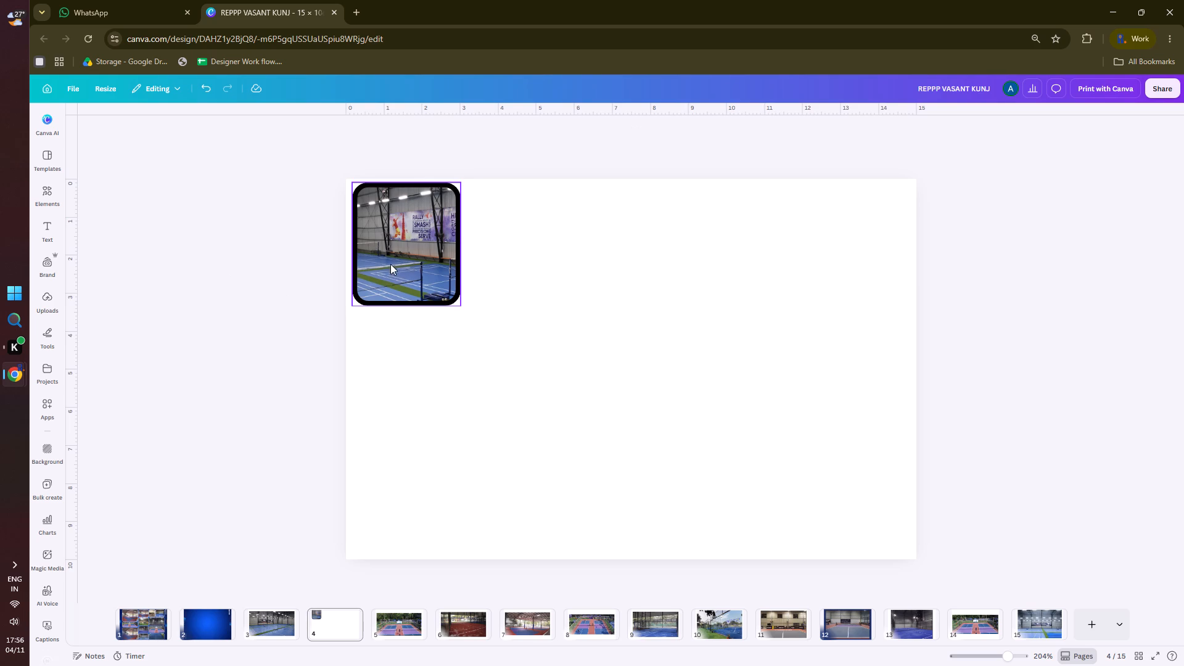
# Duplicate the bordered court photo four times across the top of the page, forming an evenly spaced row of five.
pyautogui.keyDown('alt'); pyautogui.moveTo(395, 253); pyautogui.dragTo(511, 253); pyautogui.keyUp('alt')
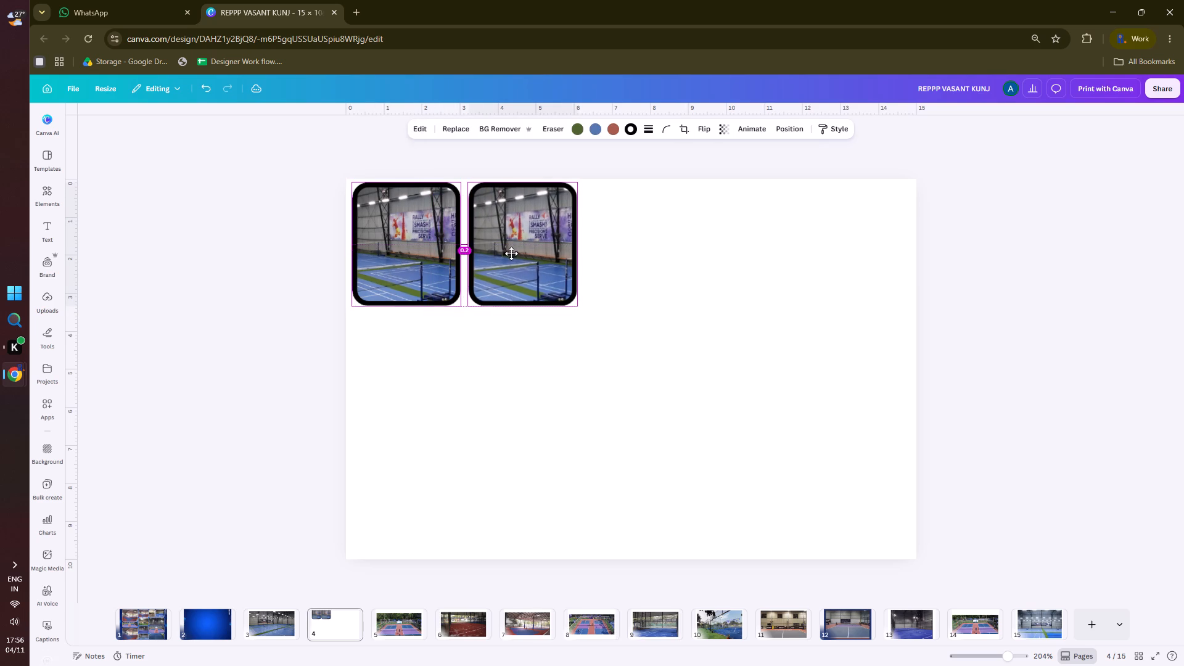
pyautogui.keyDown('alt'); pyautogui.moveTo(511, 253); pyautogui.dragTo(508, 255); pyautogui.keyUp('alt')
pyautogui.click(161, 275)
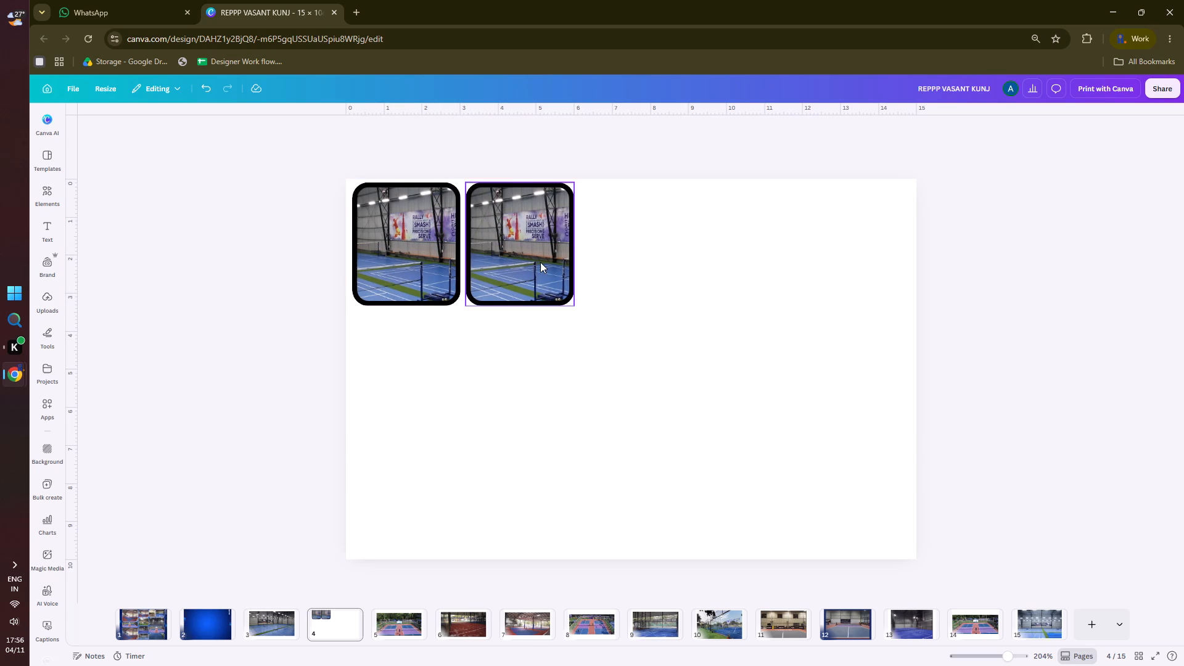
pyautogui.keyDown('alt'); pyautogui.moveTo(540, 262); pyautogui.dragTo(655, 263); pyautogui.keyUp('alt')
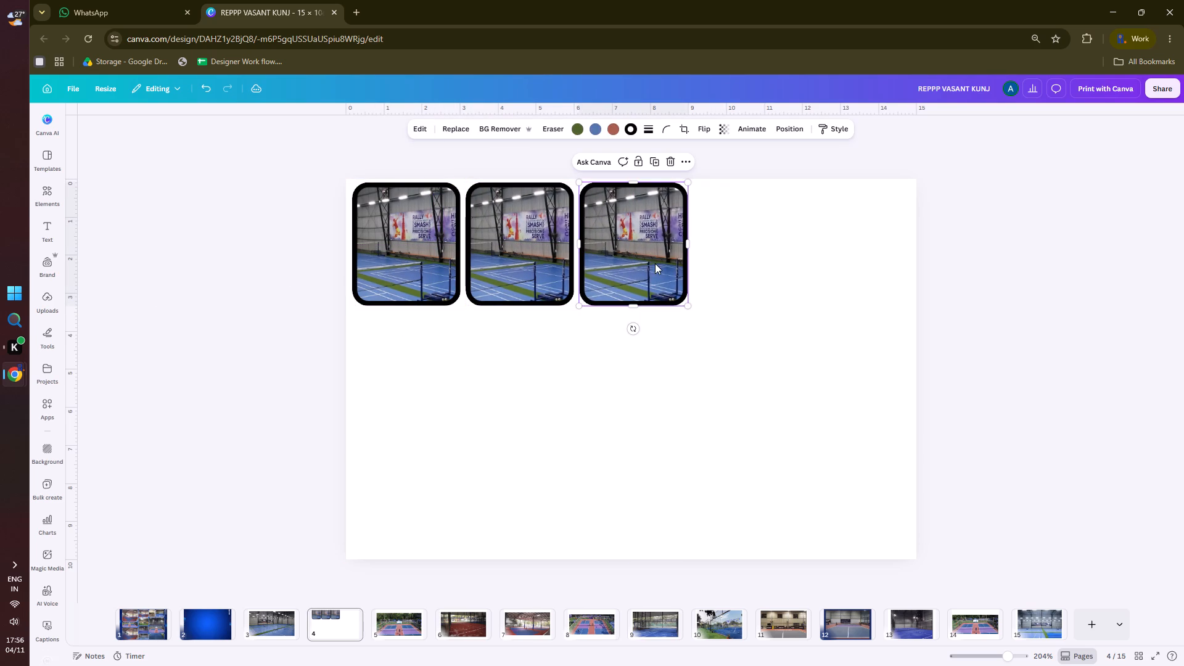
pyautogui.keyDown('alt'); pyautogui.moveTo(643, 246); pyautogui.dragTo(758, 250); pyautogui.keyUp('alt')
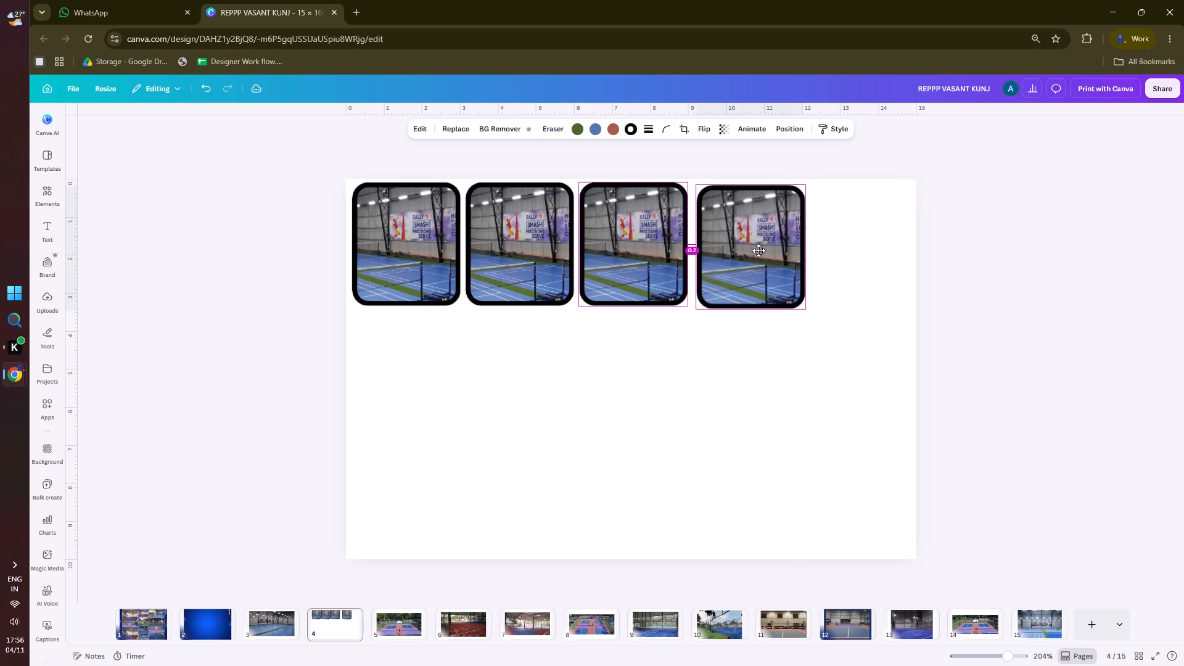
pyautogui.keyDown('alt'); pyautogui.moveTo(758, 250); pyautogui.dragTo(759, 248); pyautogui.keyUp('alt')
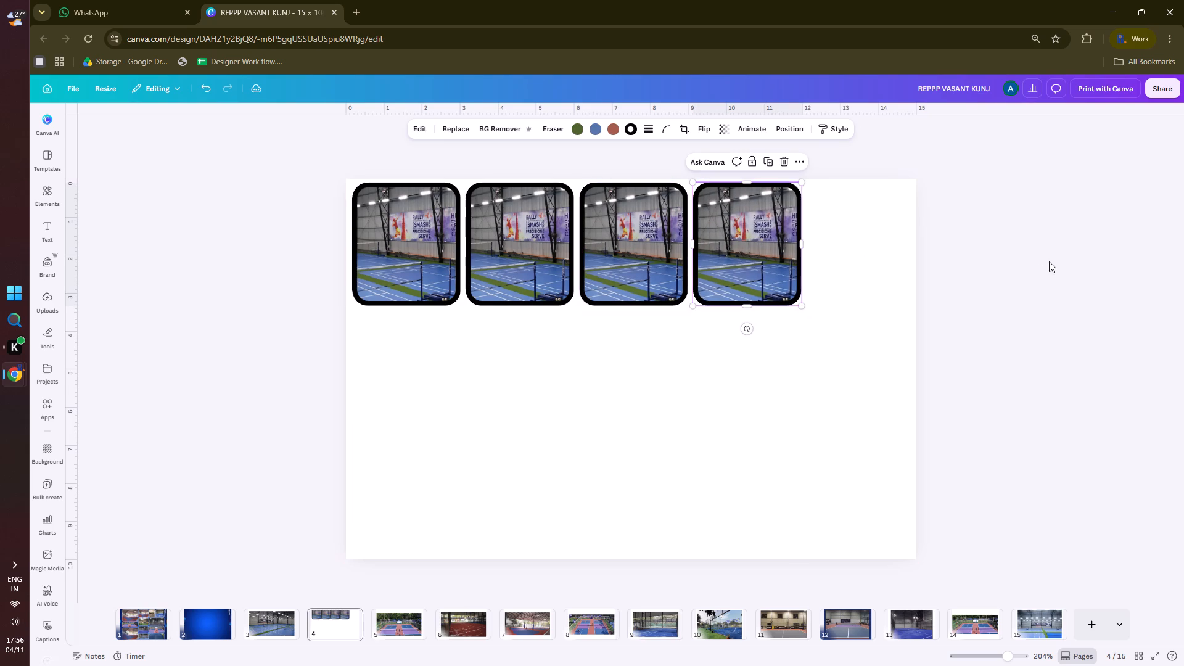
pyautogui.click(1049, 260)
pyautogui.click(416, 254)
pyautogui.keyDown('shift'); pyautogui.click(503, 253); pyautogui.keyUp('shift')
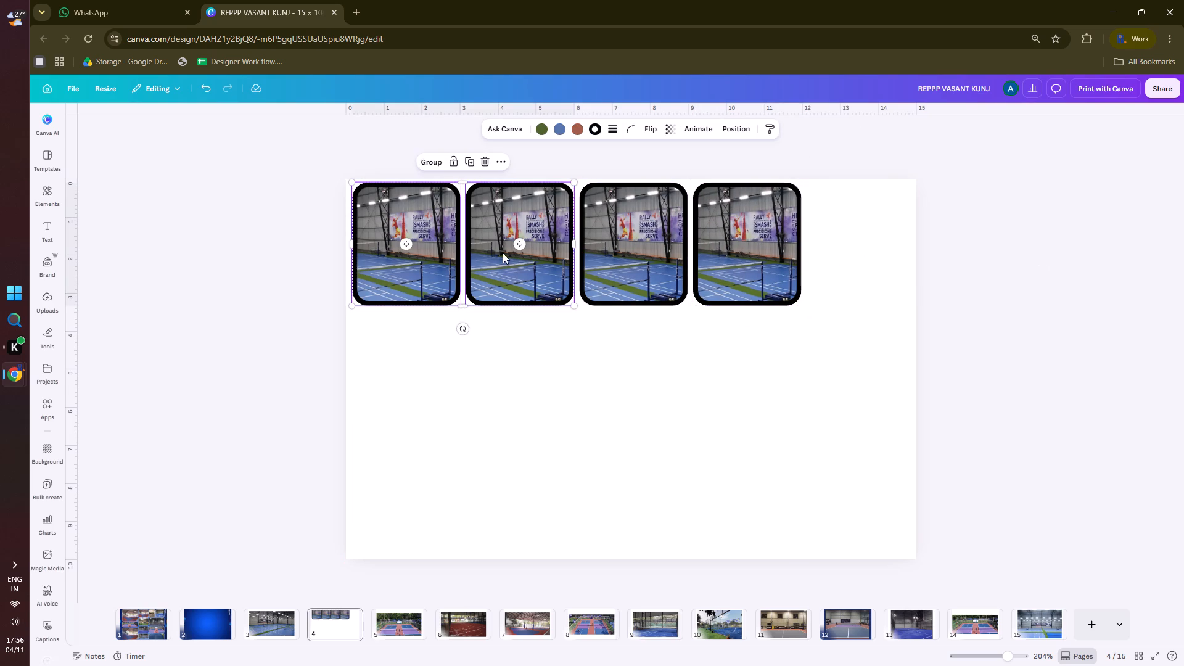
pyautogui.keyDown('shift'); pyautogui.click(652, 260); pyautogui.keyUp('shift')
pyautogui.keyDown('shift'); pyautogui.click(755, 257); pyautogui.keyUp('shift')
pyautogui.click(1043, 212)
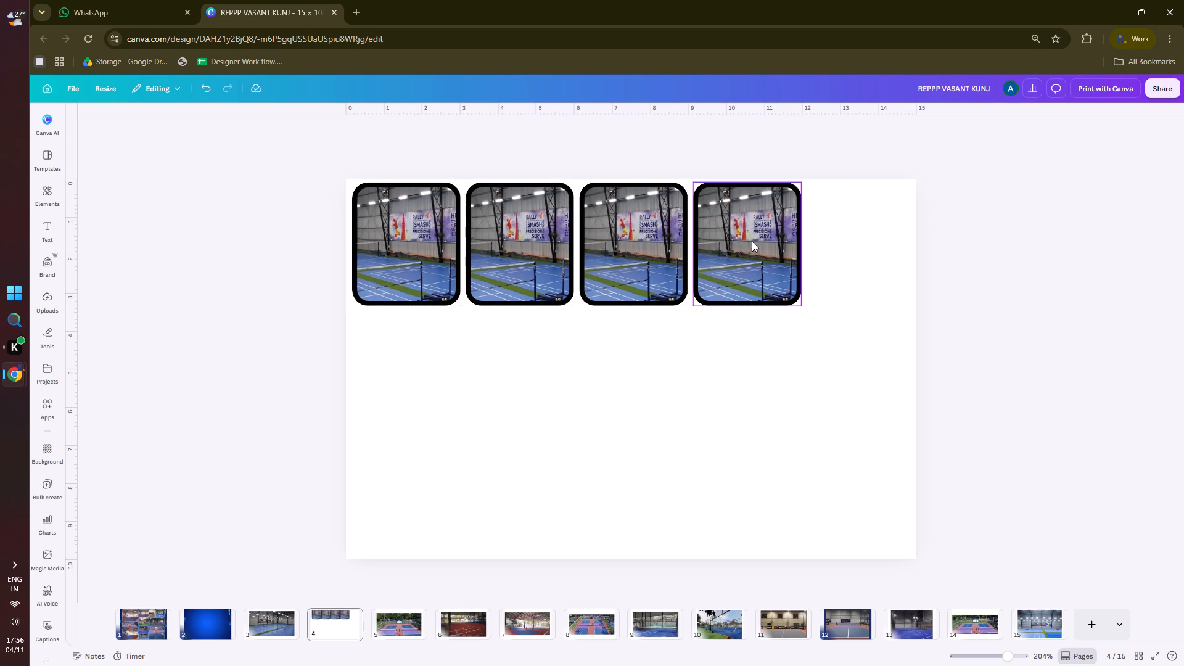
pyautogui.keyDown('alt'); pyautogui.moveTo(738, 244); pyautogui.dragTo(855, 247); pyautogui.keyUp('alt')
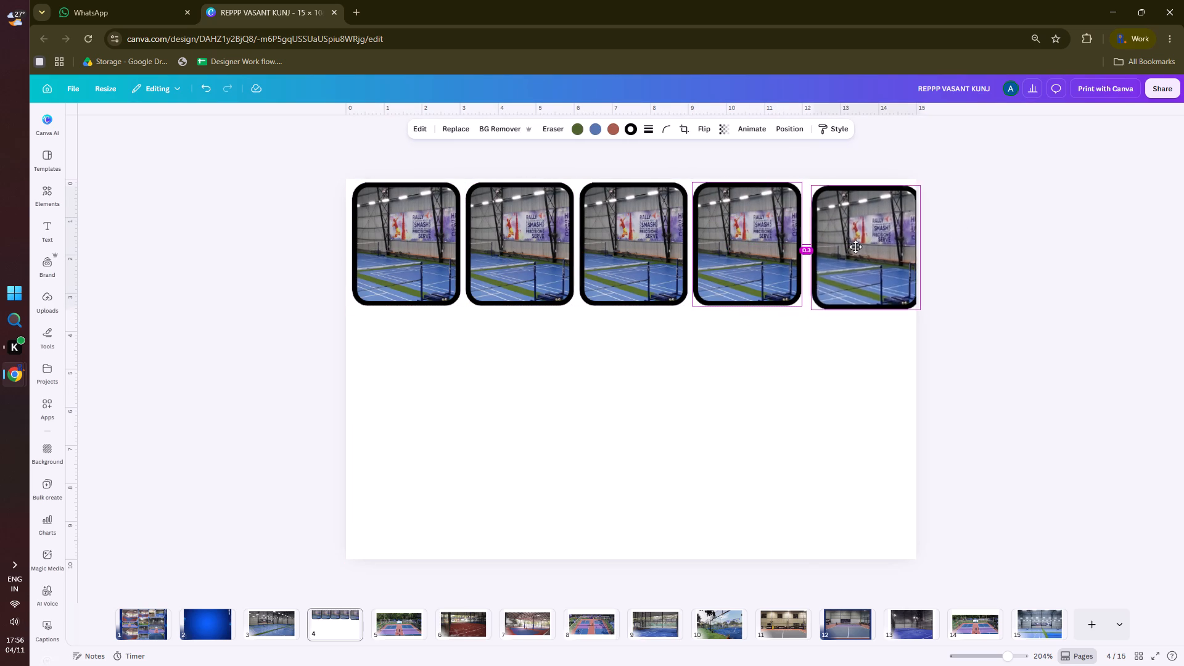
pyautogui.keyDown('alt'); pyautogui.moveTo(855, 247); pyautogui.dragTo(851, 245); pyautogui.keyUp('alt')
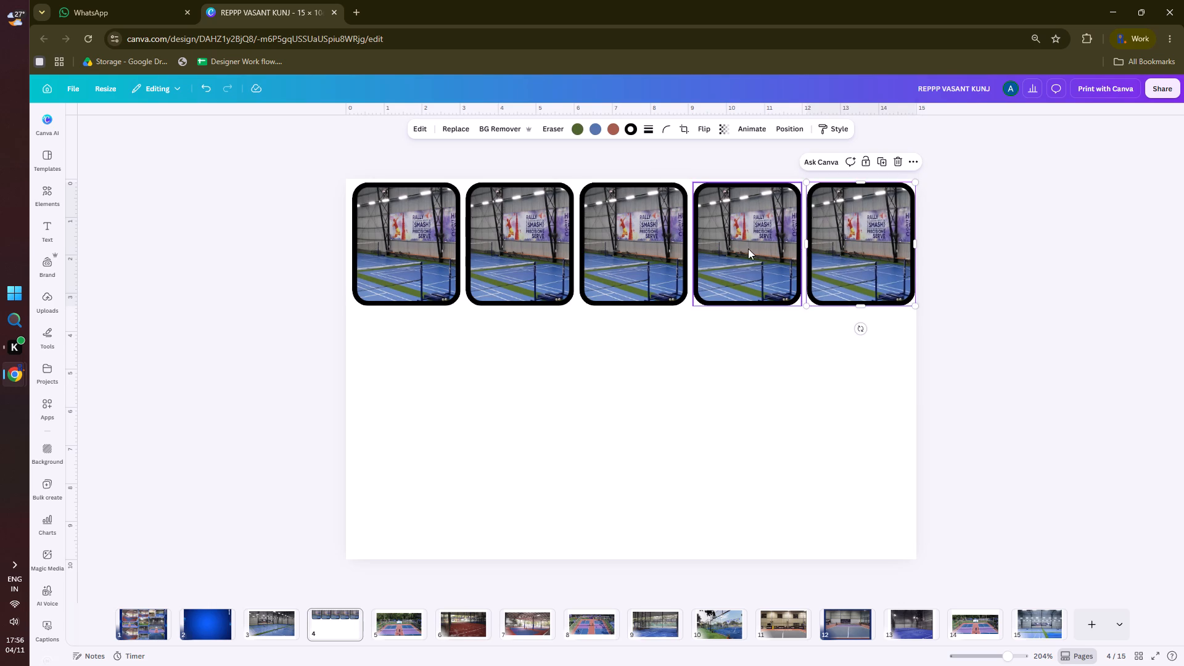
# Scale all five photos in the row down slightly together and centre the row horizontally near the page's top edge.
pyautogui.click(748, 249)
pyautogui.keyDown('shift'); pyautogui.click(662, 249); pyautogui.keyUp('shift')
pyautogui.keyDown('shift'); pyautogui.moveTo(466, 274); pyautogui.dragTo(472, 276); pyautogui.keyUp('shift')
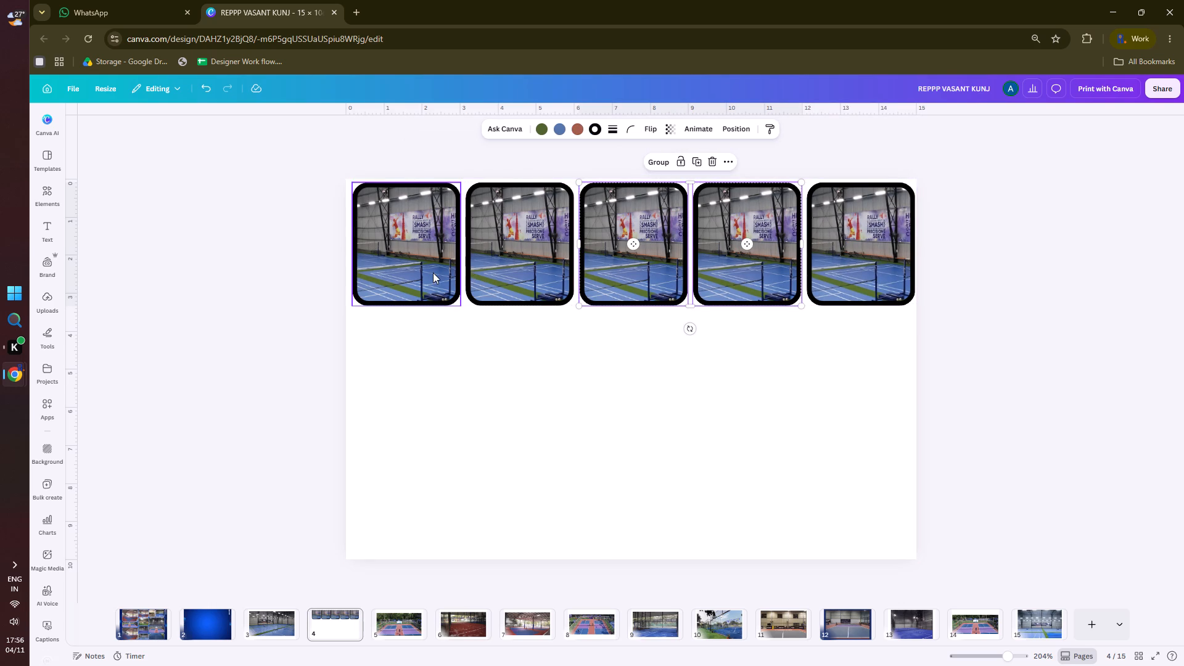
pyautogui.keyDown('shift'); pyautogui.click(433, 273); pyautogui.keyUp('shift')
pyautogui.click(898, 287)
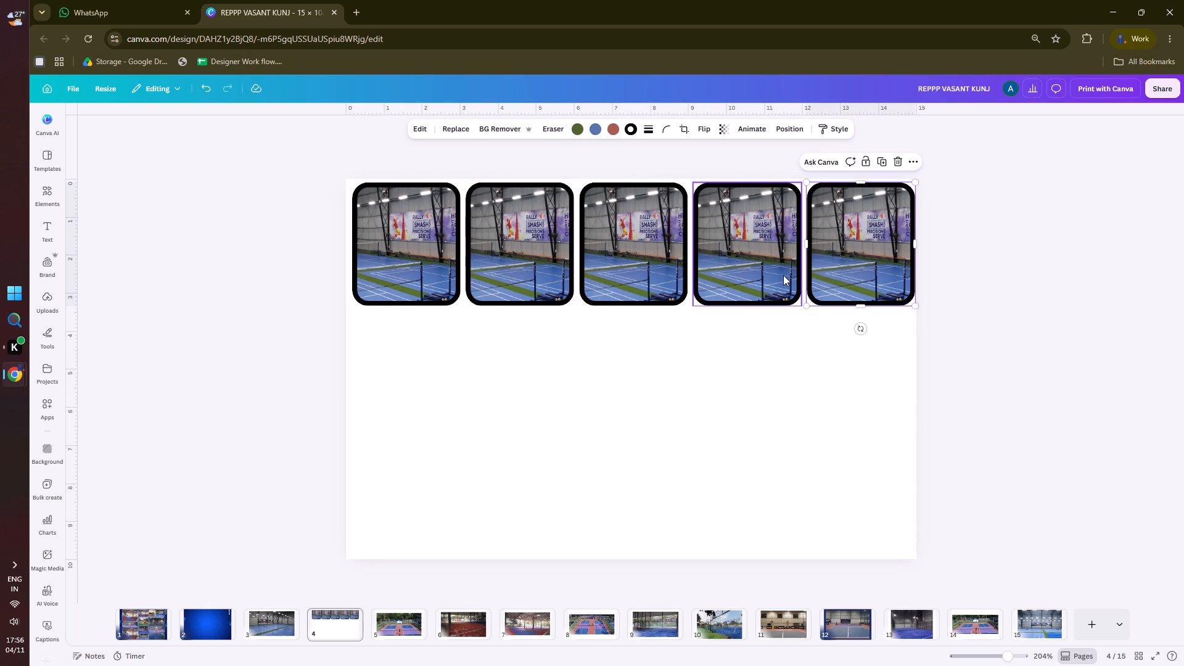
pyautogui.keyDown('shift'); pyautogui.click(783, 275); pyautogui.keyUp('shift')
pyautogui.keyDown('shift'); pyautogui.click(651, 264); pyautogui.keyUp('shift')
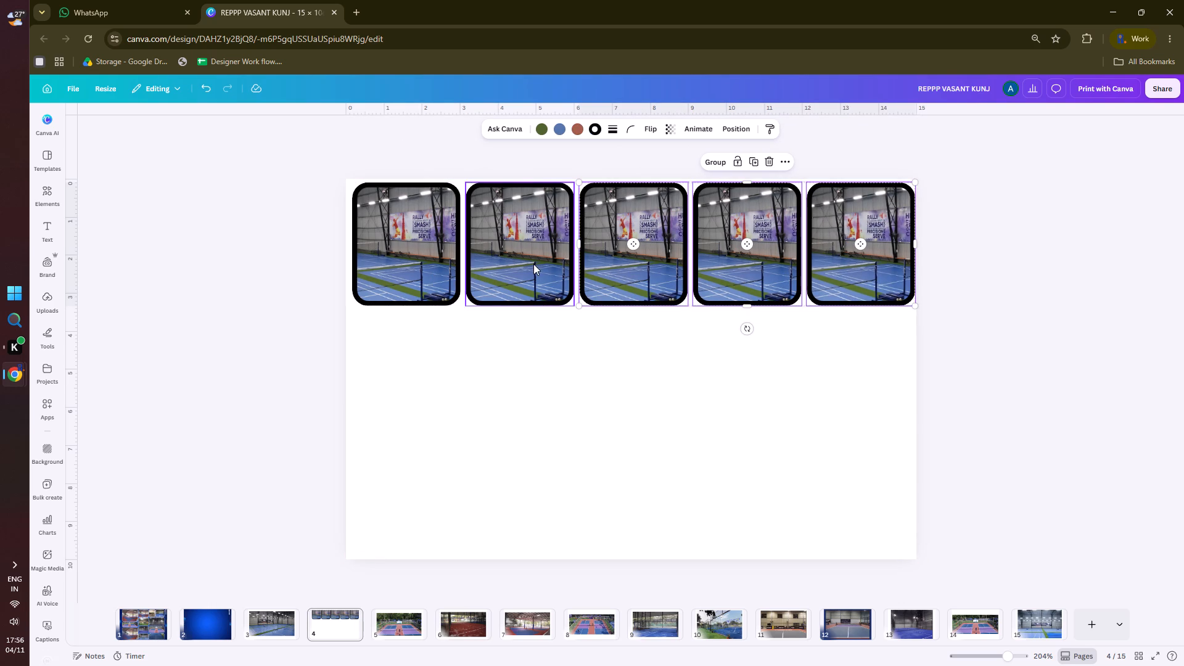
pyautogui.keyDown('shift'); pyautogui.click(533, 264); pyautogui.keyUp('shift')
pyautogui.keyDown('shift'); pyautogui.click(397, 263); pyautogui.keyUp('shift')
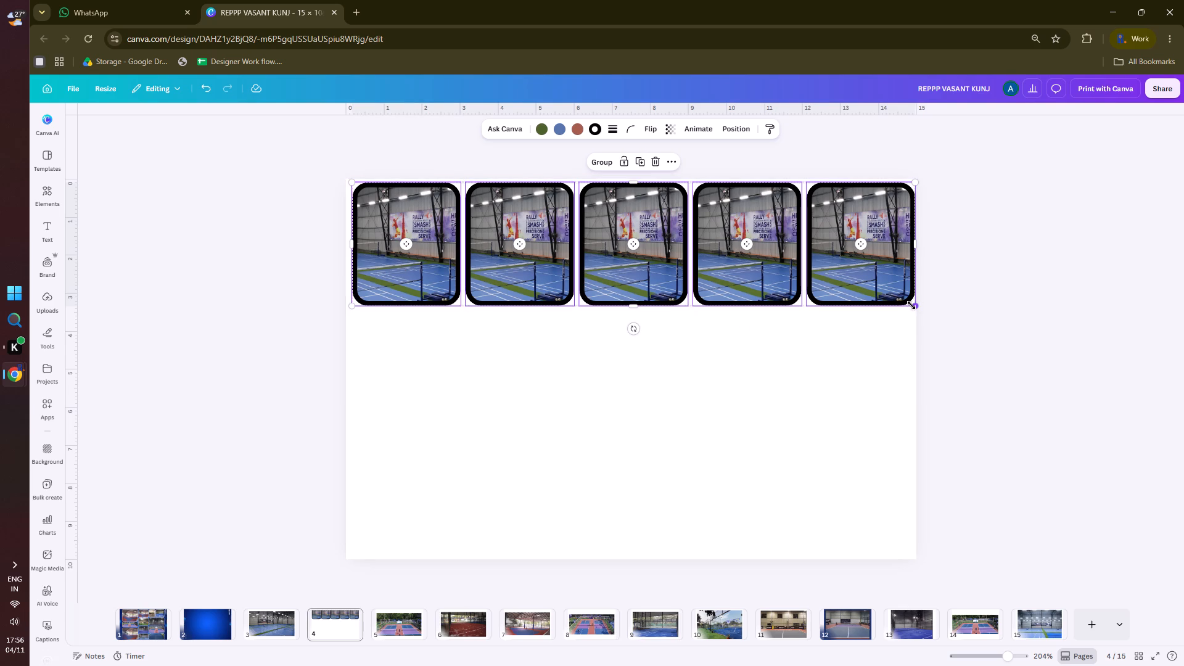
pyautogui.keyDown('shift'); pyautogui.moveTo(911, 305); pyautogui.dragTo(878, 301); pyautogui.keyUp('shift')
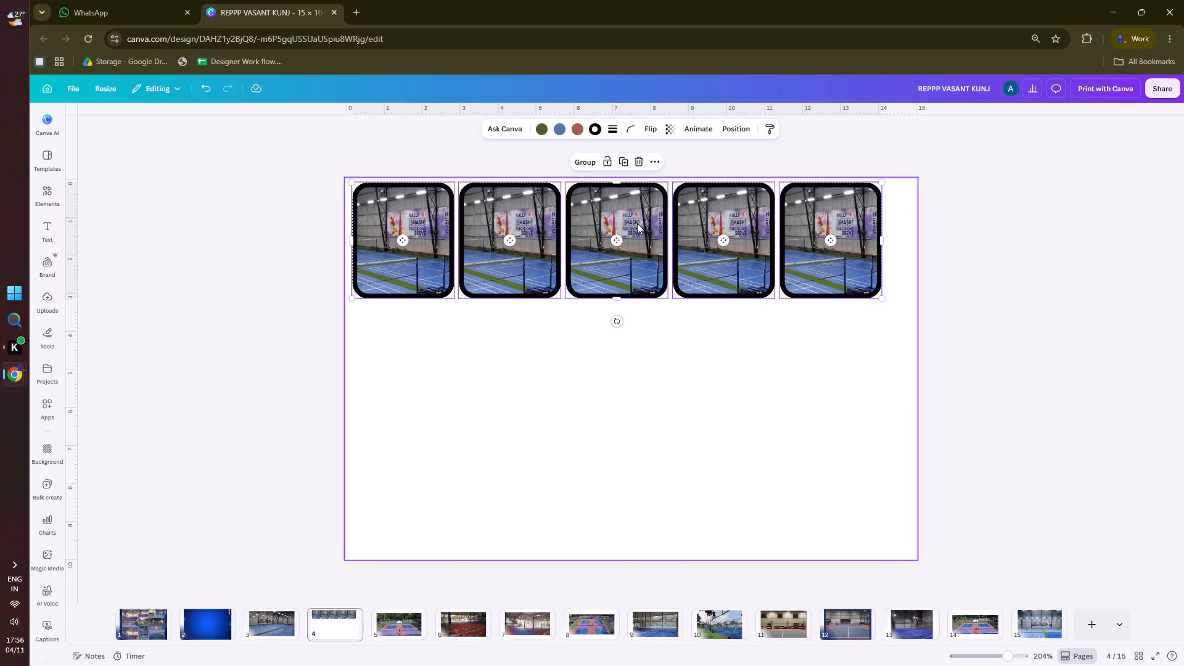
pyautogui.moveTo(637, 223); pyautogui.dragTo(651, 227)
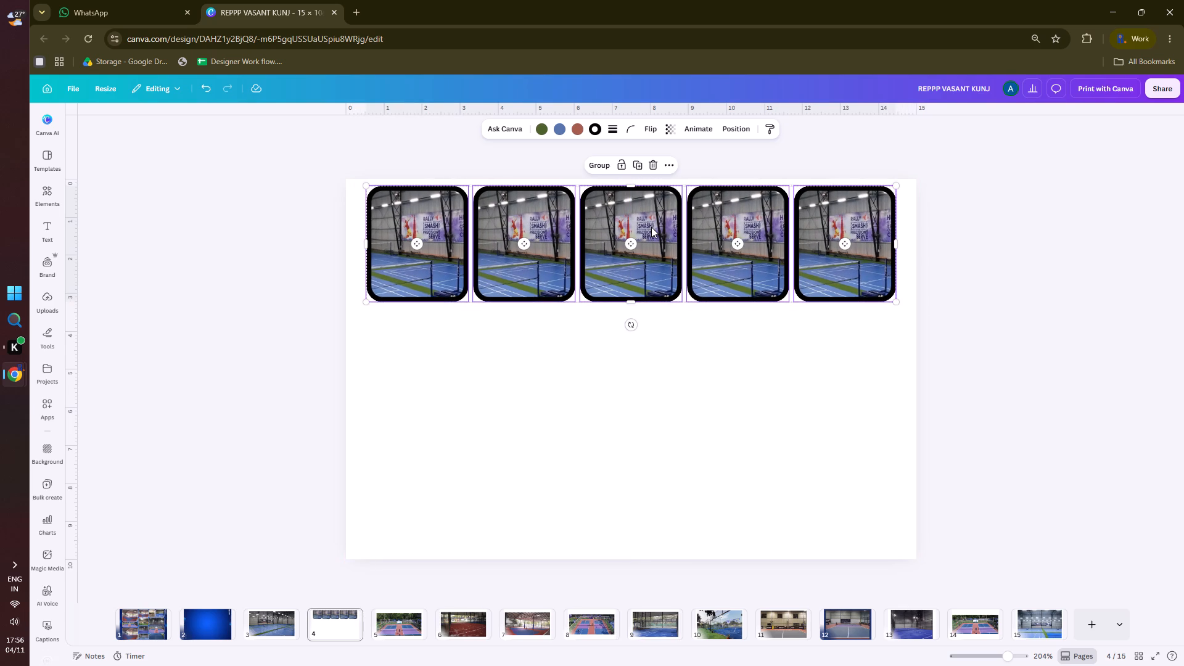
# Duplicate the row of five photos twice below itself with 0.1 gaps, forming an aligned grid of three rows.
pyautogui.keyDown('alt'); pyautogui.moveTo(653, 220); pyautogui.dragTo(658, 360); pyautogui.keyUp('alt')
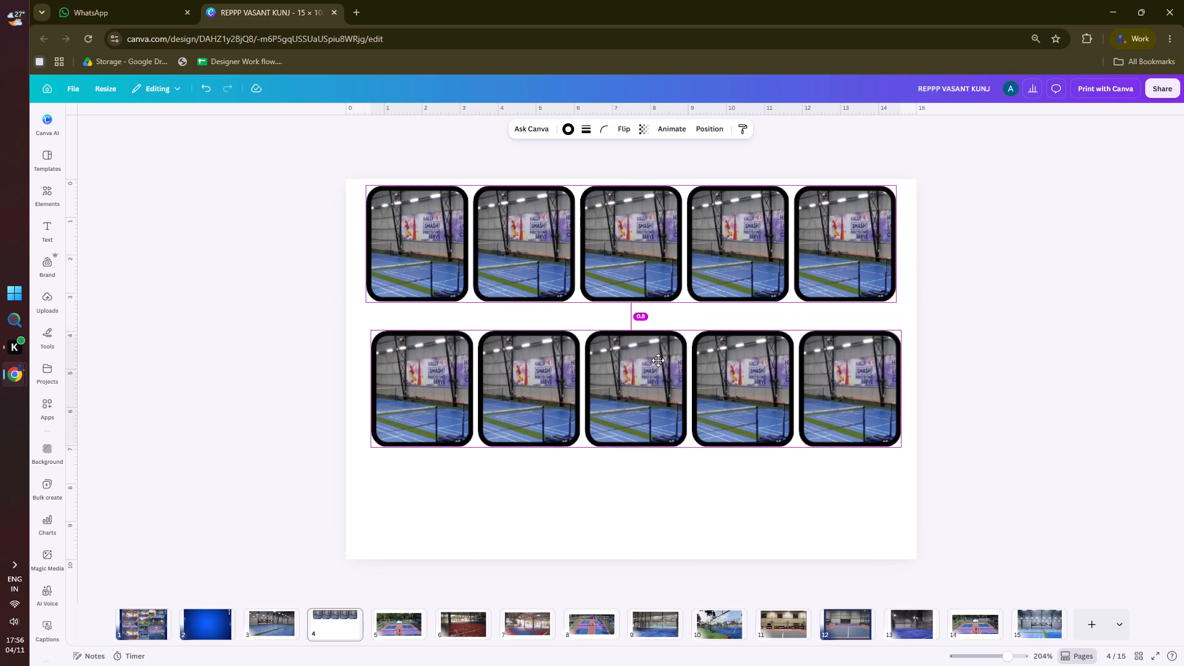
pyautogui.keyDown('alt'); pyautogui.moveTo(658, 360); pyautogui.dragTo(655, 341); pyautogui.keyUp('alt')
pyautogui.keyDown('alt'); pyautogui.moveTo(655, 341); pyautogui.dragTo(661, 492); pyautogui.keyUp('alt')
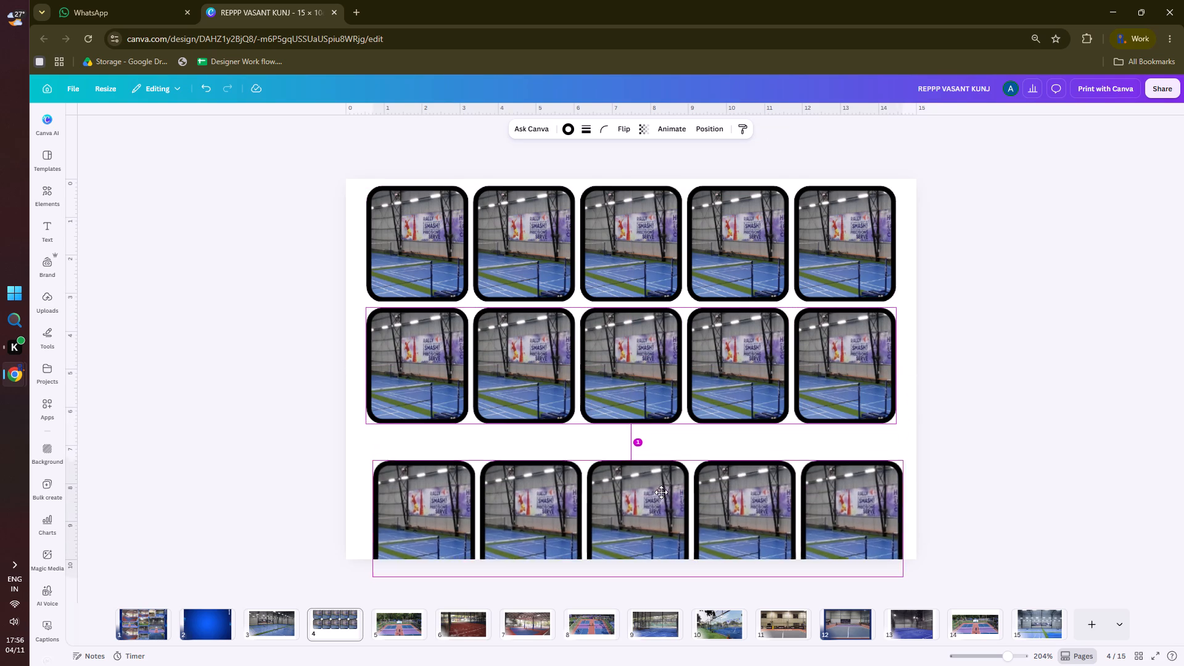
pyautogui.keyDown('alt'); pyautogui.moveTo(661, 492); pyautogui.dragTo(654, 463); pyautogui.keyUp('alt')
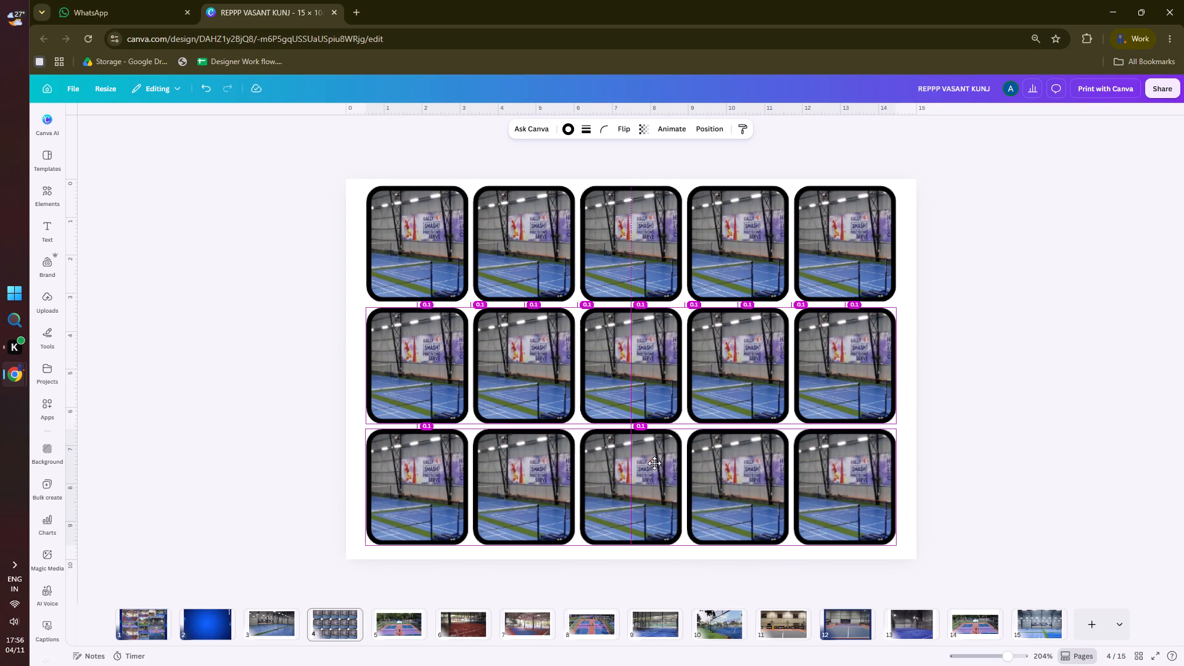
pyautogui.keyDown('alt'); pyautogui.moveTo(654, 463); pyautogui.dragTo(656, 463); pyautogui.keyUp('alt')
pyautogui.click(977, 281)
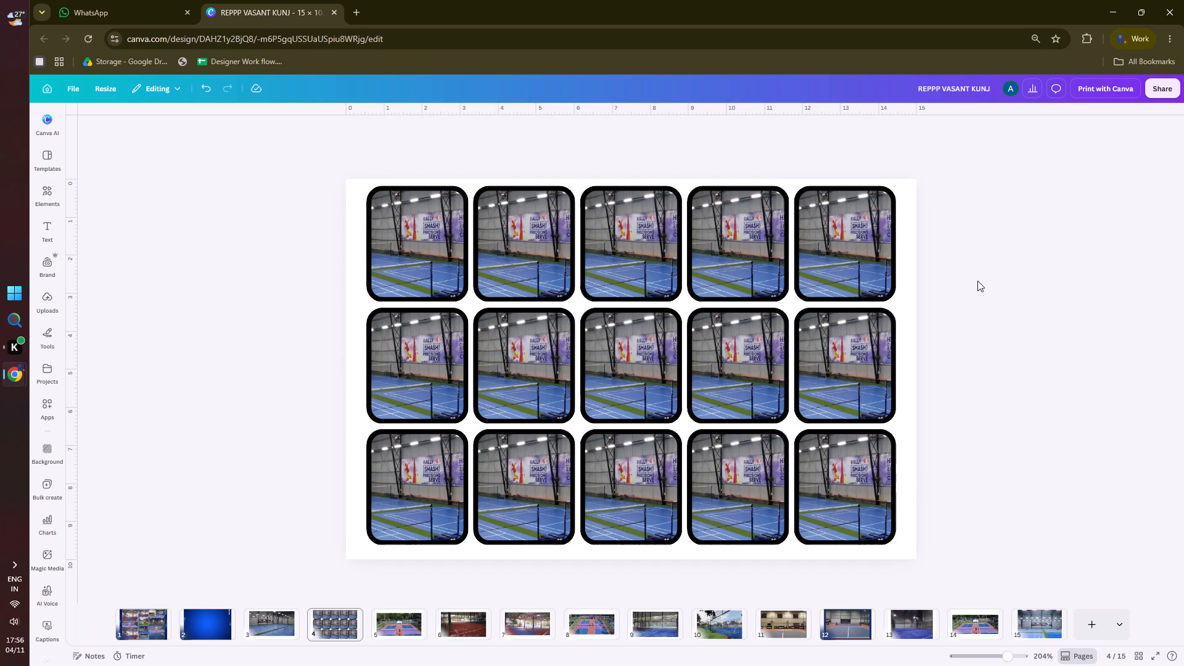
# Recolour page 4's background, trying dark navy before settling on the brick-red photo colour.
pyautogui.click(359, 305)
pyautogui.click(646, 129)
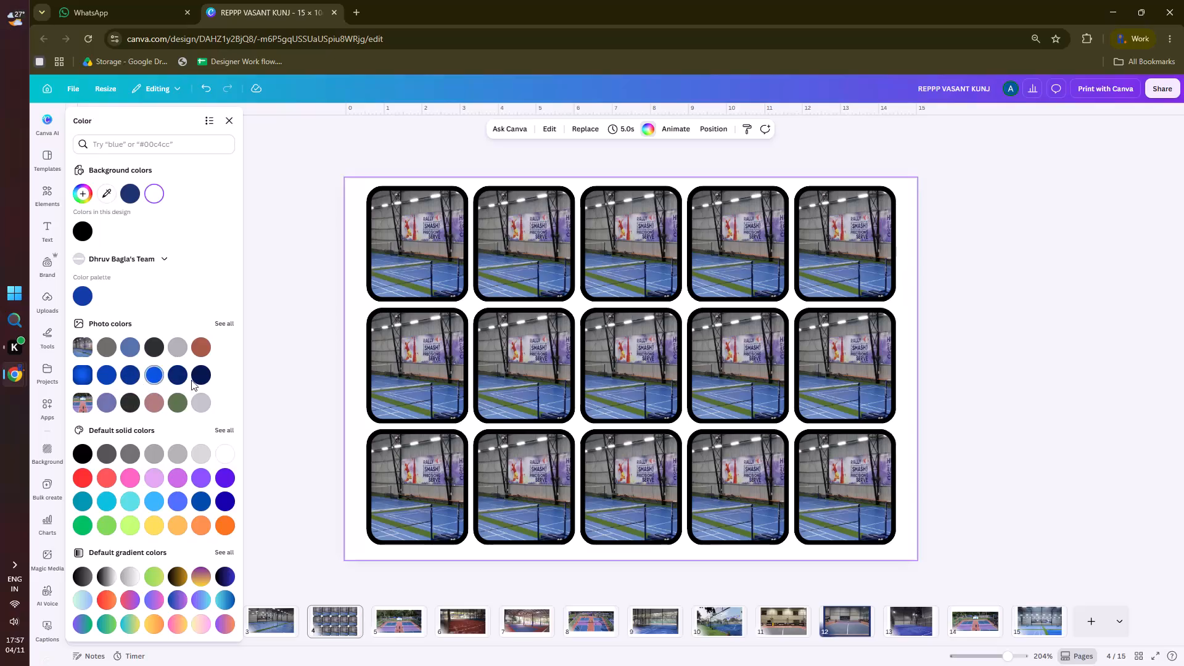
pyautogui.click(205, 377)
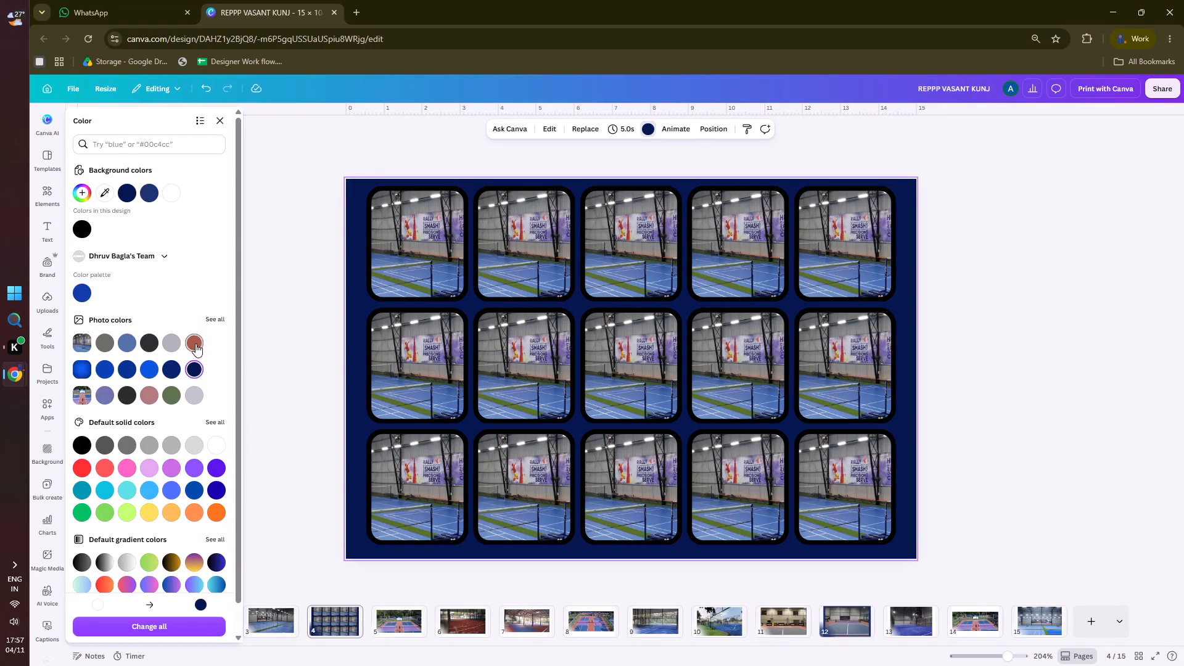
pyautogui.click(195, 344)
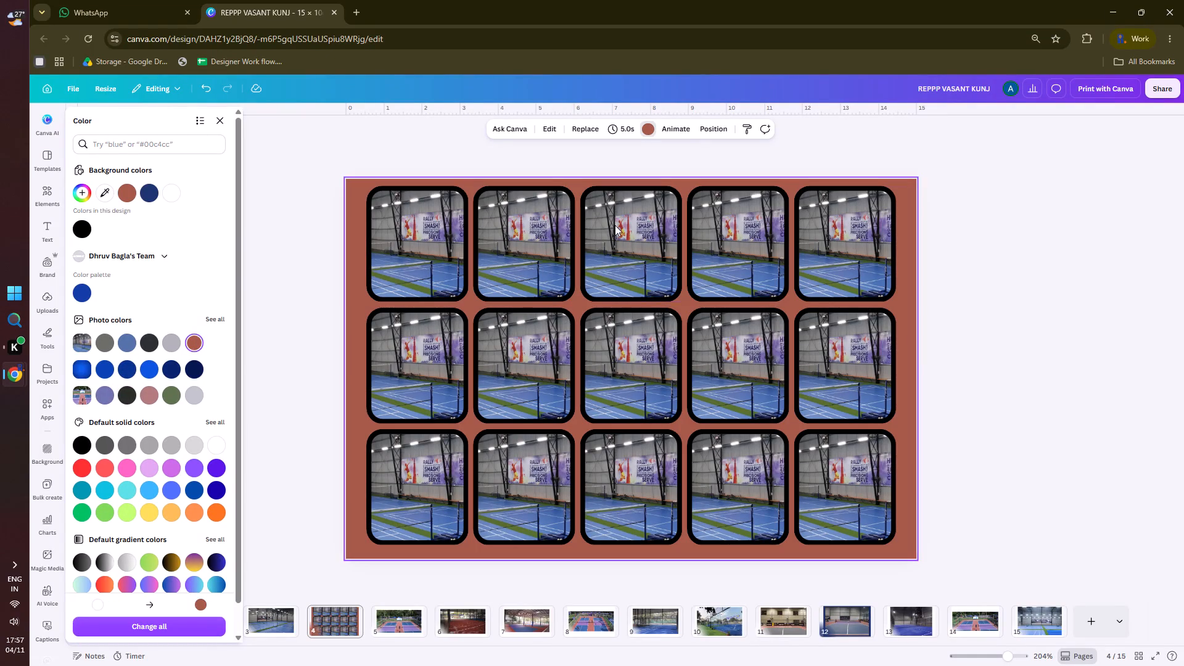
# Change the border colour of all fifteen photos in the grid to white.
pyautogui.click(449, 259)
pyautogui.keyDown('shift'); pyautogui.click(516, 258); pyautogui.keyUp('shift')
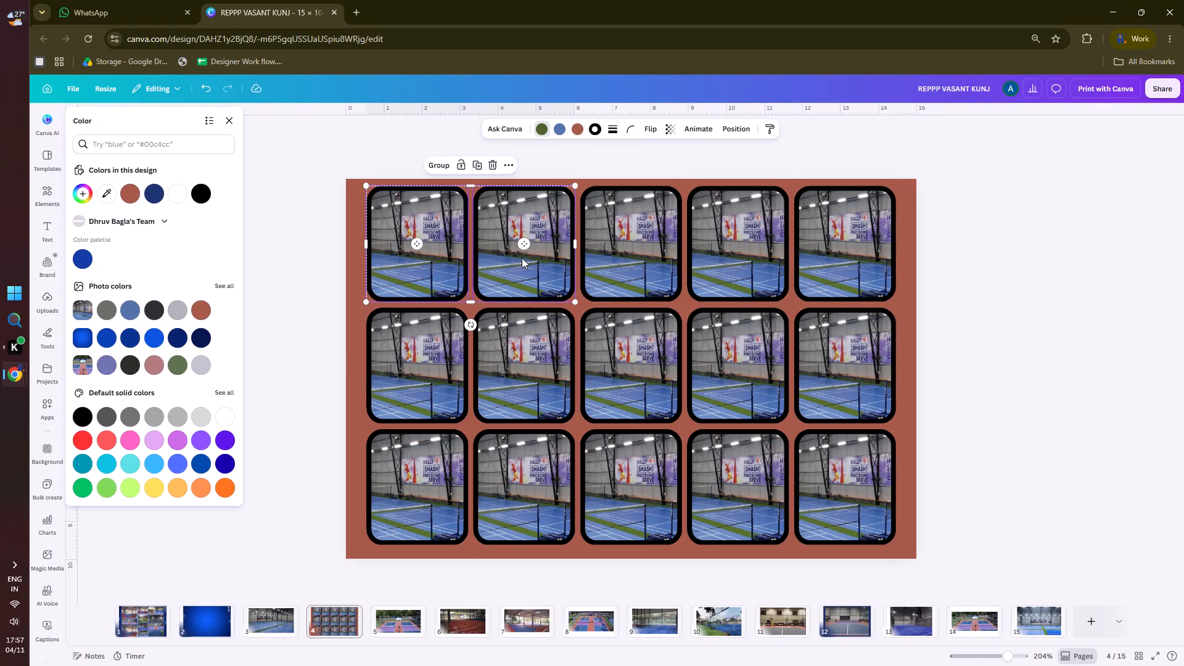
pyautogui.keyDown('shift'); pyautogui.click(619, 258); pyautogui.keyUp('shift')
pyautogui.keyDown('shift'); pyautogui.click(746, 266); pyautogui.keyUp('shift')
pyautogui.keyDown('shift'); pyautogui.click(868, 266); pyautogui.keyUp('shift')
pyautogui.keyDown('shift'); pyautogui.click(847, 368); pyautogui.keyUp('shift')
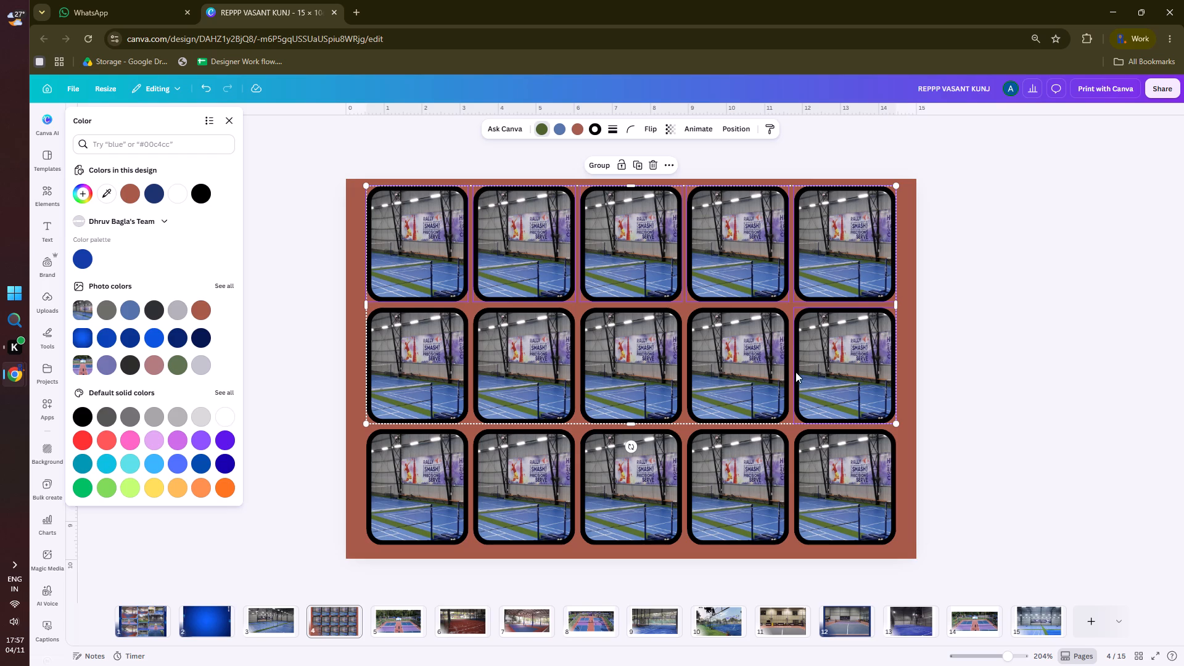
pyautogui.keyDown('shift'); pyautogui.click(756, 373); pyautogui.keyUp('shift')
pyautogui.keyDown('shift'); pyautogui.click(672, 377); pyautogui.keyUp('shift')
pyautogui.keyDown('shift'); pyautogui.click(542, 380); pyautogui.keyUp('shift')
pyautogui.keyDown('shift'); pyautogui.click(445, 384); pyautogui.keyUp('shift')
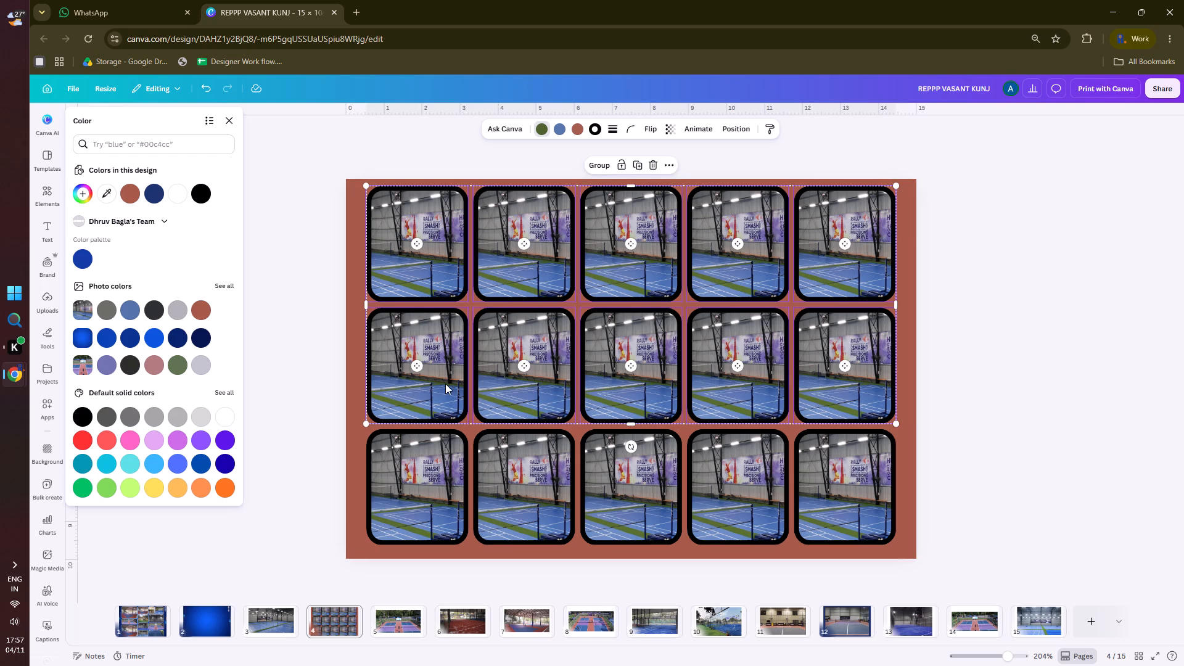
pyautogui.keyDown('shift'); pyautogui.click(421, 527); pyautogui.keyUp('shift')
pyautogui.keyDown('shift'); pyautogui.click(532, 516); pyautogui.keyUp('shift')
pyautogui.keyDown('shift'); pyautogui.click(682, 498); pyautogui.keyUp('shift')
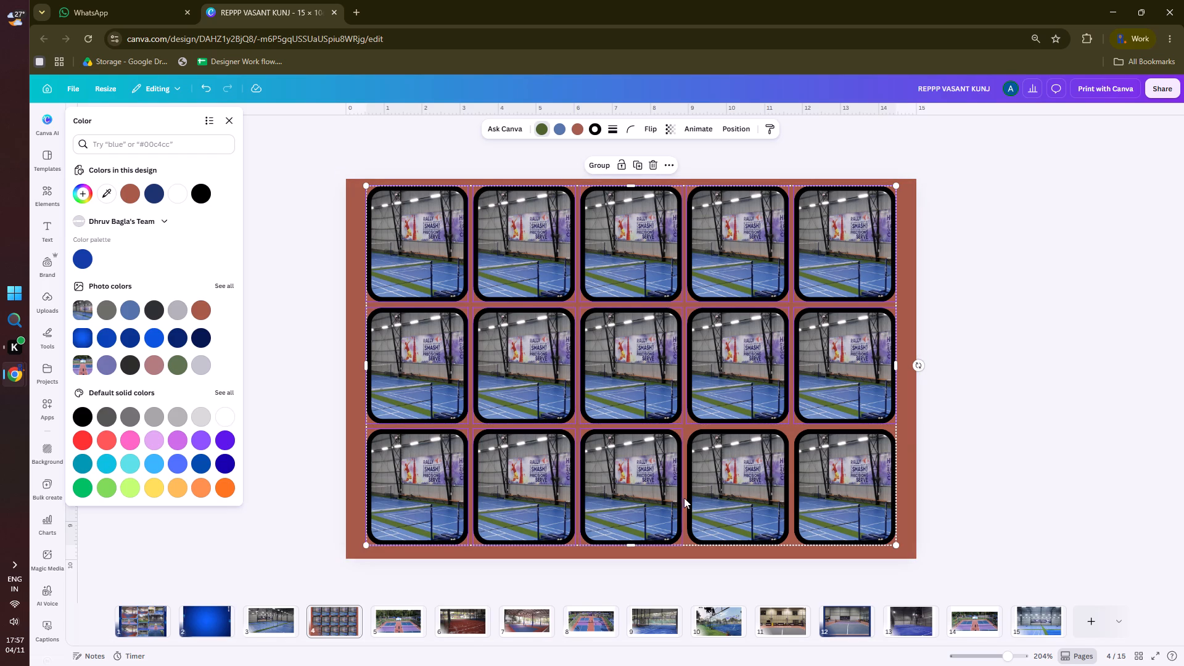
pyautogui.keyDown('shift'); pyautogui.click(728, 492); pyautogui.keyUp('shift')
pyautogui.keyDown('shift'); pyautogui.click(856, 483); pyautogui.keyUp('shift')
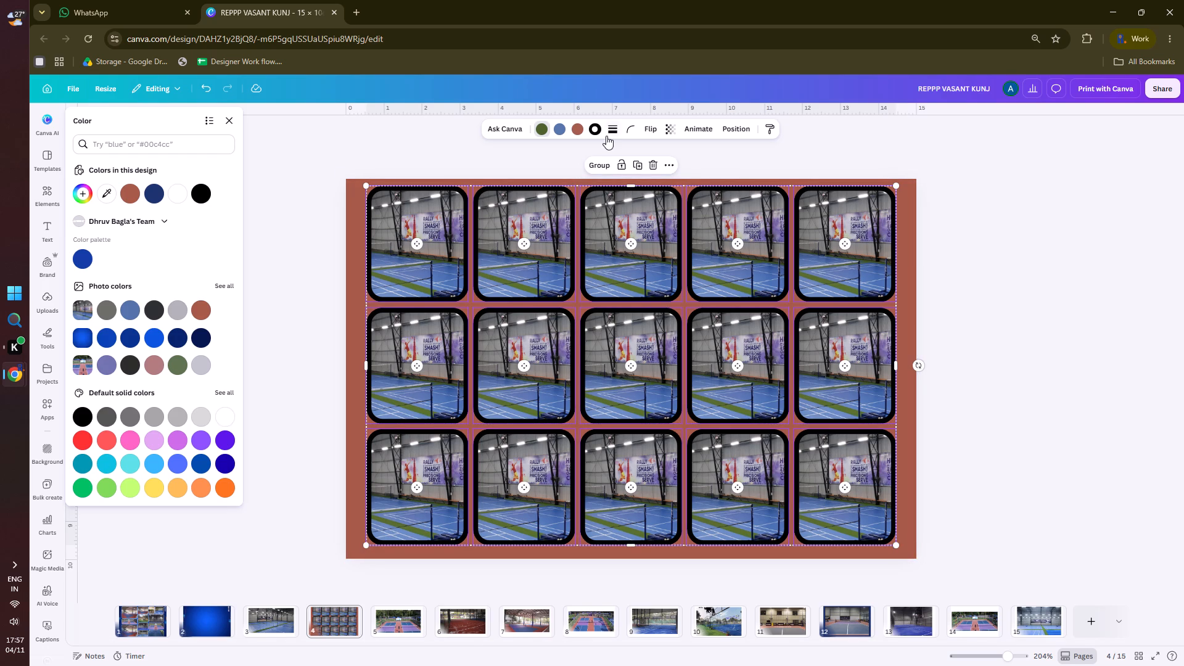
pyautogui.click(601, 131)
pyautogui.click(128, 194)
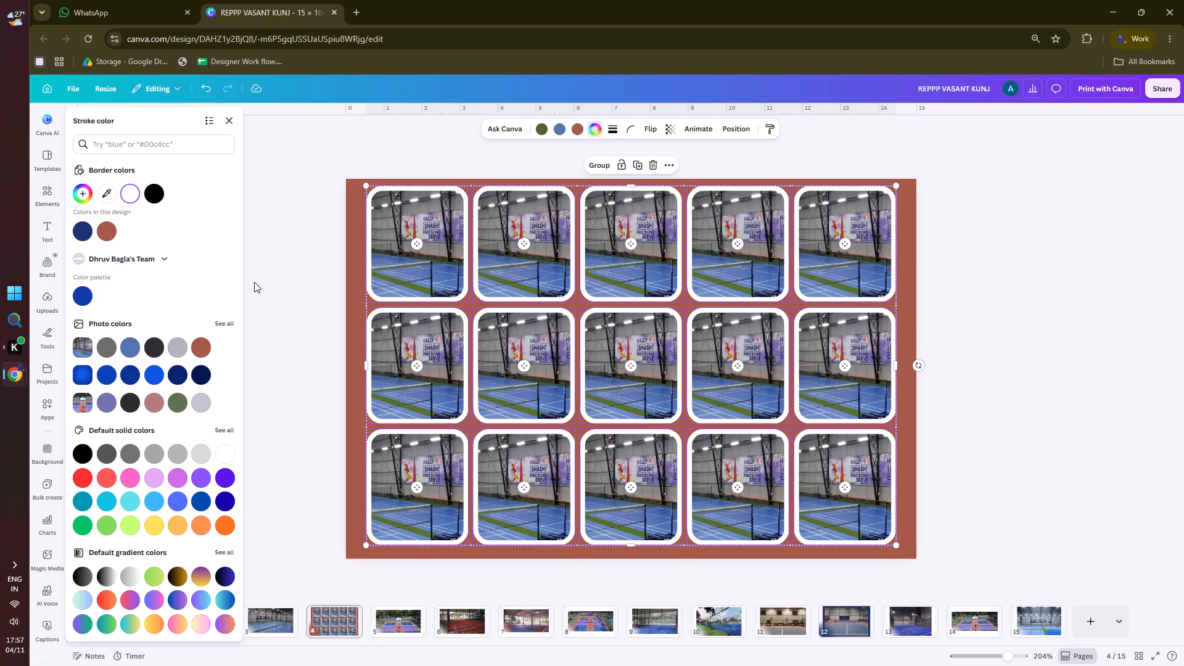
# Reduce the border stroke weight of all fifteen photos to 2.
pyautogui.click(614, 129)
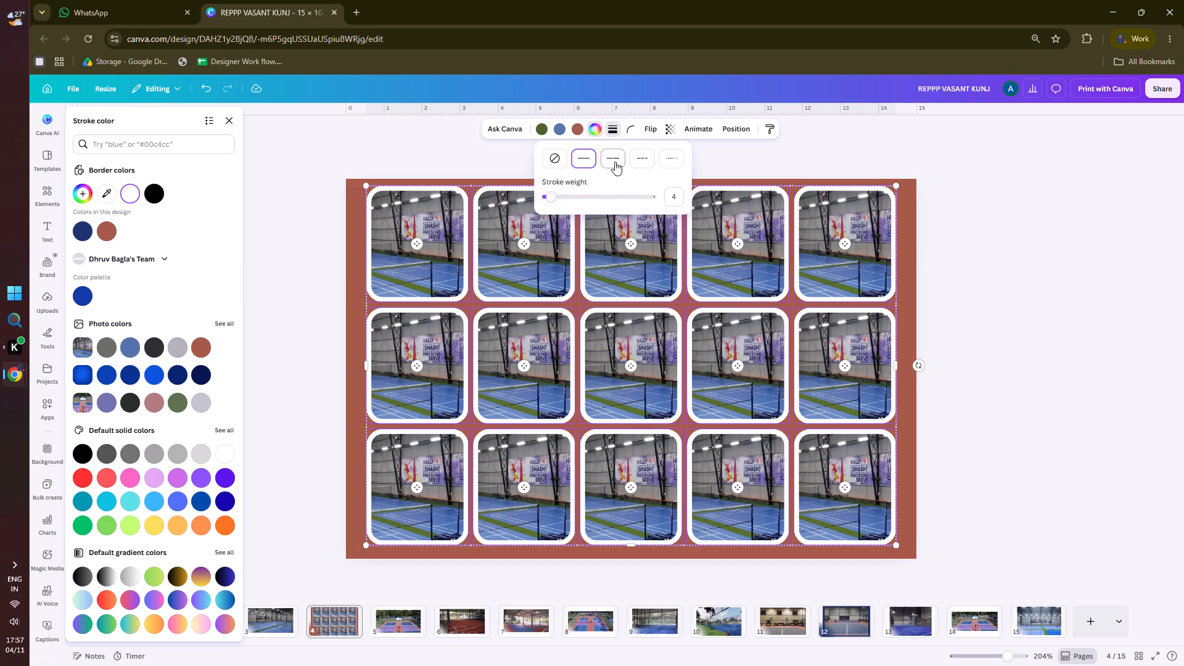
pyautogui.click(552, 197)
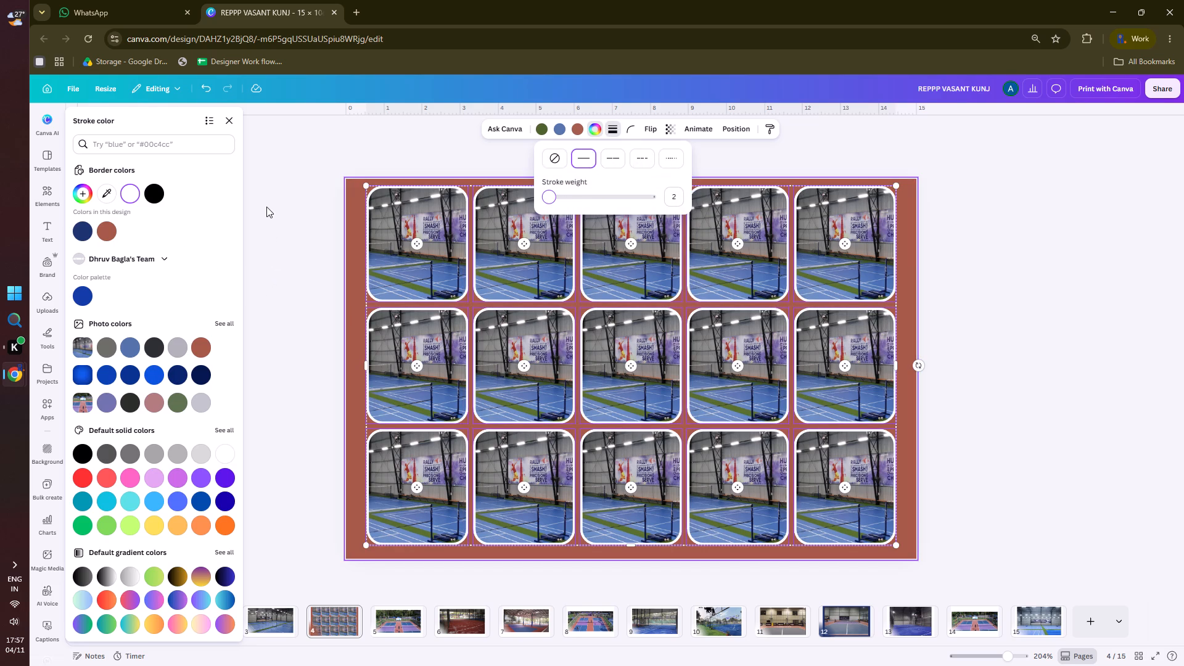
pyautogui.doubleClick(268, 190)
pyautogui.click(321, 237)
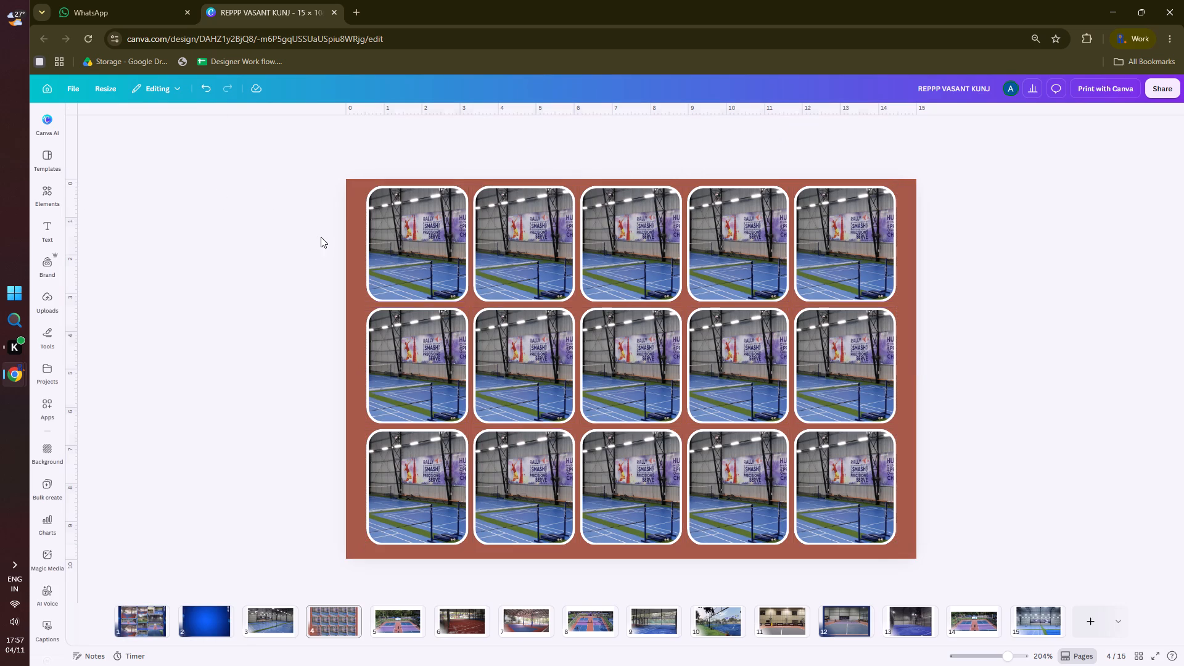
# Widen the first photos of the top and middle rows outward to about 2.9, aligning their outer edges.
pyautogui.click(433, 239)
pyautogui.moveTo(365, 244); pyautogui.dragTo(361, 243)
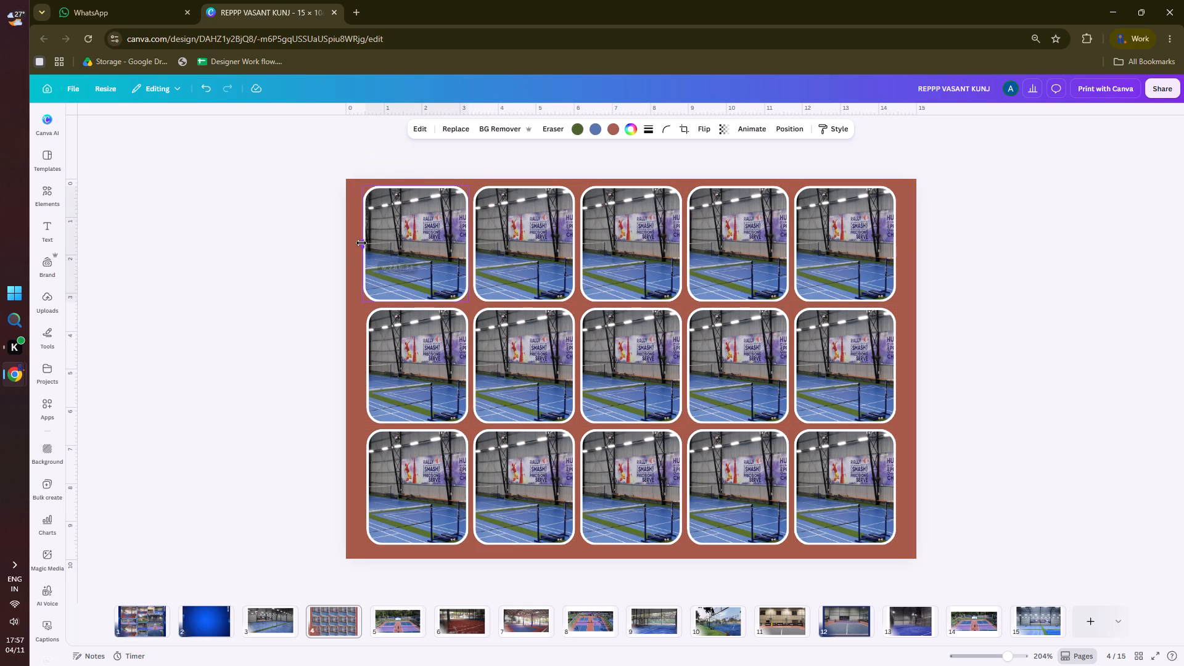
pyautogui.moveTo(361, 243); pyautogui.dragTo(355, 243)
pyautogui.click(378, 352)
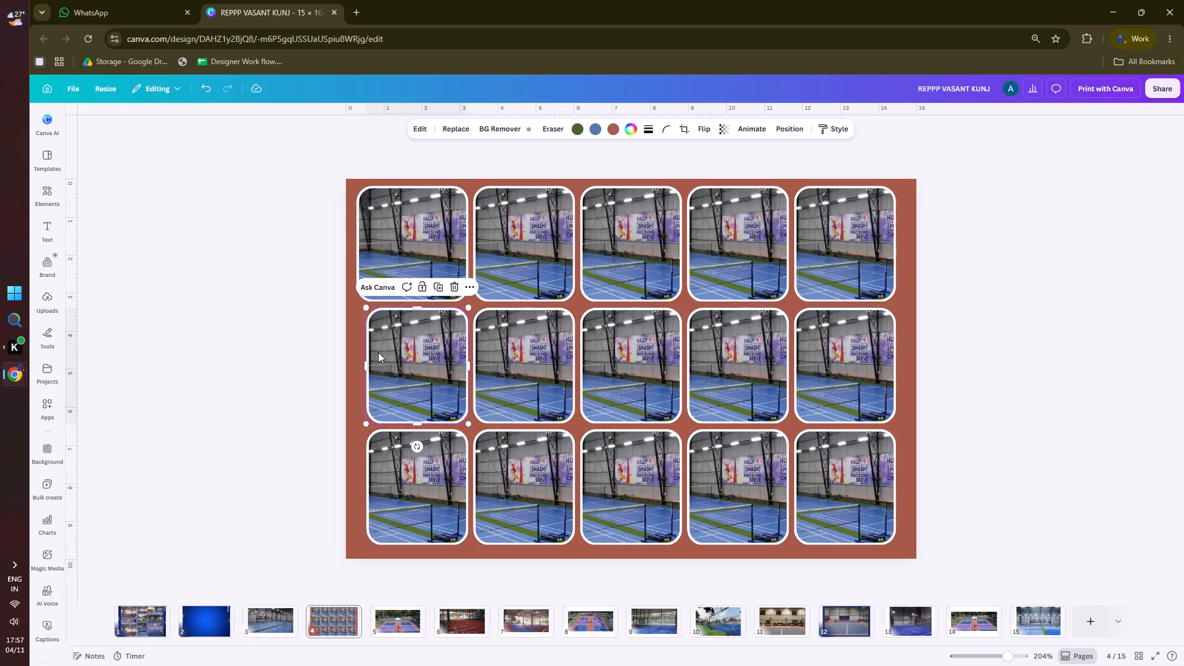
pyautogui.moveTo(366, 362); pyautogui.dragTo(358, 363)
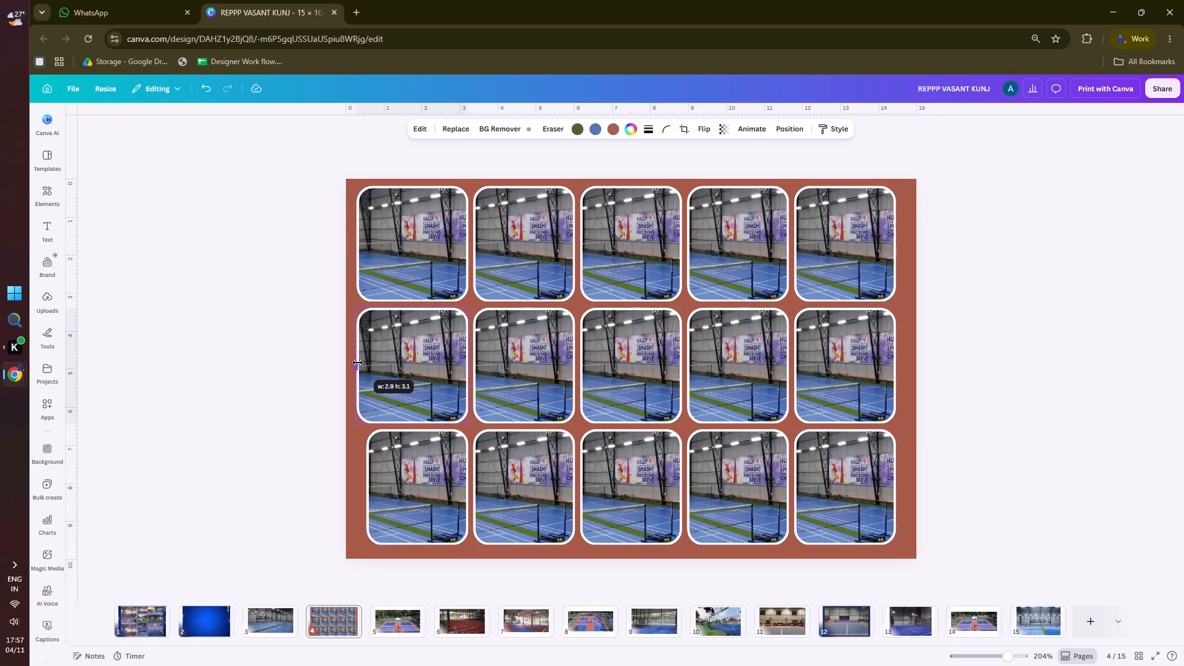
pyautogui.moveTo(358, 363); pyautogui.dragTo(357, 361)
pyautogui.moveTo(357, 361); pyautogui.dragTo(361, 360)
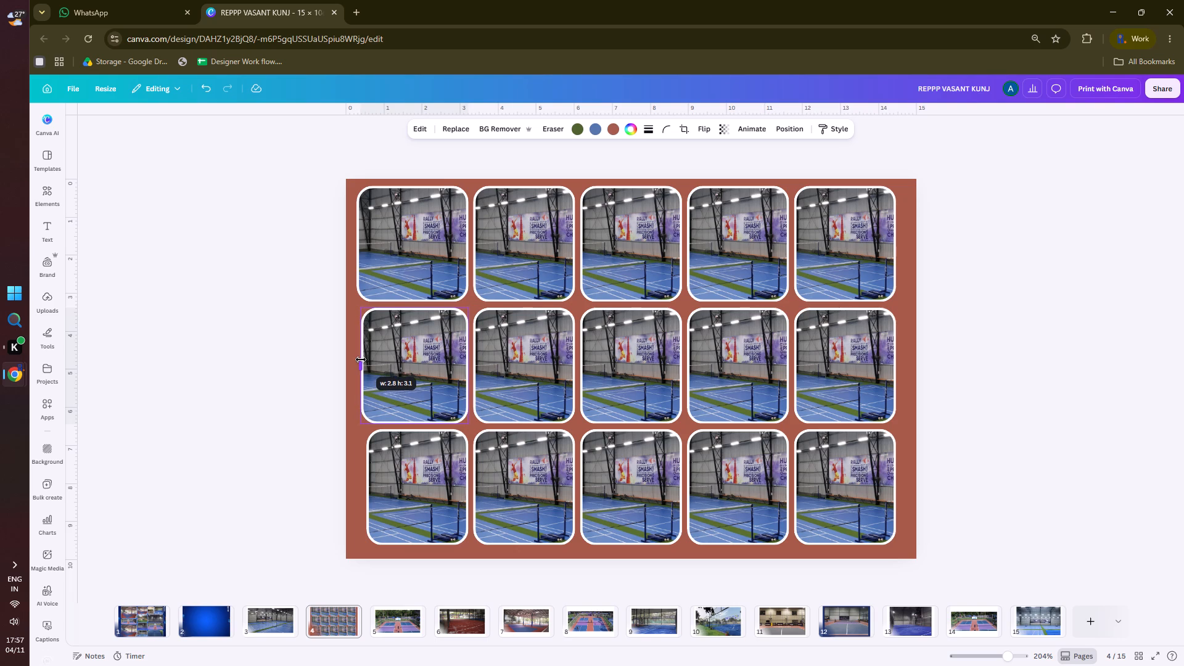
pyautogui.moveTo(361, 360); pyautogui.dragTo(358, 360)
pyautogui.click(273, 357)
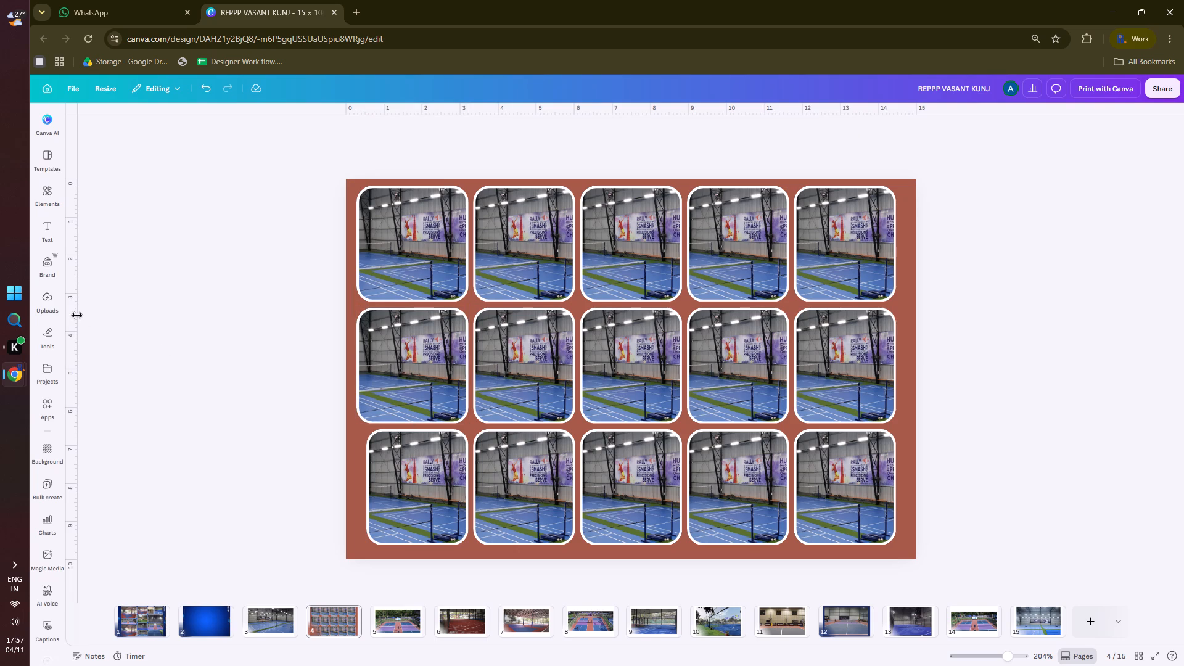
# Place a vertical guide at 0.3 and widen the bottom row's first photo outward to meet it.
pyautogui.moveTo(77, 315); pyautogui.dragTo(357, 281)
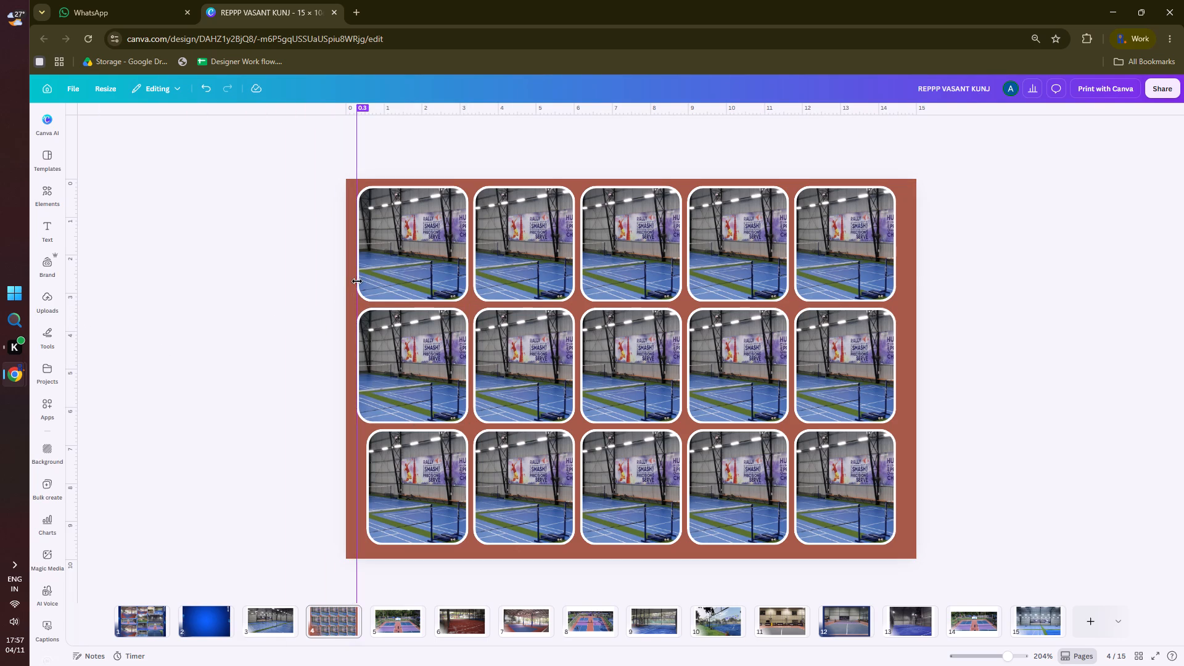
pyautogui.click(284, 366)
pyautogui.click(417, 477)
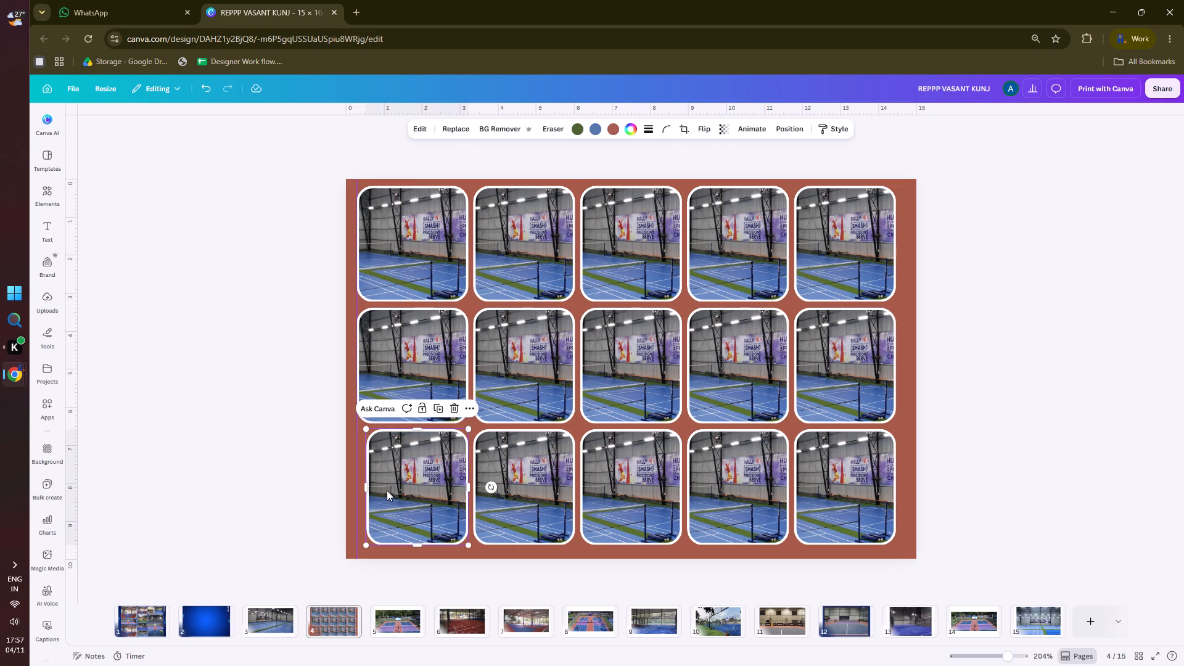
pyautogui.moveTo(364, 491); pyautogui.dragTo(355, 491)
pyautogui.click(251, 423)
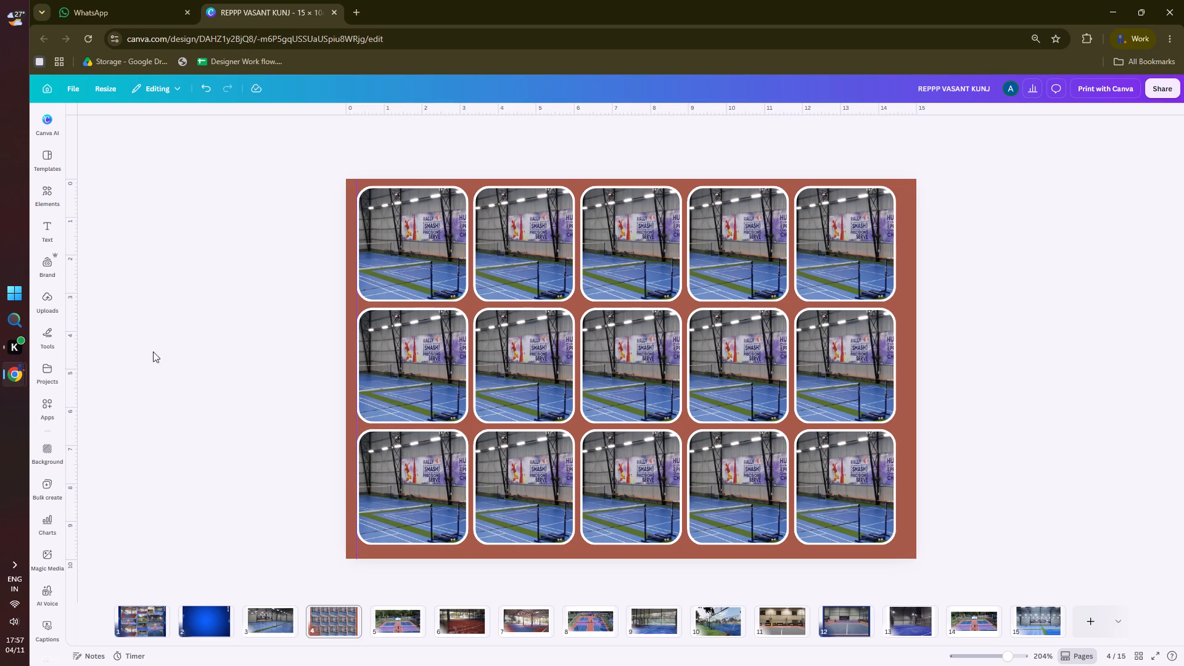
# Place a vertical guide at 14.7 and widen the last photo of each of the three rows outward to it.
pyautogui.moveTo(70, 302); pyautogui.dragTo(889, 288)
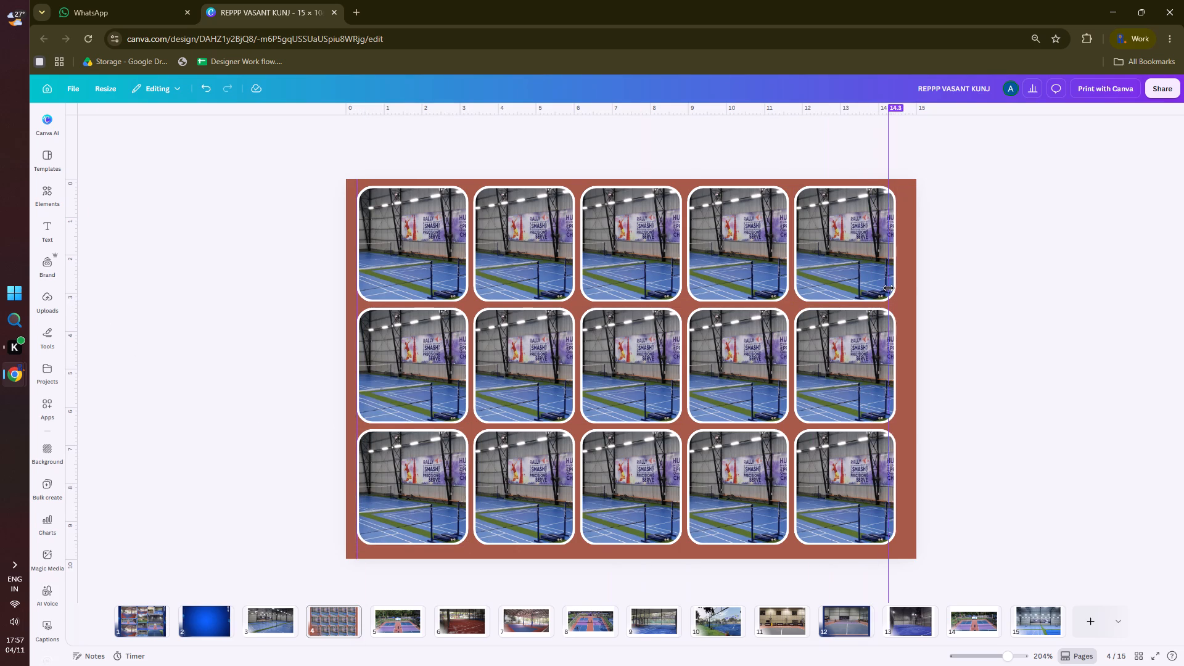
pyautogui.moveTo(889, 288); pyautogui.dragTo(904, 284)
pyautogui.click(886, 248)
pyautogui.moveTo(899, 245); pyautogui.dragTo(904, 244)
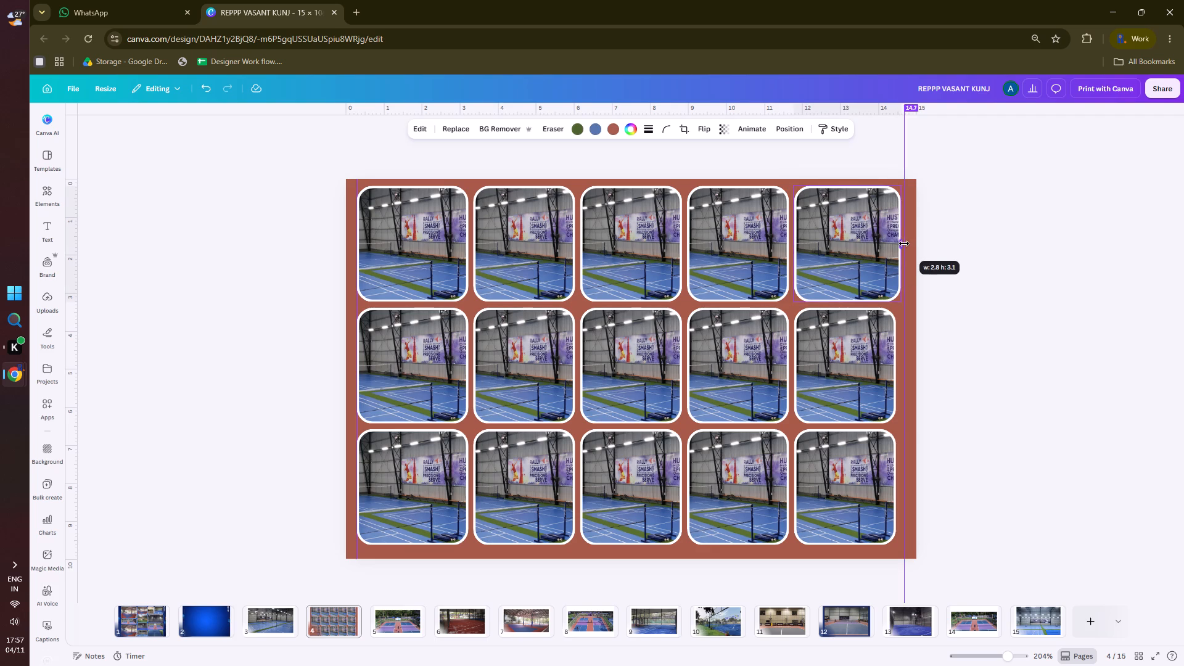
pyautogui.moveTo(904, 244); pyautogui.dragTo(905, 243)
pyautogui.click(863, 356)
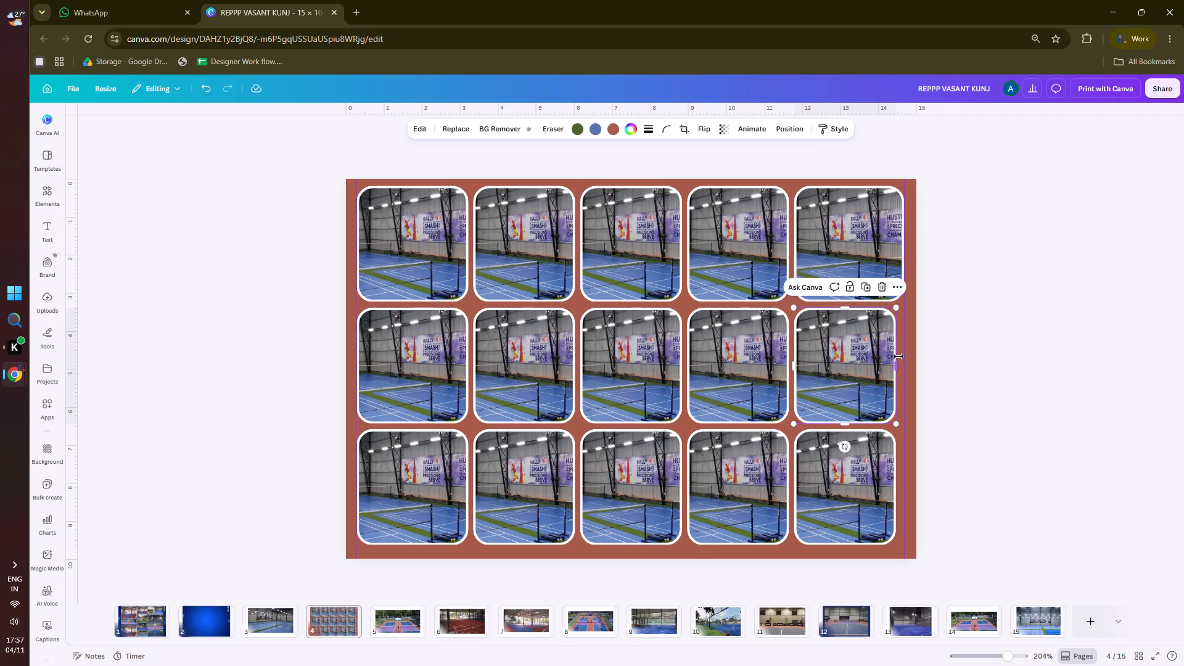
pyautogui.moveTo(897, 359); pyautogui.dragTo(904, 358)
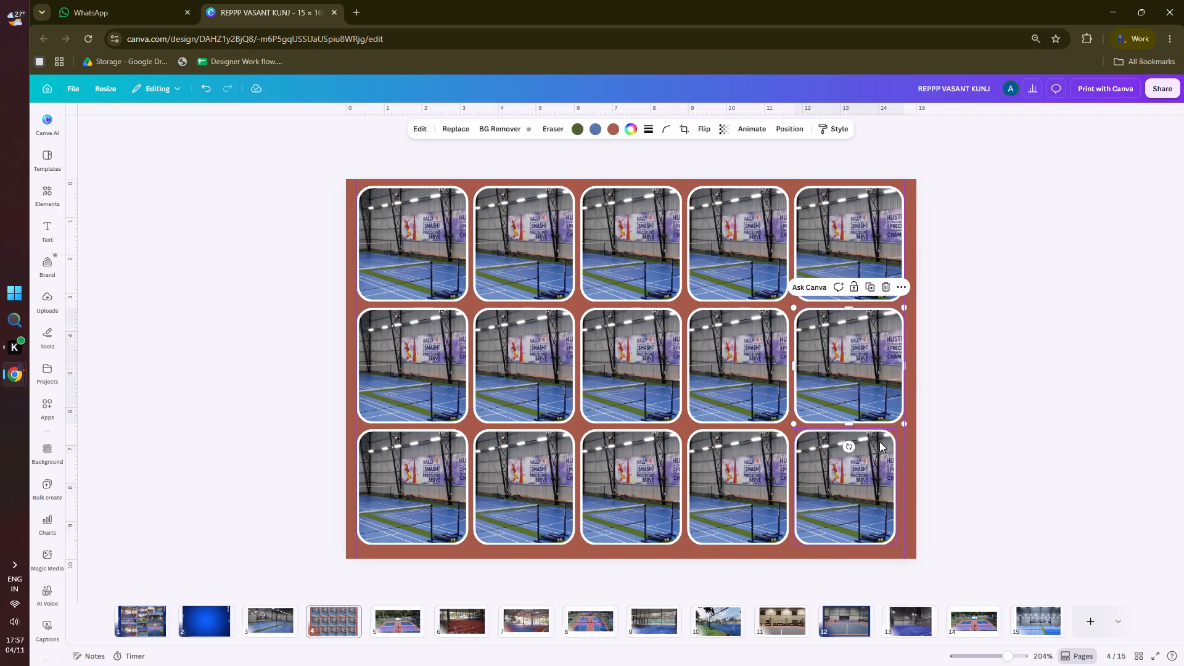
pyautogui.click(879, 442)
pyautogui.moveTo(898, 487); pyautogui.dragTo(909, 484)
pyautogui.click(971, 231)
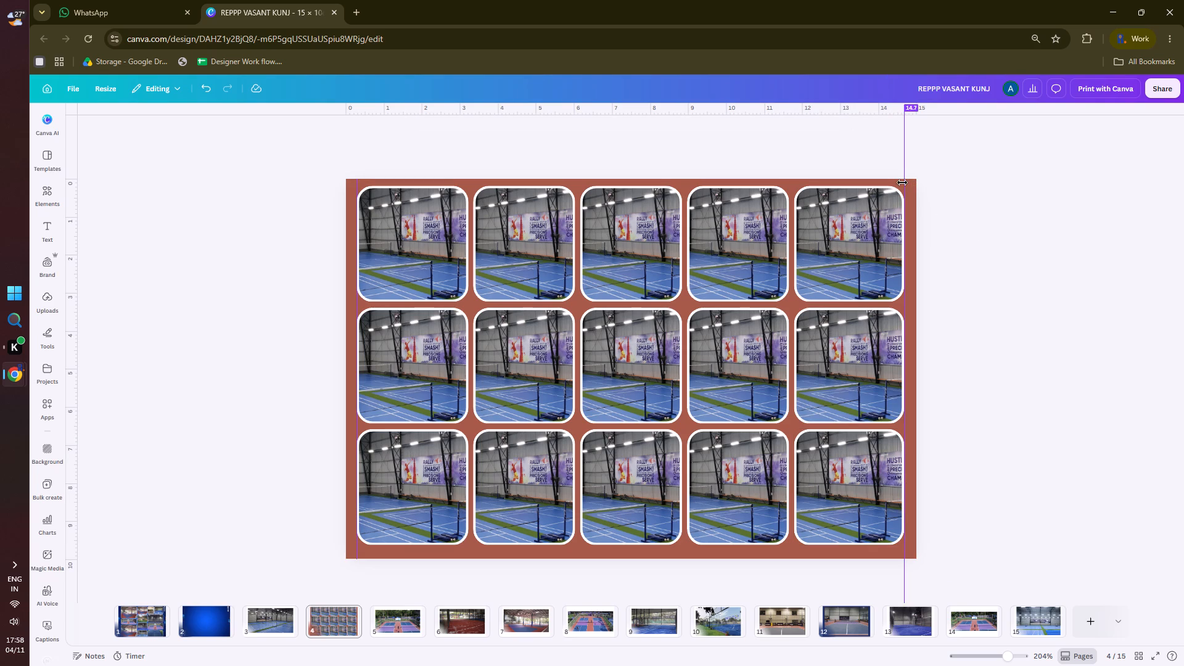
# Remove both vertical guides from the page.
pyautogui.moveTo(902, 183); pyautogui.dragTo(0, 247)
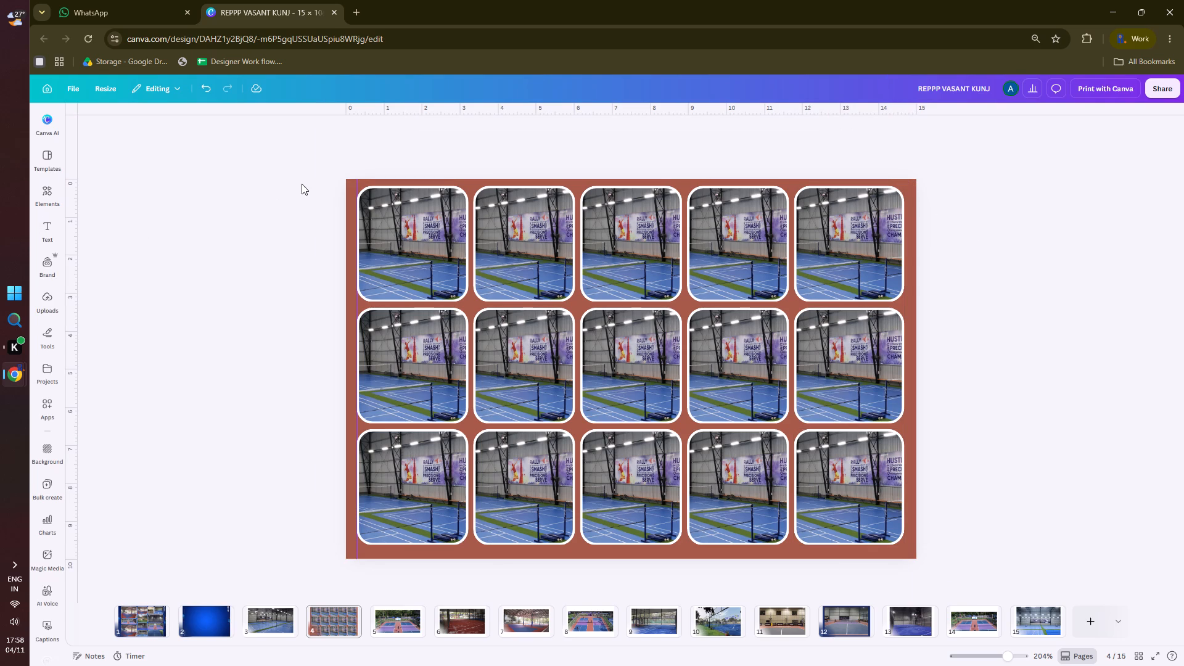
pyautogui.moveTo(356, 179); pyautogui.dragTo(31, 196)
pyautogui.click(94, 207)
# Find the gold laurel trophy graphic under "trophy", add it, shrink it, and centre it where the grid's first four photos meet.
pyautogui.click(52, 199)
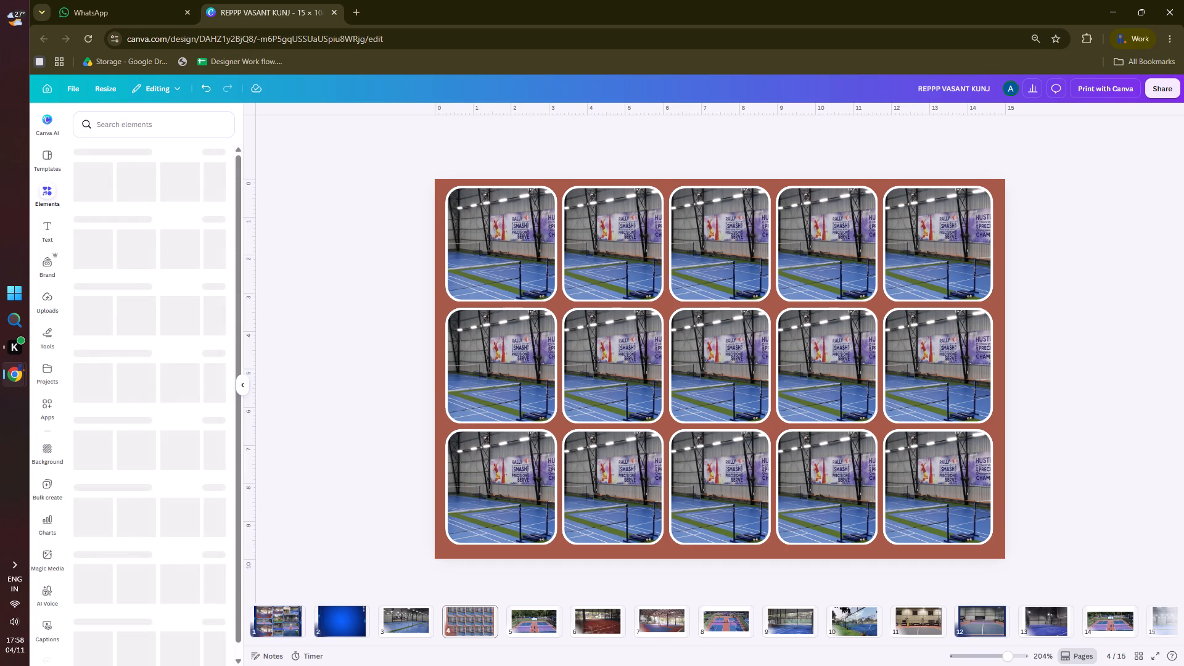
pyautogui.click(134, 128)
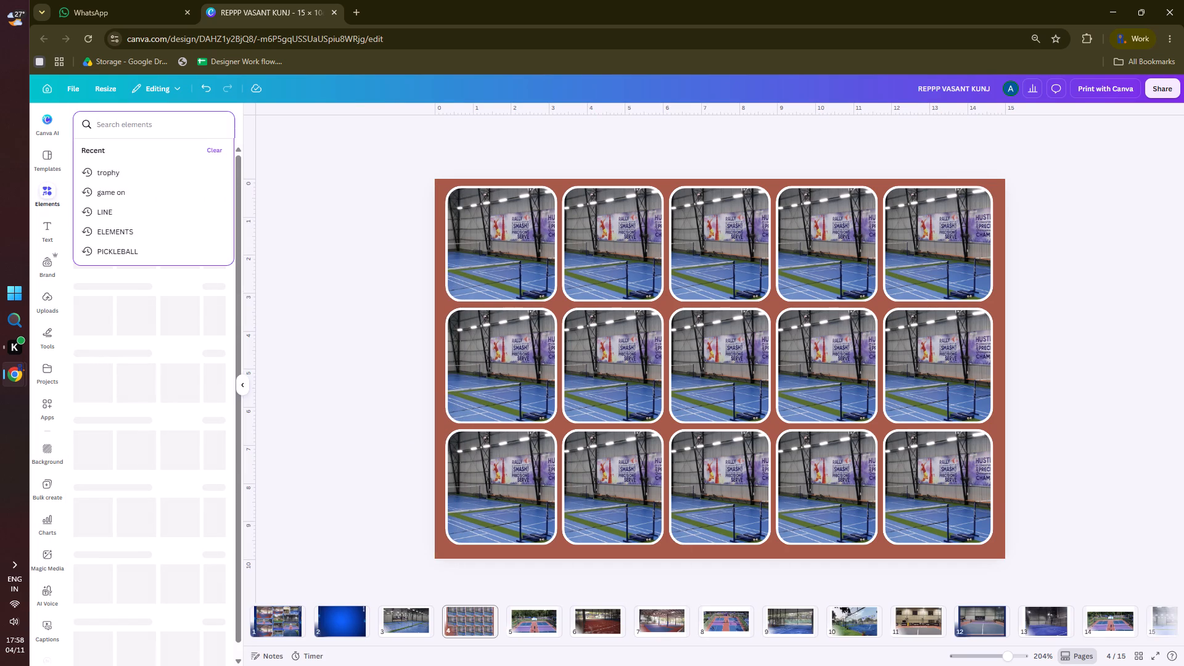
pyautogui.click(138, 170)
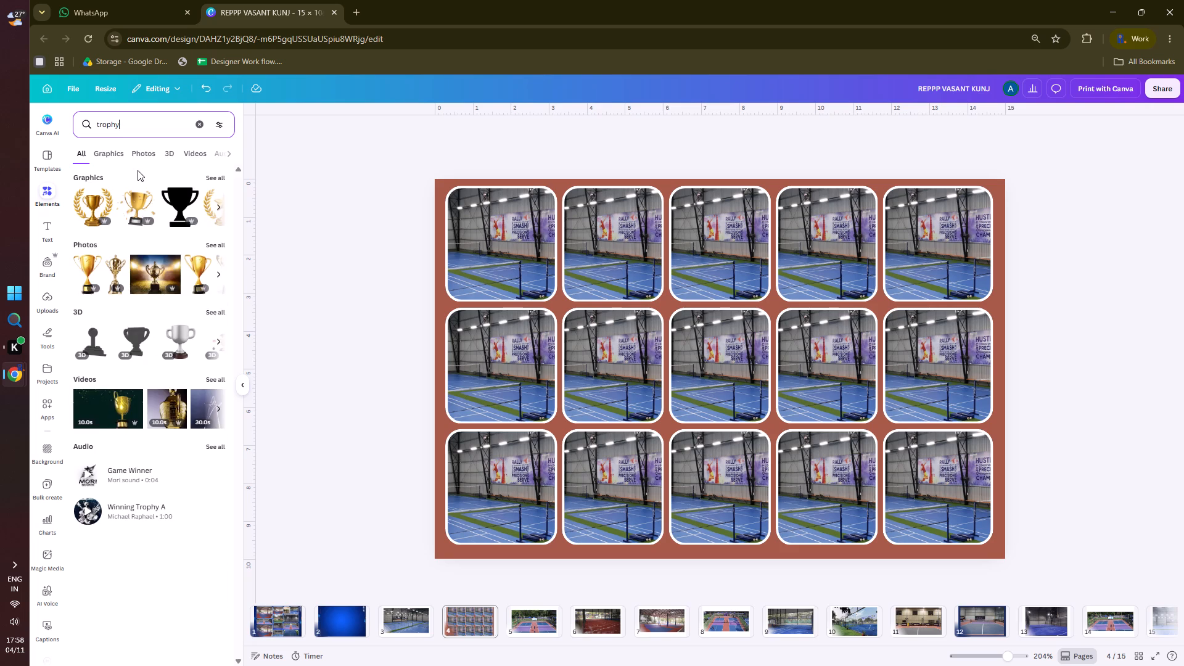
pyautogui.click(88, 208)
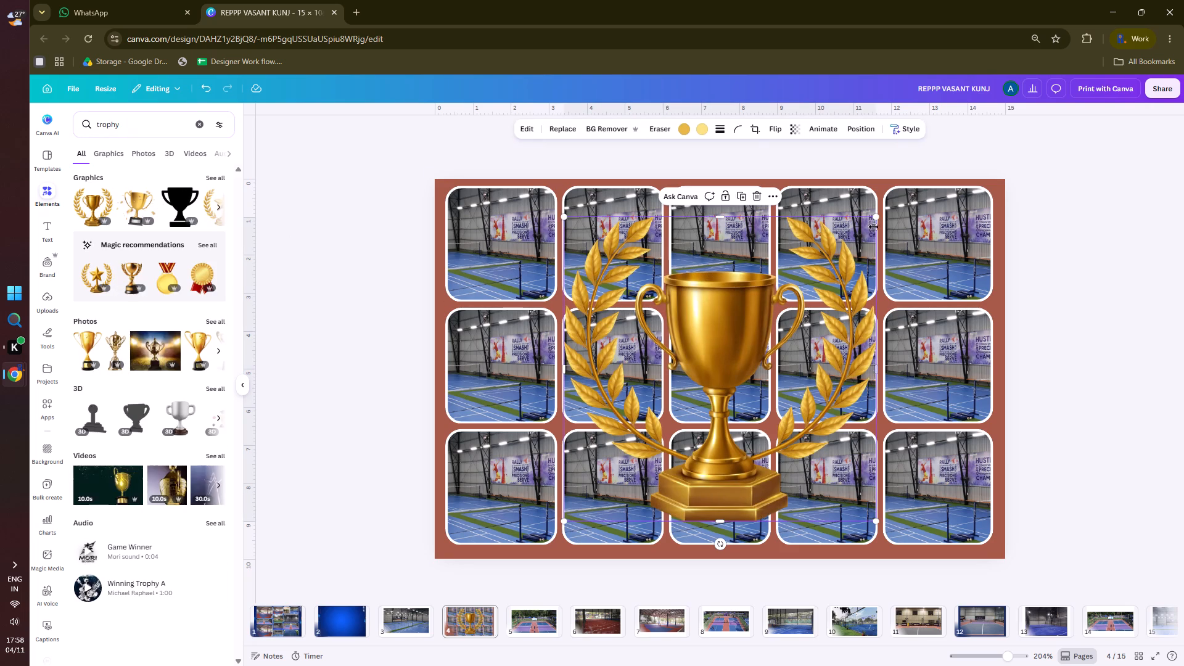
pyautogui.moveTo(878, 217); pyautogui.dragTo(615, 495)
pyautogui.moveTo(594, 503); pyautogui.dragTo(568, 301)
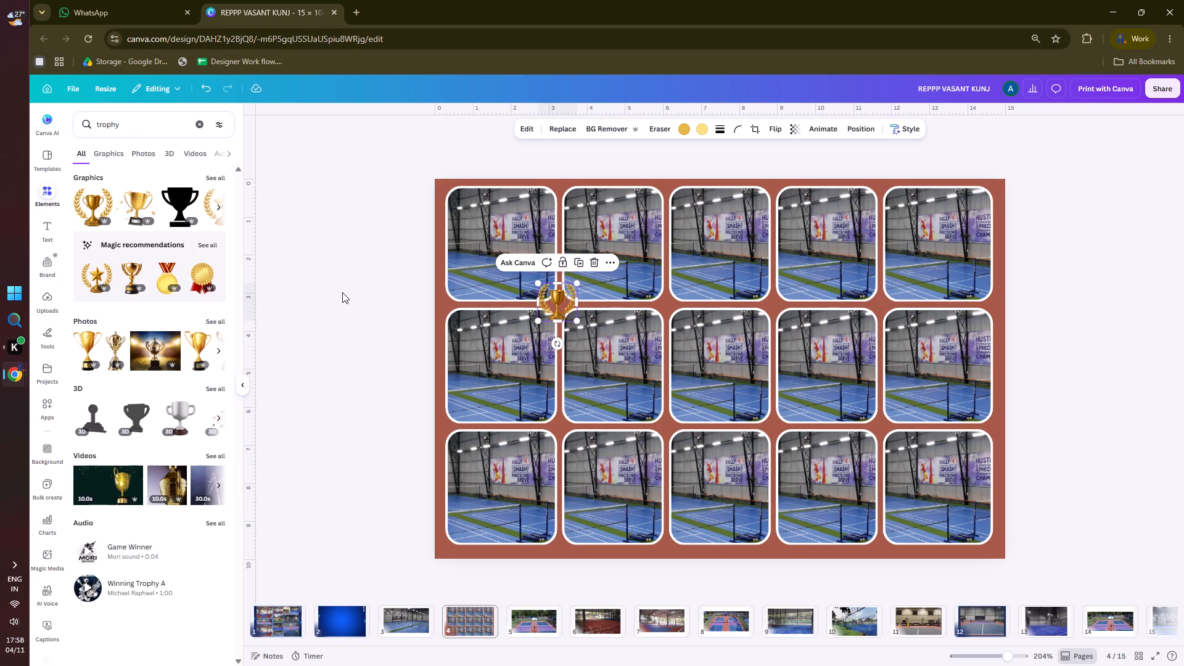
pyautogui.click(239, 379)
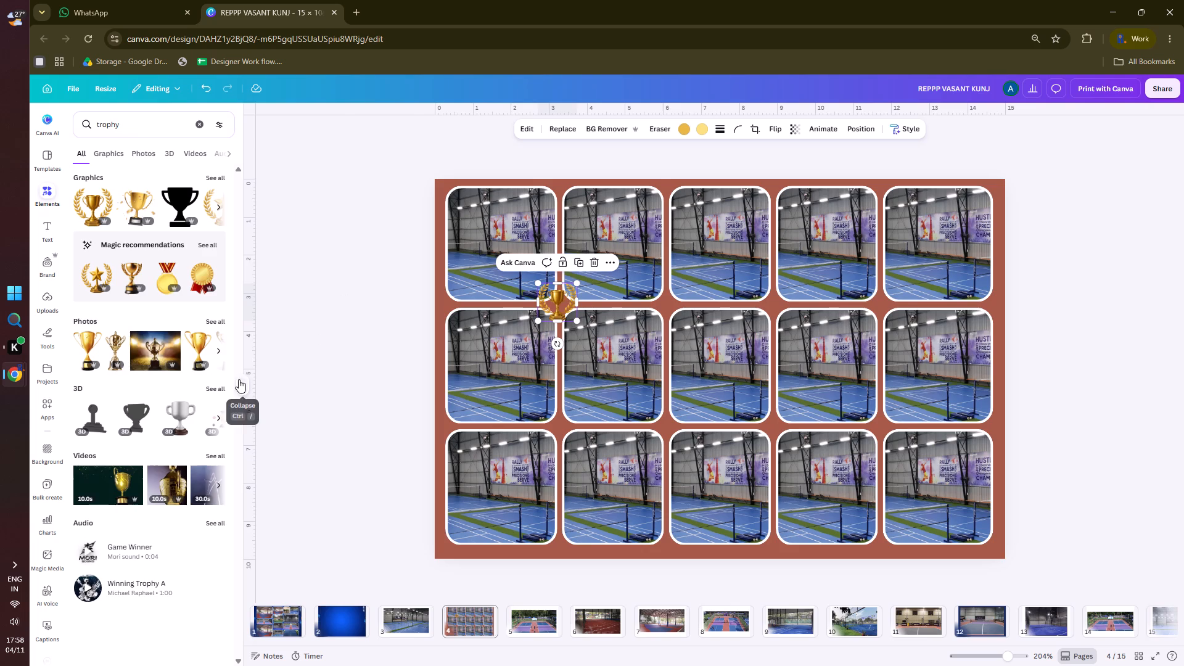
pyautogui.click(241, 331)
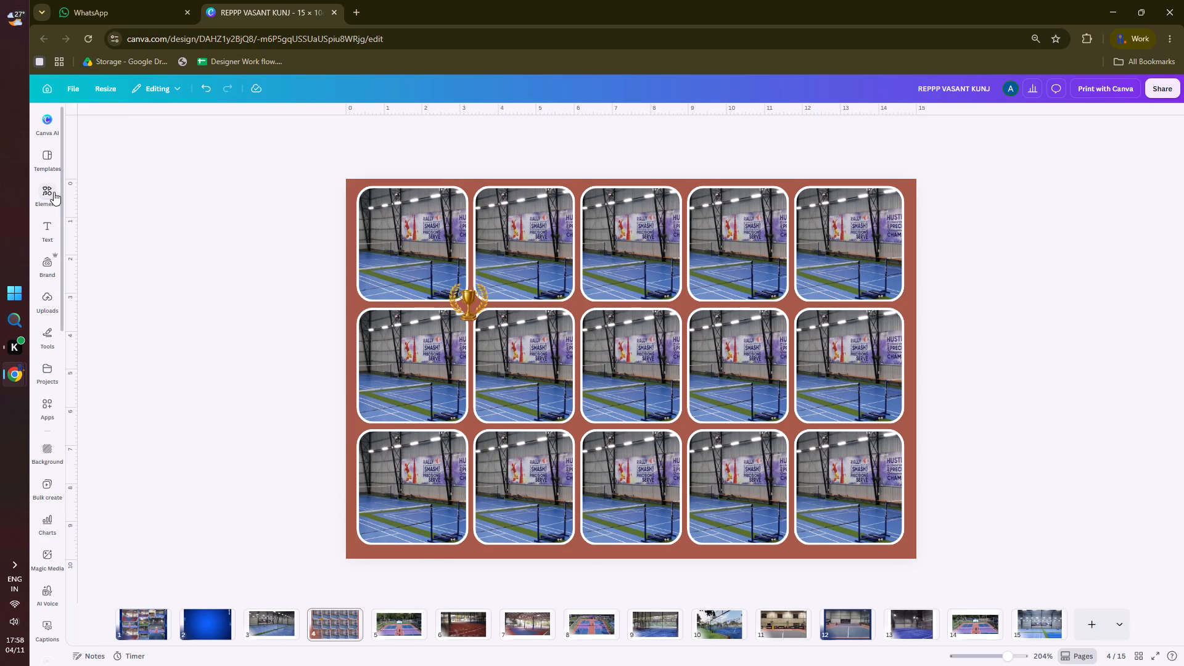
# Search the elements library for "element".
pyautogui.click(54, 192)
pyautogui.click(195, 125)
pyautogui.click(155, 129)
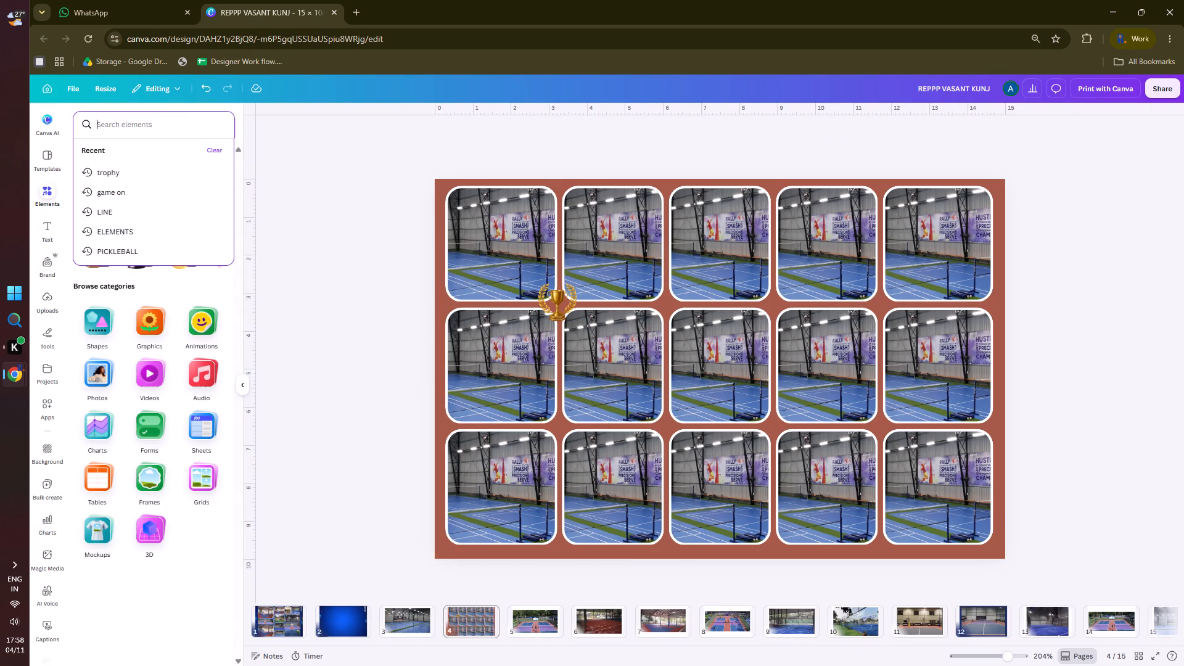
pyautogui.write('ele')
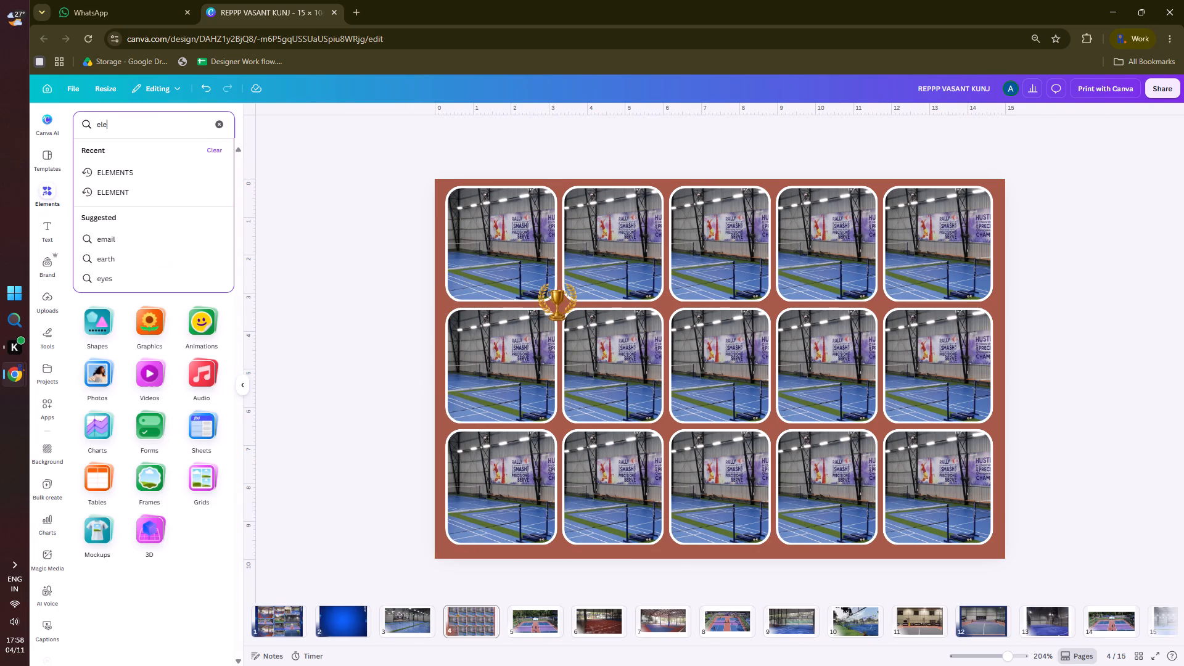
pyautogui.write('ment')
pyautogui.press('Return')
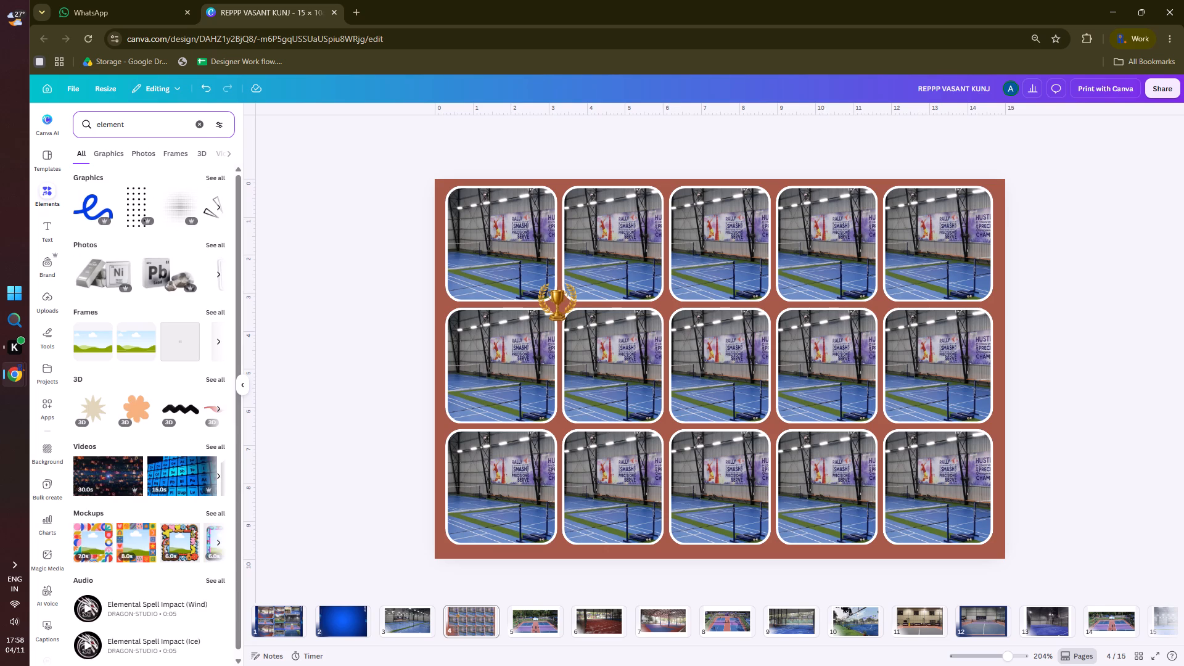
# Find "circle" in the elements library, add the circle shape to the page, and fill it with white.
pyautogui.click(199, 124)
pyautogui.click(159, 125)
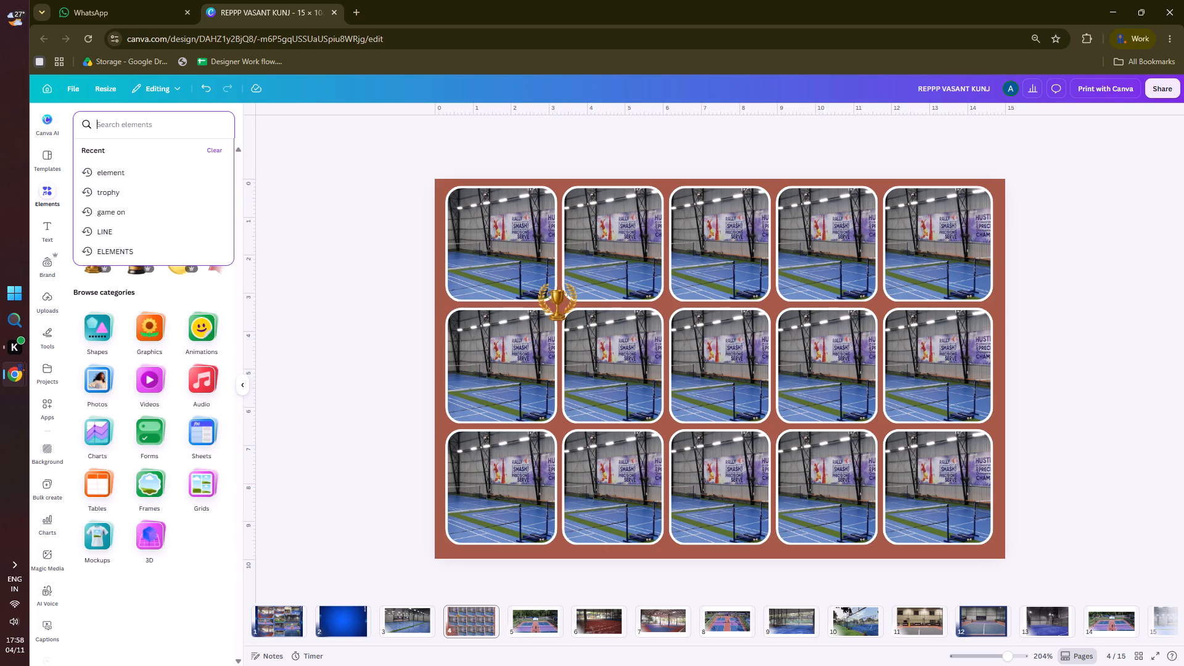
pyautogui.write('circle')
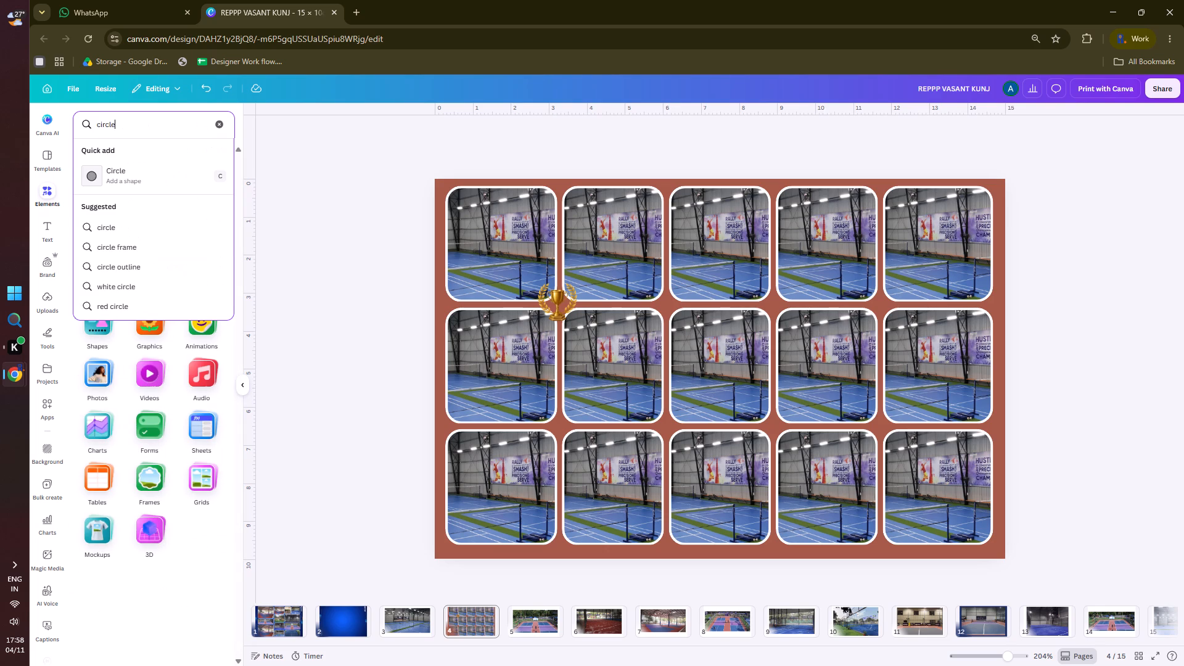
pyautogui.click(156, 173)
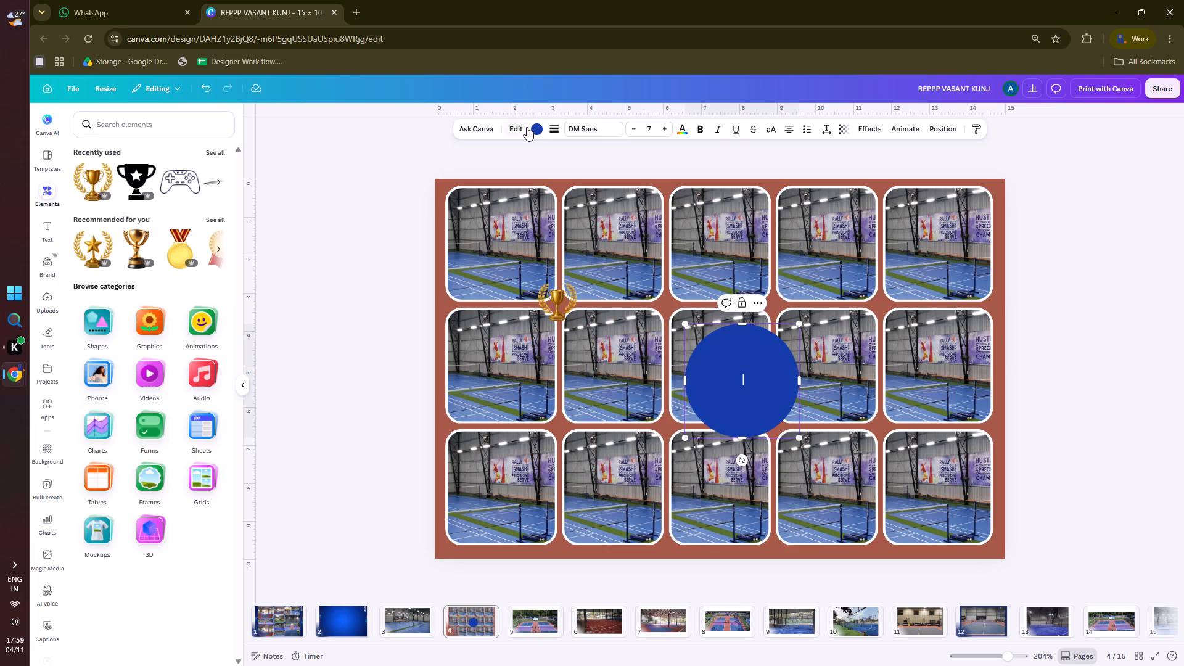
pyautogui.click(538, 126)
pyautogui.click(133, 224)
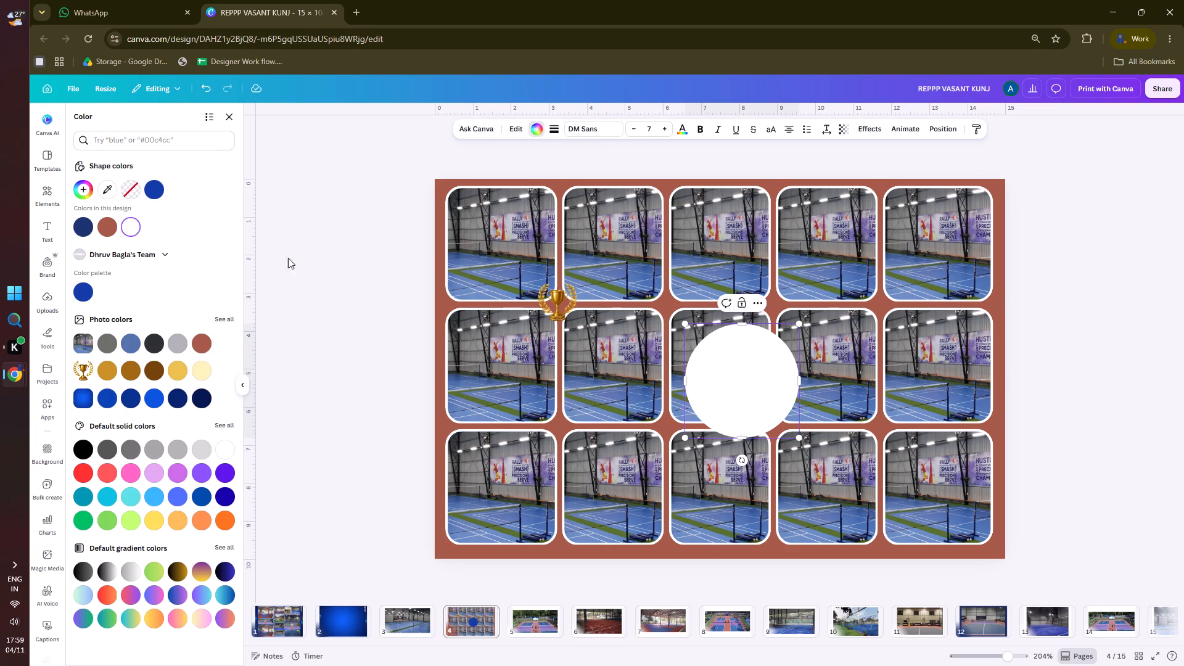
pyautogui.doubleClick(310, 258)
# Shrink the white circle to about half its size and move it over the trophy.
pyautogui.click(715, 382)
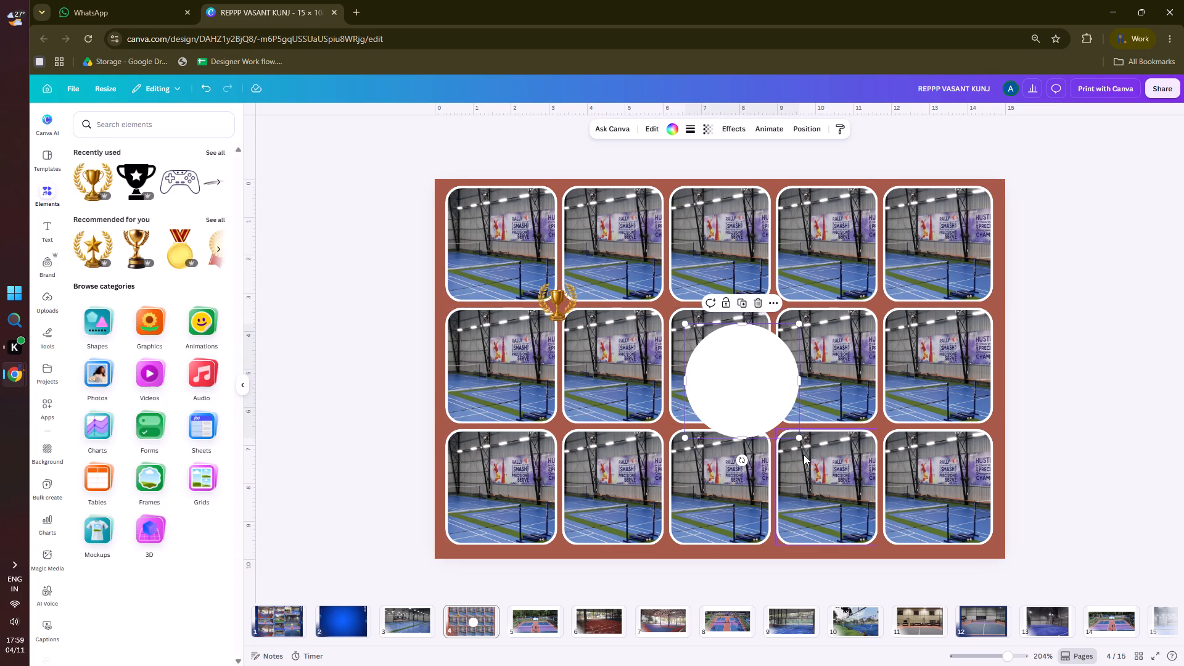
pyautogui.moveTo(798, 438); pyautogui.dragTo(739, 384)
pyautogui.moveTo(715, 352); pyautogui.dragTo(578, 303)
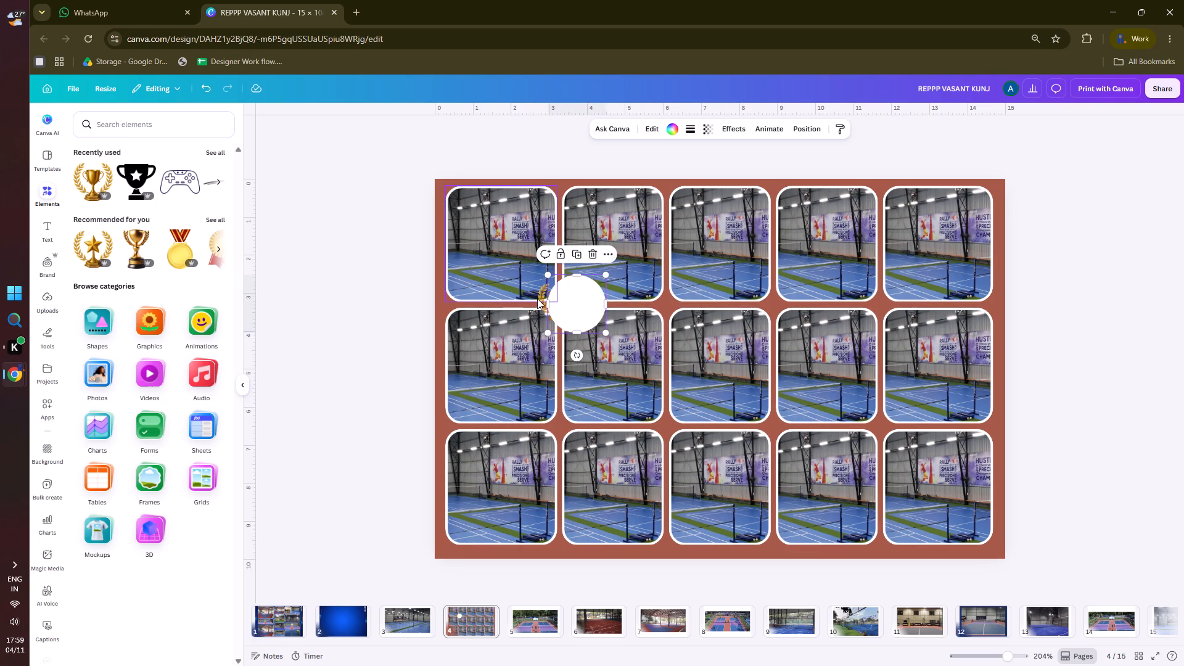
# Bring the gold trophy in front of the white circle.
pyautogui.click(538, 298)
pyautogui.rightClick(538, 298)
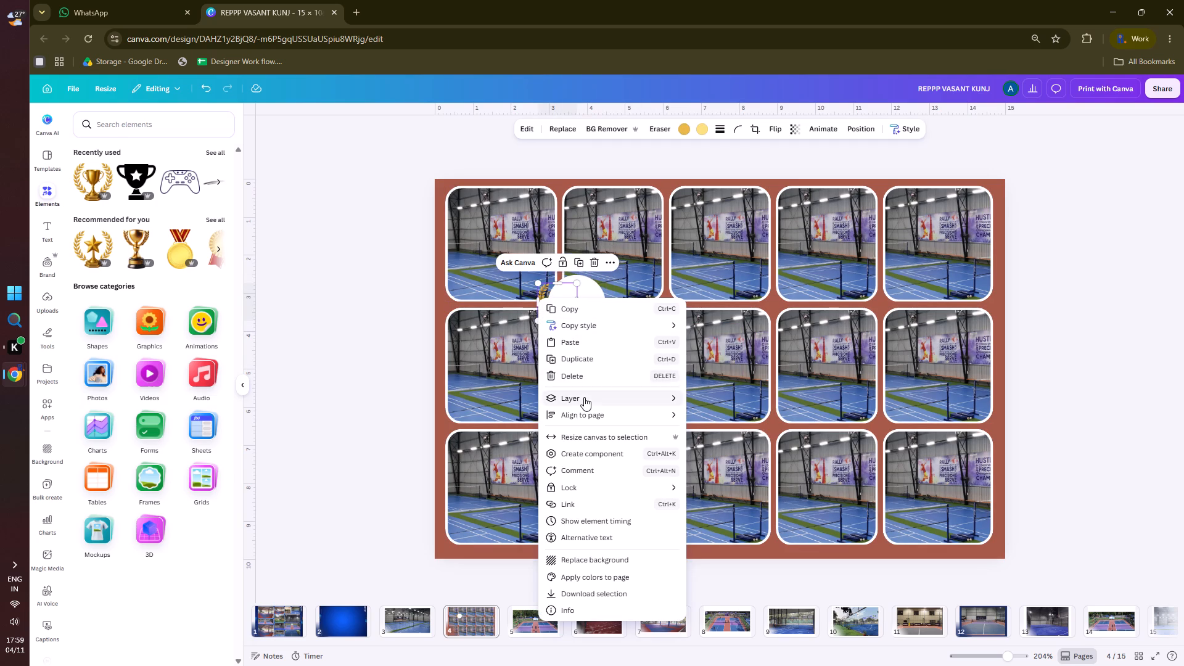
pyautogui.click(732, 399)
pyautogui.click(321, 322)
pyautogui.click(321, 322)
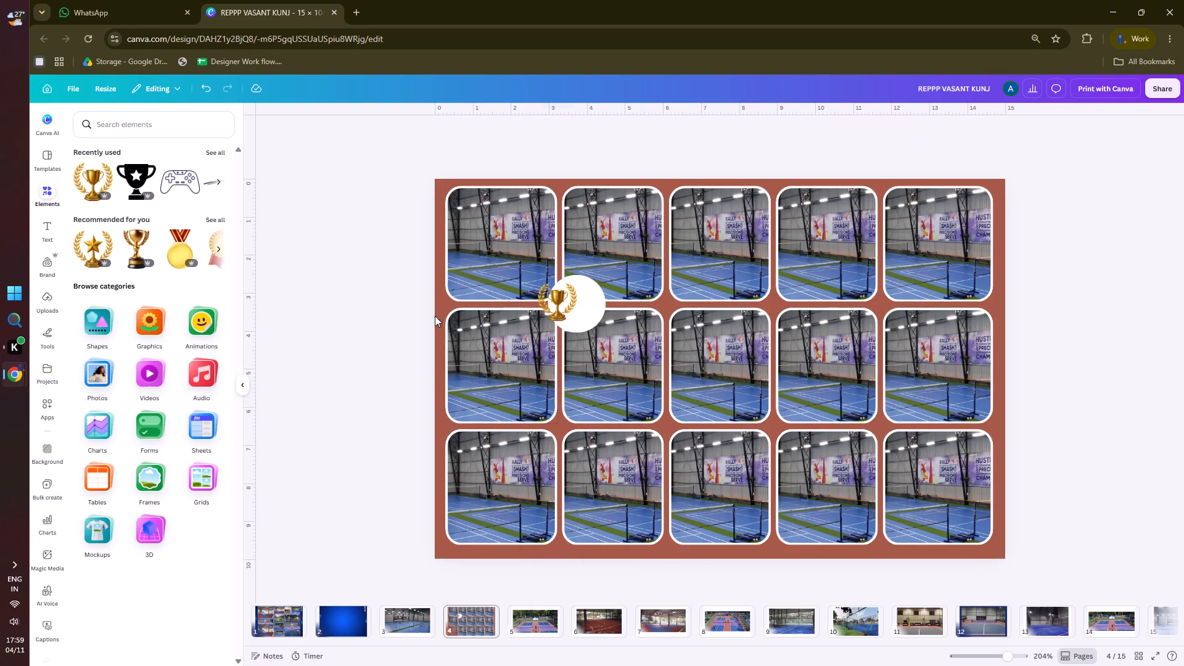
# Shrink the white circle slightly so it just surrounds the gold trophy, and centre it behind the trophy.
pyautogui.click(577, 316)
pyautogui.moveTo(608, 333); pyautogui.dragTo(594, 325)
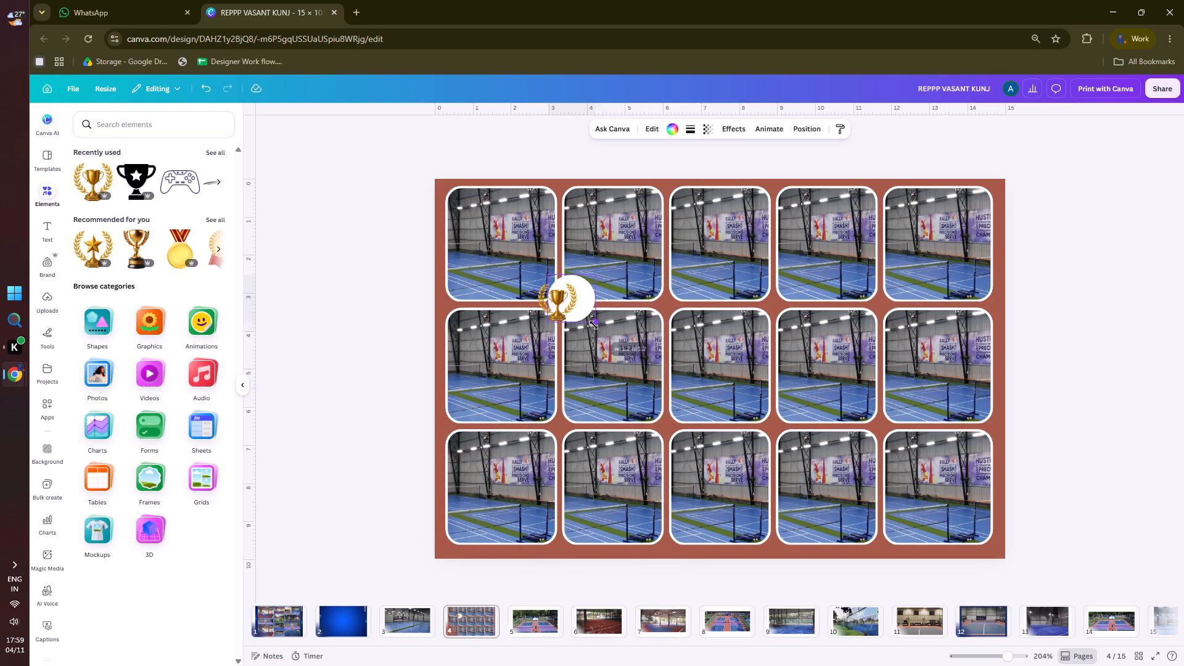
pyautogui.moveTo(594, 325); pyautogui.dragTo(596, 330)
pyautogui.moveTo(585, 298); pyautogui.dragTo(572, 298)
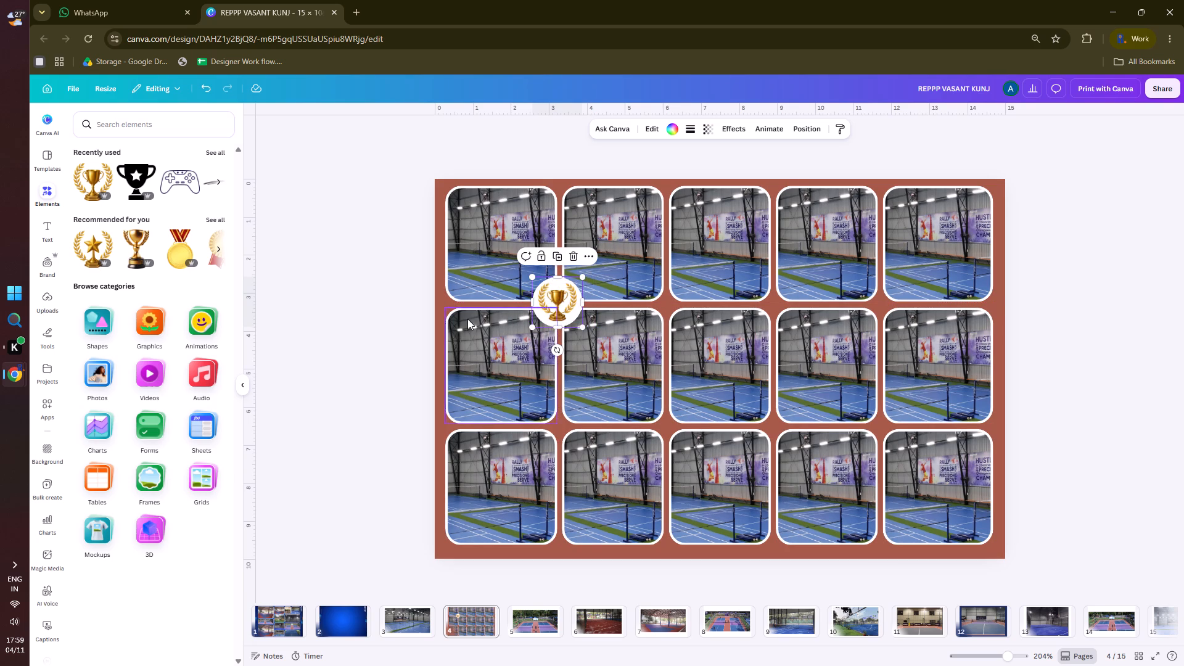
pyautogui.click(340, 324)
# Group the white circle and the gold trophy into a single badge.
pyautogui.click(545, 322)
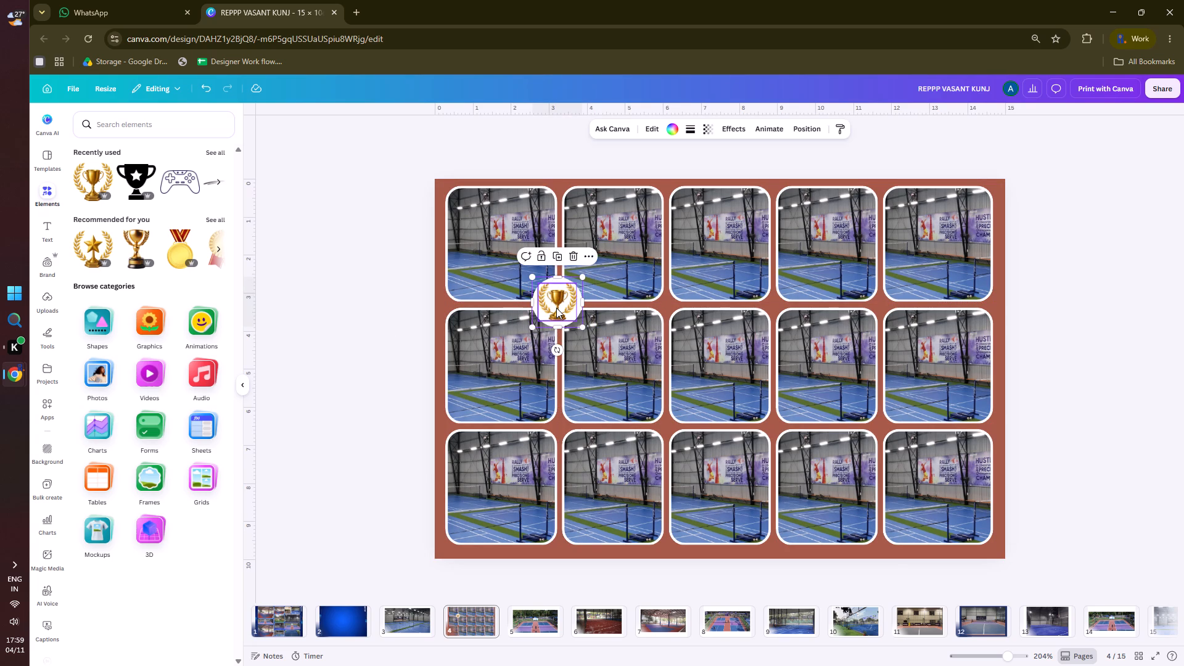
pyautogui.keyDown('shift'); pyautogui.click(556, 308); pyautogui.keyUp('shift')
pyautogui.click(534, 257)
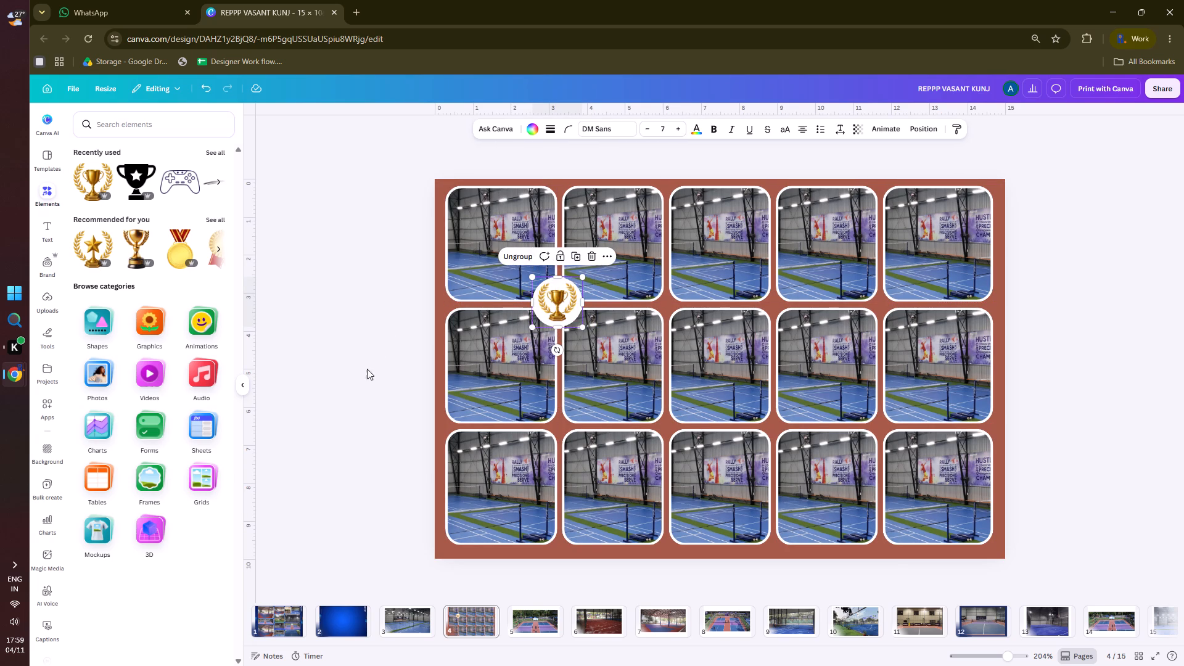
pyautogui.click(371, 336)
# Duplicate the trophy badge onto the other three photo junctions between the first and second rows, aligned with the original.
pyautogui.click(246, 385)
pyautogui.click(231, 390)
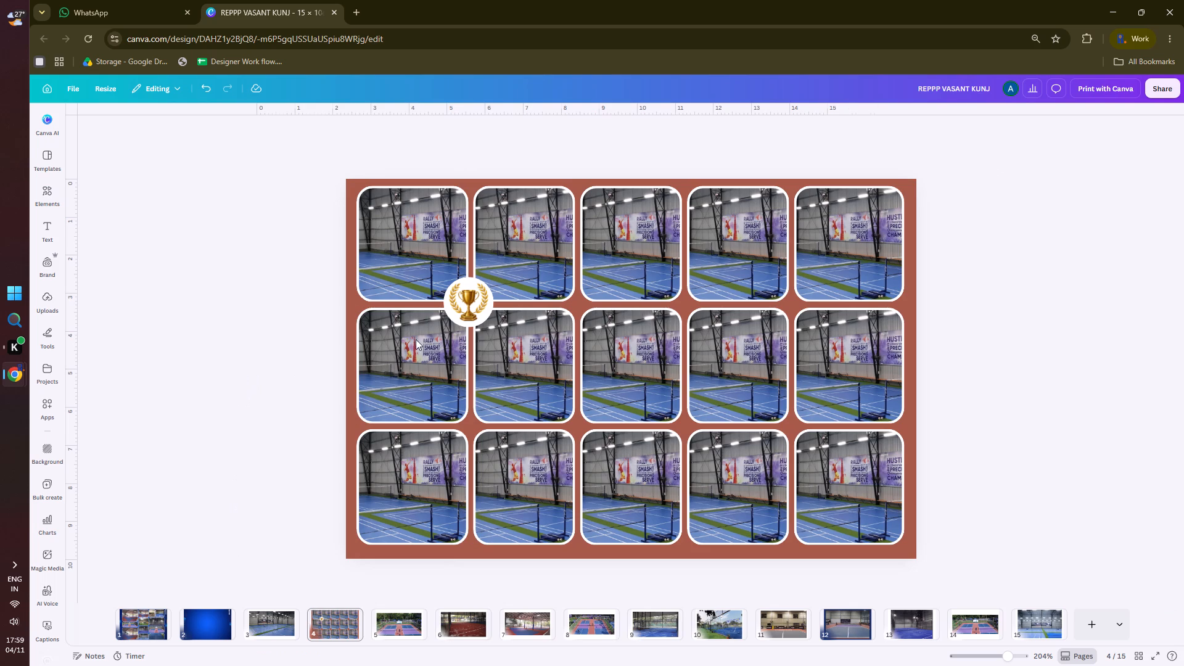
pyautogui.click(475, 308)
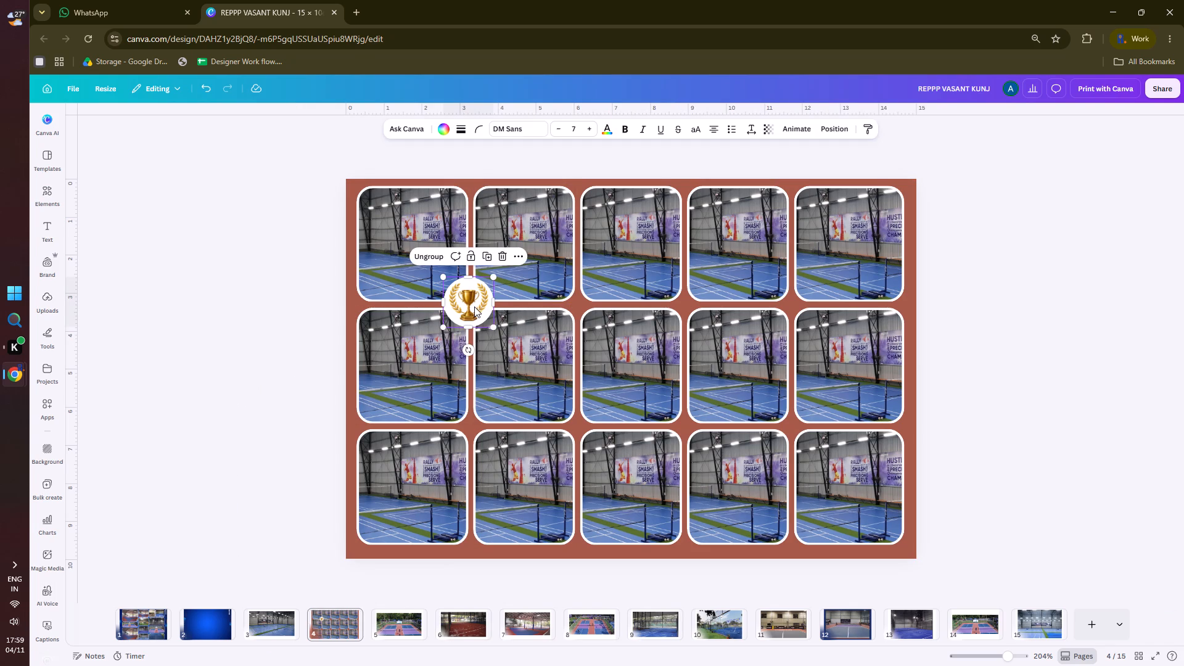
pyautogui.keyDown('alt'); pyautogui.moveTo(474, 306); pyautogui.dragTo(582, 305); pyautogui.keyUp('alt')
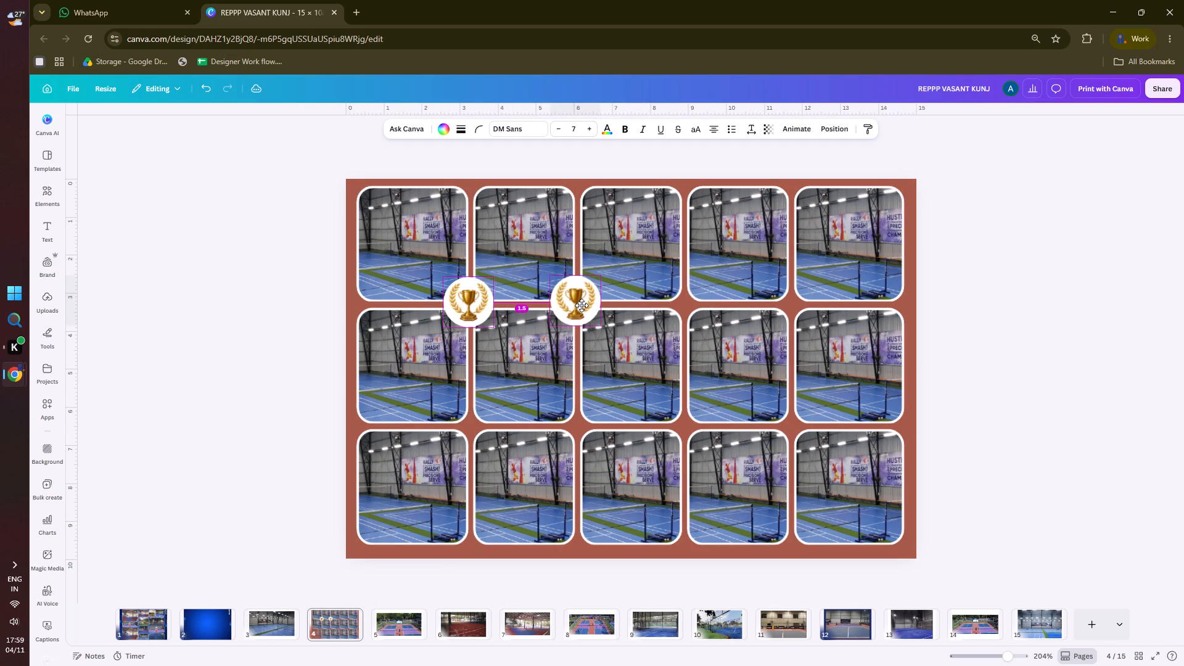
pyautogui.keyDown('alt'); pyautogui.moveTo(582, 305); pyautogui.dragTo(582, 307); pyautogui.keyUp('alt')
pyautogui.keyDown('alt'); pyautogui.moveTo(577, 302); pyautogui.dragTo(693, 302); pyautogui.keyUp('alt')
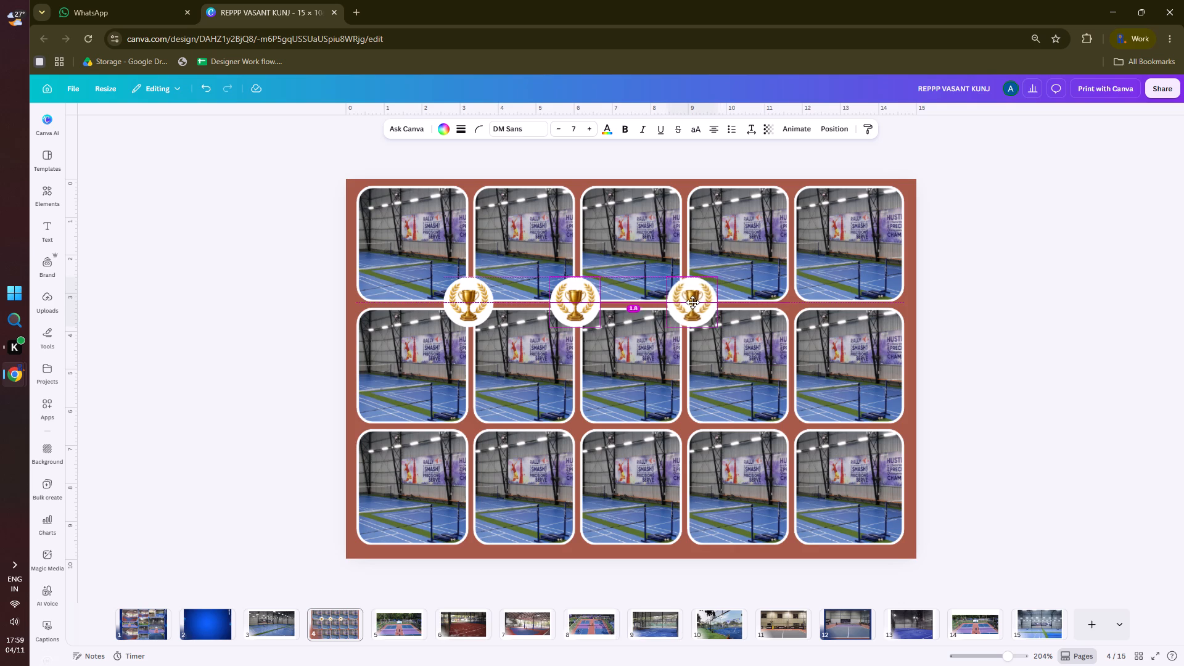
pyautogui.keyDown('alt'); pyautogui.moveTo(693, 302); pyautogui.dragTo(684, 305); pyautogui.keyUp('alt')
pyautogui.keyDown('alt'); pyautogui.moveTo(686, 305); pyautogui.dragTo(686, 305); pyautogui.keyUp('alt')
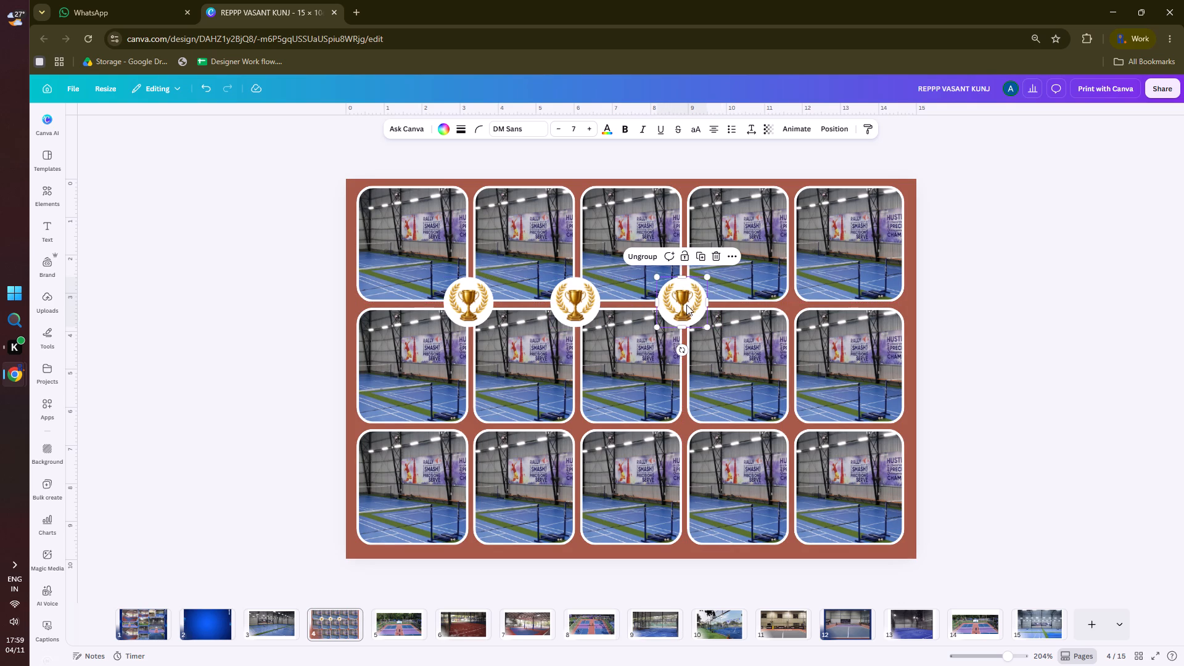
pyautogui.keyDown('alt'); pyautogui.moveTo(686, 305); pyautogui.dragTo(799, 305); pyautogui.keyUp('alt')
# Duplicate the trophy badge onto all four photo junctions between the second and third rows, aligned beneath the badges above.
pyautogui.keyDown('alt'); pyautogui.moveTo(796, 304); pyautogui.dragTo(793, 435); pyautogui.keyUp('alt')
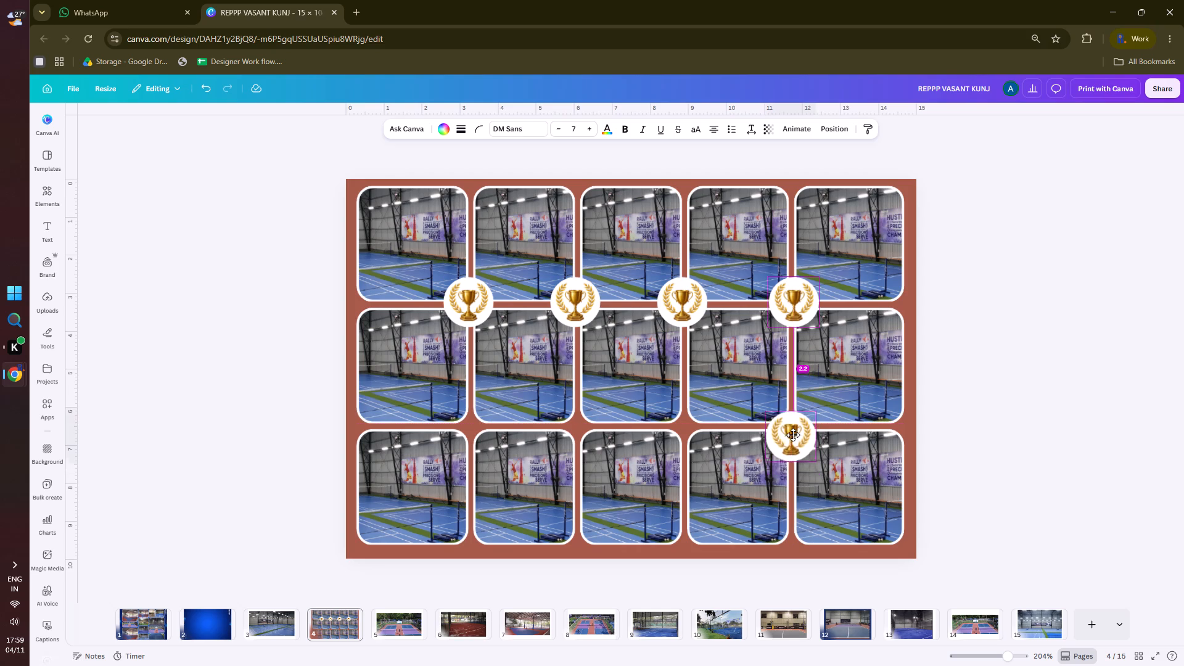
pyautogui.keyDown('alt'); pyautogui.moveTo(793, 435); pyautogui.dragTo(797, 430); pyautogui.keyUp('alt')
pyautogui.keyDown('alt'); pyautogui.moveTo(797, 429); pyautogui.dragTo(690, 432); pyautogui.keyUp('alt')
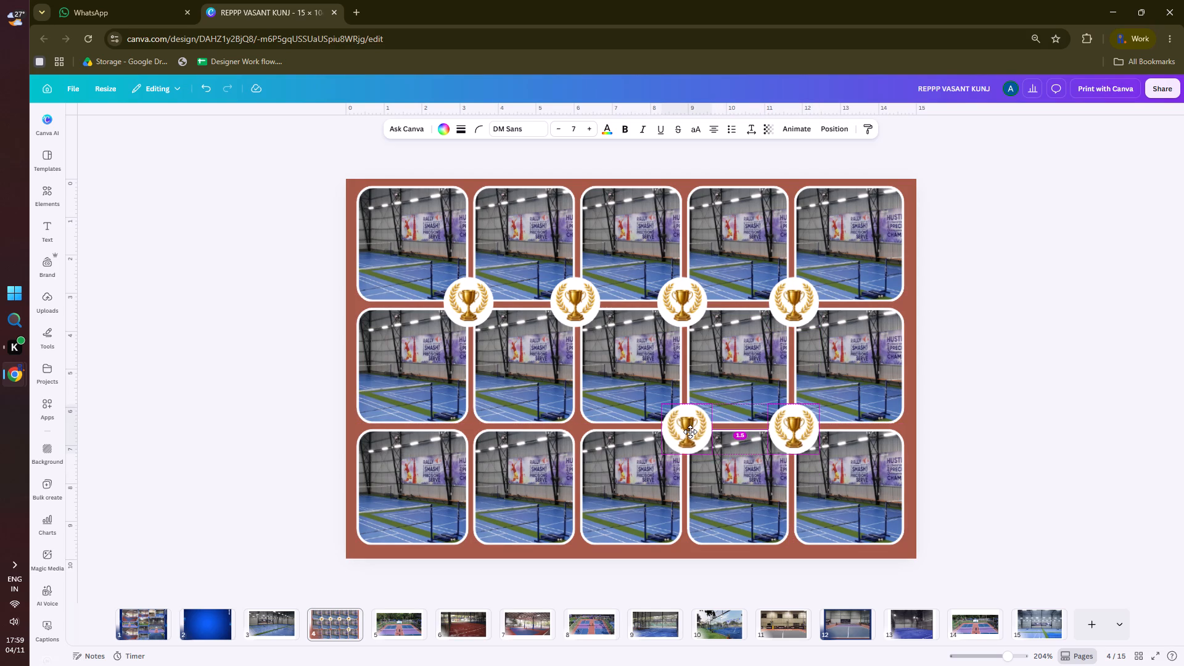
pyautogui.keyDown('alt'); pyautogui.moveTo(690, 432); pyautogui.dragTo(687, 430); pyautogui.keyUp('alt')
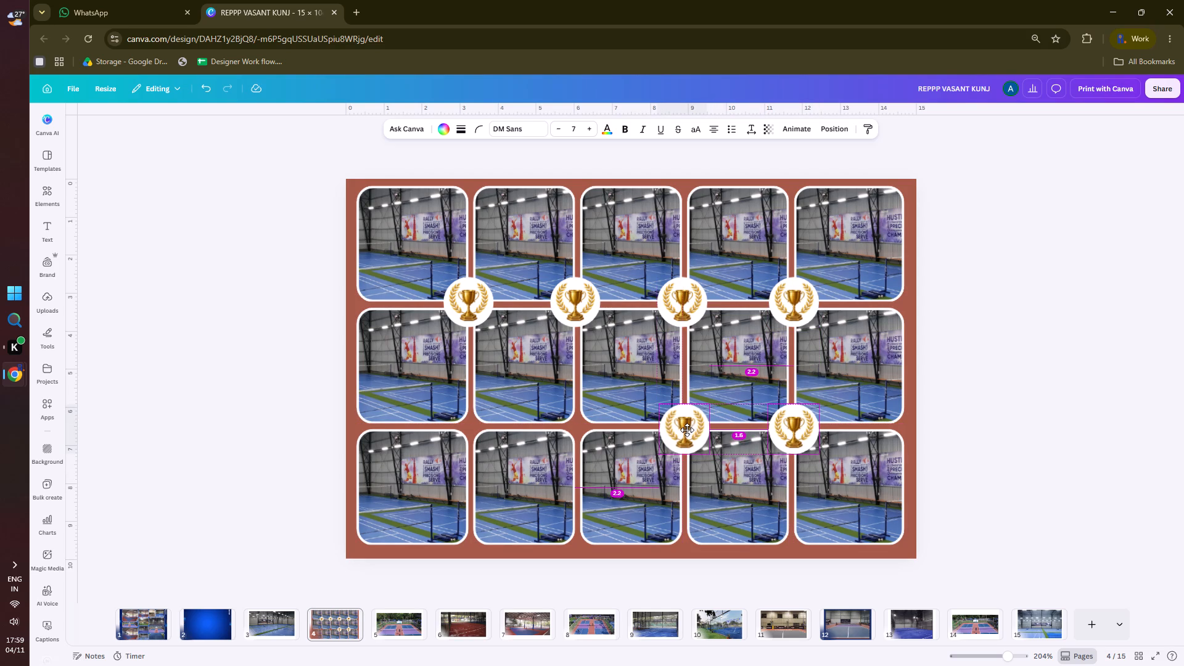
pyautogui.keyDown('alt'); pyautogui.moveTo(687, 430); pyautogui.dragTo(685, 429); pyautogui.keyUp('alt')
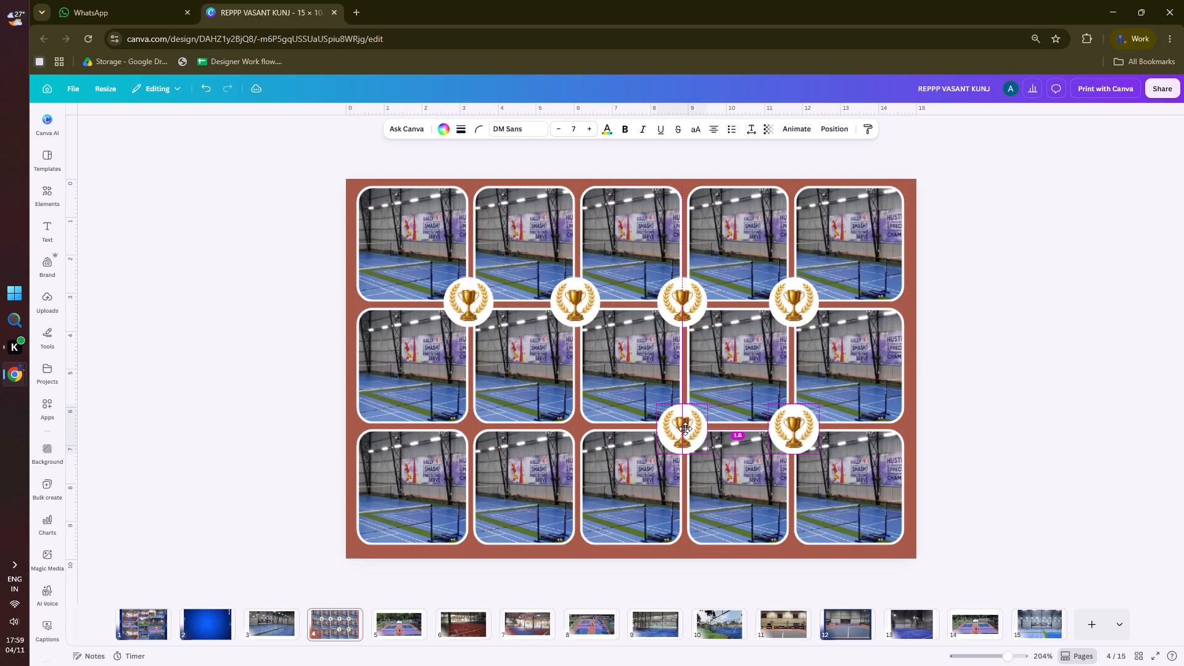
pyautogui.keyDown('alt'); pyautogui.moveTo(685, 429); pyautogui.dragTo(686, 429); pyautogui.keyUp('alt')
pyautogui.keyDown('alt'); pyautogui.moveTo(688, 429); pyautogui.dragTo(580, 429); pyautogui.keyUp('alt')
pyautogui.keyDown('alt'); pyautogui.moveTo(580, 427); pyautogui.dragTo(470, 427); pyautogui.keyUp('alt')
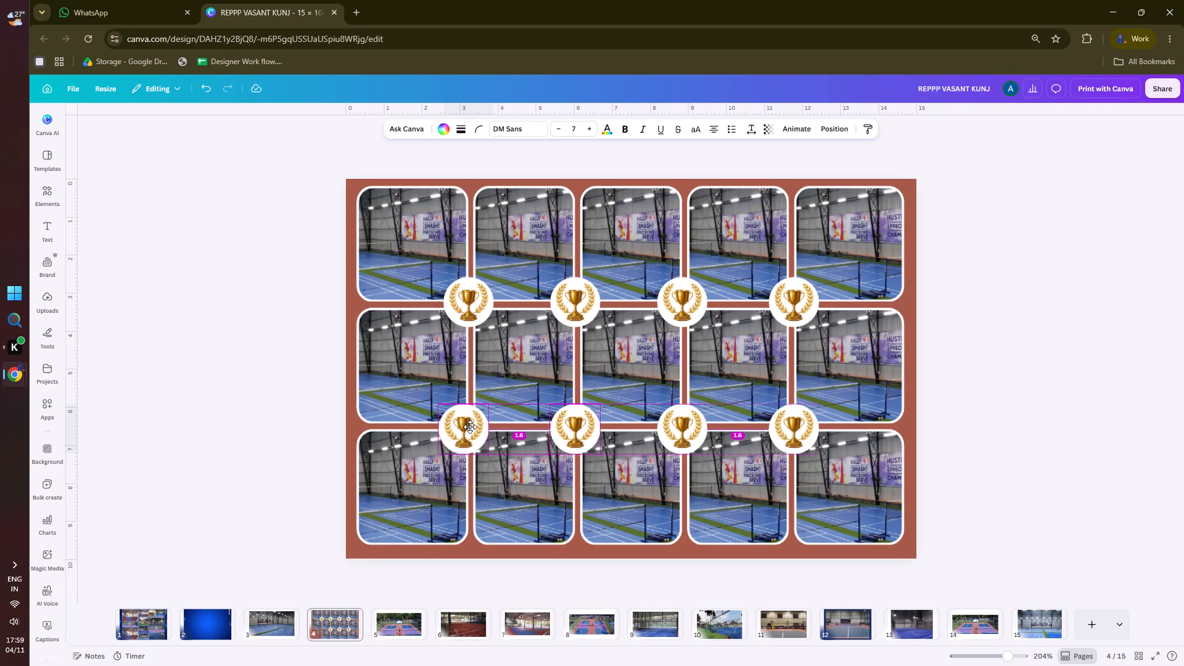
pyautogui.keyDown('alt'); pyautogui.moveTo(470, 427); pyautogui.dragTo(473, 425); pyautogui.keyUp('alt')
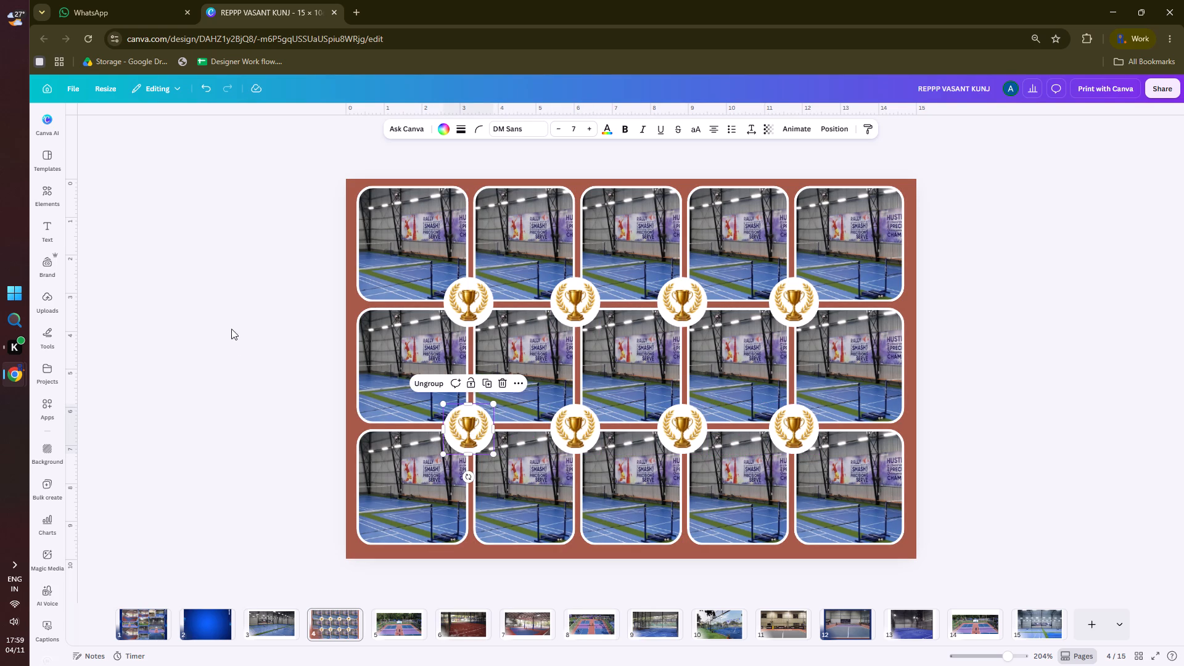
pyautogui.click(234, 318)
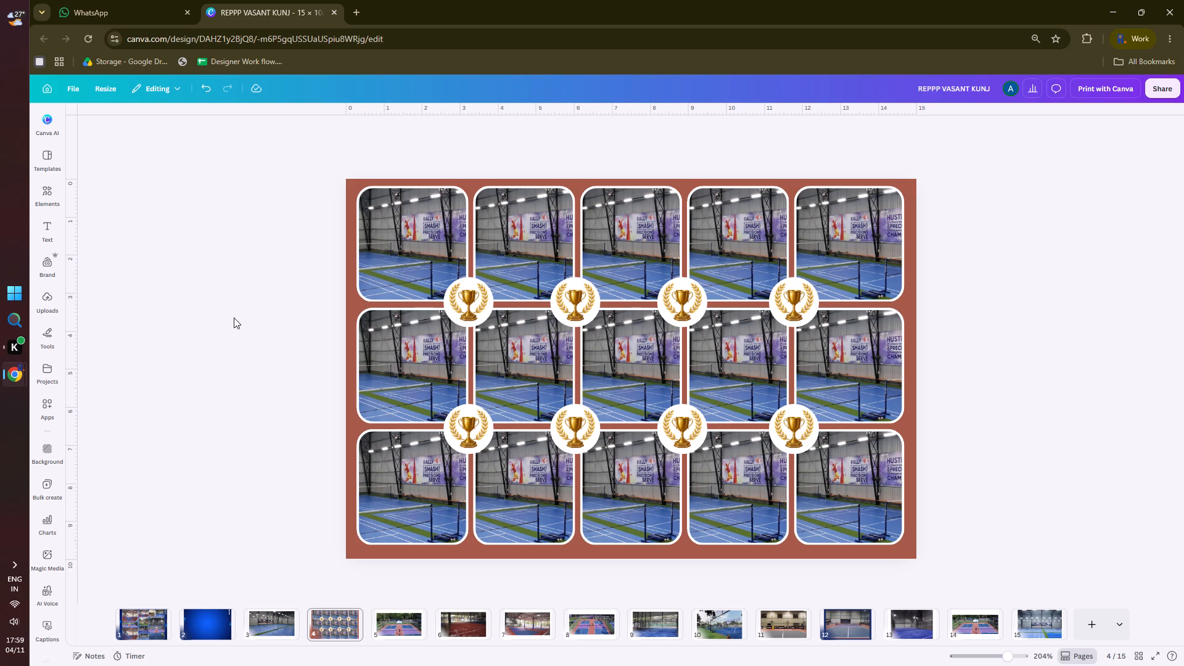
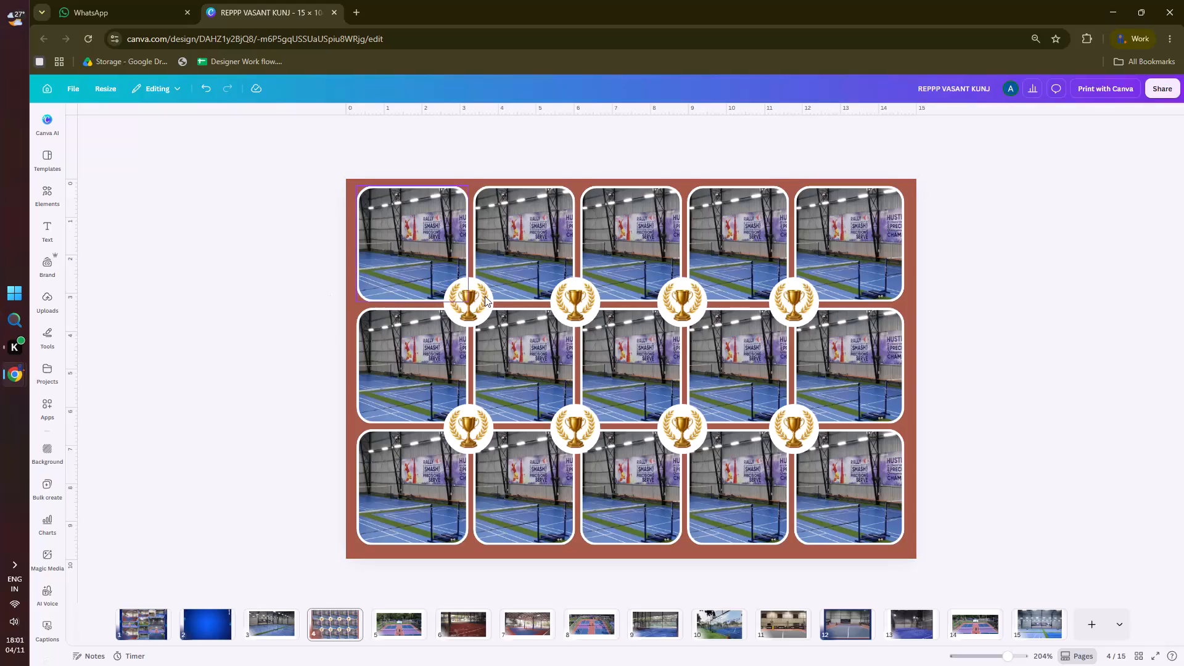
# Duplicate all eight junction trophy badges together onto the centres of the first four photos in the first and second rows.
pyautogui.click(481, 296)
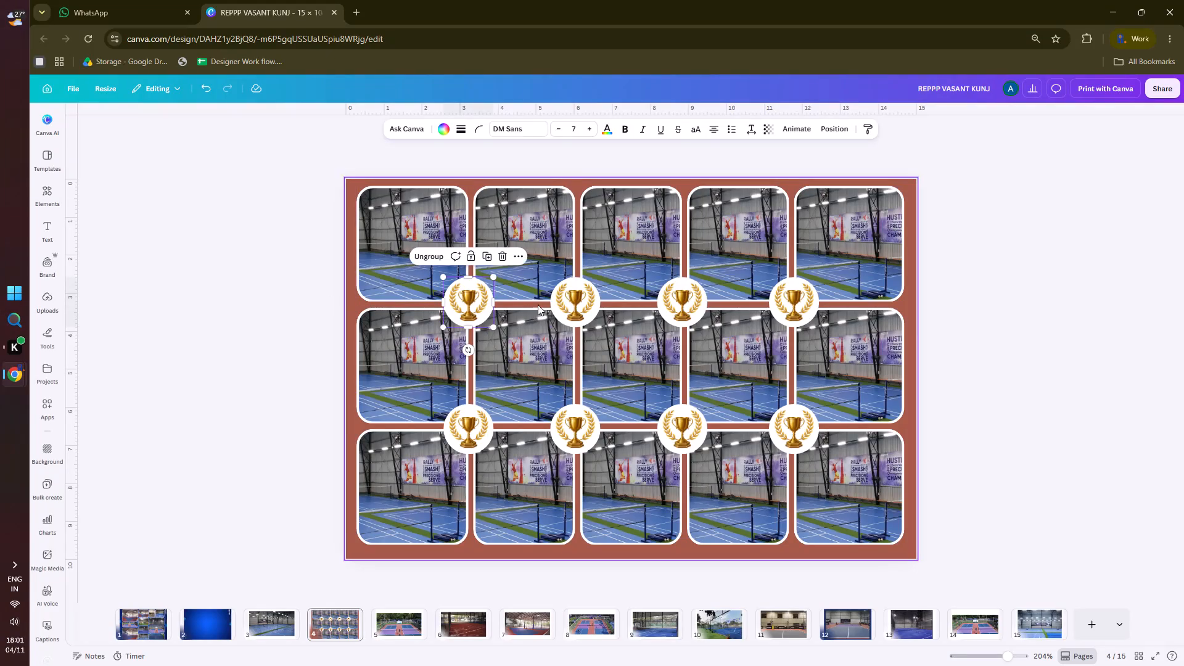
pyautogui.keyDown('shift'); pyautogui.click(592, 316); pyautogui.keyUp('shift')
pyautogui.keyDown('shift'); pyautogui.click(692, 312); pyautogui.keyUp('shift')
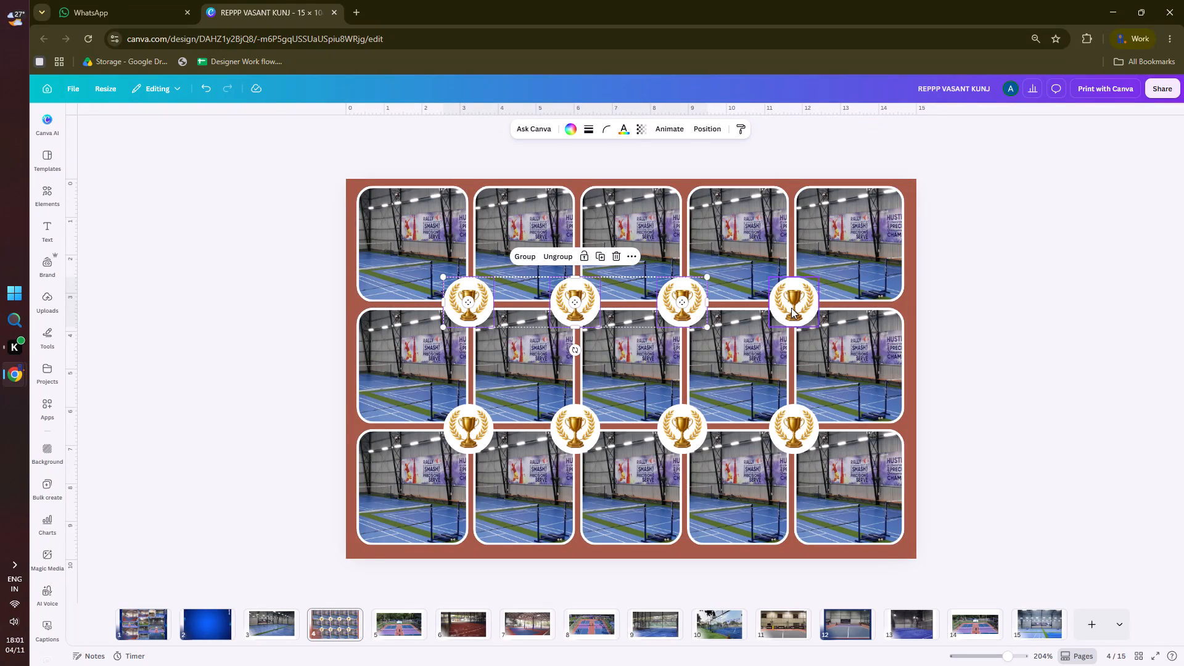
pyautogui.keyDown('shift'); pyautogui.click(791, 308); pyautogui.keyUp('shift')
pyautogui.keyDown('shift'); pyautogui.click(473, 411); pyautogui.keyUp('shift')
pyautogui.keyDown('shift'); pyautogui.click(567, 441); pyautogui.keyUp('shift')
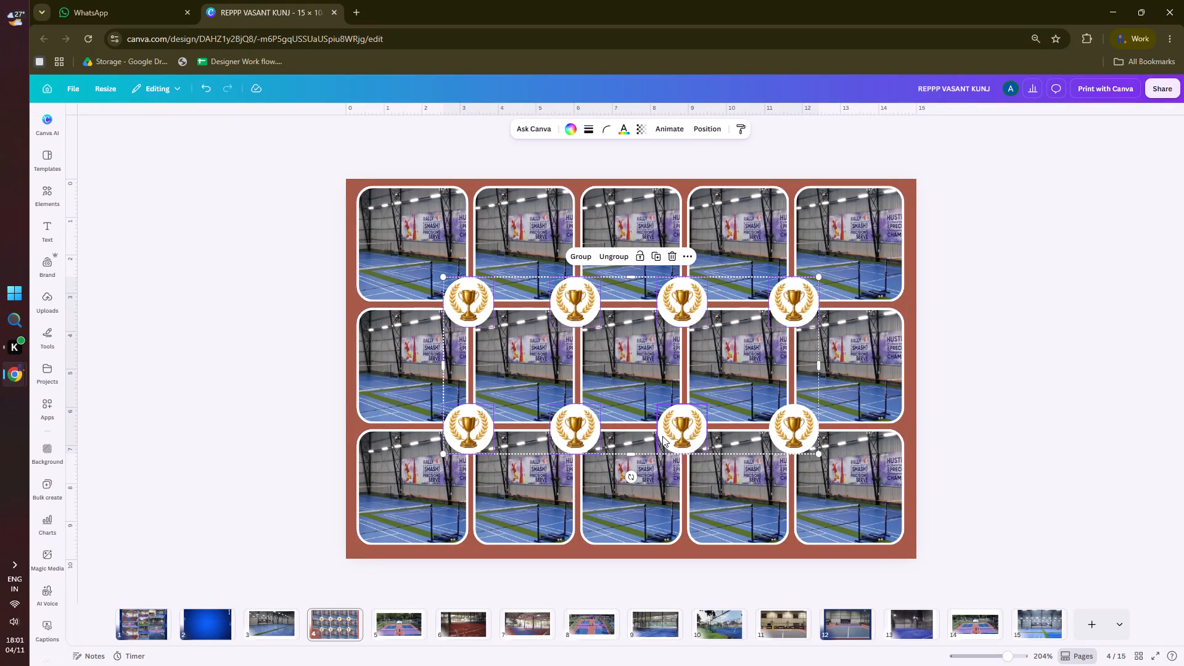
pyautogui.keyDown('shift'); pyautogui.click(683, 429); pyautogui.keyUp('shift')
pyautogui.keyDown('shift'); pyautogui.click(807, 430); pyautogui.keyUp('shift')
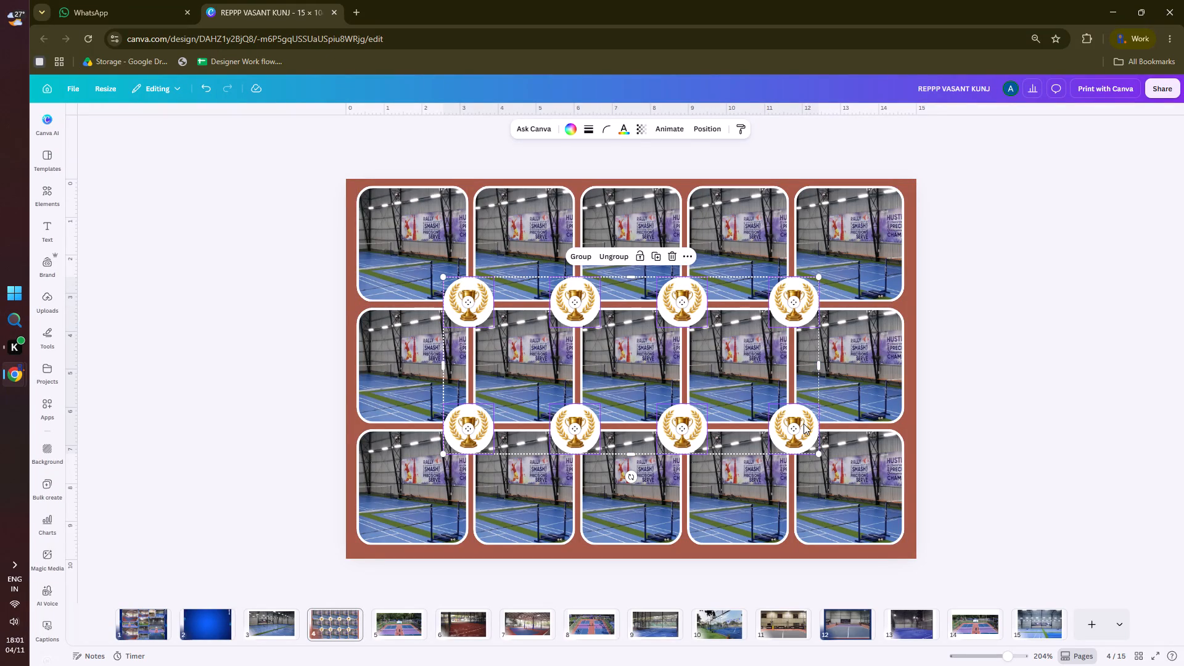
pyautogui.keyDown('alt'); pyautogui.moveTo(804, 424); pyautogui.dragTo(718, 355); pyautogui.keyUp('alt')
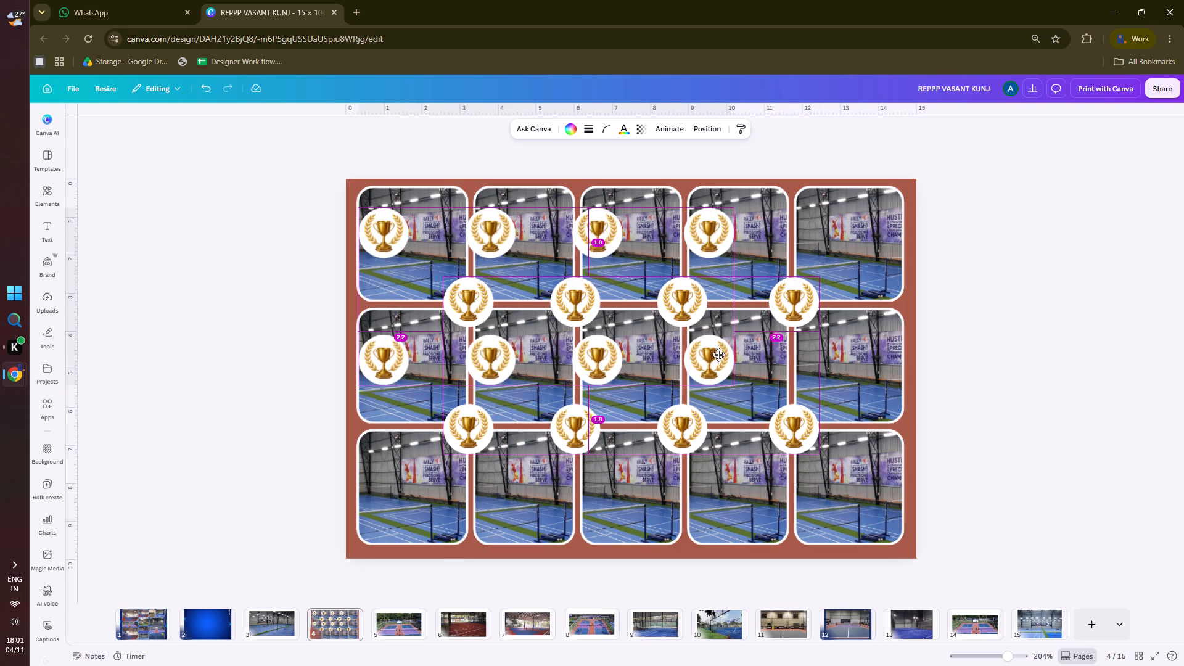
pyautogui.keyDown('alt'); pyautogui.moveTo(718, 355); pyautogui.dragTo(805, 358); pyautogui.keyUp('alt')
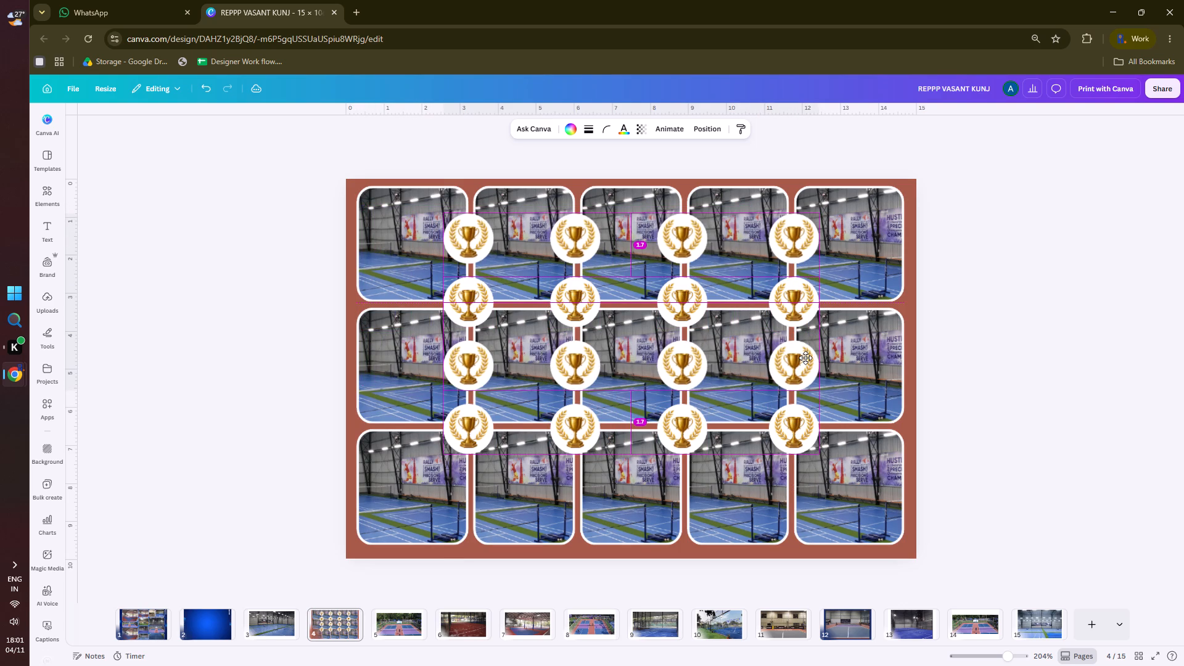
pyautogui.keyDown('alt'); pyautogui.moveTo(805, 358); pyautogui.dragTo(725, 358); pyautogui.keyUp('alt')
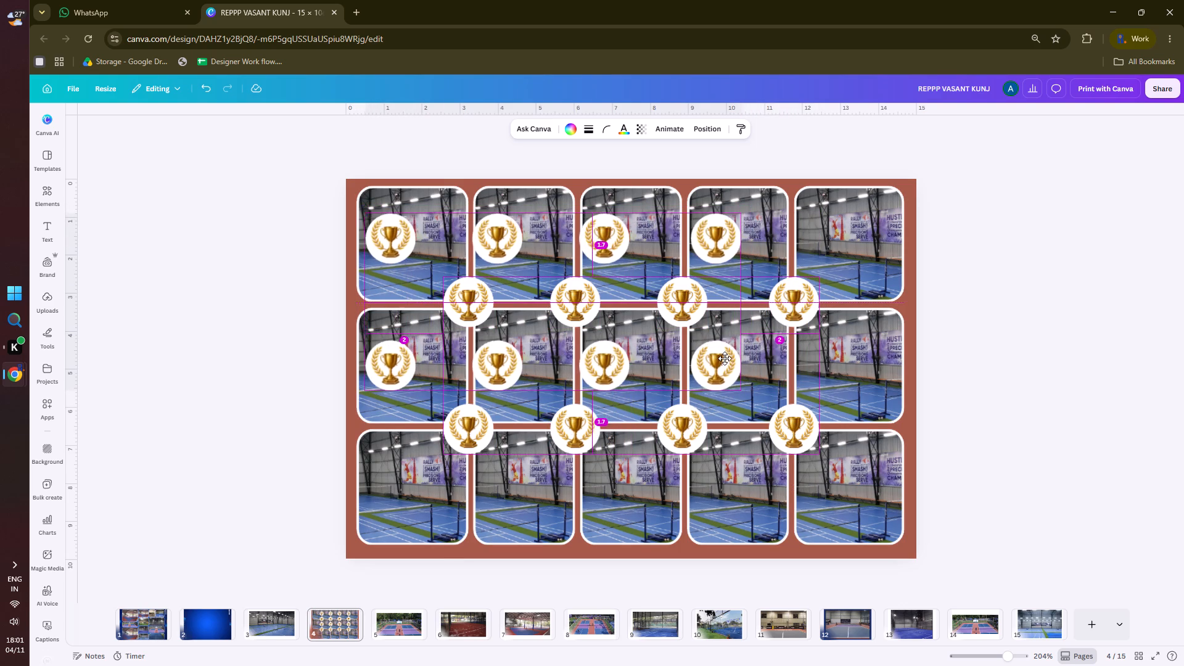
pyautogui.keyDown('alt'); pyautogui.moveTo(725, 358); pyautogui.dragTo(744, 360); pyautogui.keyUp('alt')
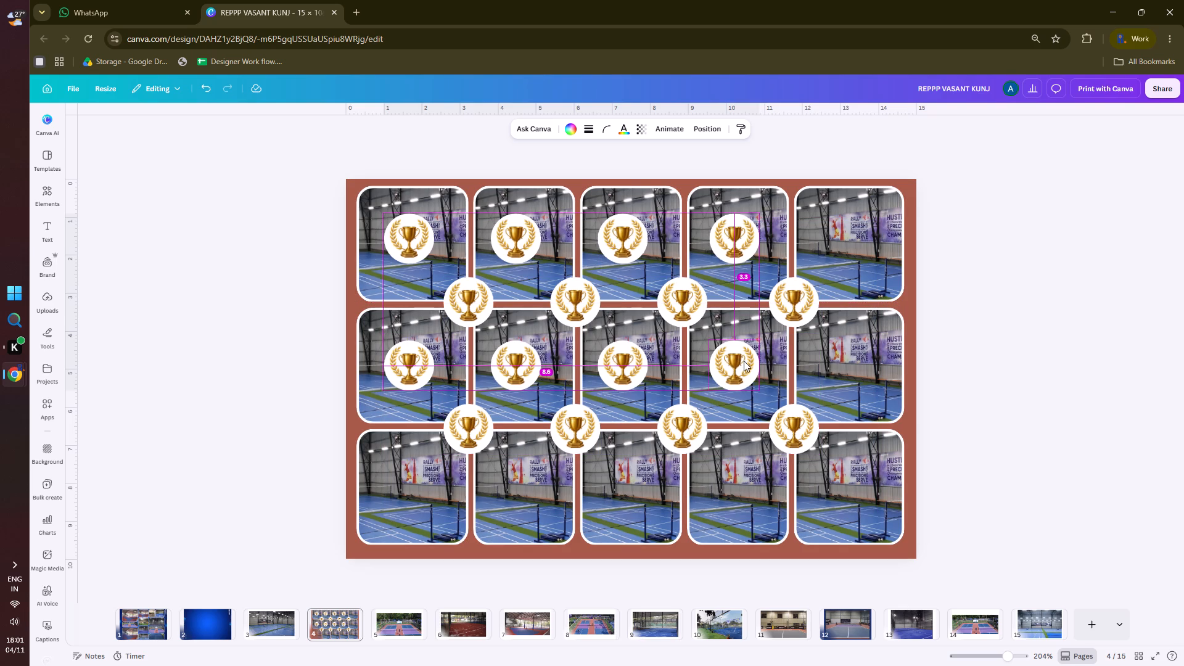
pyautogui.click(275, 337)
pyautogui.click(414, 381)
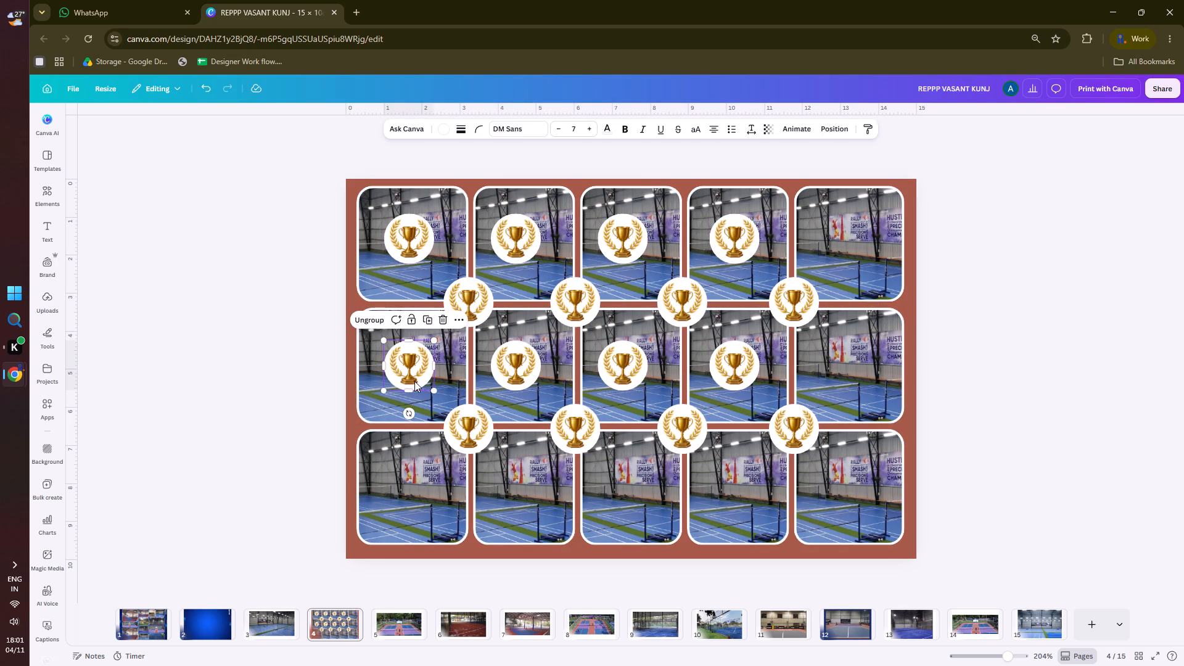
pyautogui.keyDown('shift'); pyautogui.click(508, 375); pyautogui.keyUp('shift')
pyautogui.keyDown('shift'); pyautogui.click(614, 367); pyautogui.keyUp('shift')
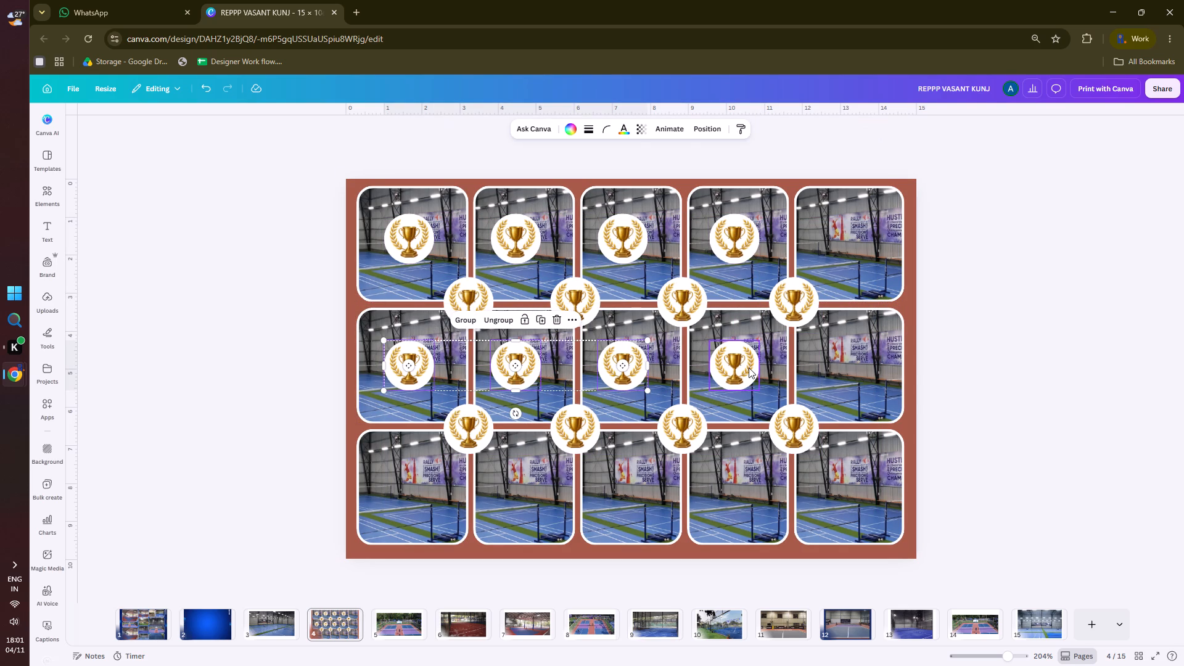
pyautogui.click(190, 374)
# Duplicate the fourth-column badges of the first and second rows onto the centres of the fifth-column photos, level with the originals.
pyautogui.click(725, 368)
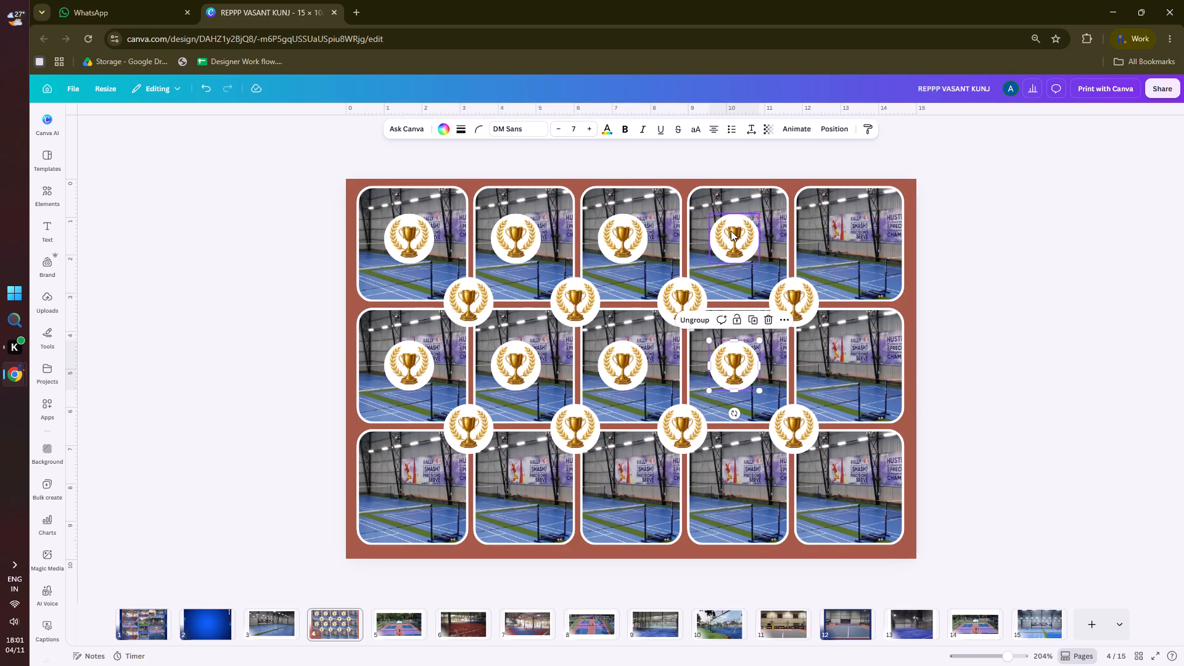
pyautogui.keyDown('shift'); pyautogui.click(731, 231); pyautogui.keyUp('shift')
pyautogui.keyDown('alt'); pyautogui.moveTo(733, 231); pyautogui.dragTo(873, 237); pyautogui.keyUp('alt')
pyautogui.keyDown('alt'); pyautogui.moveTo(740, 252); pyautogui.dragTo(860, 252); pyautogui.keyUp('alt')
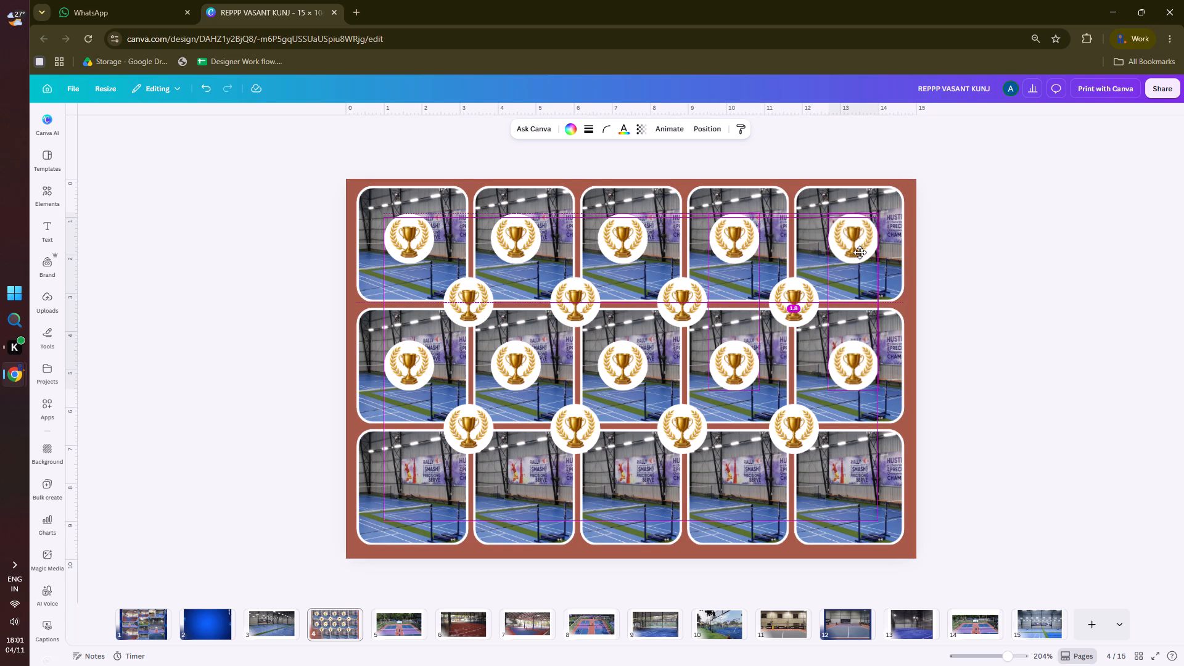
pyautogui.keyDown('alt'); pyautogui.moveTo(860, 252); pyautogui.dragTo(859, 249); pyautogui.keyUp('alt')
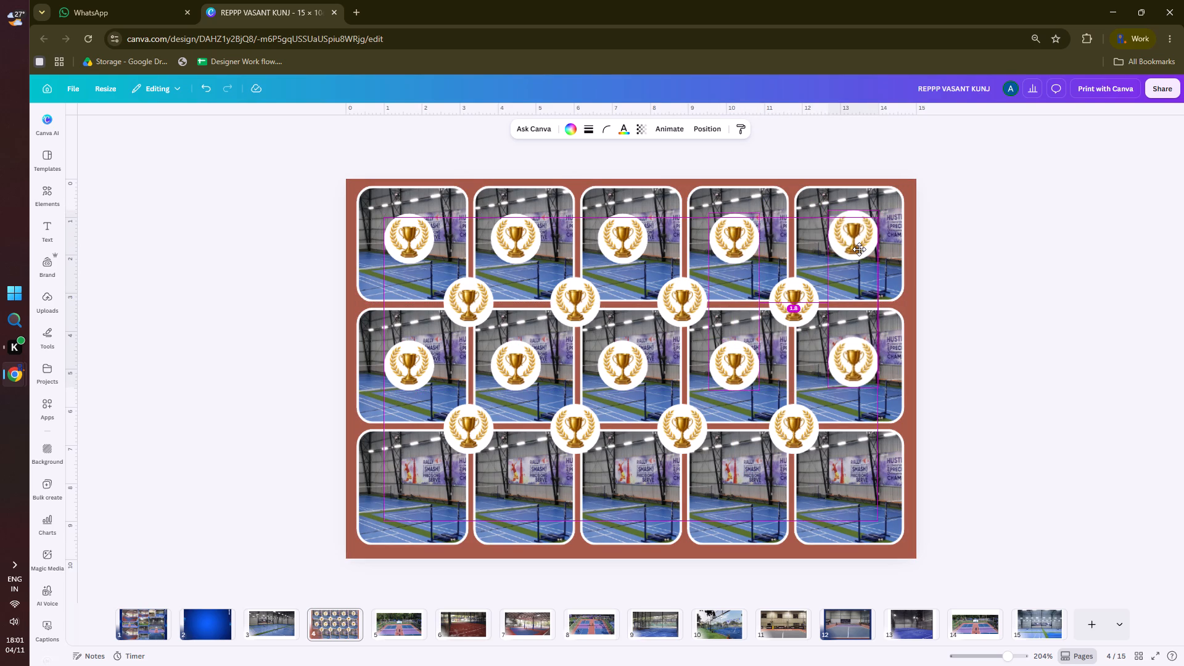
pyautogui.keyDown('alt'); pyautogui.moveTo(859, 249); pyautogui.dragTo(859, 250); pyautogui.keyUp('alt')
pyautogui.click(1027, 289)
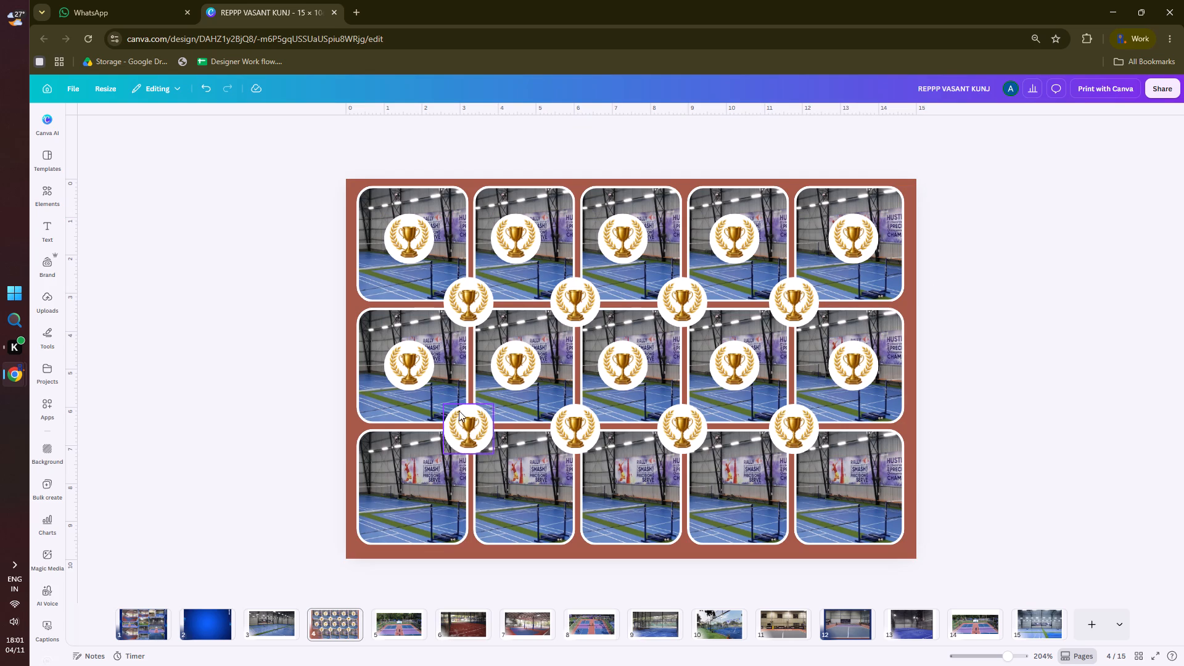
# Duplicate the five badges on the second-row photos straight down onto the centres of the third-row photos.
pyautogui.click(414, 377)
pyautogui.keyDown('shift'); pyautogui.click(514, 375); pyautogui.keyUp('shift')
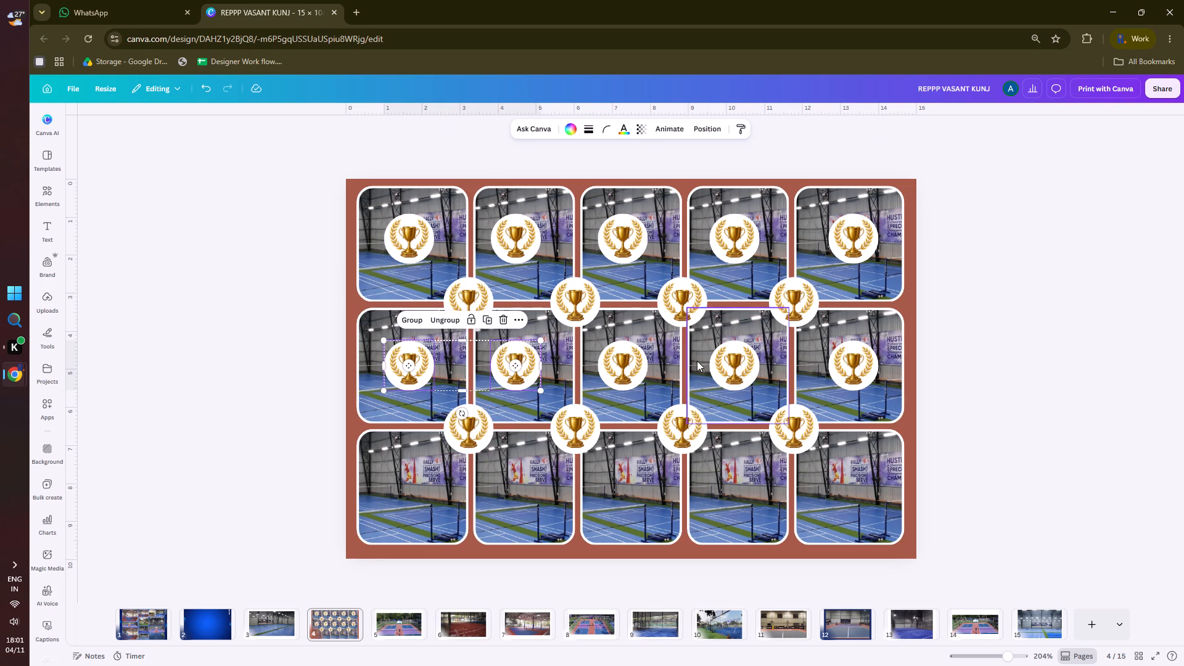
pyautogui.keyDown('shift'); pyautogui.click(606, 362); pyautogui.keyUp('shift')
pyautogui.keyDown('shift'); pyautogui.click(734, 369); pyautogui.keyUp('shift')
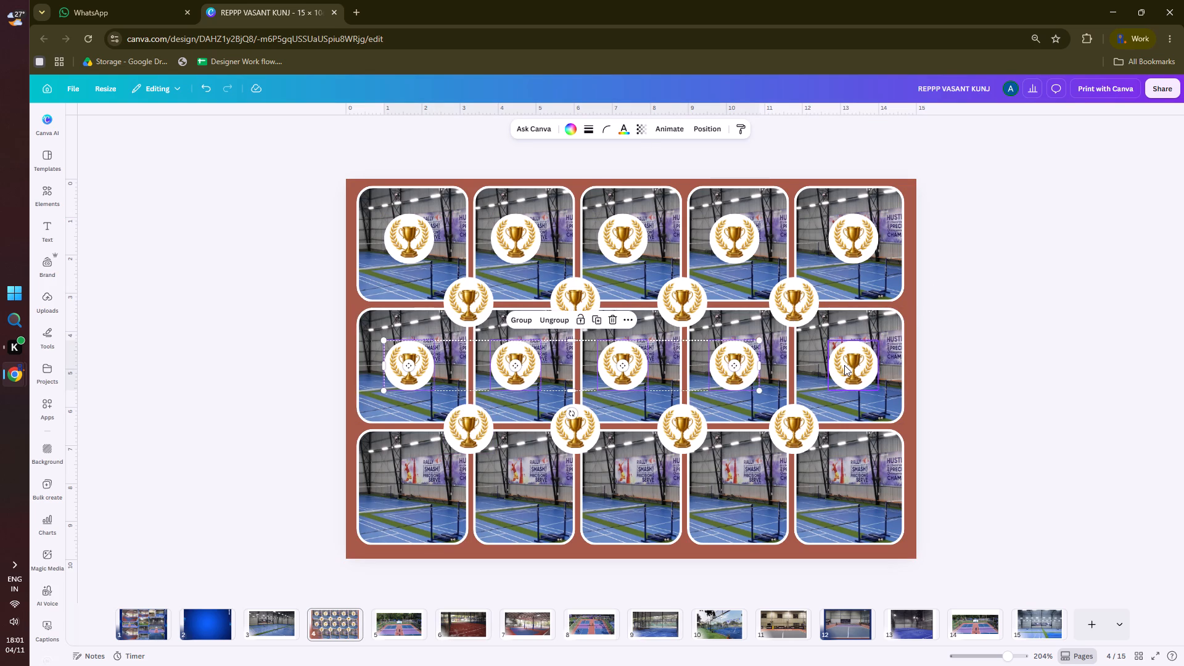
pyautogui.click(844, 365)
pyautogui.keyDown('shift'); pyautogui.click(730, 363); pyautogui.keyUp('shift')
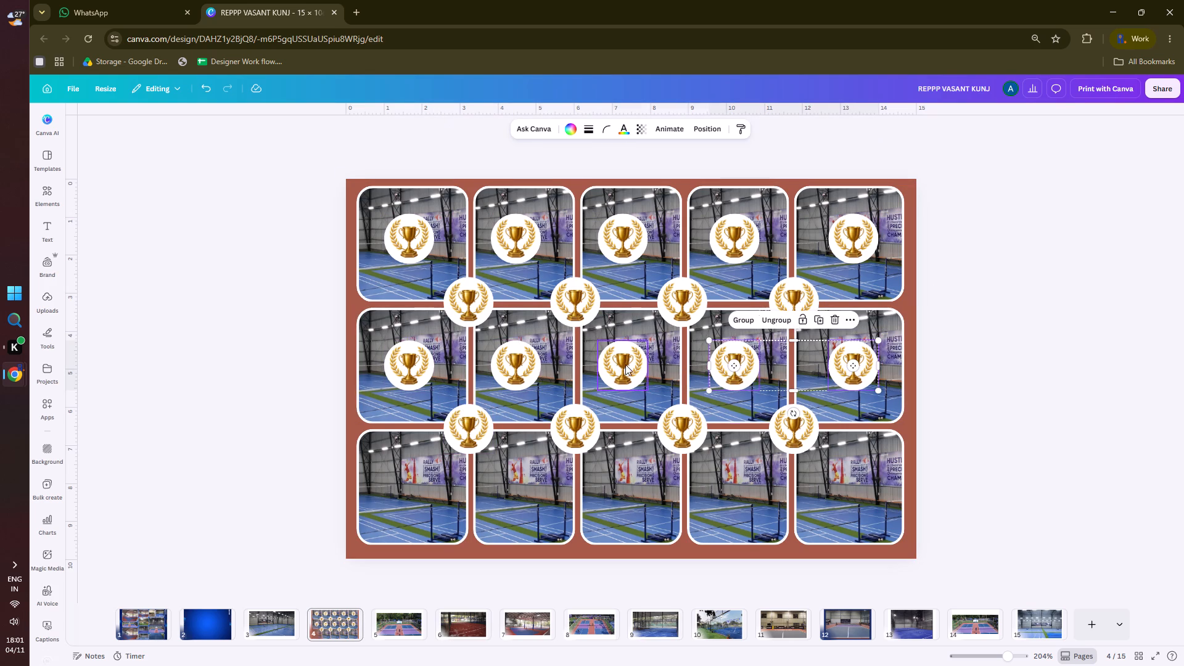
pyautogui.keyDown('shift'); pyautogui.click(625, 364); pyautogui.keyUp('shift')
pyautogui.keyDown('shift'); pyautogui.click(521, 372); pyautogui.keyUp('shift')
pyautogui.keyDown('shift'); pyautogui.click(416, 373); pyautogui.keyUp('shift')
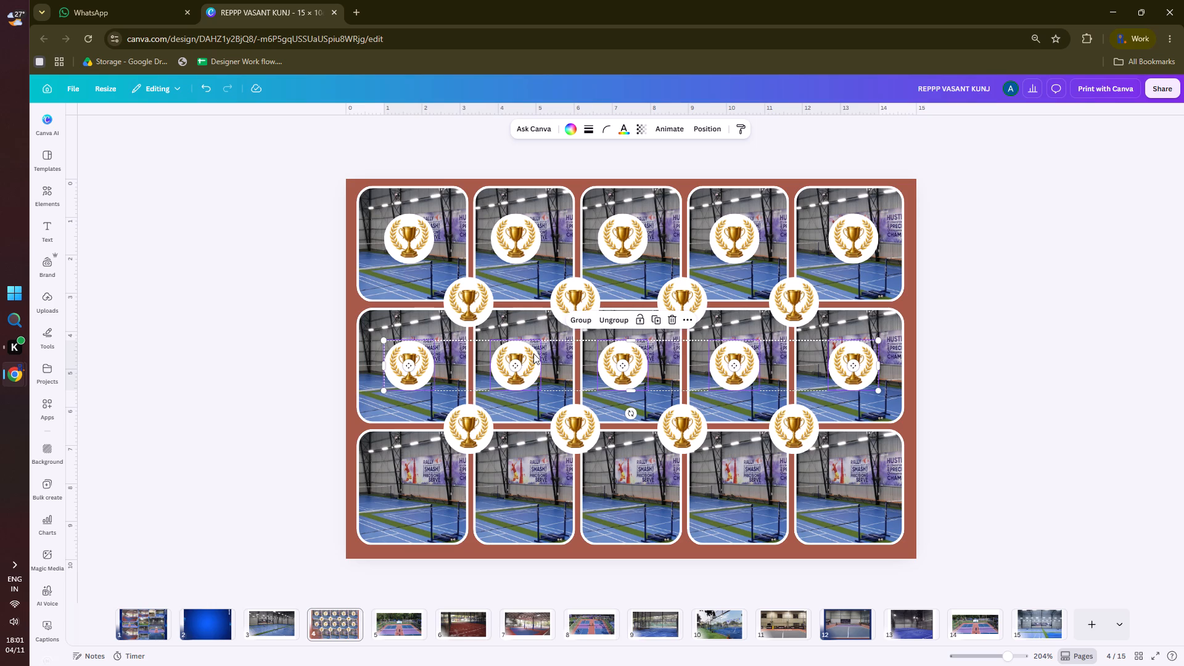
pyautogui.moveTo(533, 353); pyautogui.dragTo(535, 478)
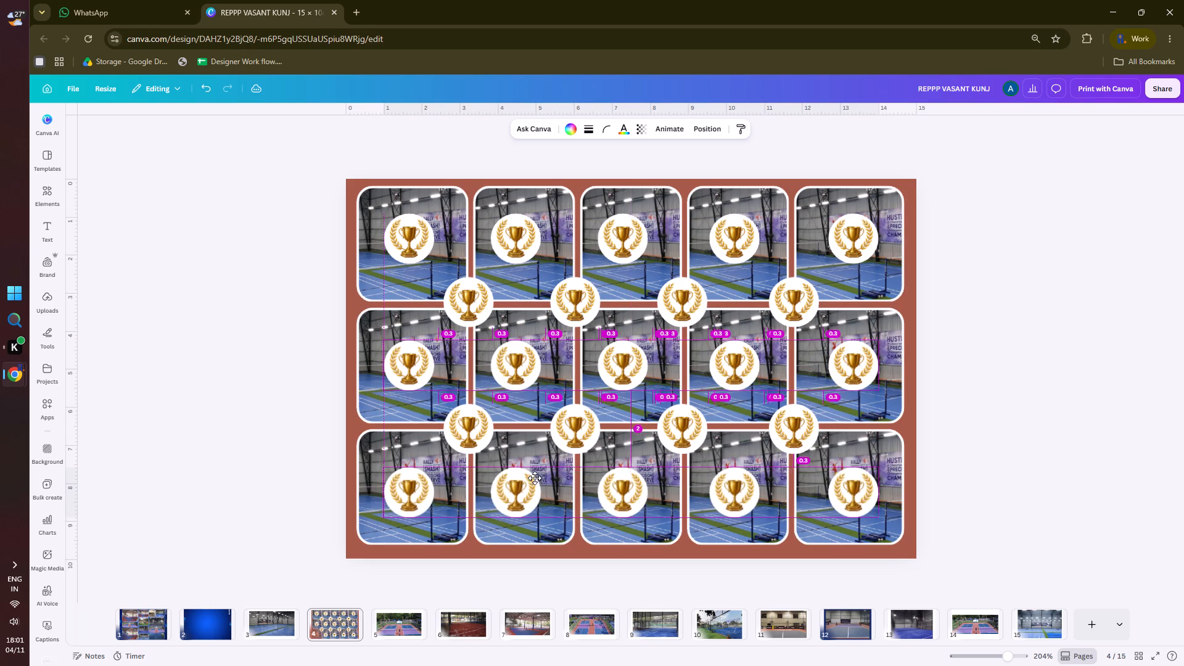
pyautogui.moveTo(535, 478); pyautogui.dragTo(530, 476)
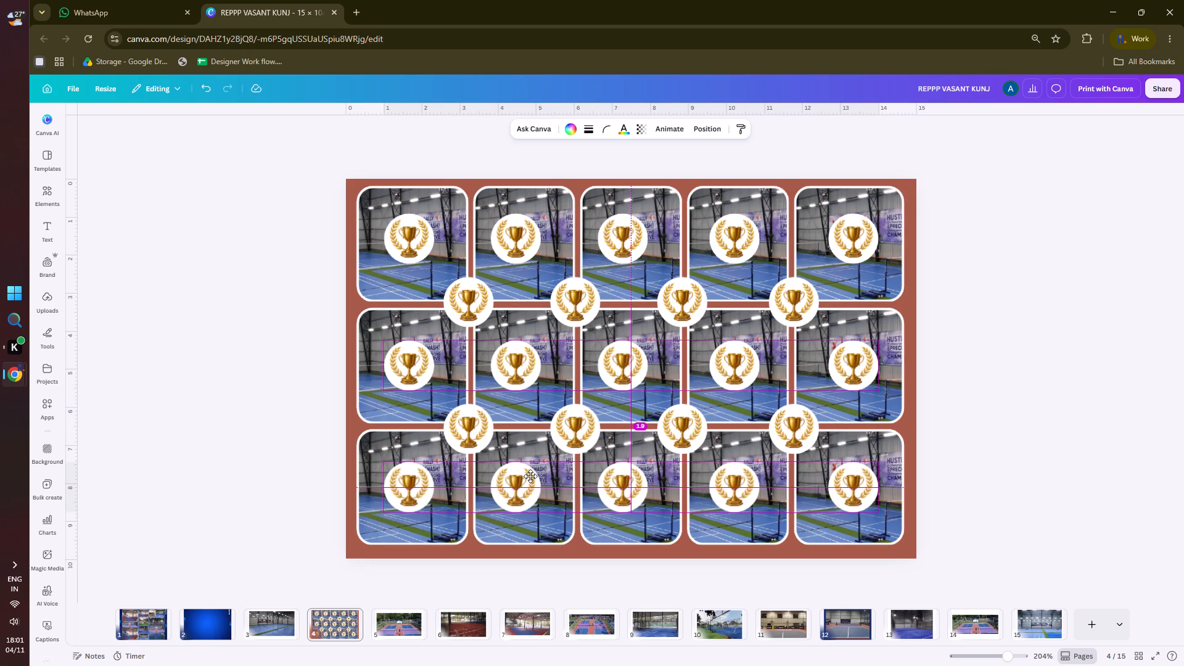
pyautogui.moveTo(530, 476); pyautogui.dragTo(534, 475)
pyautogui.click(259, 437)
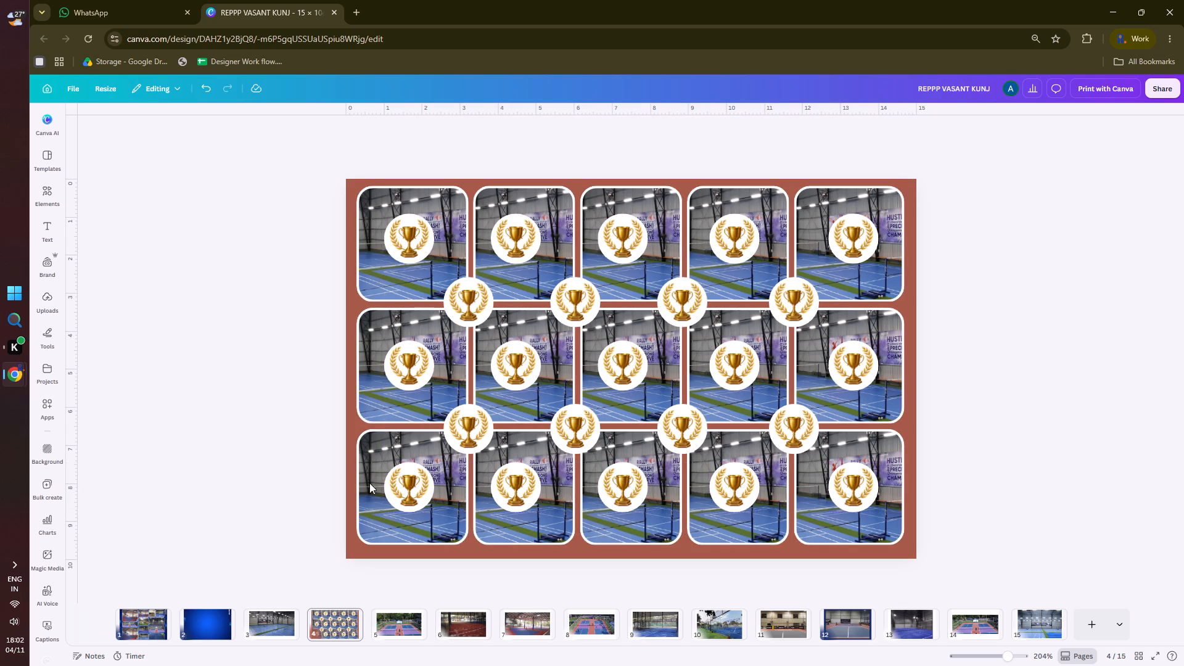
# Nudge the second to fifth badges of the third row slightly to the right to centre them better on their photos.
pyautogui.click(515, 483)
pyautogui.press('Right')
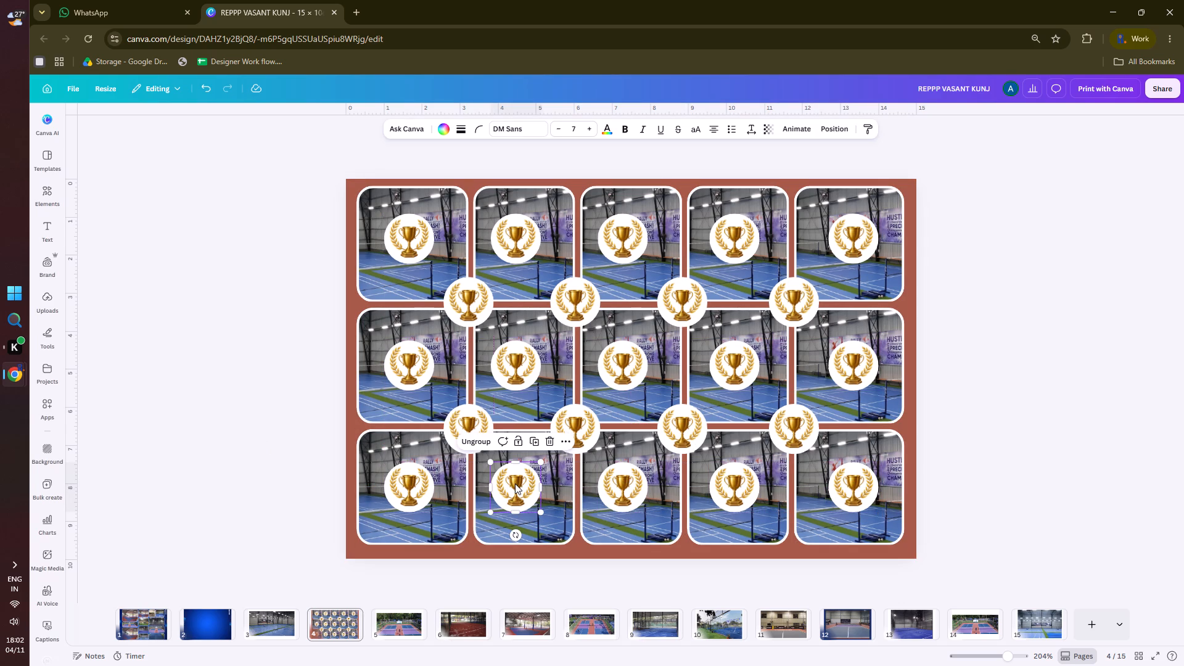
pyautogui.click(609, 488)
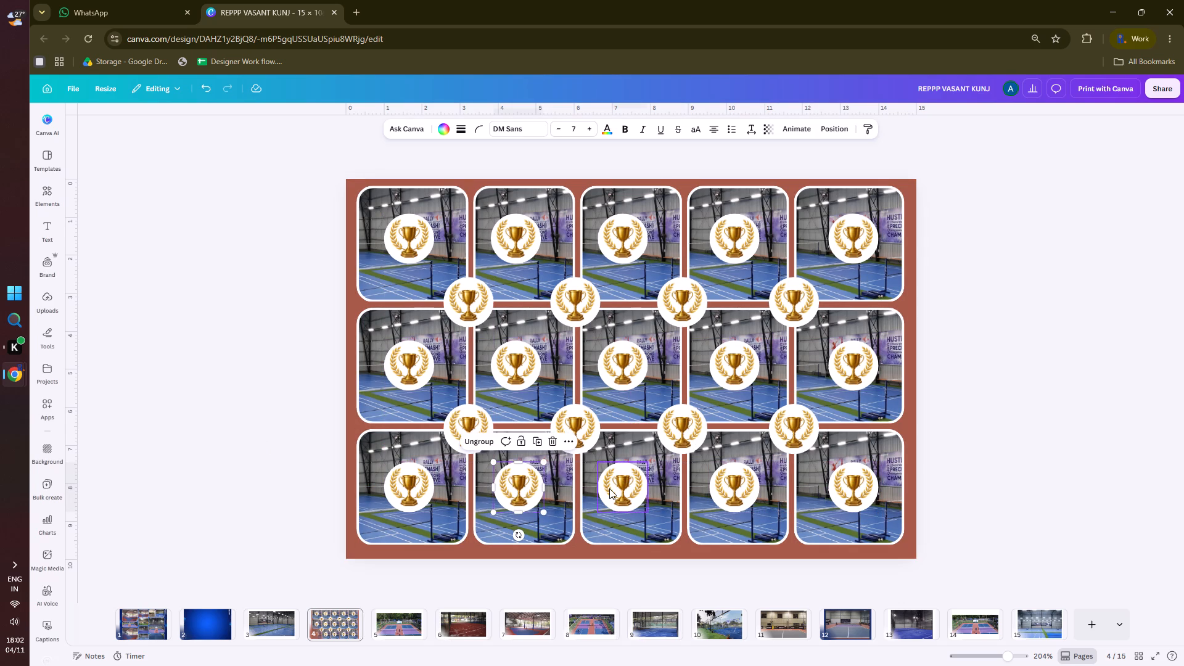
pyautogui.press('Right')
pyautogui.press('Right')
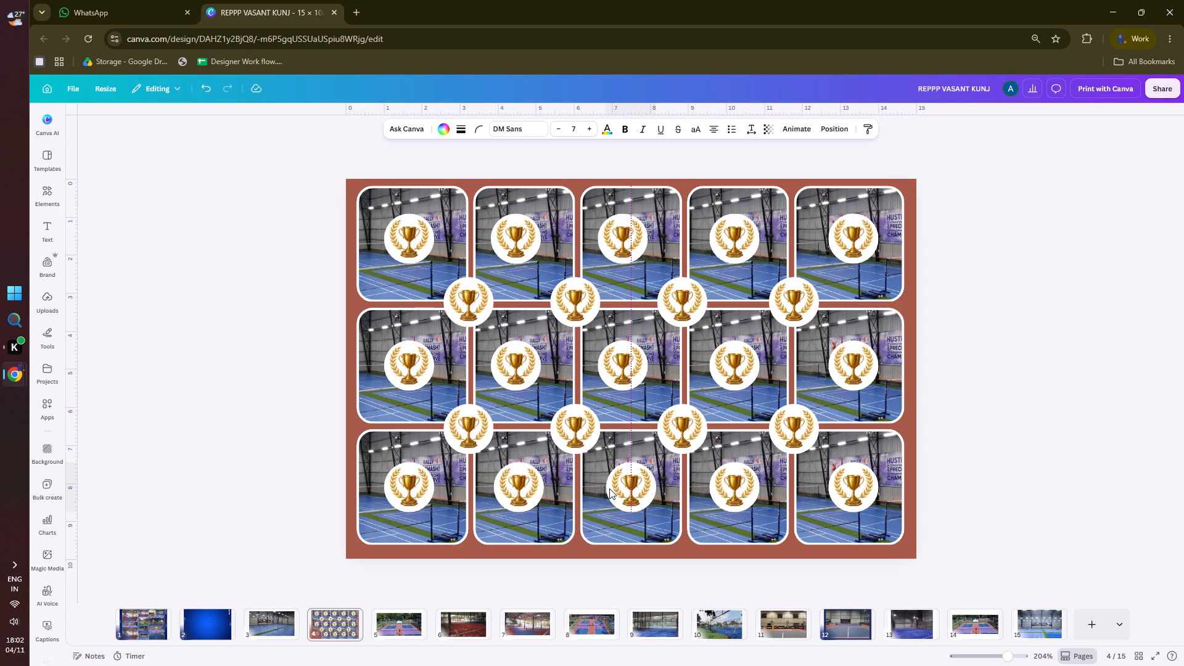
pyautogui.press('Left')
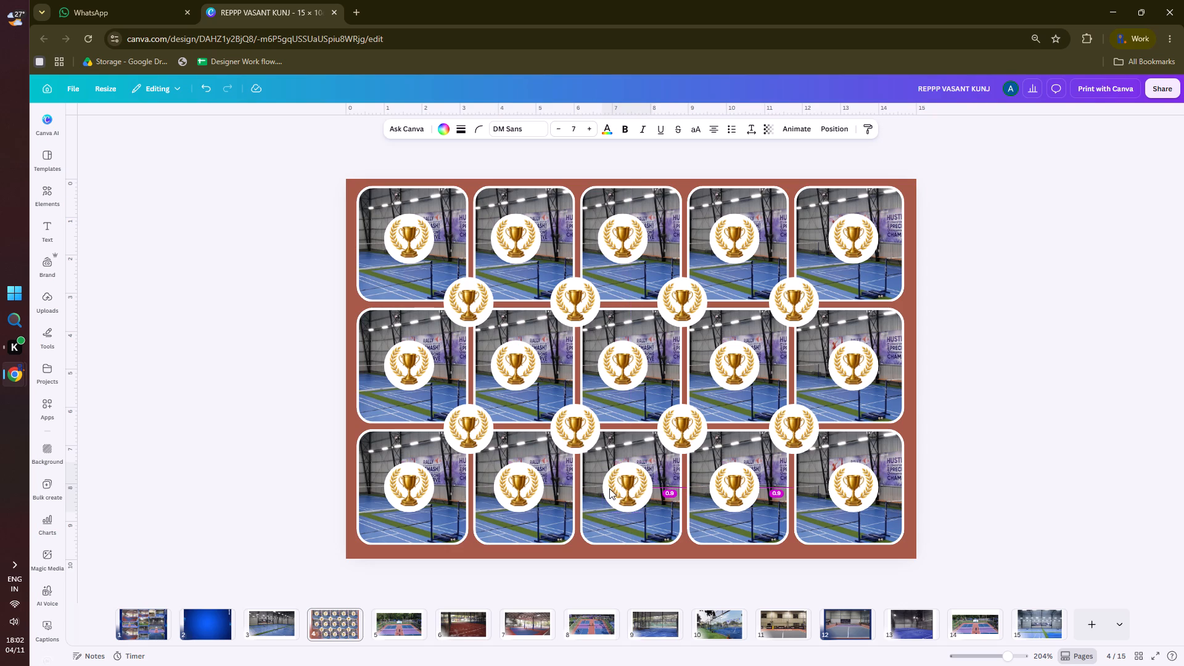
pyautogui.click(752, 480)
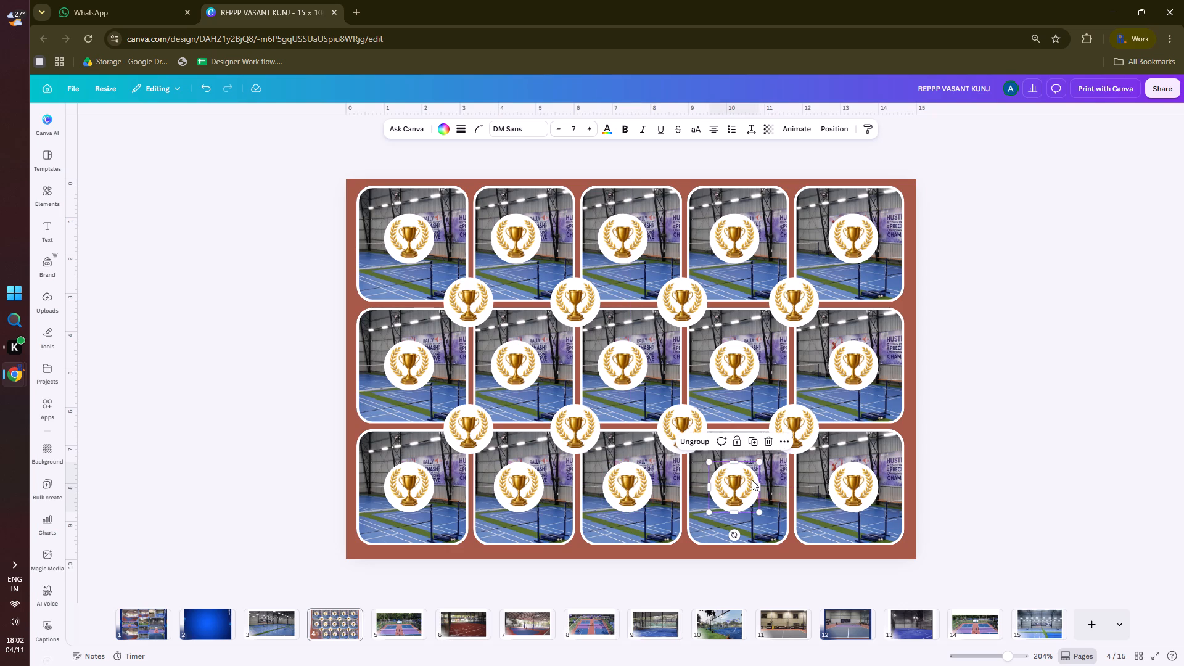
pyautogui.press('Right')
pyautogui.press('Right')
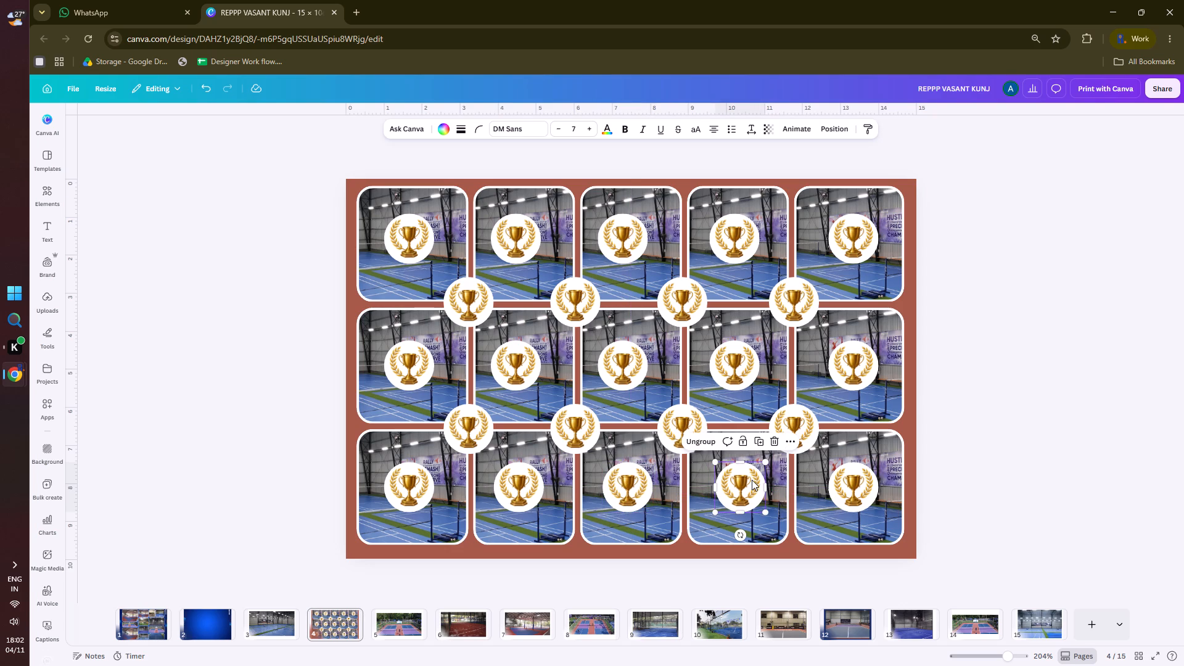
pyautogui.press('Left')
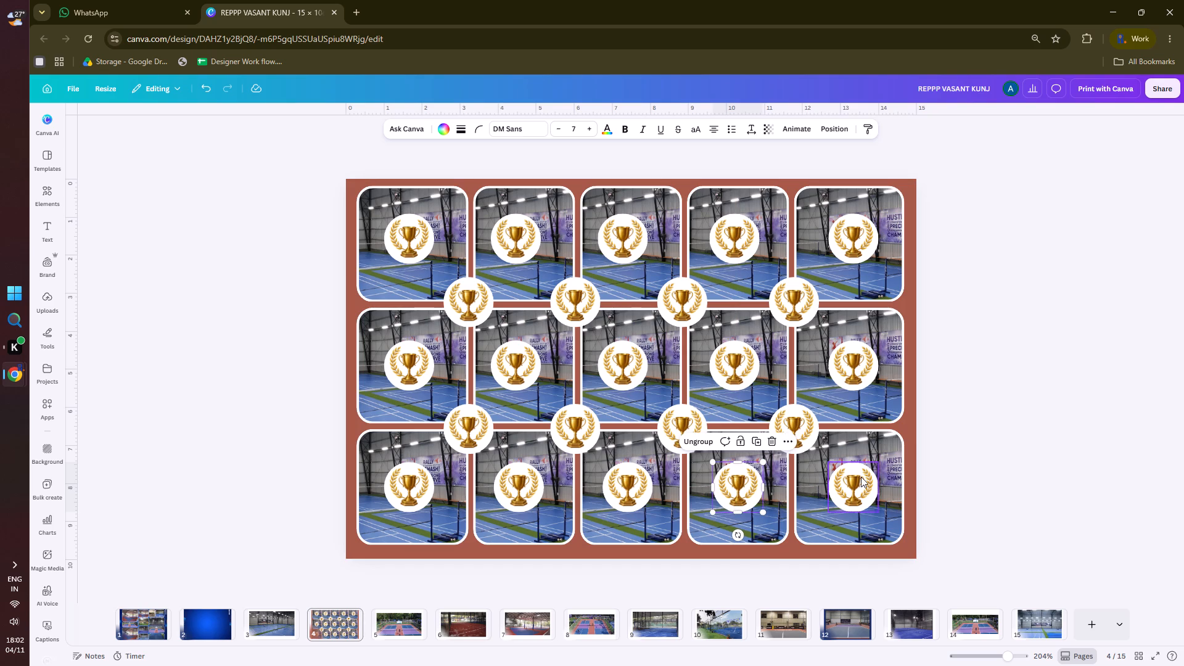
pyautogui.click(863, 477)
pyautogui.press('Right')
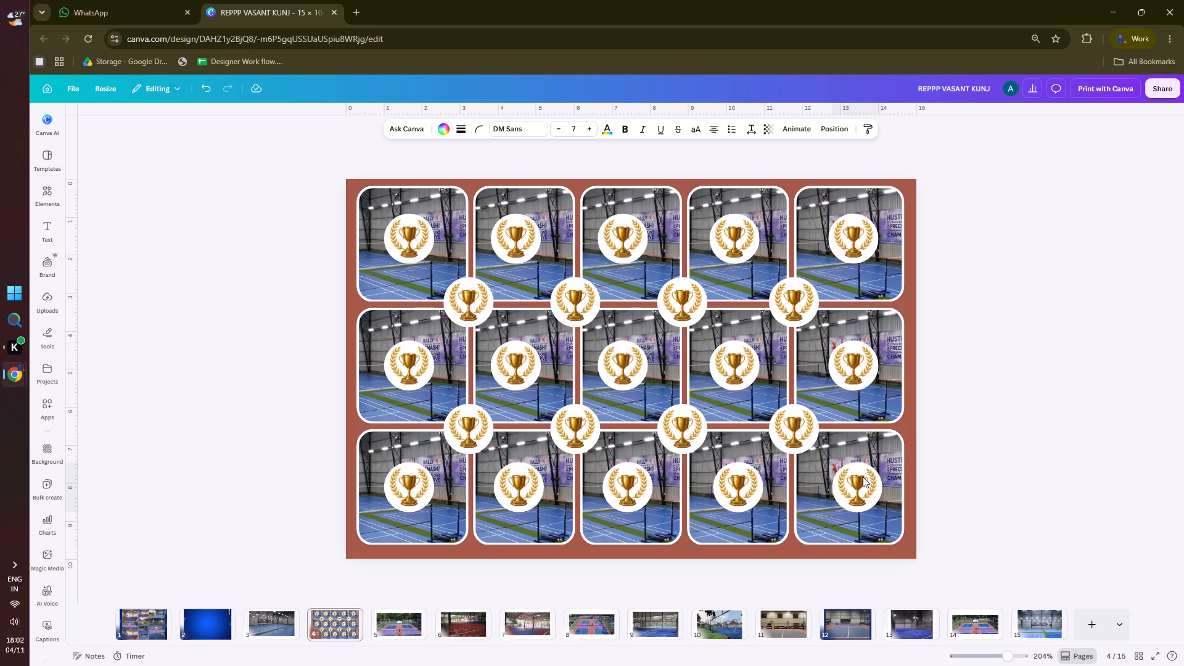
pyautogui.press('Right')
pyautogui.press('Left')
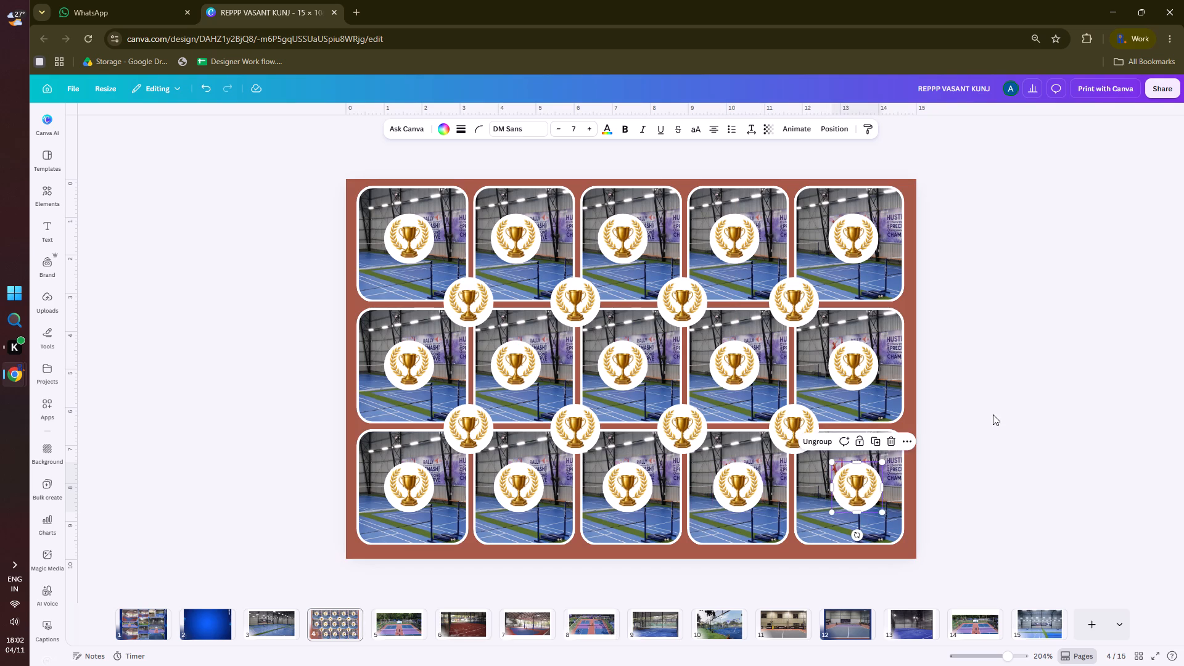
pyautogui.click(997, 369)
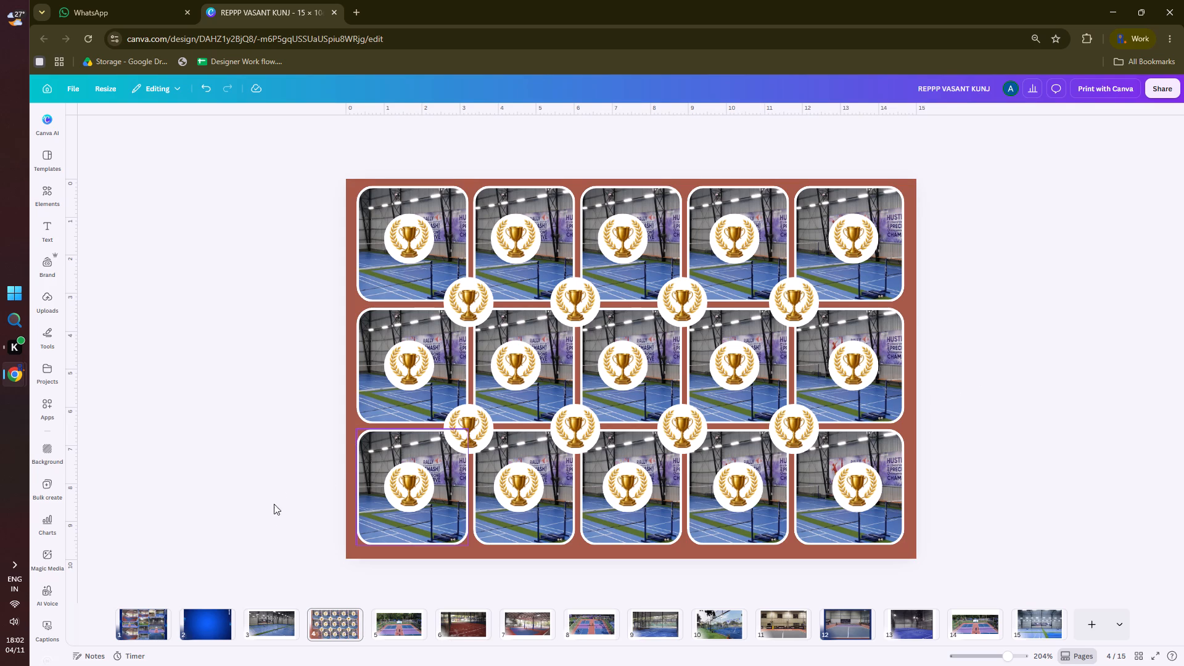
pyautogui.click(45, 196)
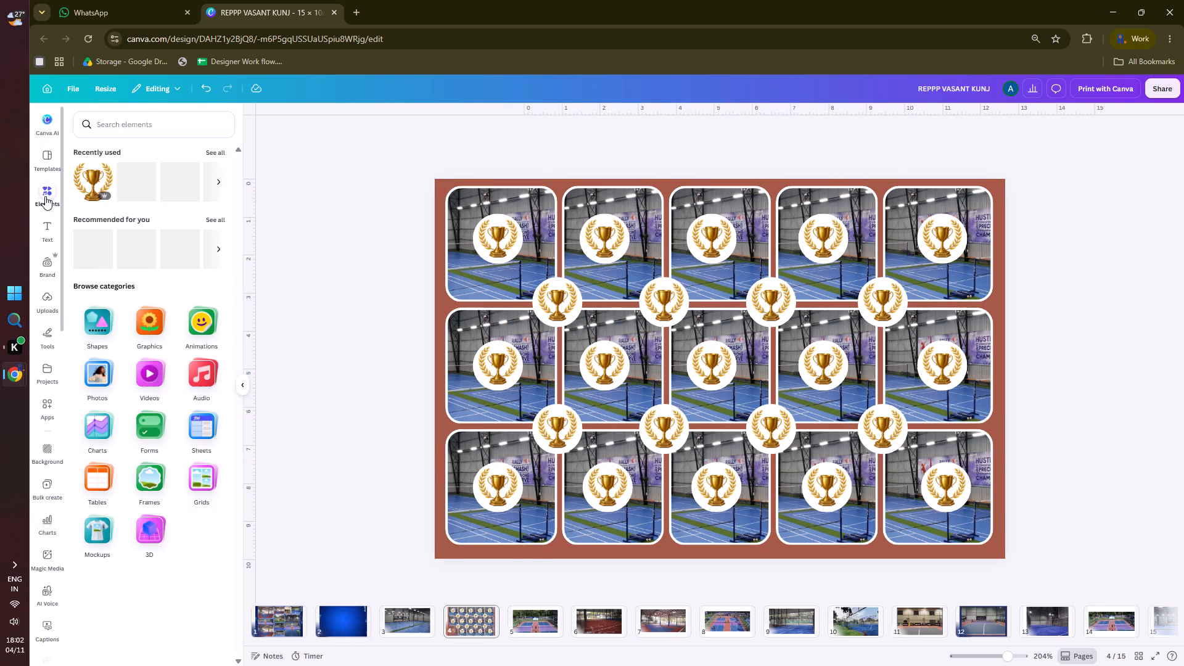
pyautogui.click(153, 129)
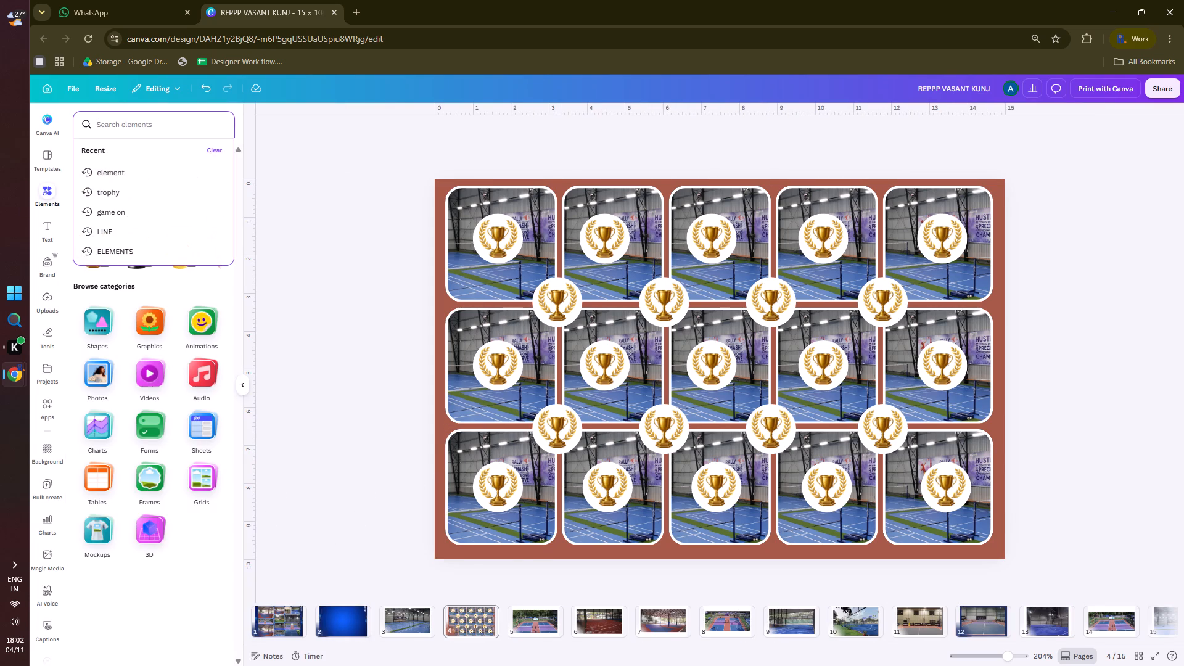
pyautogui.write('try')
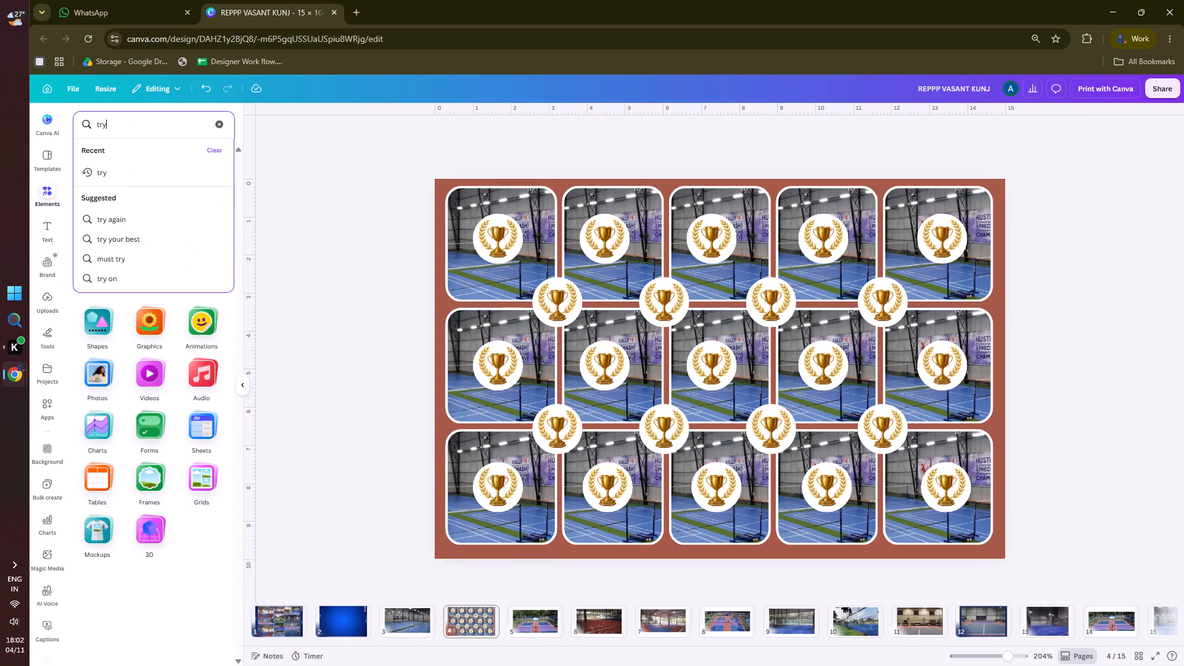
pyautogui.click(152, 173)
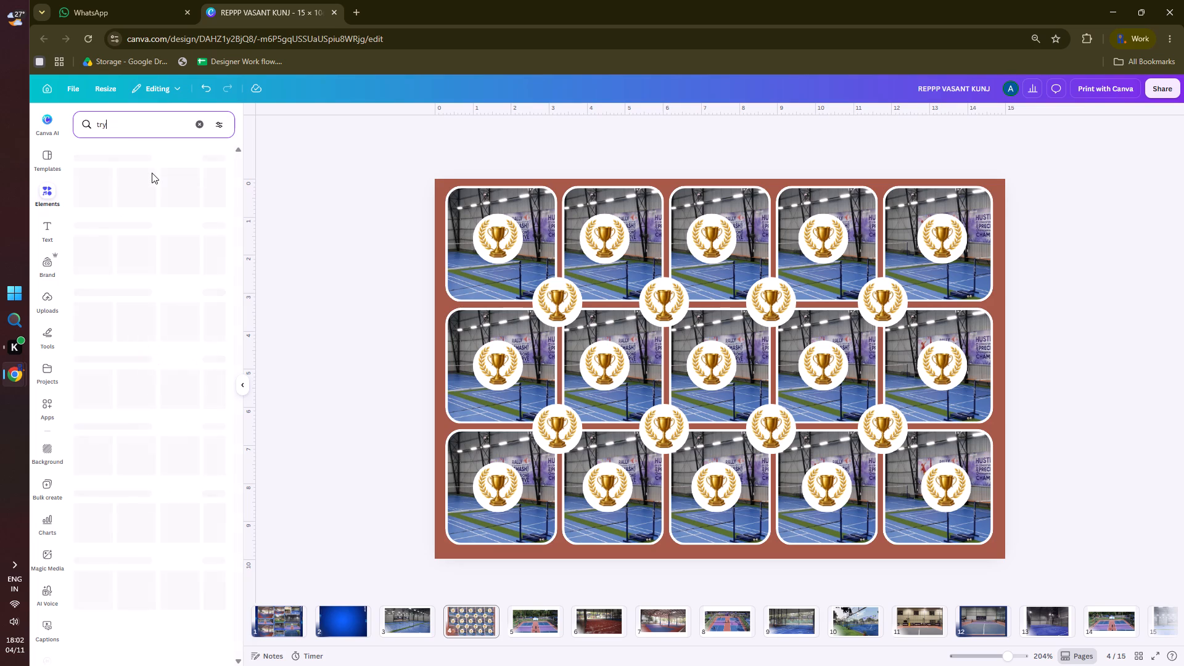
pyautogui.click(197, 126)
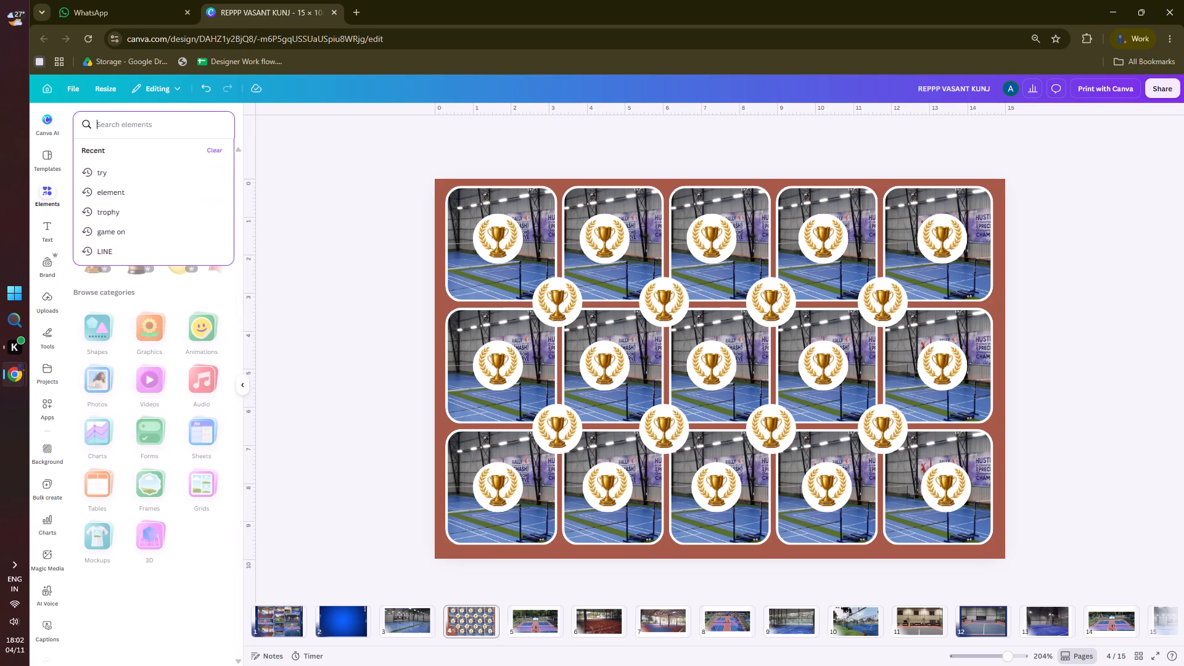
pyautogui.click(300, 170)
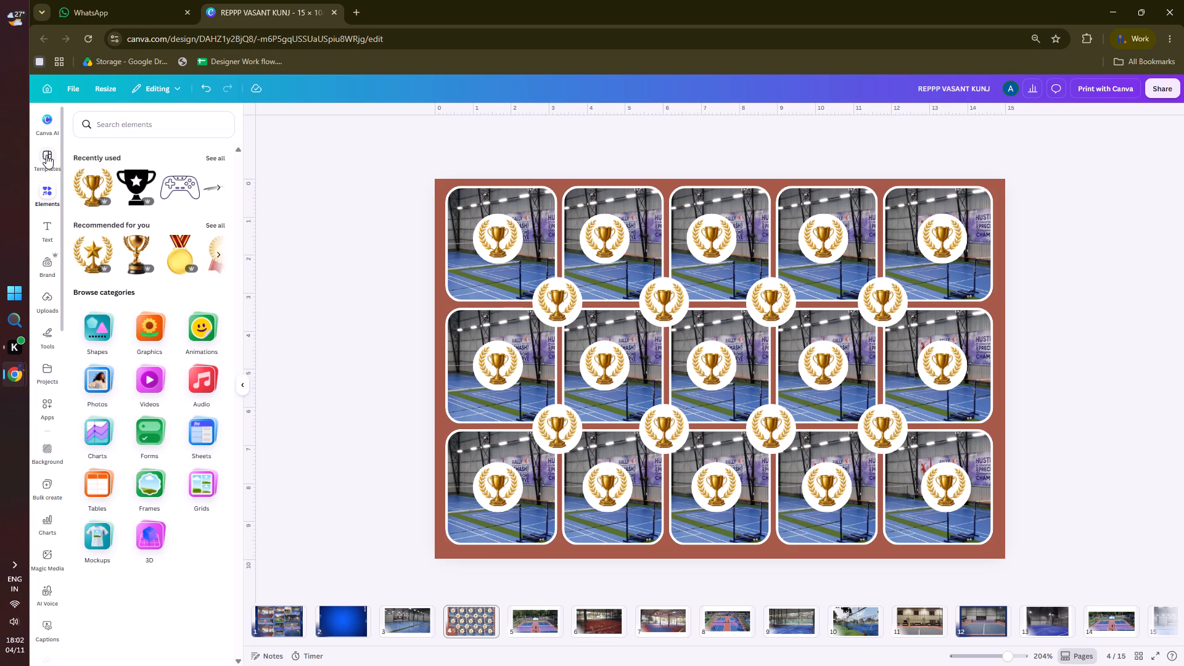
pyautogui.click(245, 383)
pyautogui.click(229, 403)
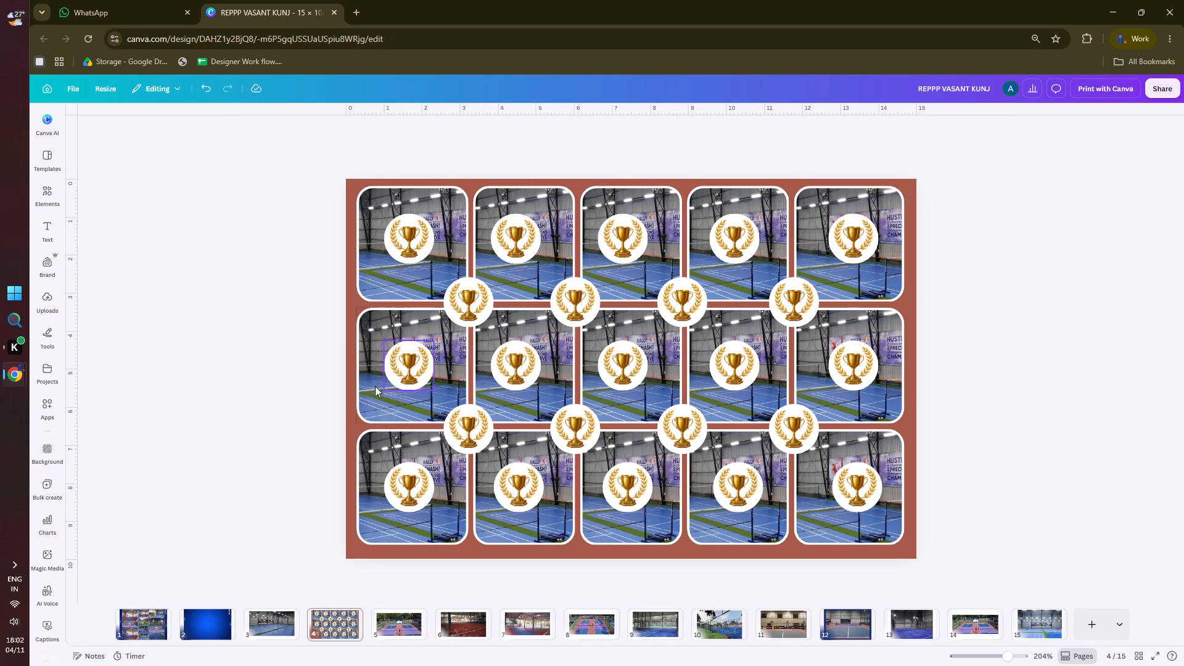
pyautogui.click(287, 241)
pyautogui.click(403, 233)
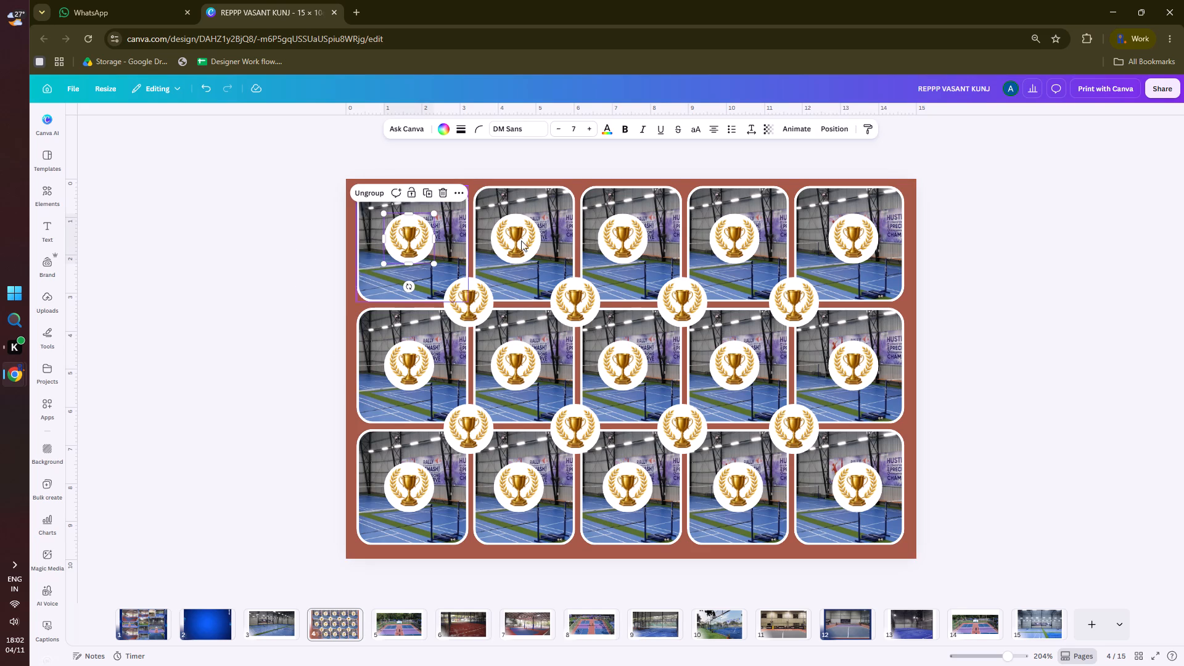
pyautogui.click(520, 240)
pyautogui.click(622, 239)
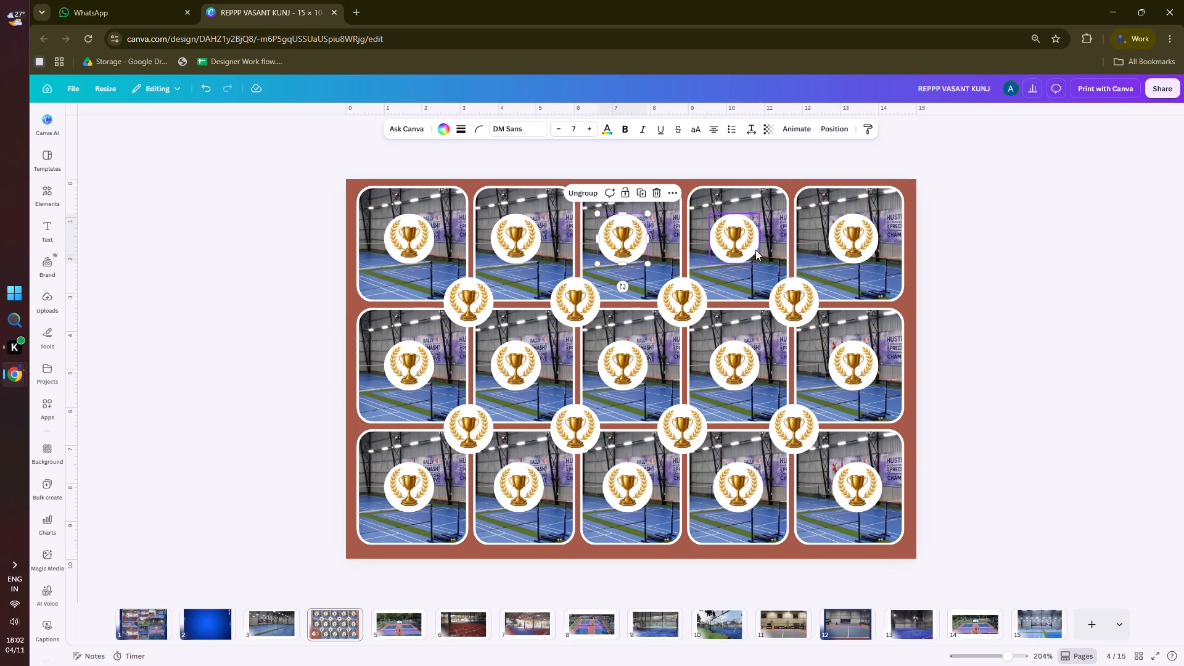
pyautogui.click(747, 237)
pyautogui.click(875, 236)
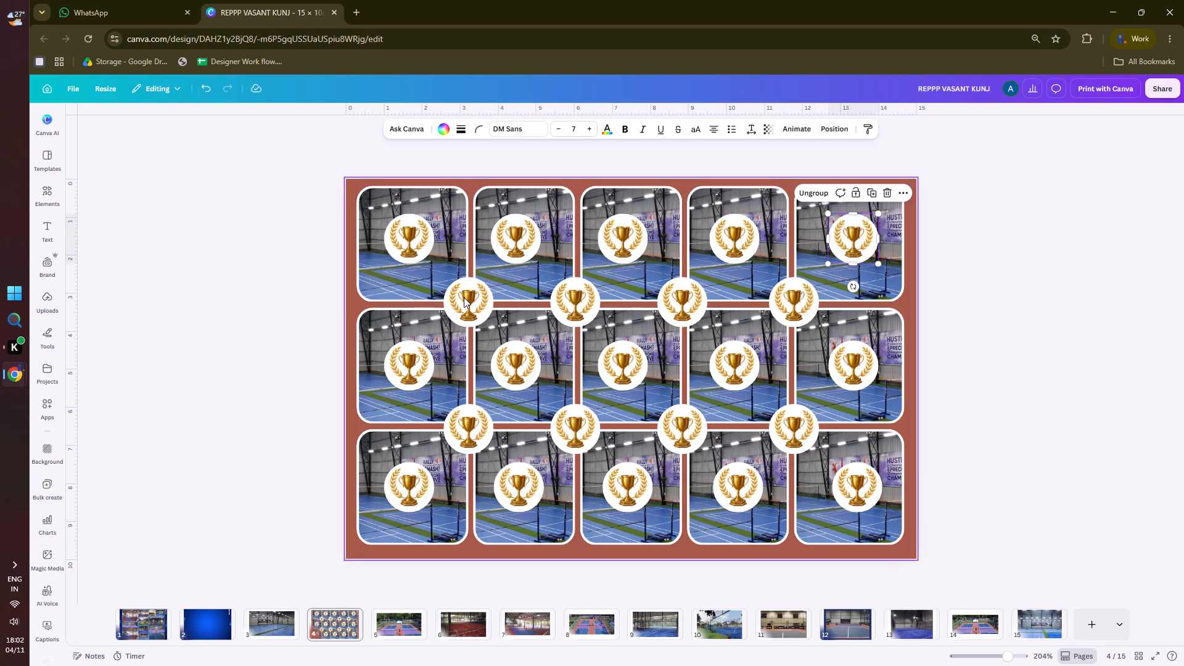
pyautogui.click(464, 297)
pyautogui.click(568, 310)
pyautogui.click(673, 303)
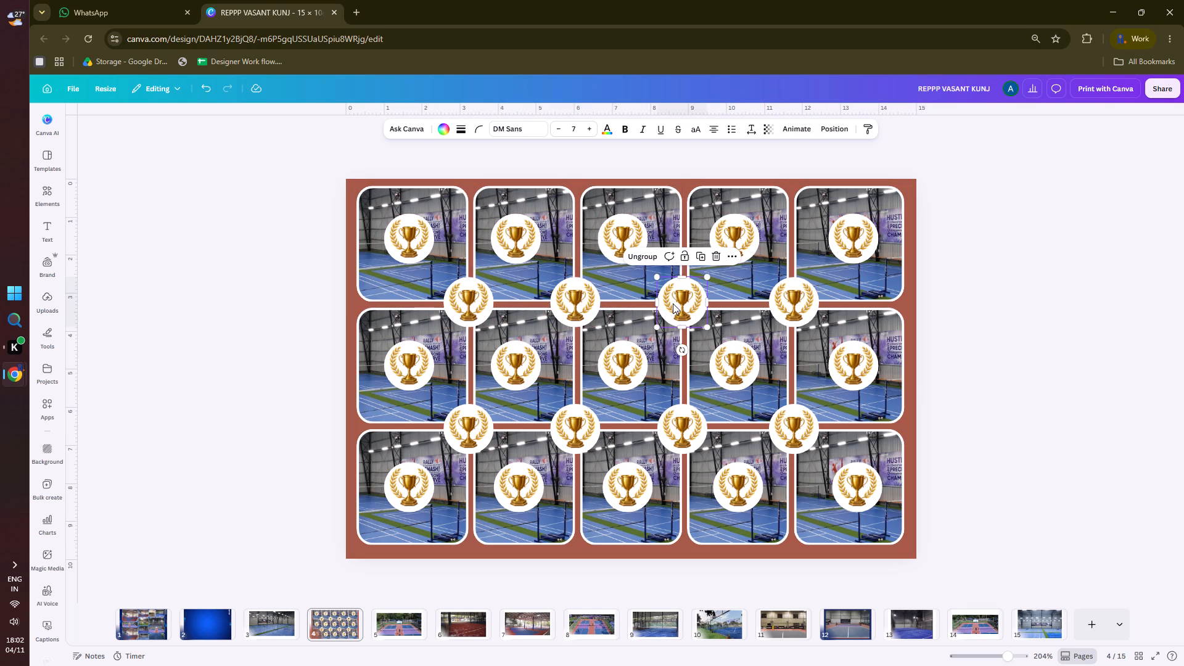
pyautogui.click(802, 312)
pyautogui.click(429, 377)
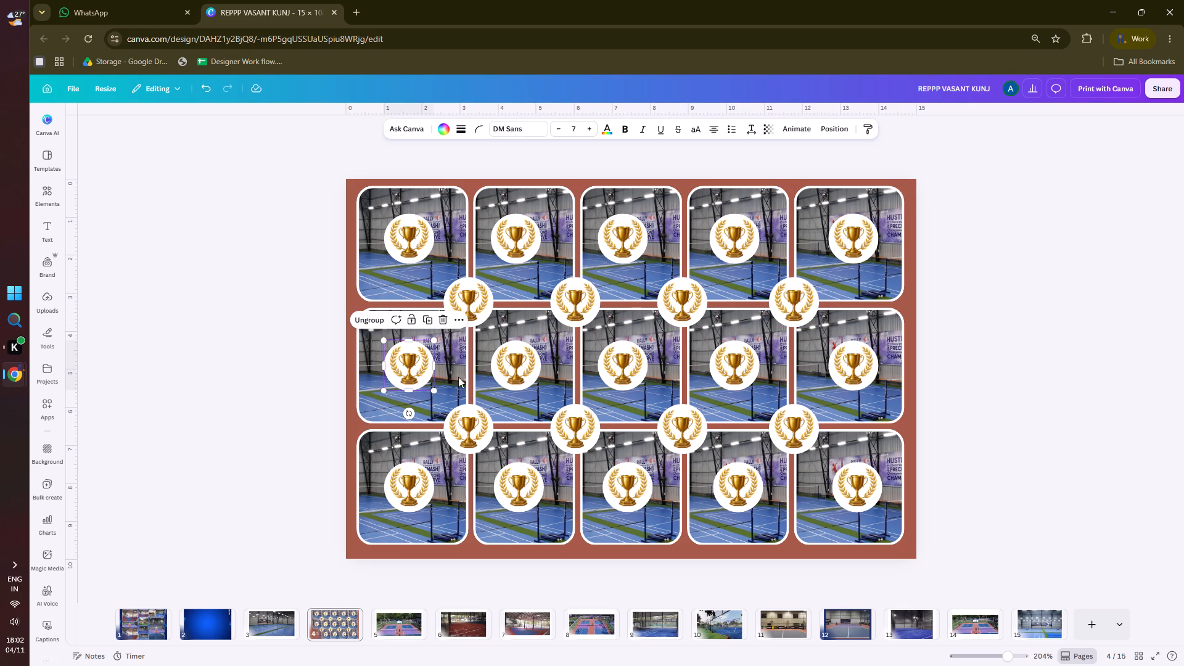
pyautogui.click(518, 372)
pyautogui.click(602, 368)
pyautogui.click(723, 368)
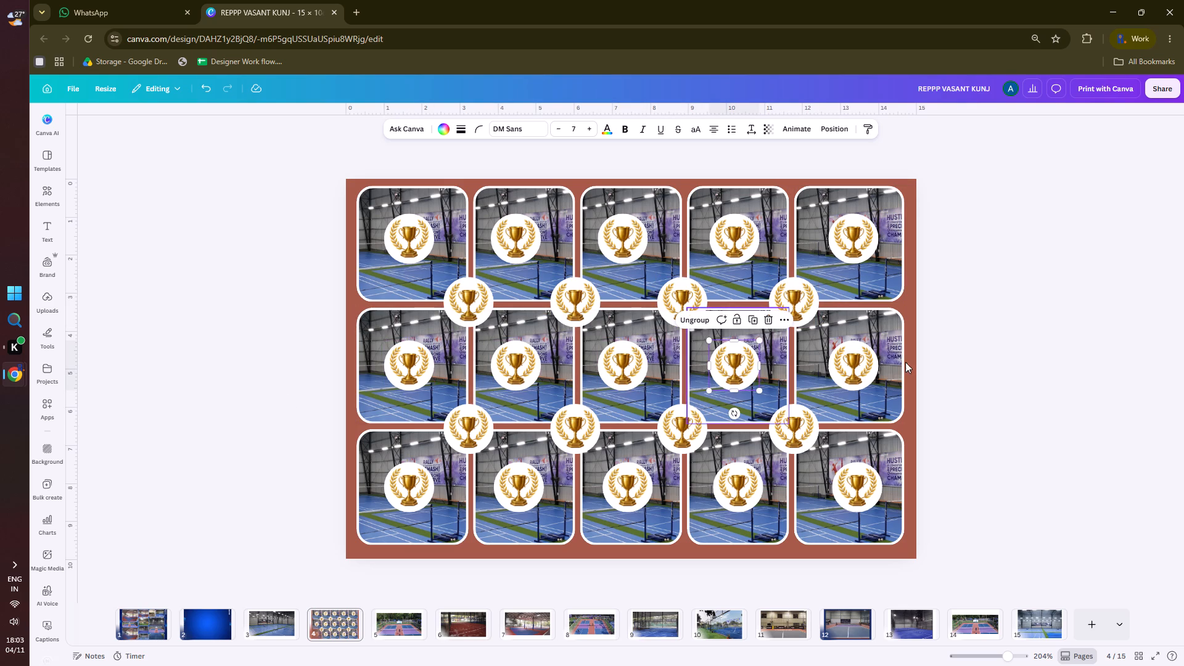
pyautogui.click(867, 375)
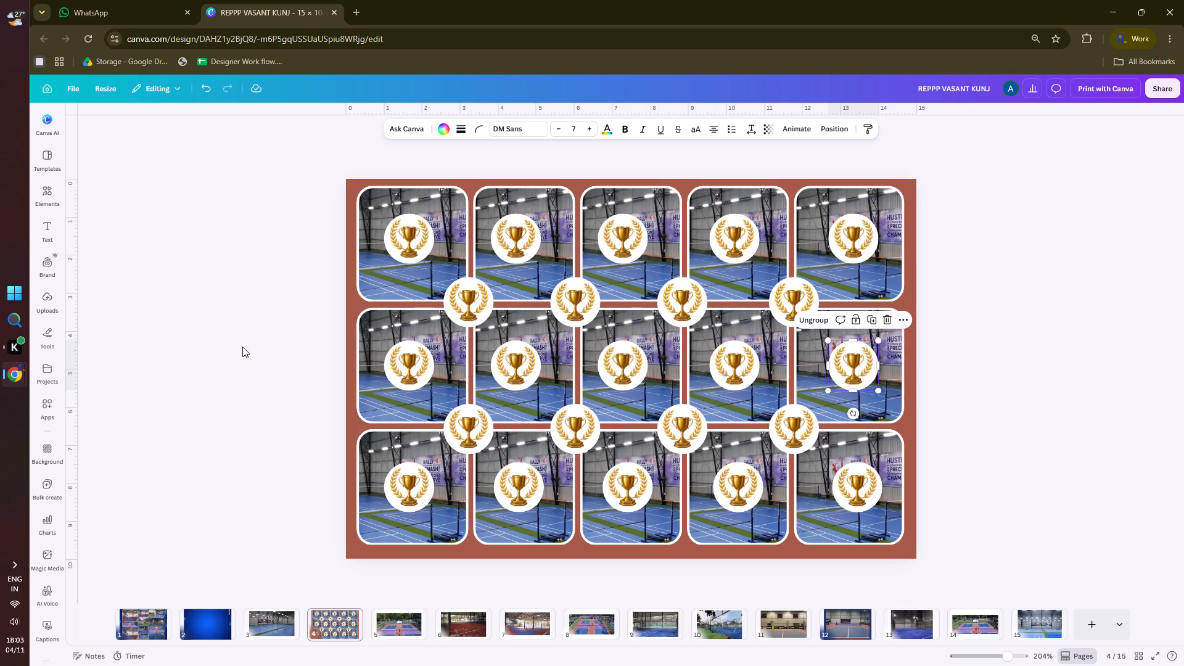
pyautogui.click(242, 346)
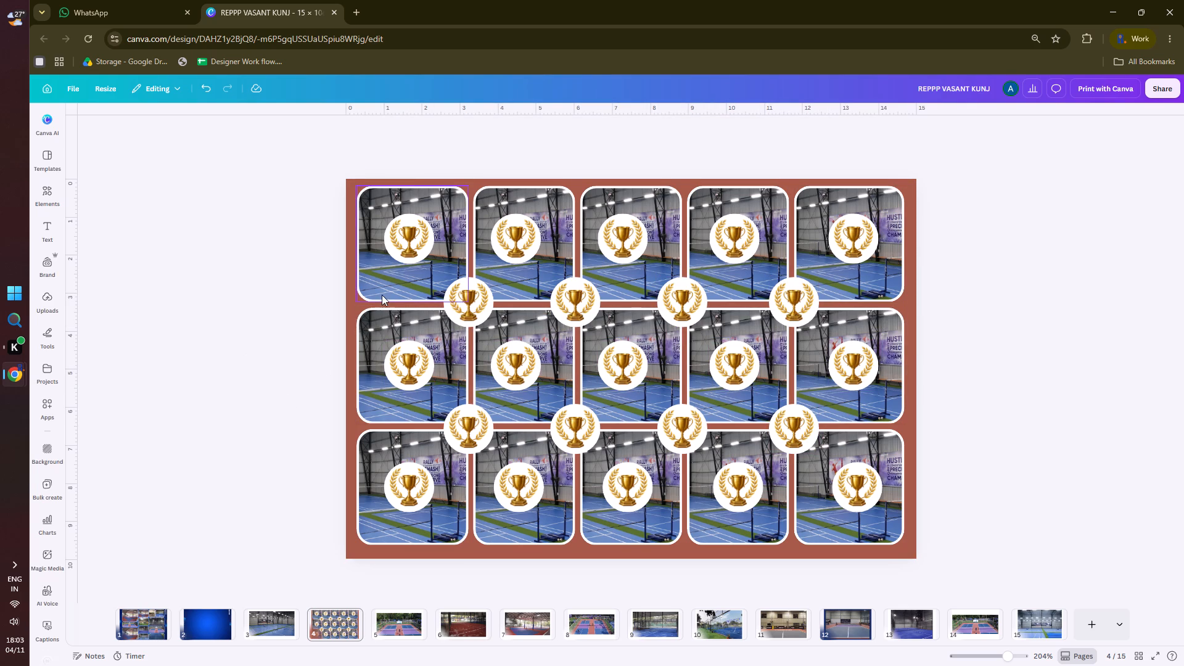
# Rotate the first photo in the top row clockwise by about 50° so it sits like a diamond.
pyautogui.click(382, 295)
pyautogui.moveTo(413, 323); pyautogui.dragTo(390, 324)
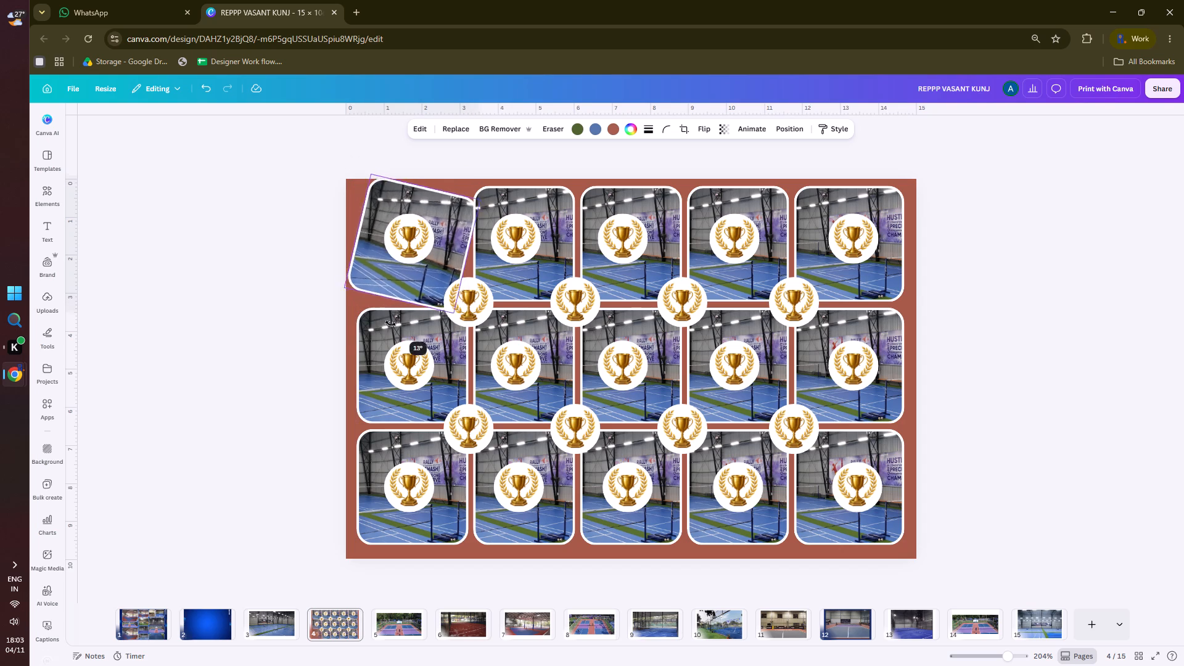
pyautogui.moveTo(390, 324); pyautogui.dragTo(314, 314)
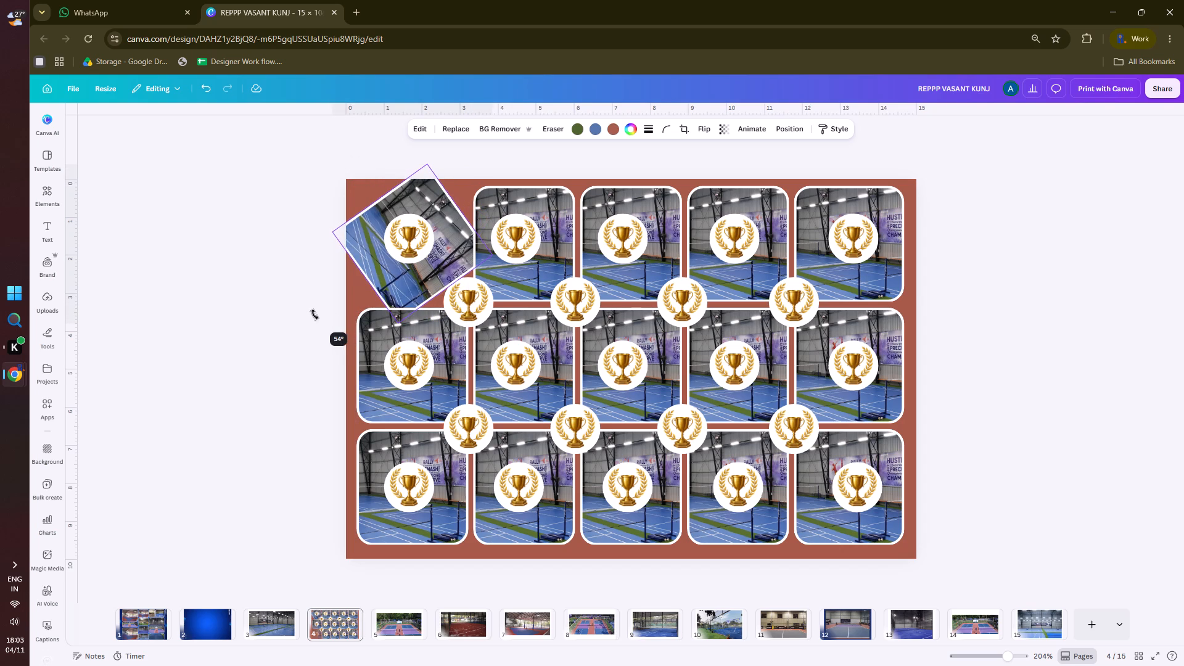
pyautogui.moveTo(314, 314); pyautogui.dragTo(323, 316)
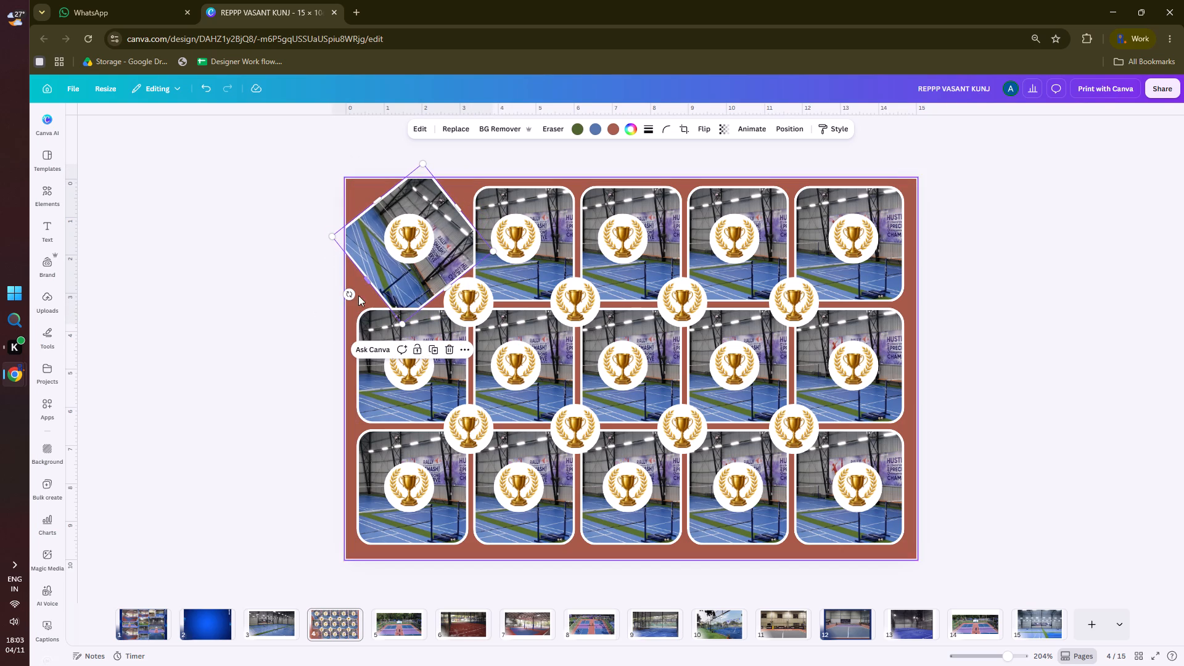
# Shrink the tilted photo slightly and centre it behind the first trophy badge of the top row.
pyautogui.moveTo(400, 324); pyautogui.dragTo(400, 294)
pyautogui.moveTo(437, 215); pyautogui.dragTo(433, 229)
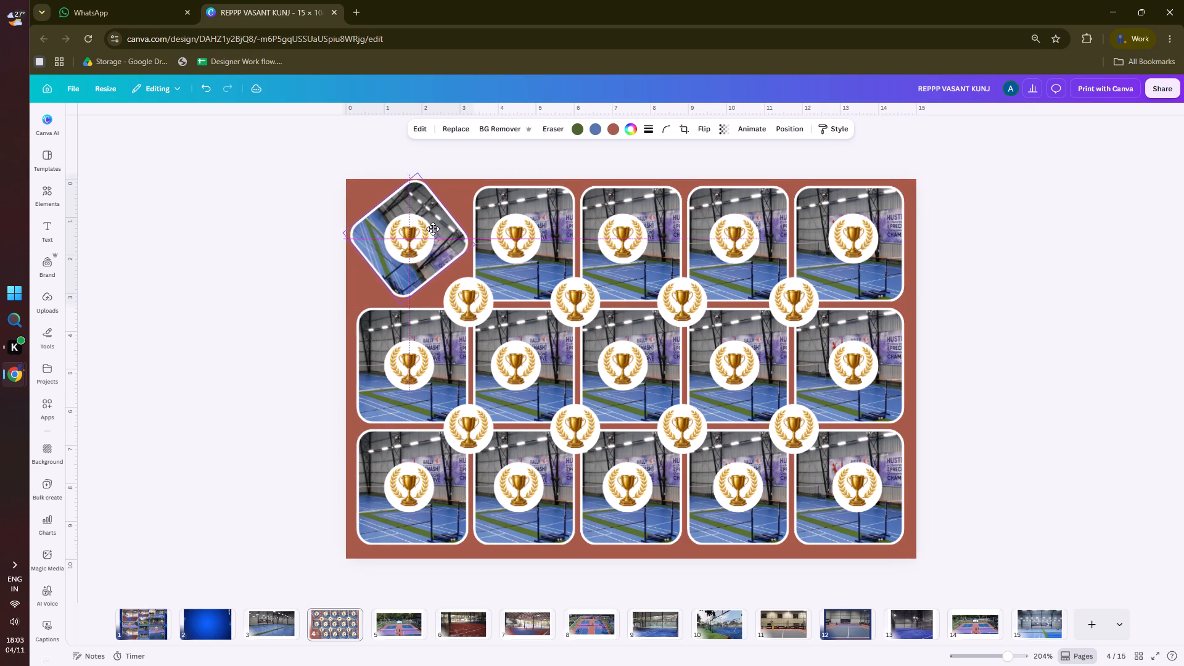
pyautogui.moveTo(433, 229); pyautogui.dragTo(432, 229)
pyautogui.click(224, 283)
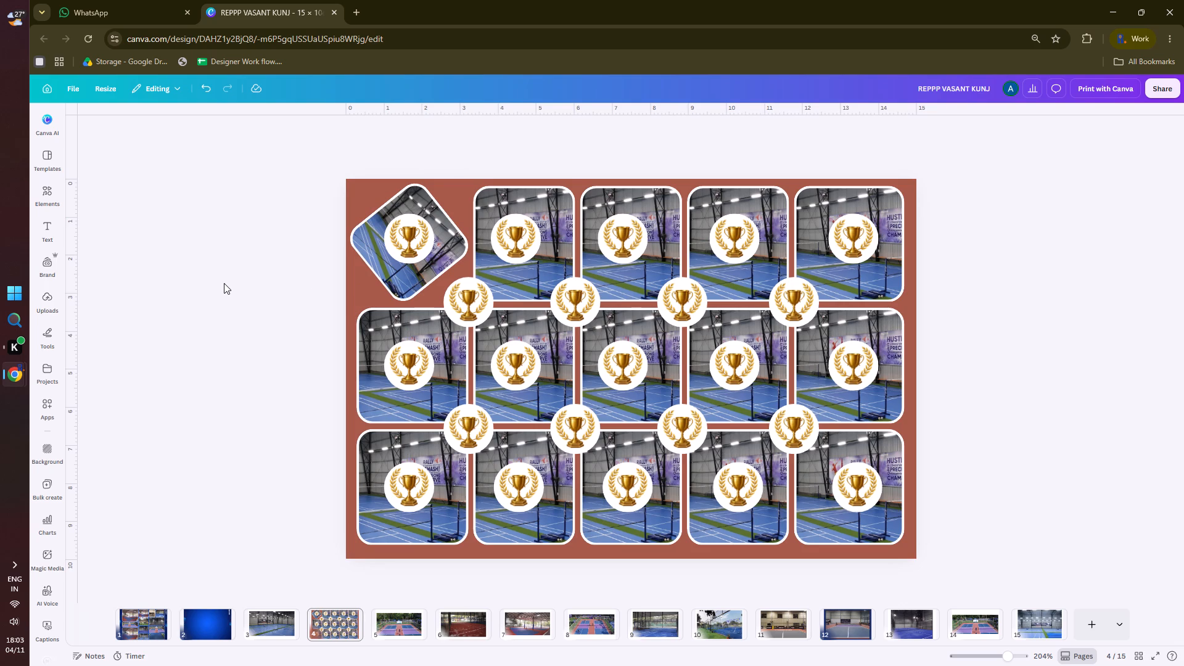
# Delete the four remaining upright photos in the first row, keeping the tilted photo and all trophy badges.
pyautogui.click(483, 215)
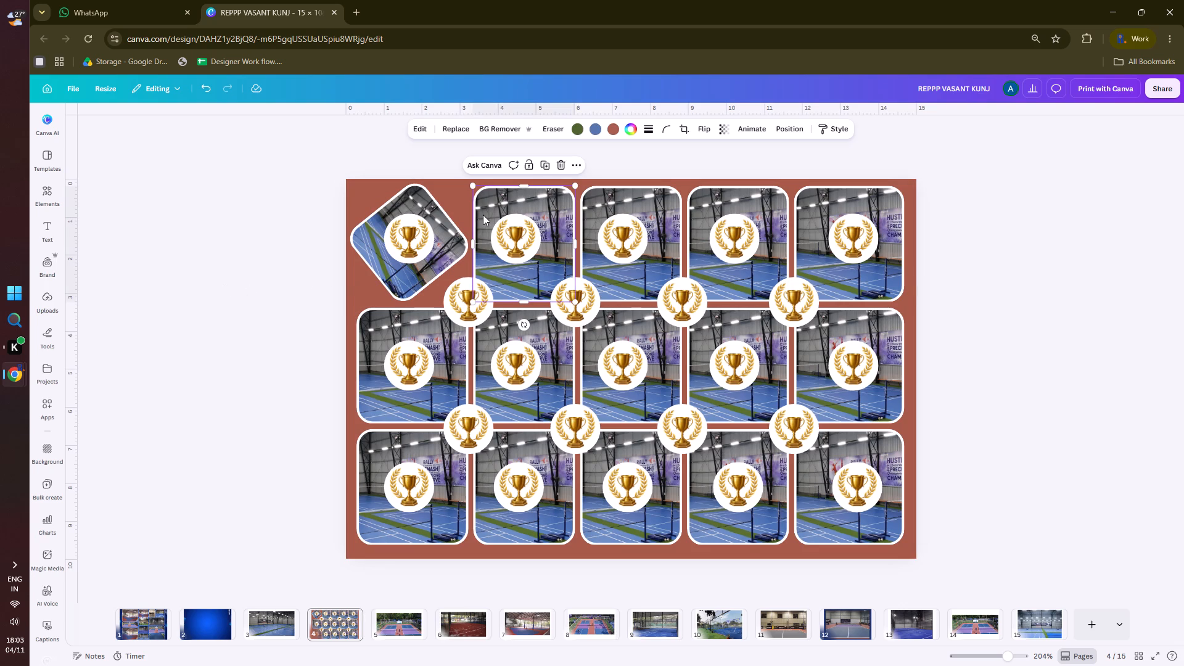
pyautogui.press('Delete')
pyautogui.click(625, 202)
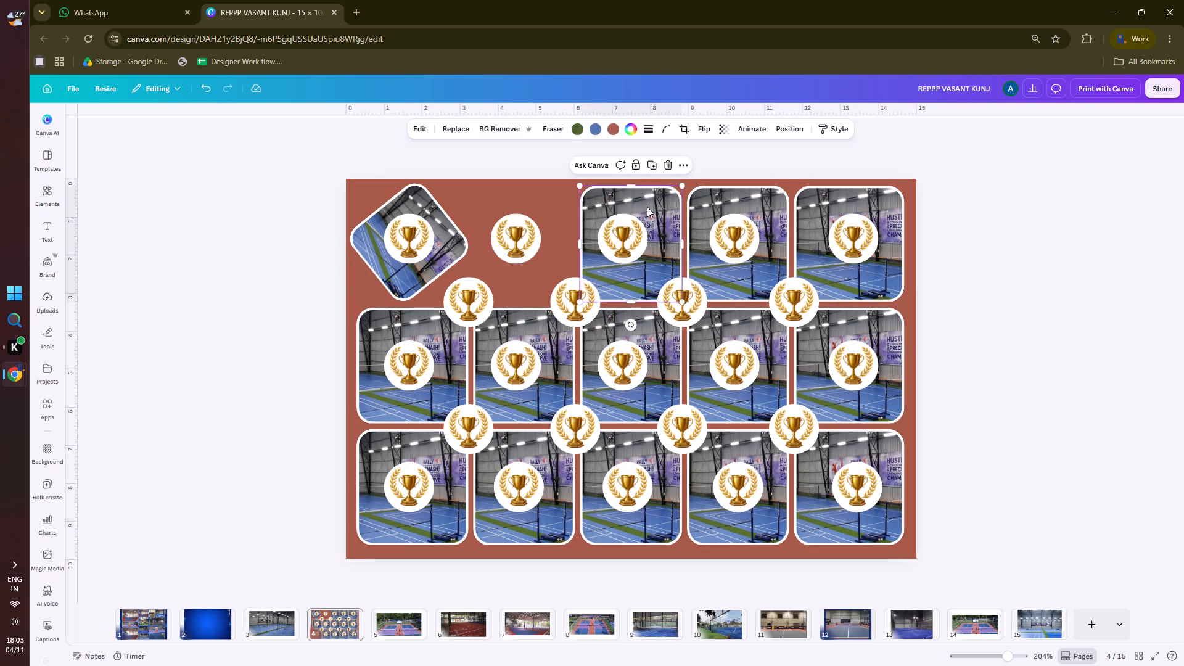
pyautogui.press('Delete')
pyautogui.click(738, 208)
pyautogui.press('Delete')
pyautogui.click(834, 206)
pyautogui.press('Delete')
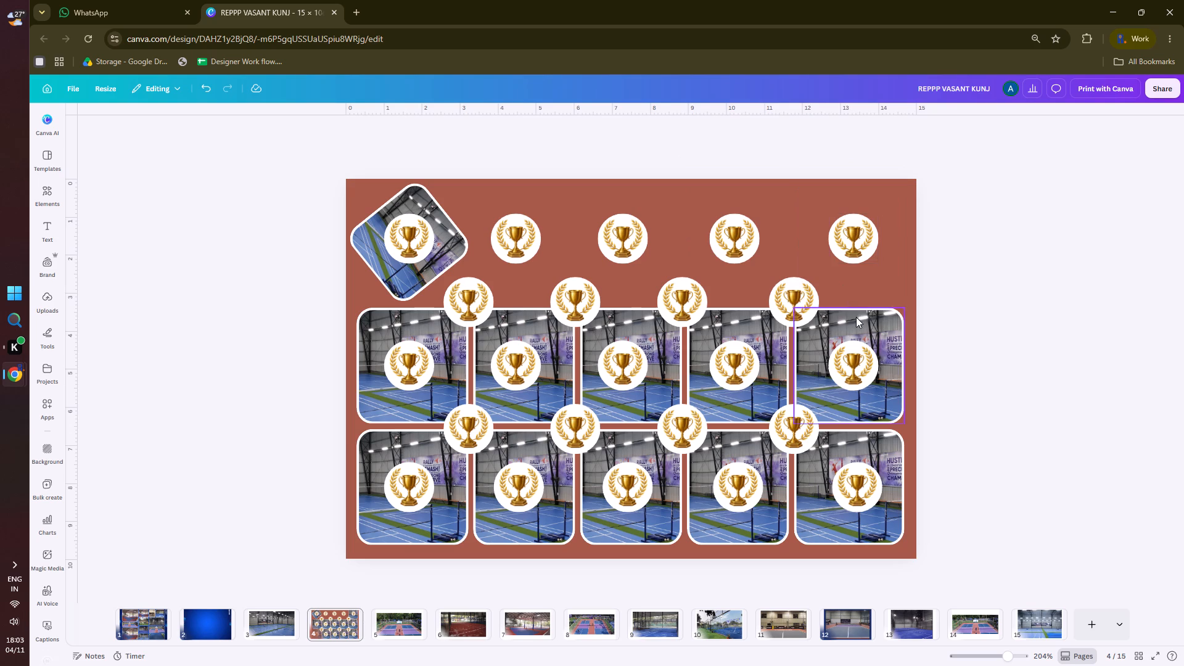
# Delete all five photos in the second row, keeping their trophy badges.
pyautogui.click(860, 319)
pyautogui.press('Delete')
pyautogui.click(735, 334)
pyautogui.press('Delete')
pyautogui.click(625, 329)
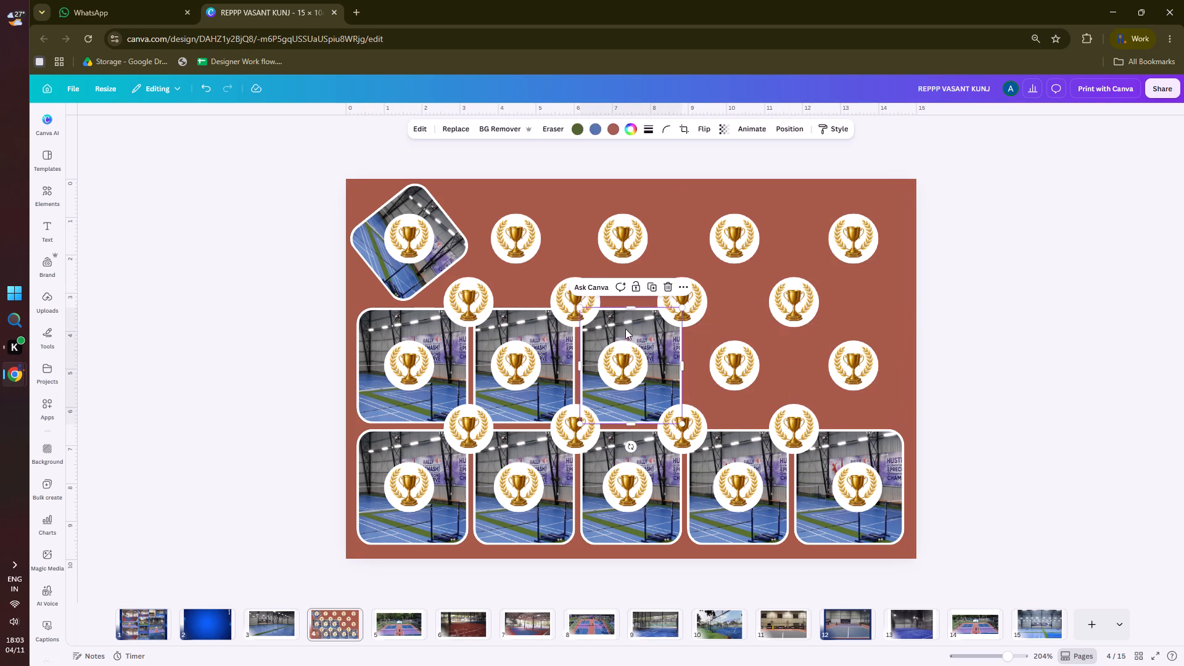
pyautogui.press('Delete')
pyautogui.click(508, 334)
pyautogui.press('Delete')
pyautogui.click(455, 342)
pyautogui.press('Delete')
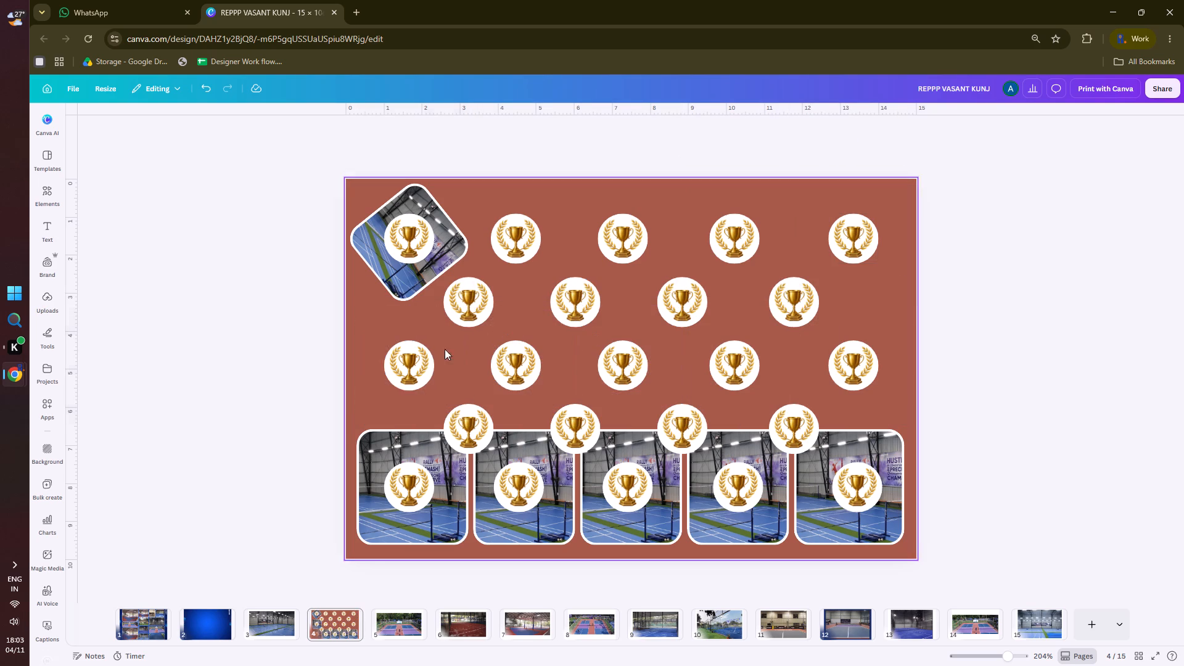
# Delete all five photos in the third row, keeping their trophy badges.
pyautogui.click(405, 450)
pyautogui.press('Delete')
pyautogui.click(529, 445)
pyautogui.press('Delete')
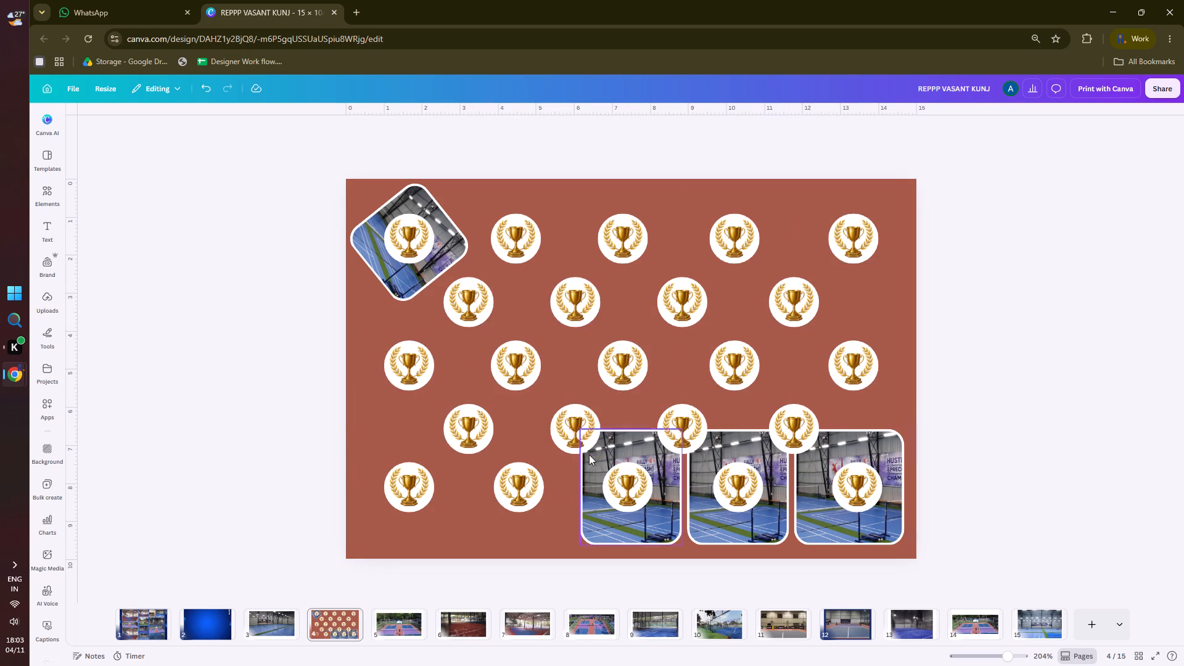
pyautogui.click(610, 451)
pyautogui.press('Delete')
pyautogui.click(738, 453)
pyautogui.press('Delete')
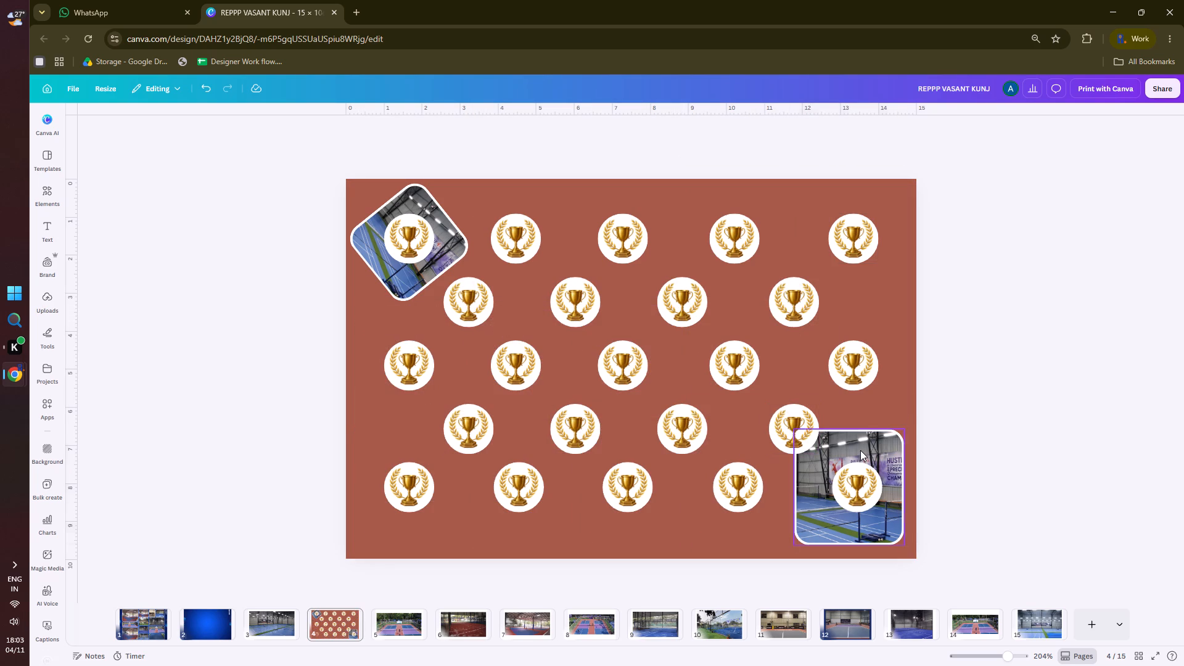
pyautogui.click(860, 450)
pyautogui.press('Delete')
# Duplicate the tilted photo beside the original, behind the second trophy badge of the top row.
pyautogui.click(397, 295)
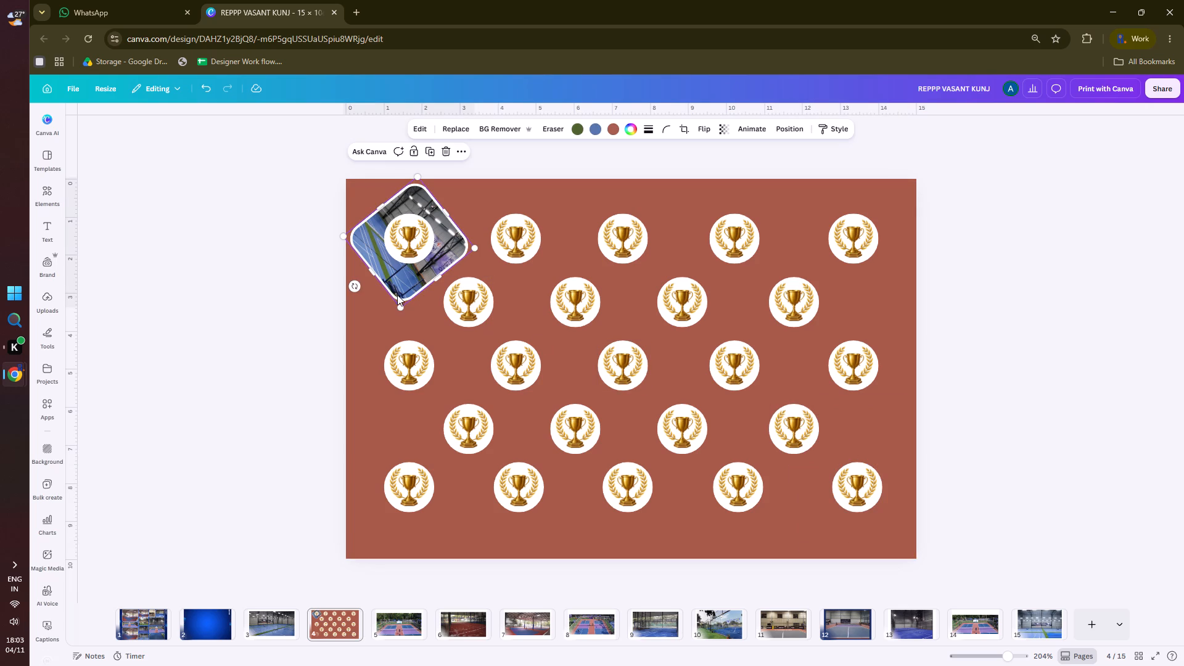
pyautogui.keyDown('alt'); pyautogui.moveTo(398, 283); pyautogui.dragTo(446, 282); pyautogui.keyUp('alt')
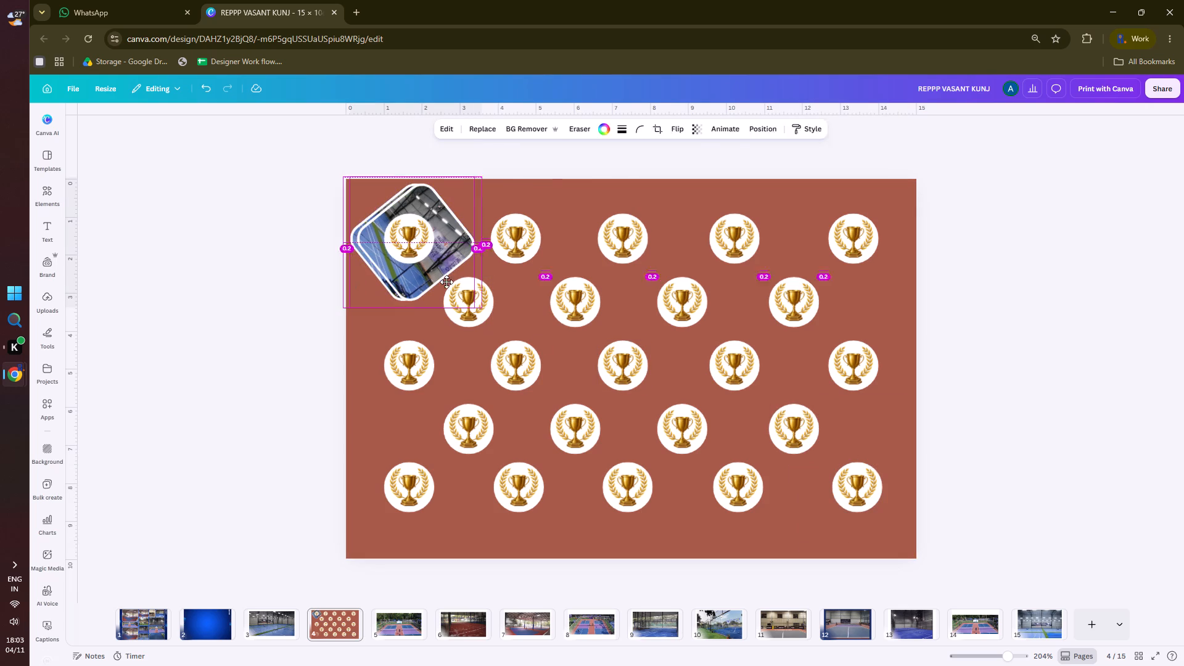
pyautogui.keyDown('alt'); pyautogui.moveTo(446, 282); pyautogui.dragTo(518, 291); pyautogui.keyUp('alt')
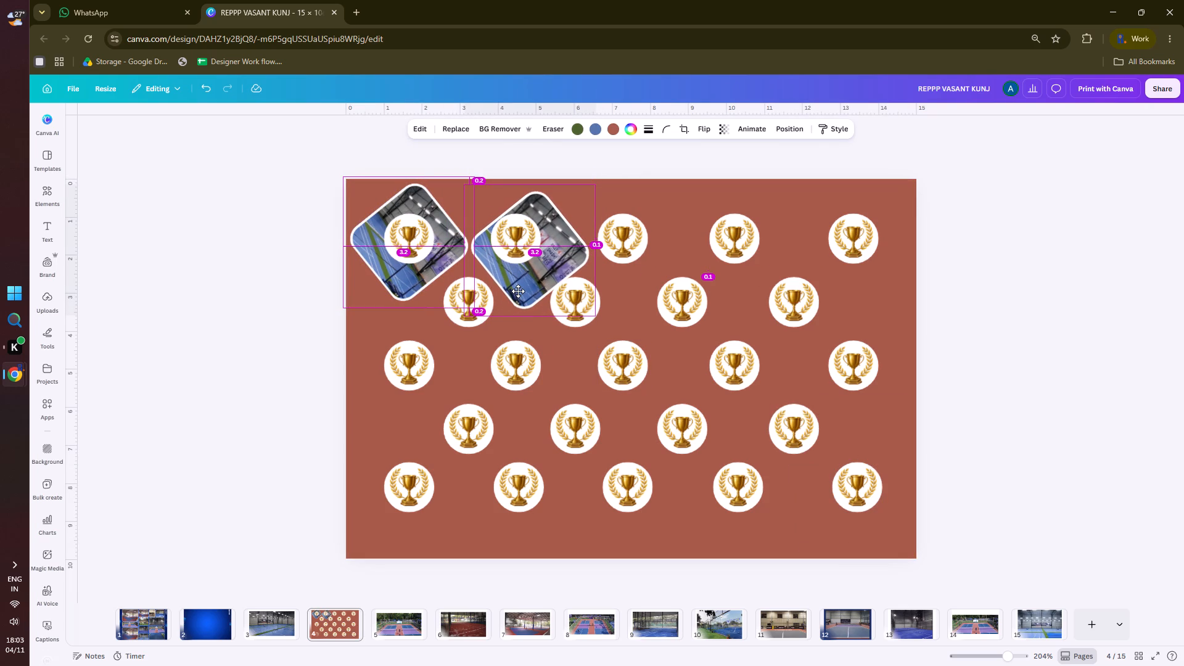
pyautogui.keyDown('alt'); pyautogui.moveTo(518, 291); pyautogui.dragTo(516, 290); pyautogui.keyUp('alt')
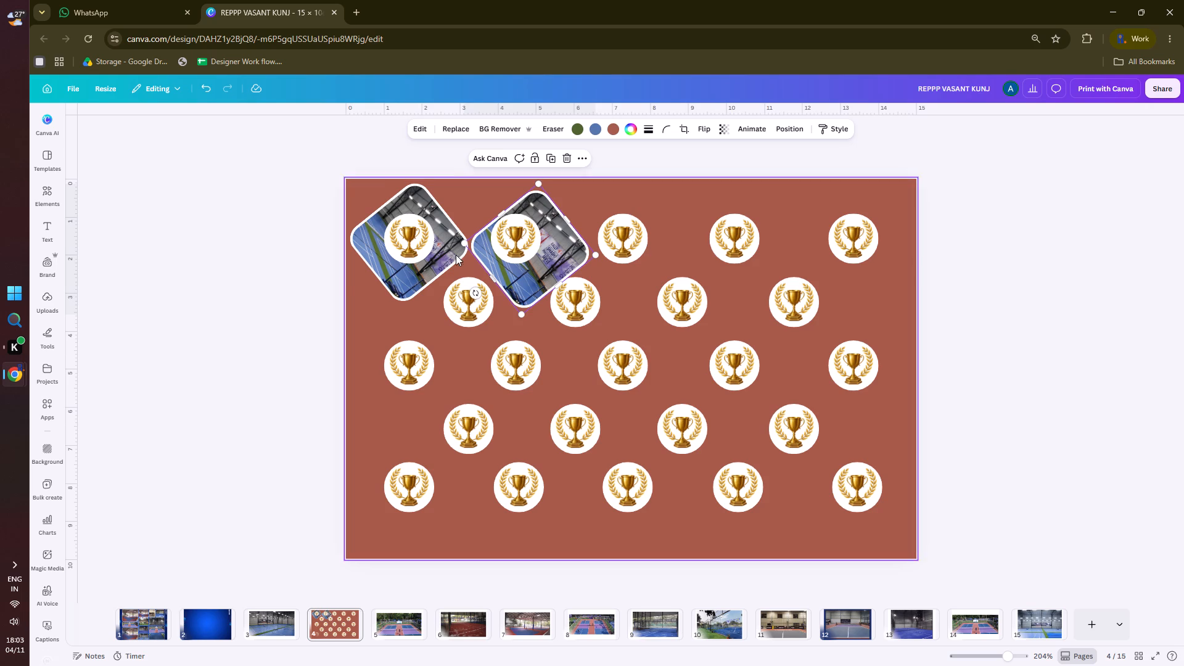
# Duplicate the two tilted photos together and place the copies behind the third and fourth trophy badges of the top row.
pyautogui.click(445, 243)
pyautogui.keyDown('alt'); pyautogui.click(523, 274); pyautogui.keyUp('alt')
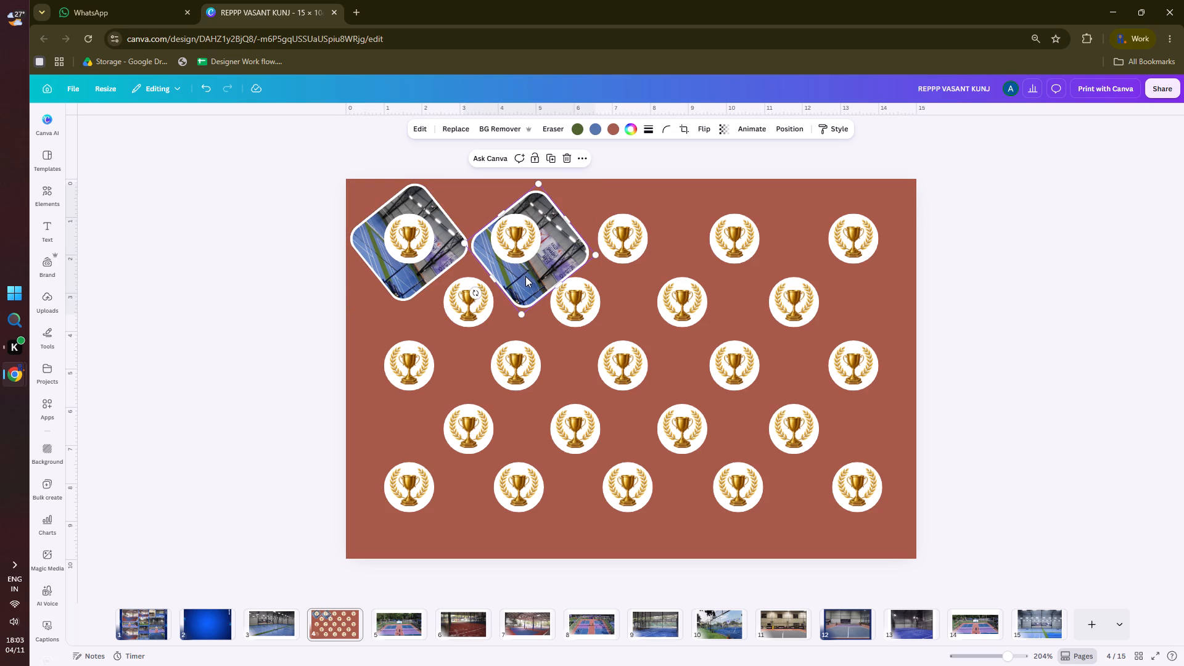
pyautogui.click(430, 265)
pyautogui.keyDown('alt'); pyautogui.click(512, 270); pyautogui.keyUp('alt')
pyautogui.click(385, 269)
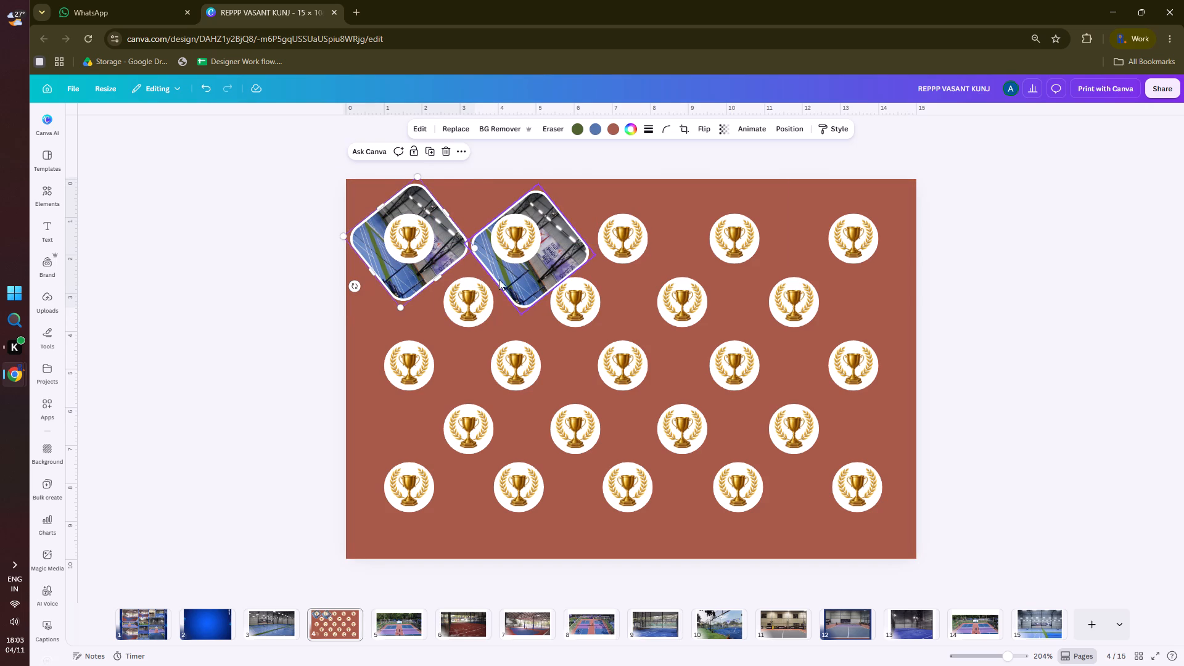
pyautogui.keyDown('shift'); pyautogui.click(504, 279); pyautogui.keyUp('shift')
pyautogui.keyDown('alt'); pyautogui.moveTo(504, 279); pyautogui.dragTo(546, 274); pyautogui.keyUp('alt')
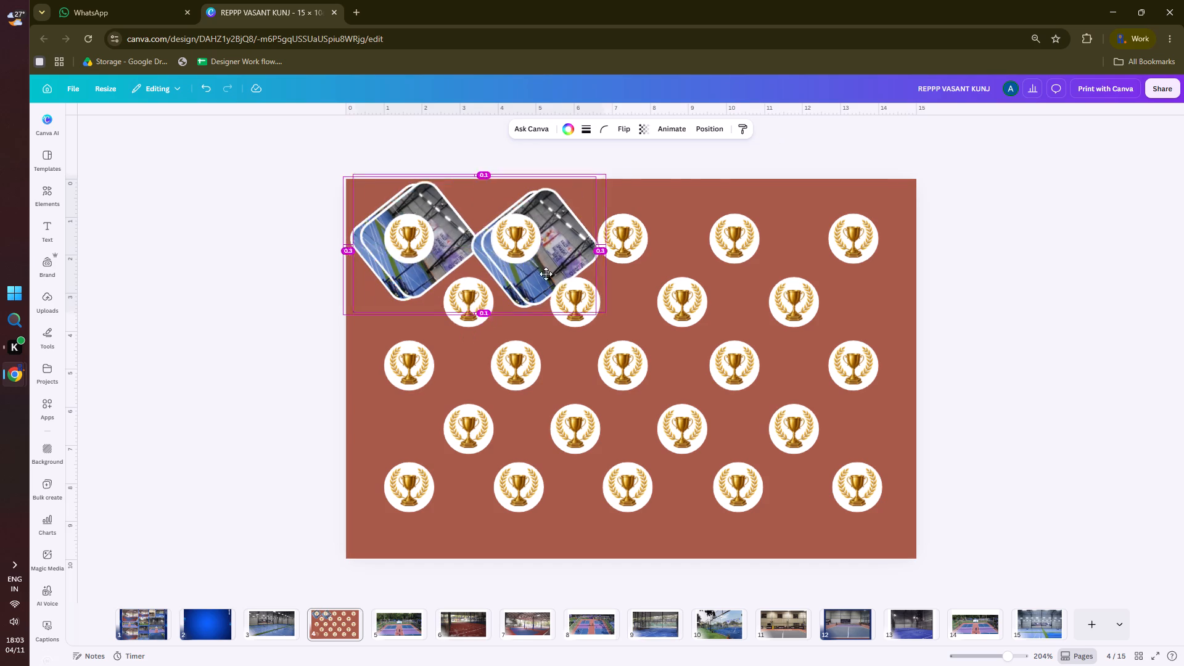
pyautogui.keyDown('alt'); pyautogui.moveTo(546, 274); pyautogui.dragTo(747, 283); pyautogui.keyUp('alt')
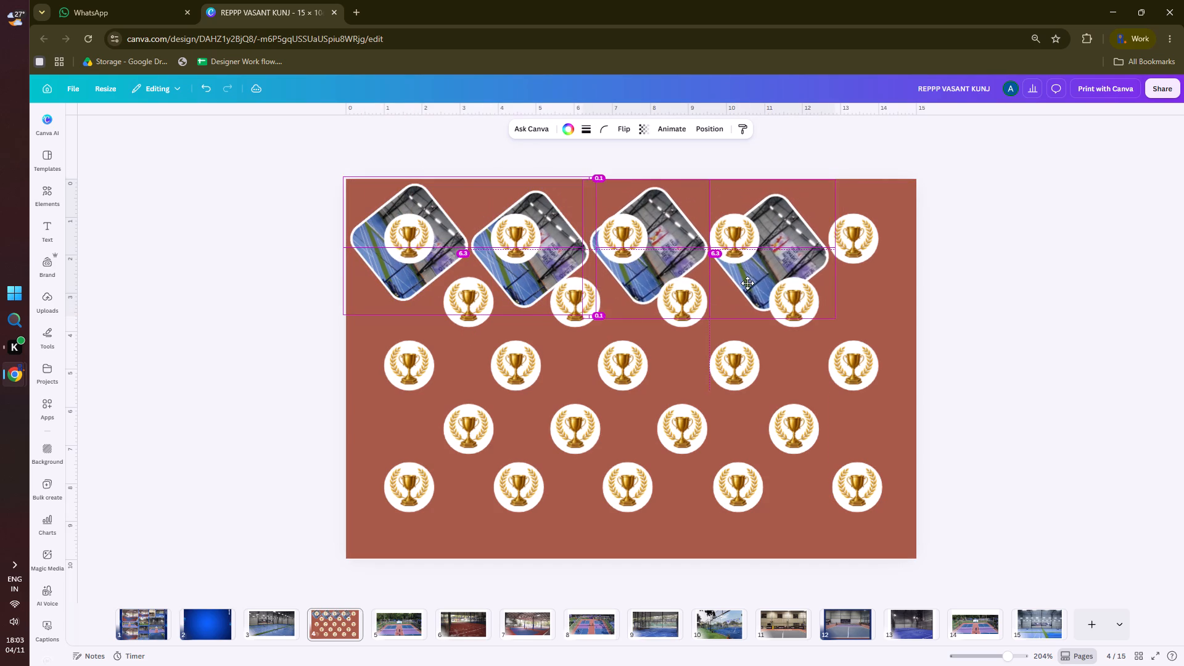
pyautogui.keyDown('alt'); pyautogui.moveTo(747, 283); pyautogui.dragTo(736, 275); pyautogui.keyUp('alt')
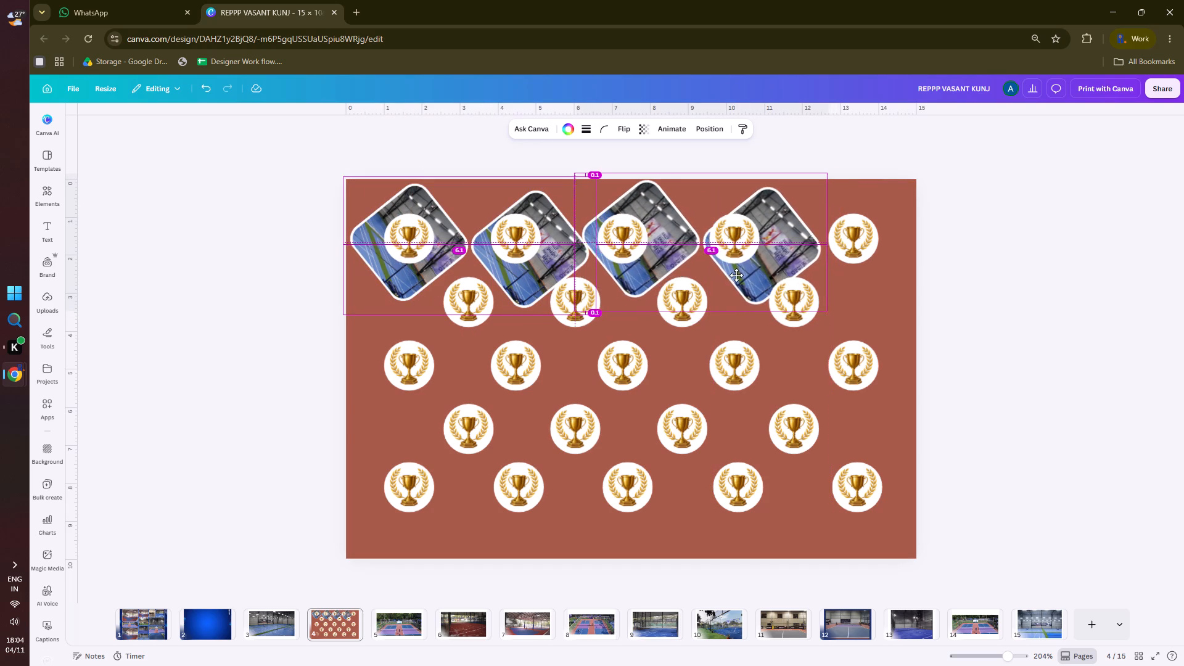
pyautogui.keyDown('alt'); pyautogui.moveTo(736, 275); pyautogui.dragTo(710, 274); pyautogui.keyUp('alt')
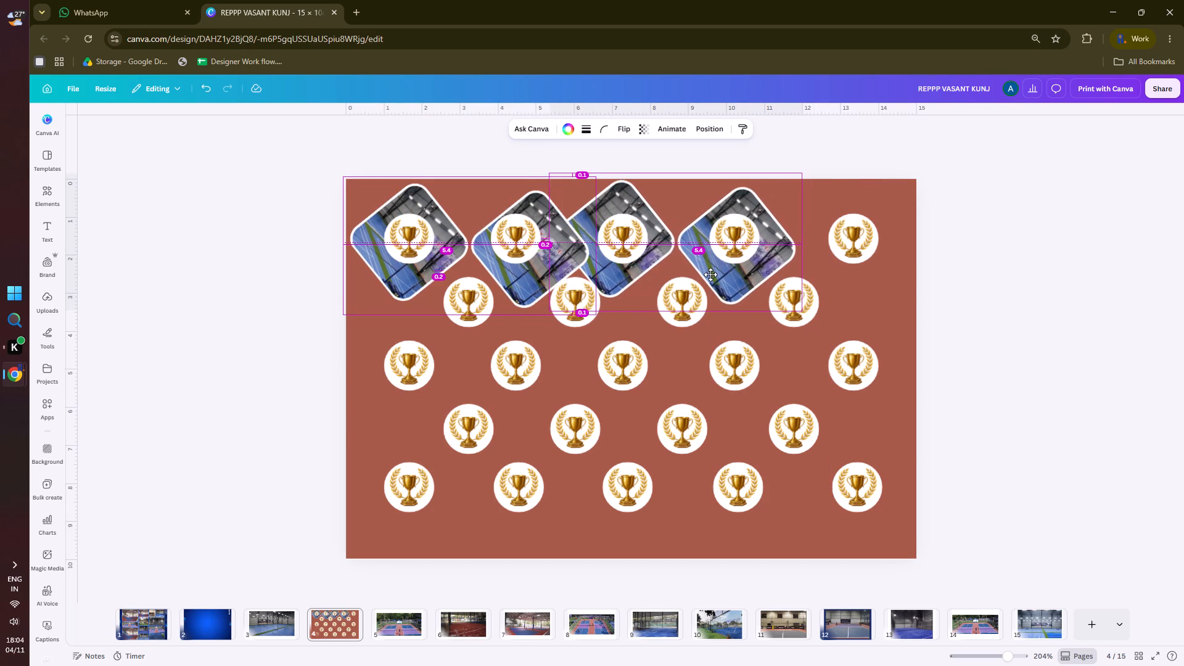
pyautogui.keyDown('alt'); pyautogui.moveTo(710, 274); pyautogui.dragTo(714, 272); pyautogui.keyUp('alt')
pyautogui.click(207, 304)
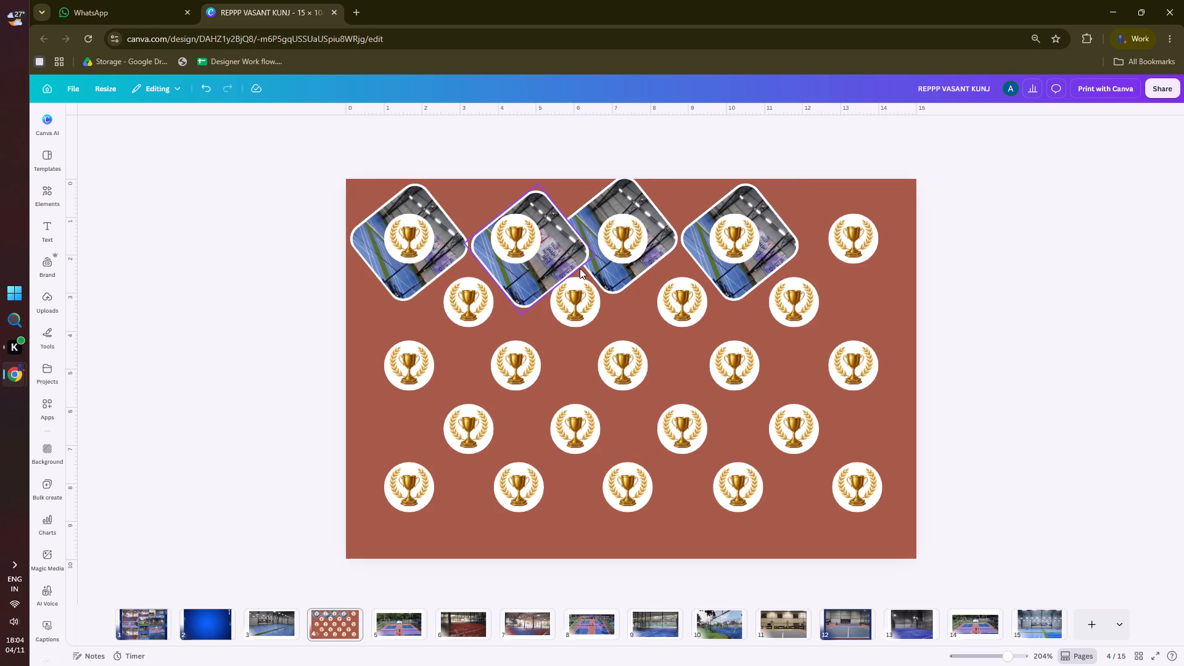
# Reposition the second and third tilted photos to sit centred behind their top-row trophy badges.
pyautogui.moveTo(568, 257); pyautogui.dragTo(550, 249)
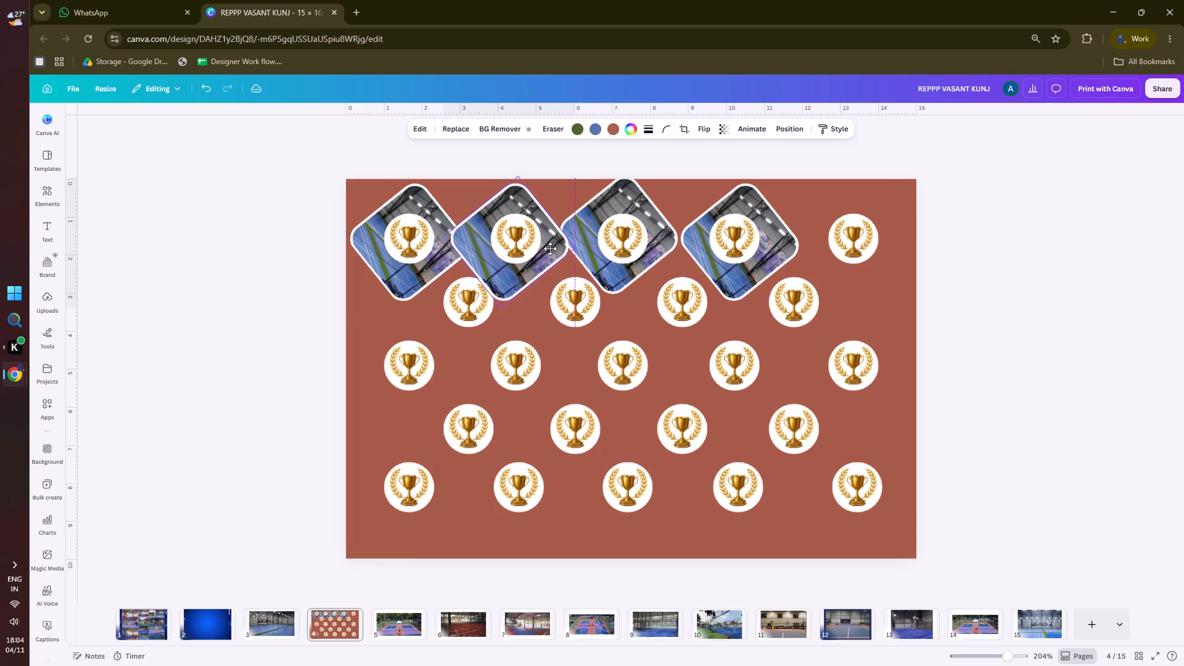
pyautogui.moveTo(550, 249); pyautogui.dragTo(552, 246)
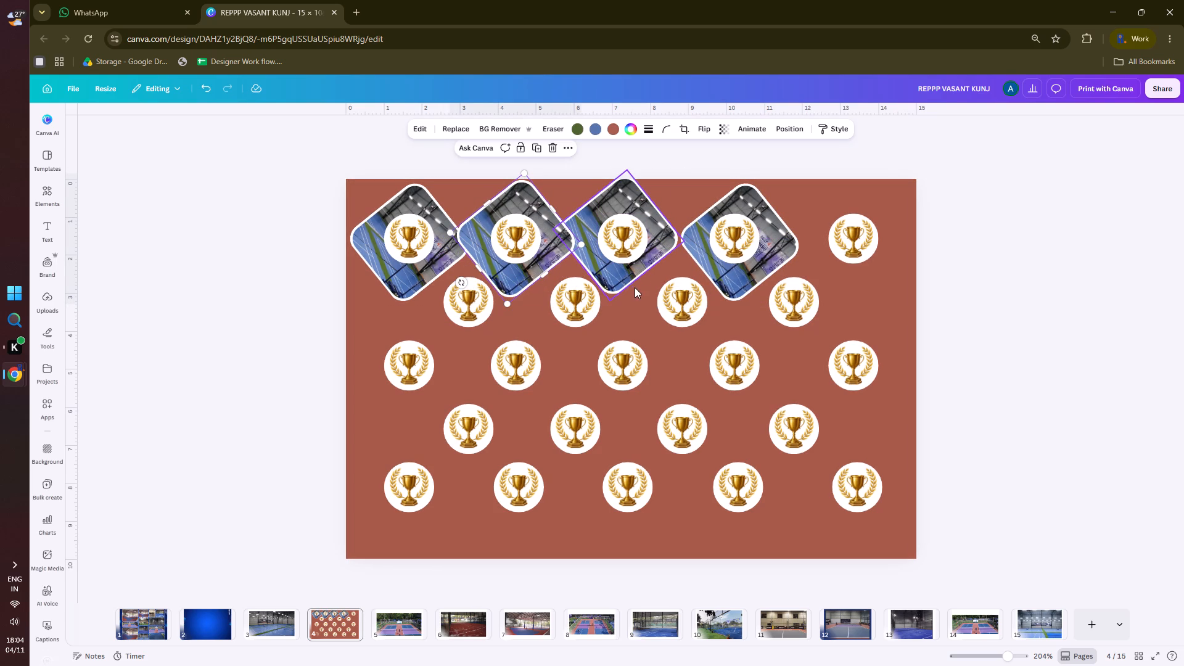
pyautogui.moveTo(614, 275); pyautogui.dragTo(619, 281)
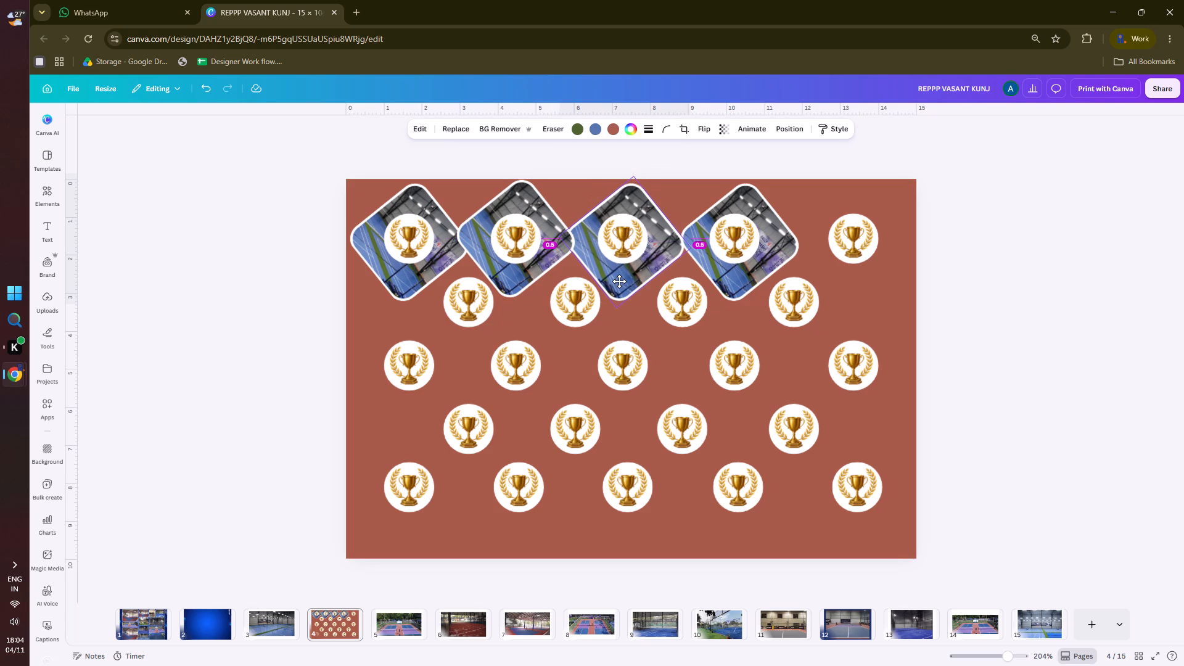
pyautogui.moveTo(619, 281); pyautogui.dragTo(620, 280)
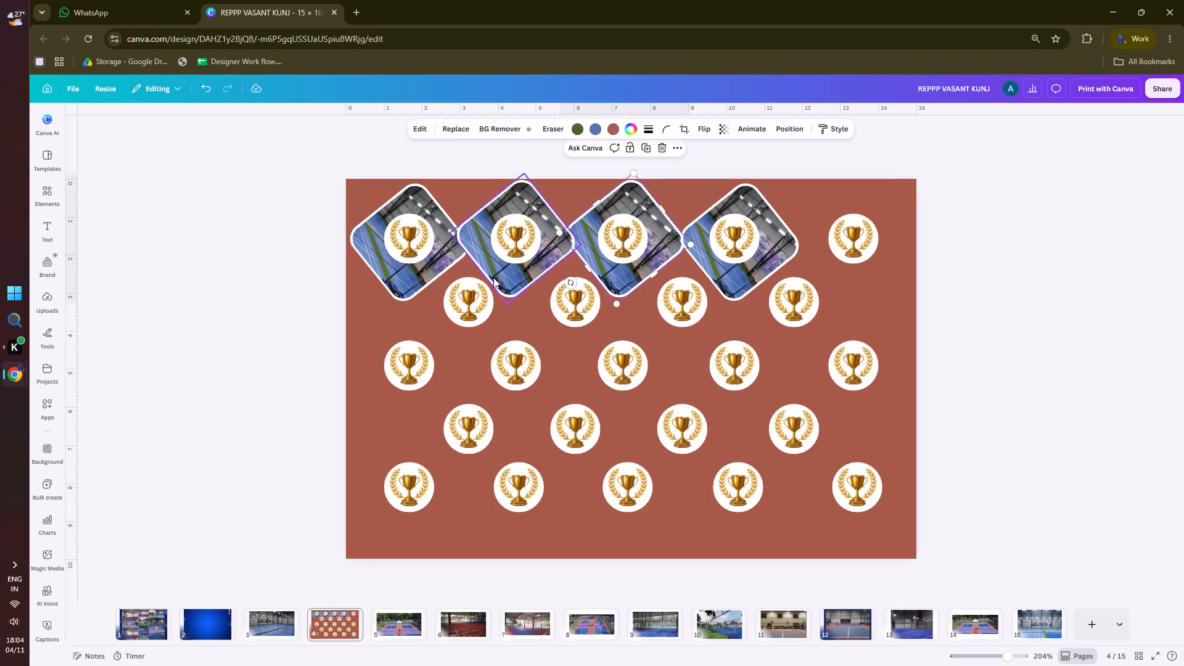
# Shrink the first tilted photo to about 2 by 2 units and recentre it behind the first top-row trophy badge.
pyautogui.click(403, 270)
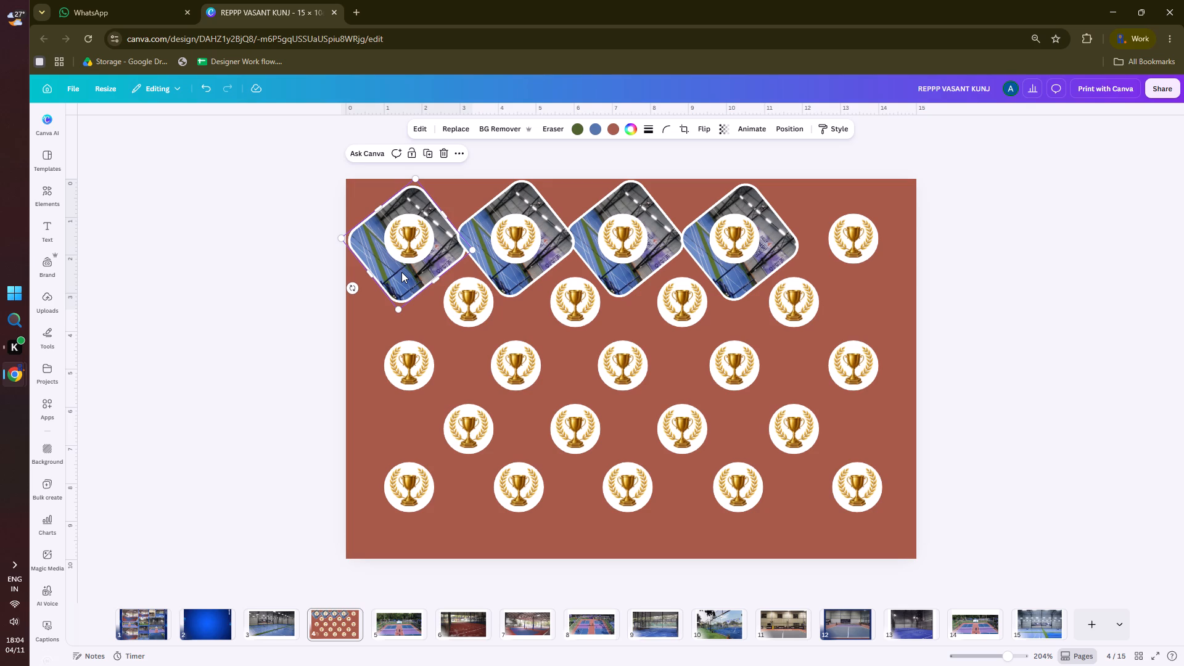
pyautogui.click(179, 263)
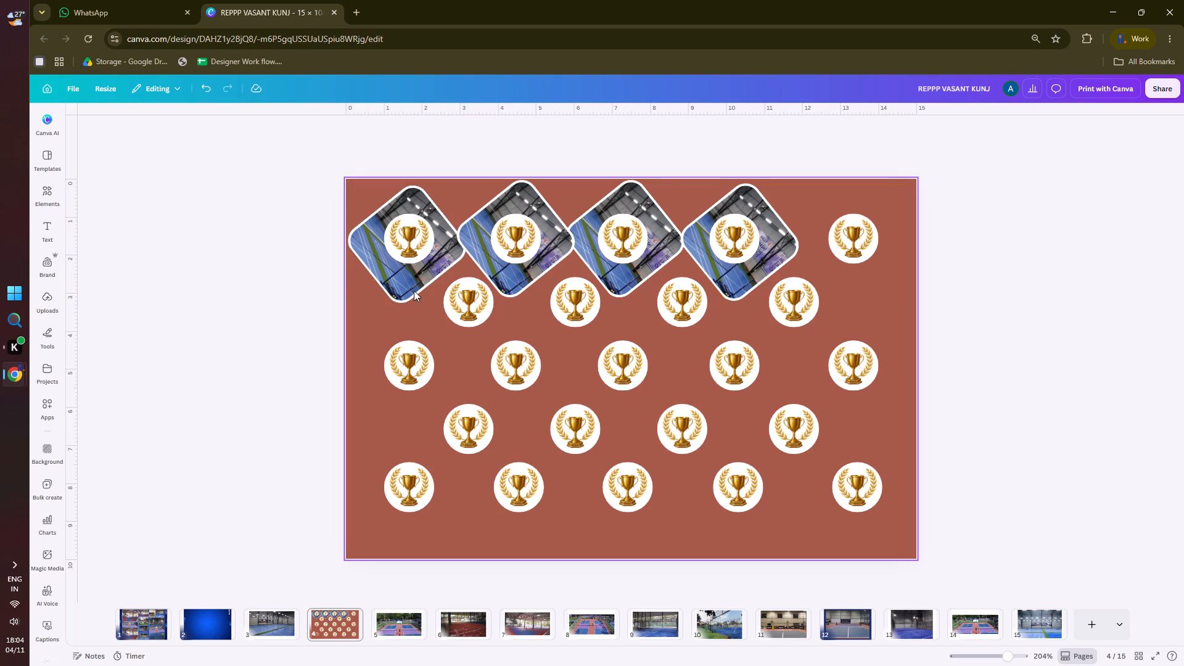
pyautogui.click(406, 290)
pyautogui.moveTo(401, 313); pyautogui.dragTo(395, 295)
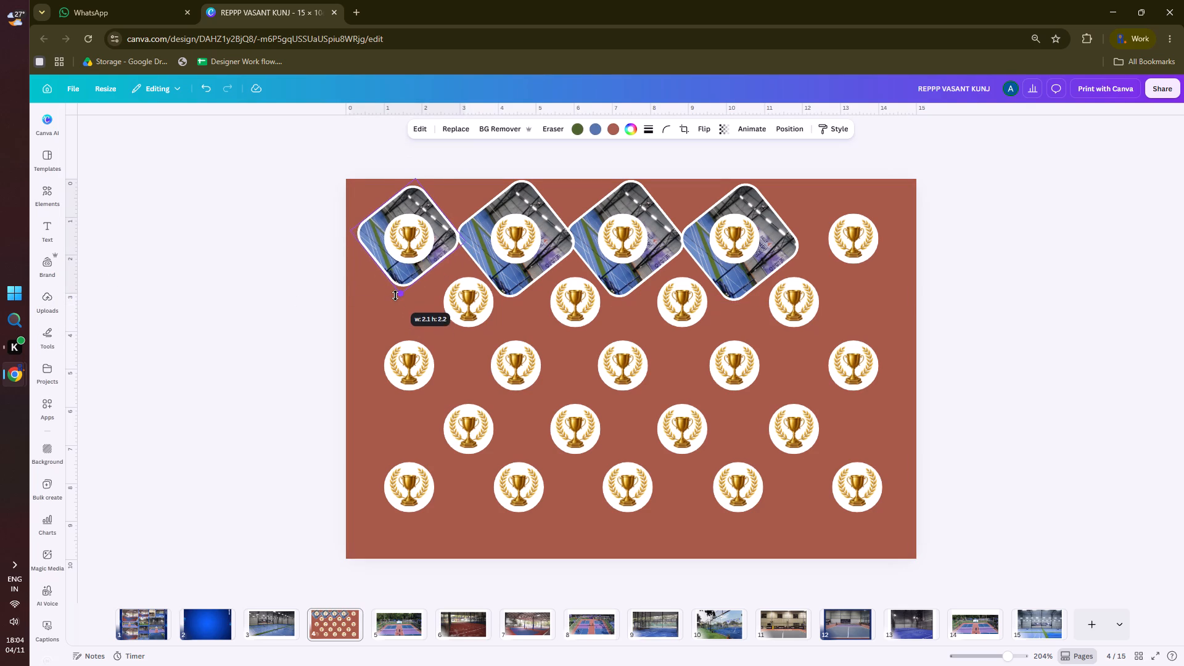
pyautogui.moveTo(395, 295); pyautogui.dragTo(395, 290)
pyautogui.moveTo(416, 191); pyautogui.dragTo(414, 202)
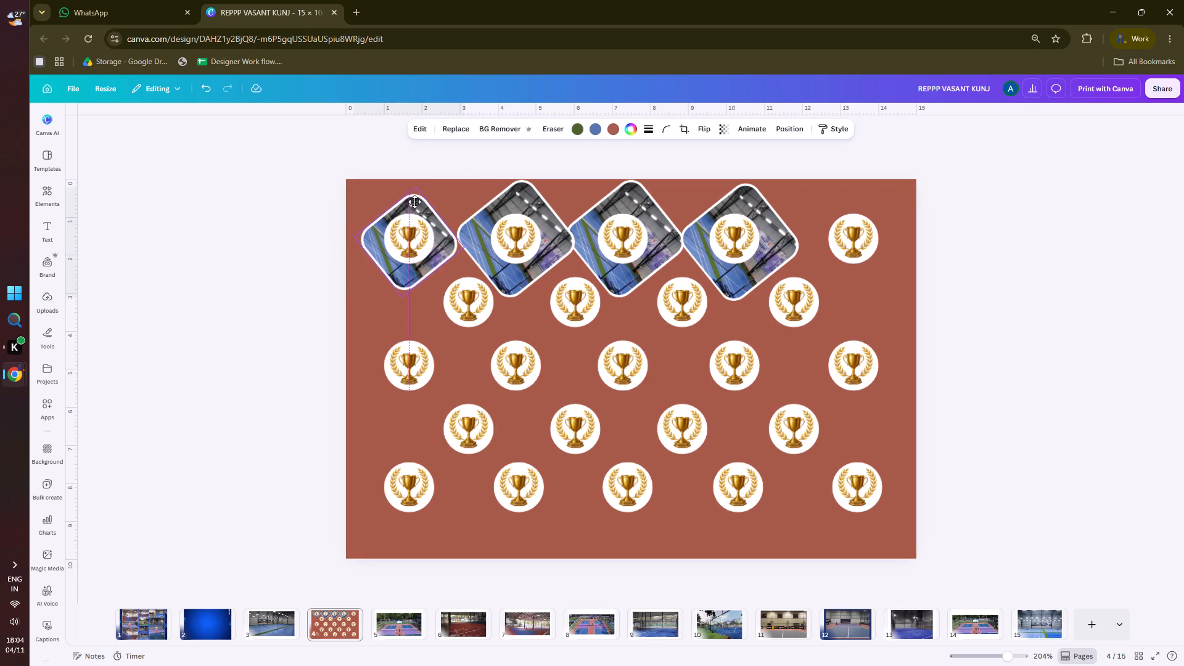
pyautogui.moveTo(414, 202); pyautogui.dragTo(416, 202)
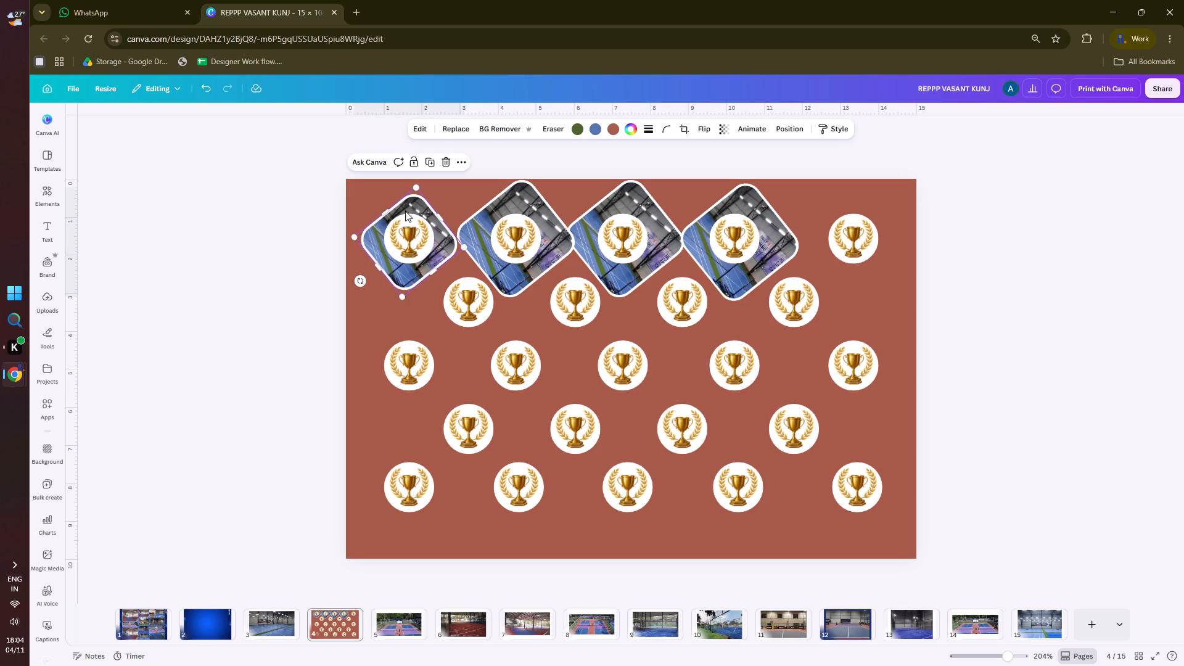
pyautogui.click(163, 237)
# Delete the three larger tilted photos behind the second, third and fourth top-row badges, keeping the badges.
pyautogui.click(532, 203)
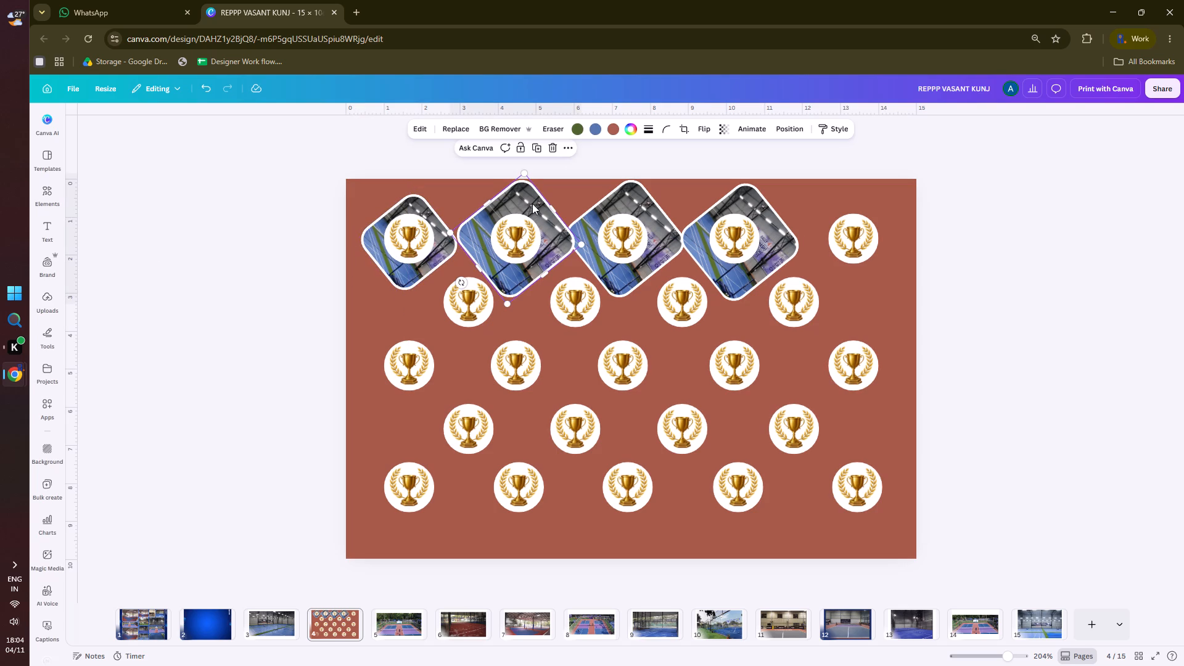
pyautogui.press('Delete')
pyautogui.click(641, 200)
pyautogui.press('Delete')
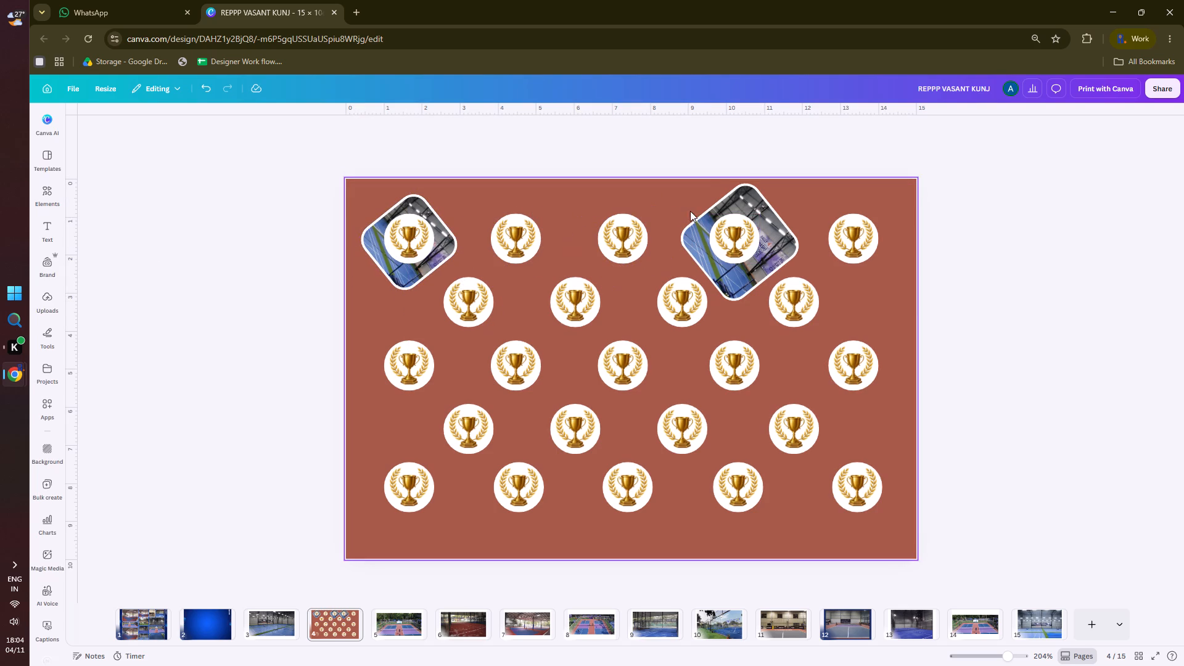
pyautogui.click(733, 205)
pyautogui.press('Delete')
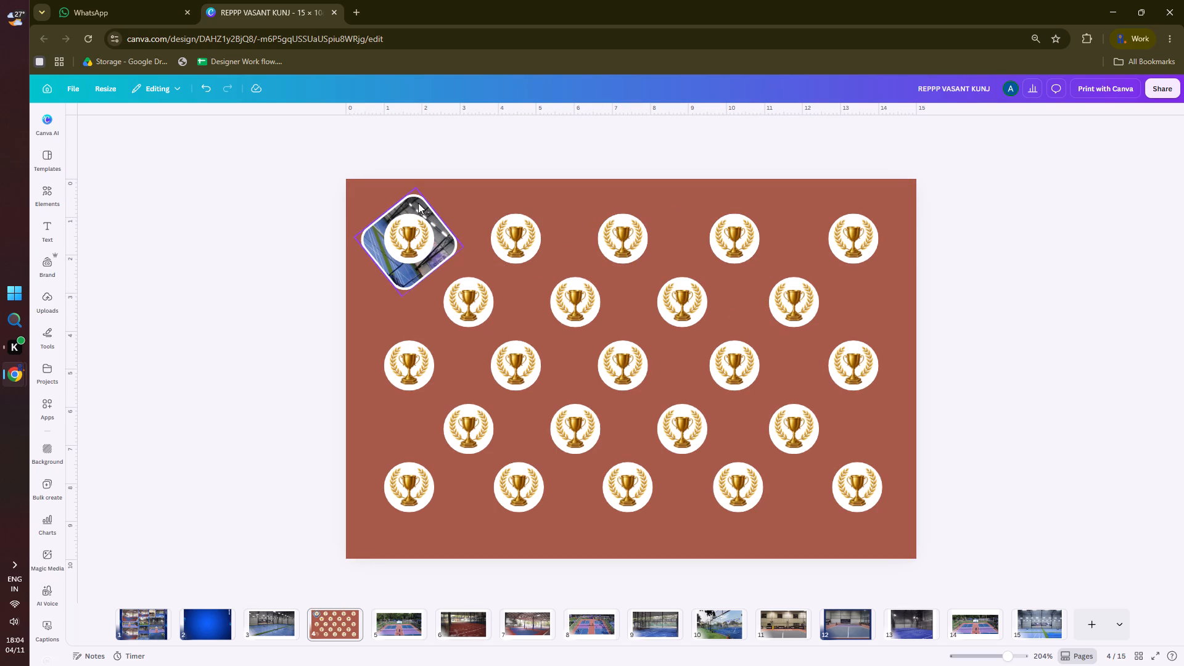
# Duplicate the smaller tilted photo along the top row, placing one copy behind each of the second to fifth trophy badges.
pyautogui.keyDown('alt'); pyautogui.moveTo(417, 203); pyautogui.dragTo(524, 204); pyautogui.keyUp('alt')
pyautogui.keyDown('alt'); pyautogui.moveTo(523, 204); pyautogui.dragTo(640, 204); pyautogui.keyUp('alt')
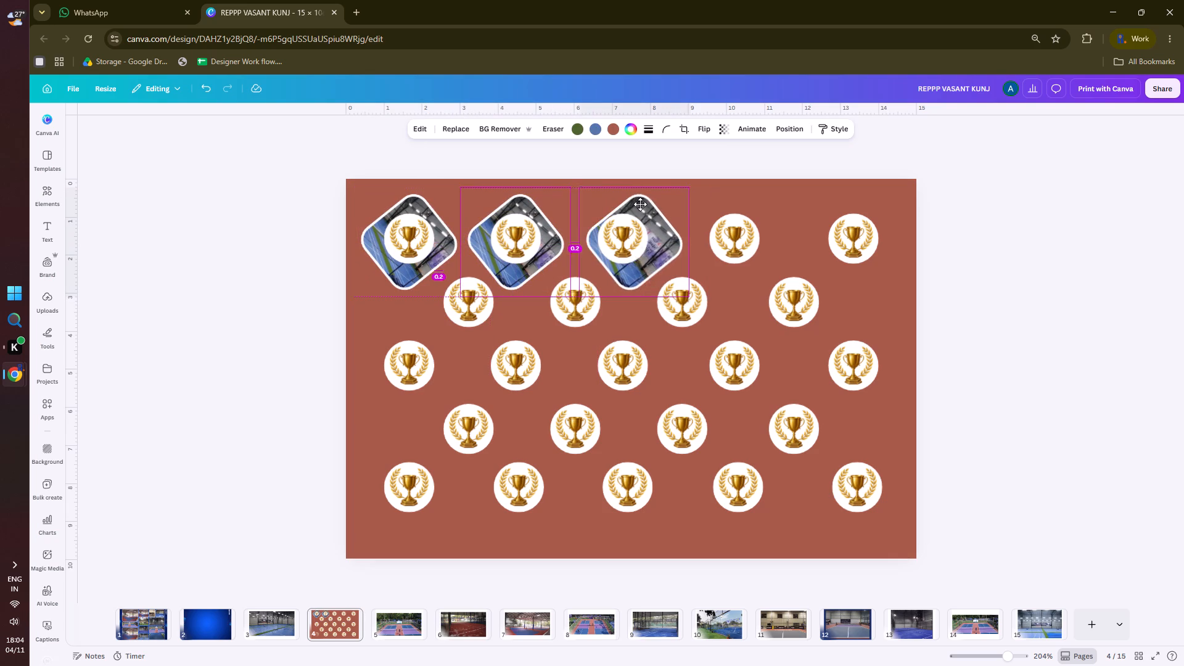
pyautogui.keyDown('alt'); pyautogui.moveTo(640, 204); pyautogui.dragTo(633, 205); pyautogui.keyUp('alt')
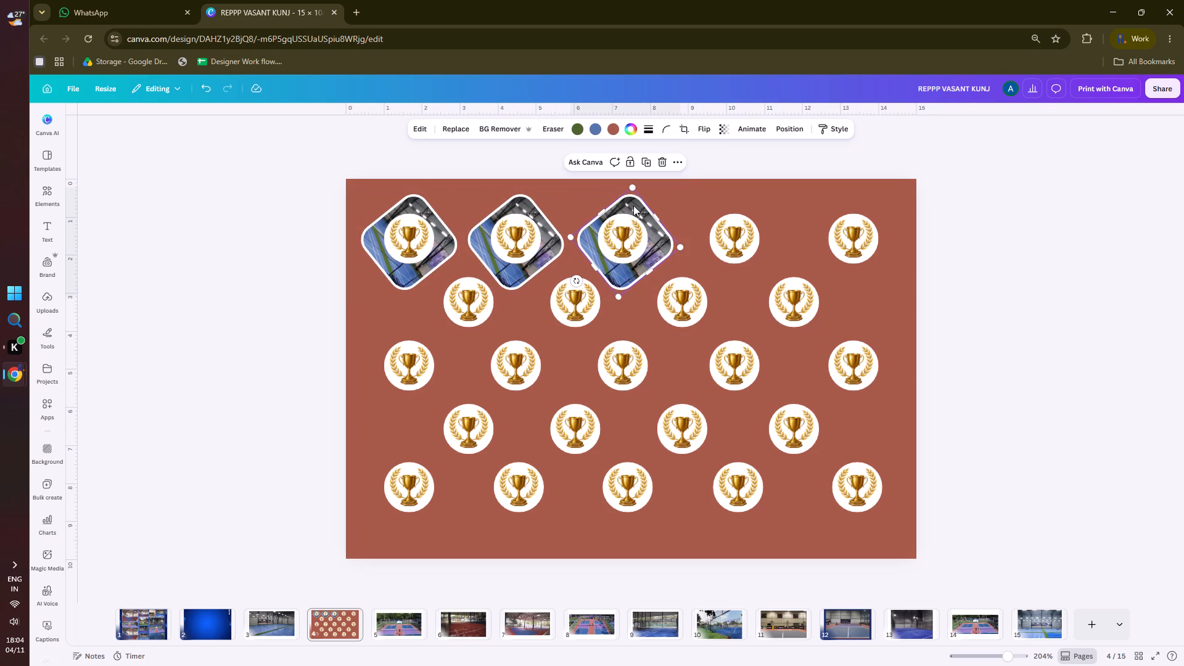
pyautogui.keyDown('alt'); pyautogui.moveTo(634, 204); pyautogui.dragTo(745, 203); pyautogui.keyUp('alt')
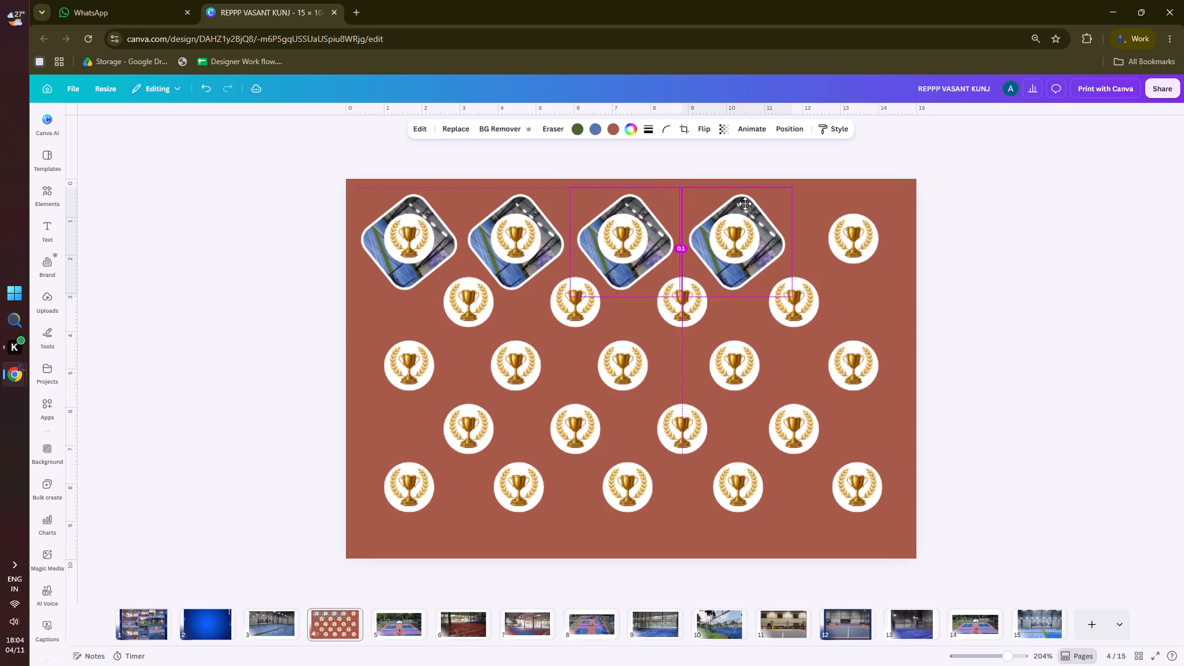
pyautogui.keyDown('alt'); pyautogui.moveTo(745, 203); pyautogui.dragTo(744, 203); pyautogui.keyUp('alt')
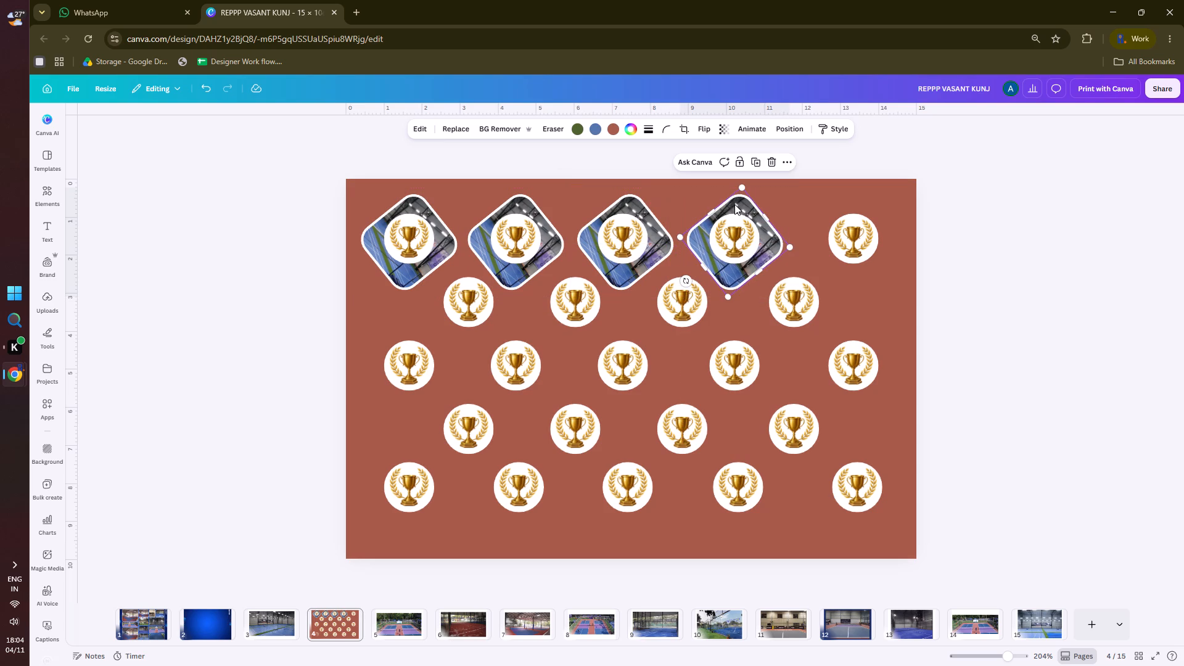
pyautogui.keyDown('alt'); pyautogui.moveTo(737, 204); pyautogui.dragTo(857, 204); pyautogui.keyUp('alt')
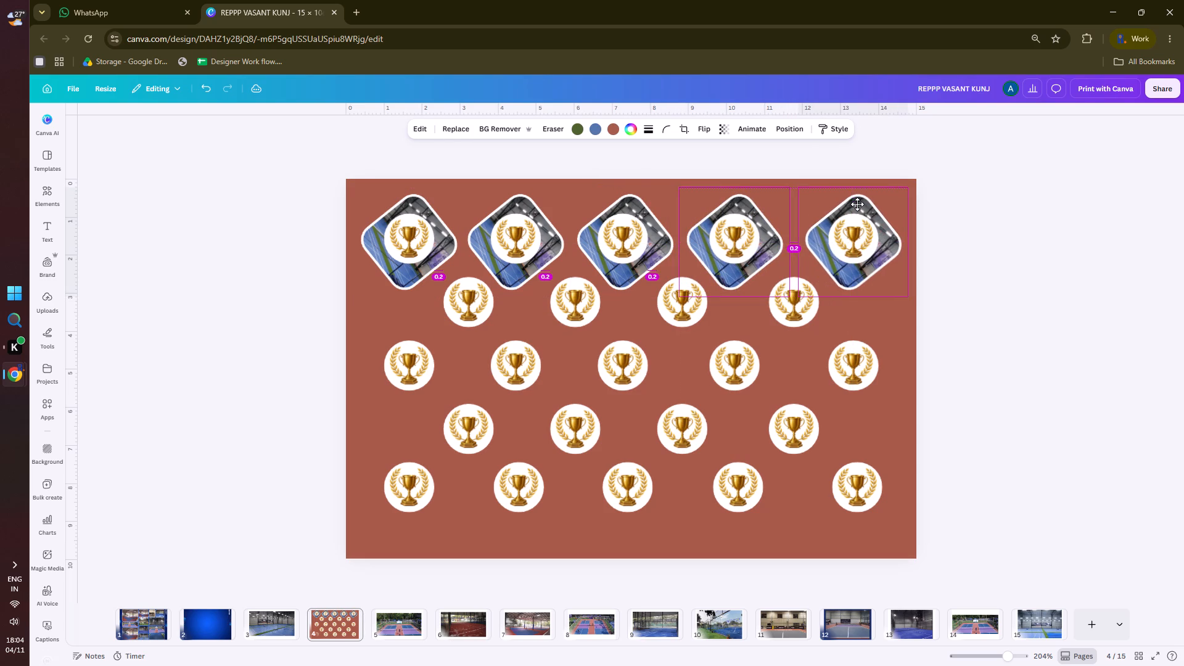
pyautogui.keyDown('alt'); pyautogui.moveTo(857, 204); pyautogui.dragTo(853, 204); pyautogui.keyUp('alt')
pyautogui.click(1016, 220)
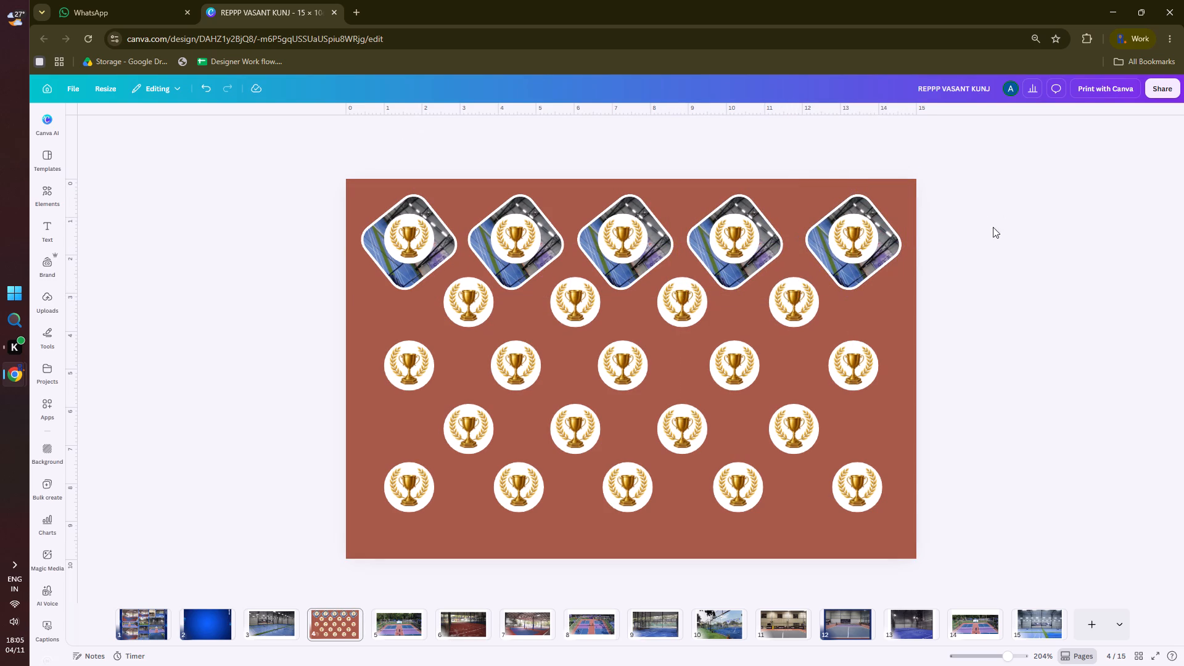
# Duplicate all five tilted photos of the top row together and place the copies behind the third-row trophy badges.
pyautogui.click(424, 207)
pyautogui.keyDown('shift'); pyautogui.click(516, 205); pyautogui.keyUp('shift')
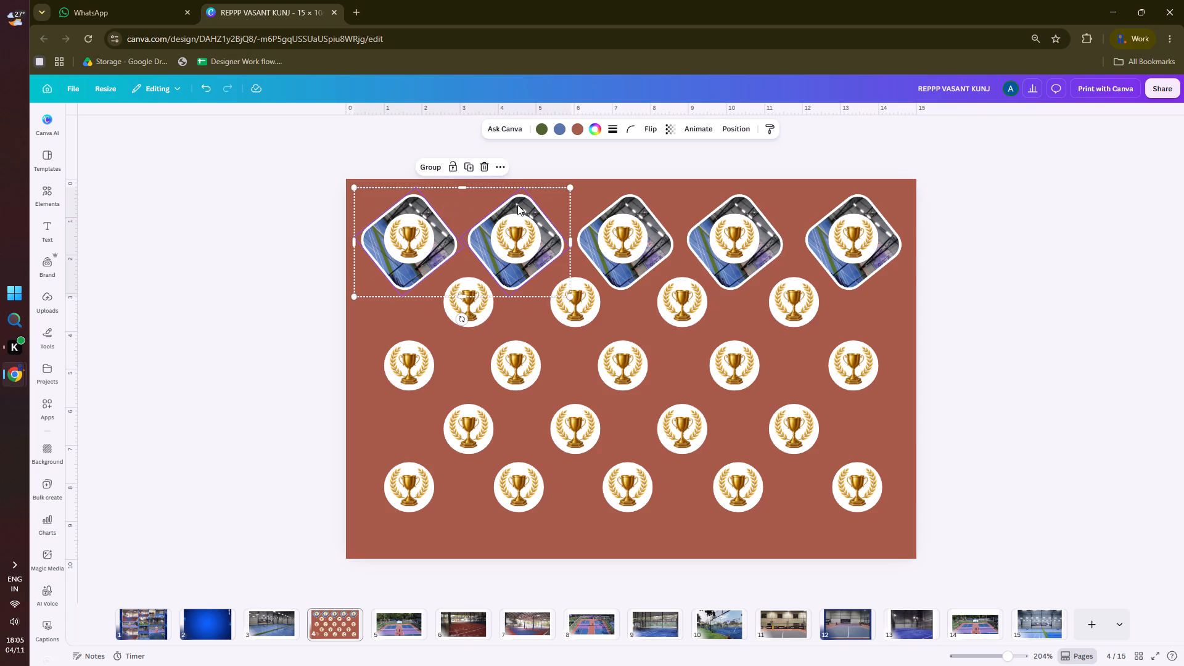
pyautogui.keyDown('shift'); pyautogui.click(620, 204); pyautogui.keyUp('shift')
pyautogui.keyDown('shift'); pyautogui.click(752, 207); pyautogui.keyUp('shift')
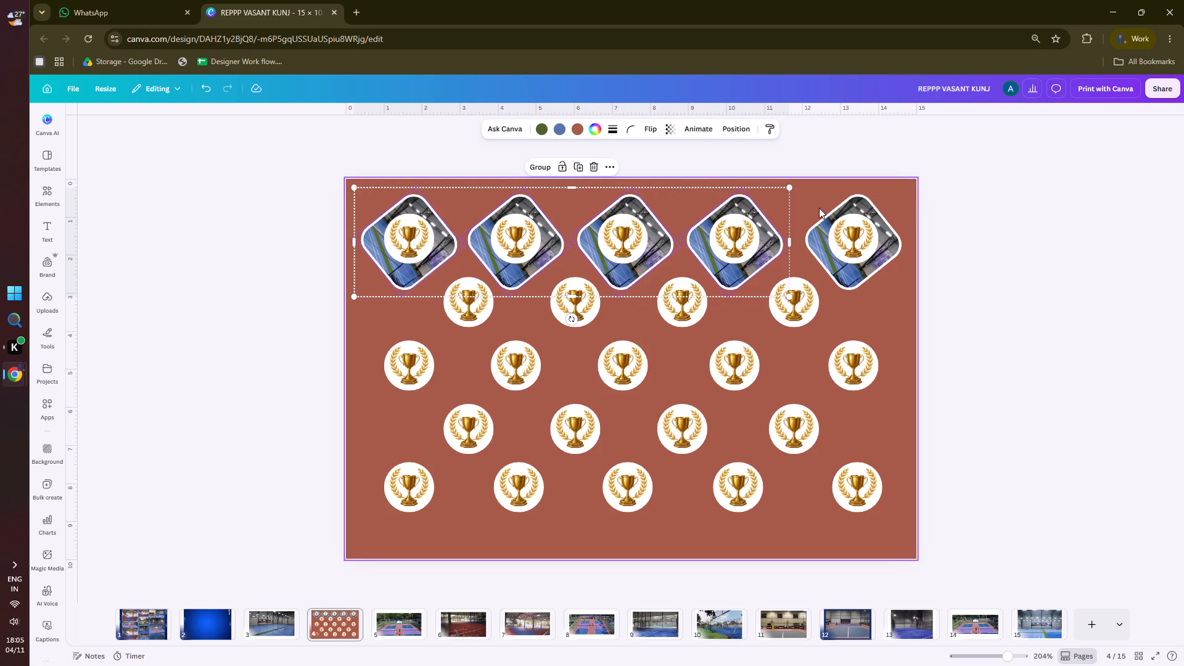
pyautogui.keyDown('shift'); pyautogui.click(852, 204); pyautogui.keyUp('shift')
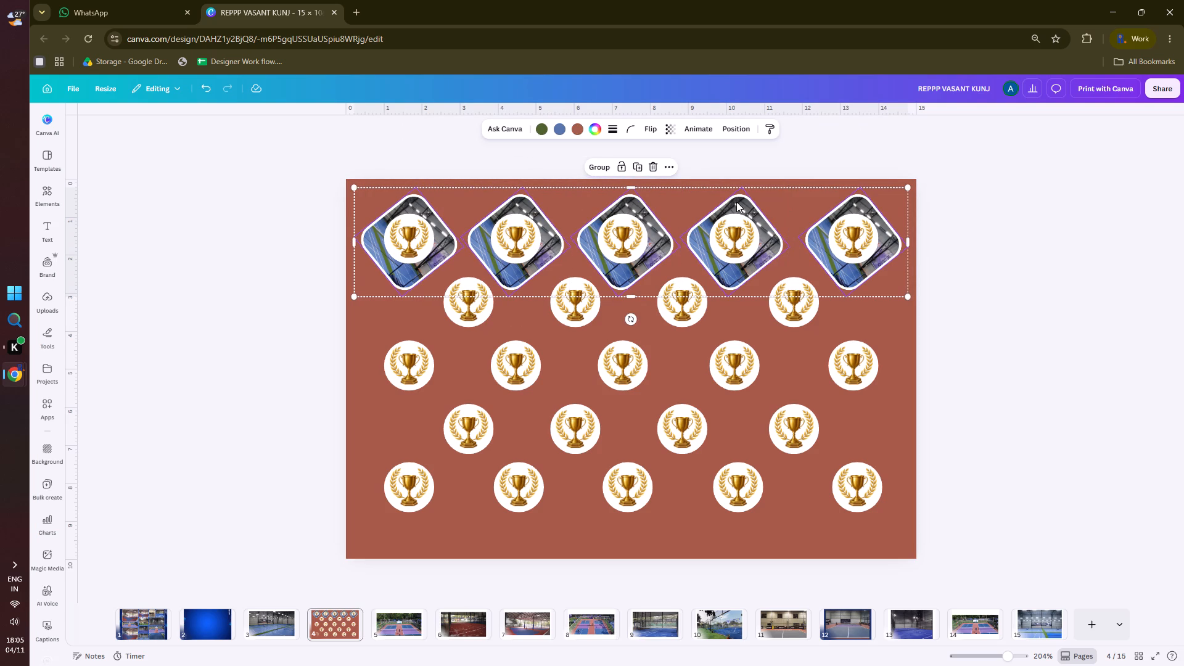
pyautogui.keyDown('alt'); pyautogui.moveTo(736, 202); pyautogui.dragTo(733, 266); pyautogui.keyUp('alt')
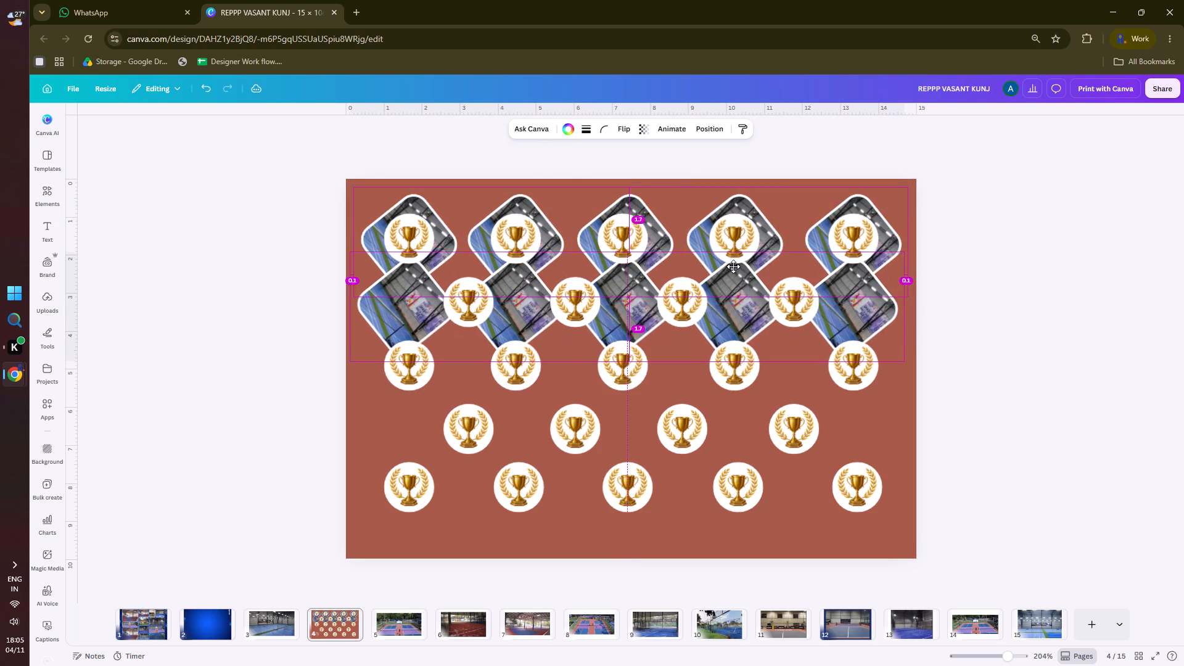
pyautogui.keyDown('alt'); pyautogui.moveTo(733, 266); pyautogui.dragTo(736, 328); pyautogui.keyUp('alt')
# Duplicate the third-row set of five tilted photos and align the copies behind the bottom-row trophy badges.
pyautogui.keyDown('alt'); pyautogui.moveTo(640, 332); pyautogui.dragTo(639, 458); pyautogui.keyUp('alt')
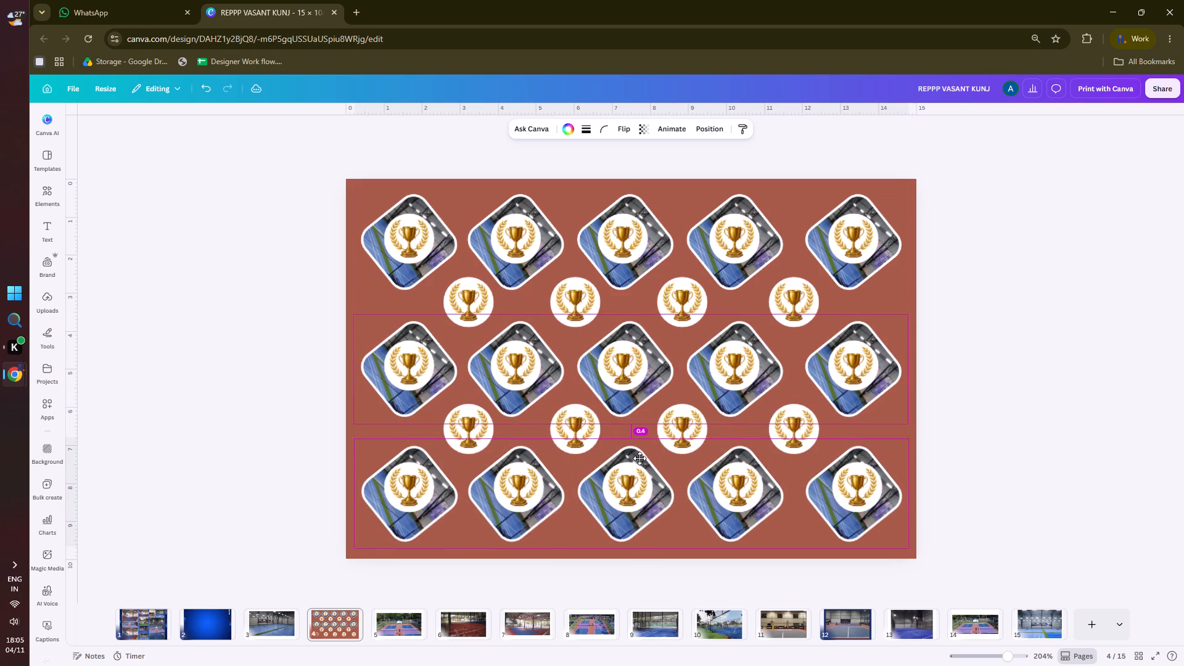
pyautogui.keyDown('alt'); pyautogui.moveTo(639, 458); pyautogui.dragTo(647, 453); pyautogui.keyUp('alt')
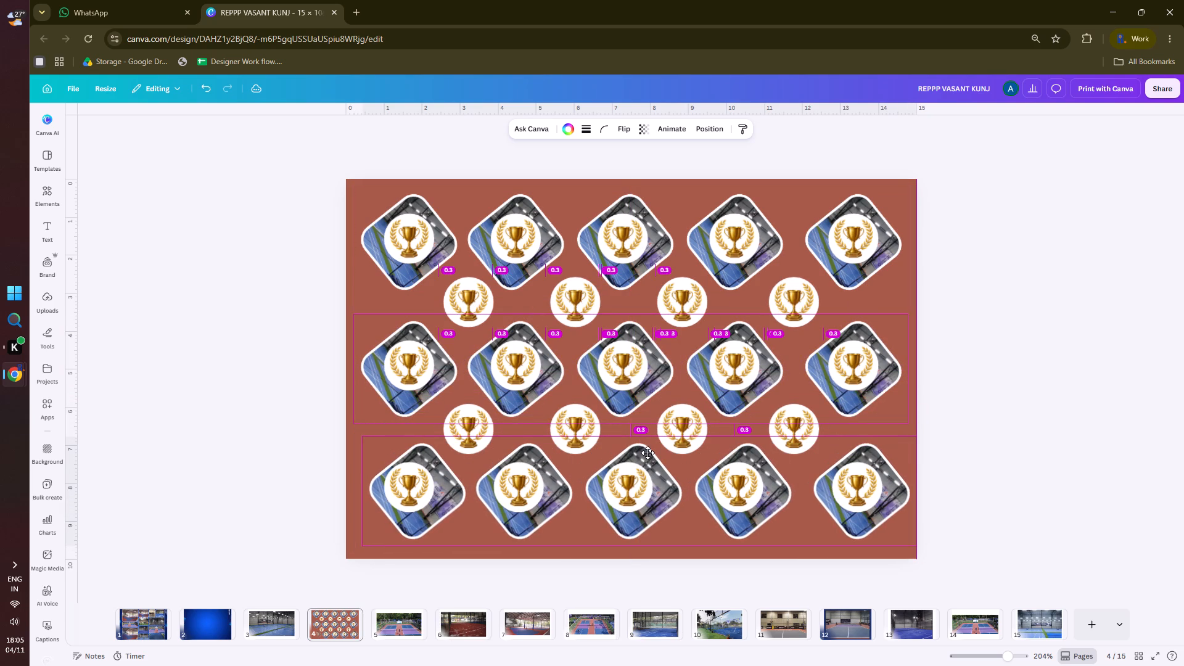
pyautogui.keyDown('alt'); pyautogui.moveTo(647, 453); pyautogui.dragTo(645, 453); pyautogui.keyUp('alt')
pyautogui.click(181, 353)
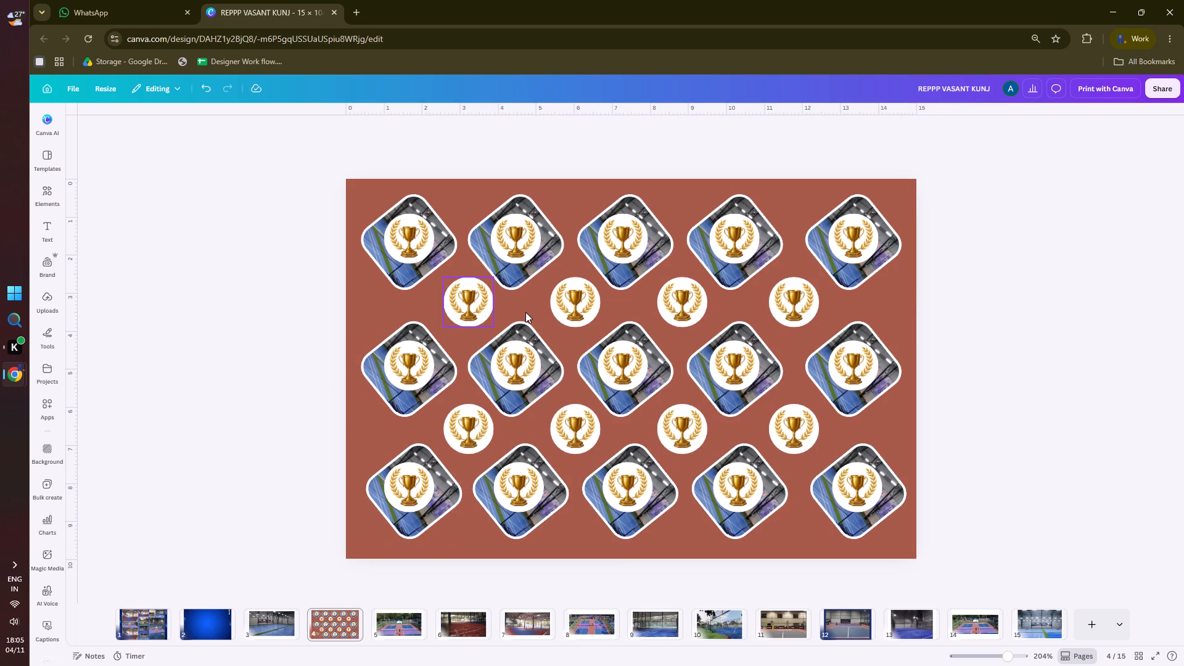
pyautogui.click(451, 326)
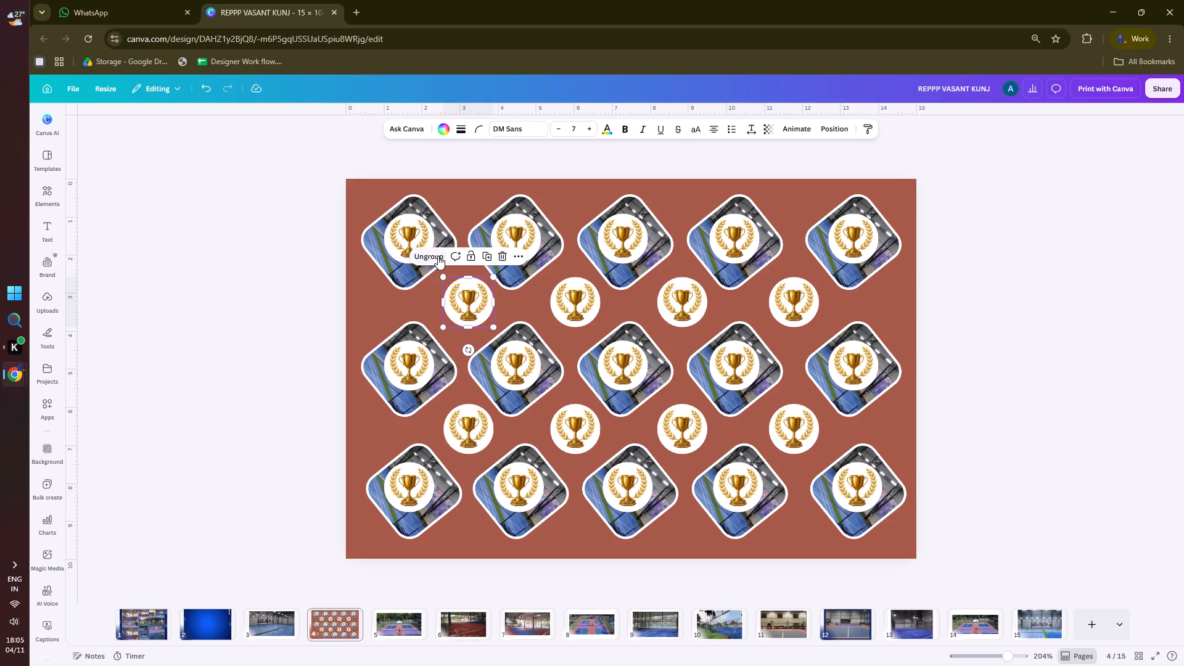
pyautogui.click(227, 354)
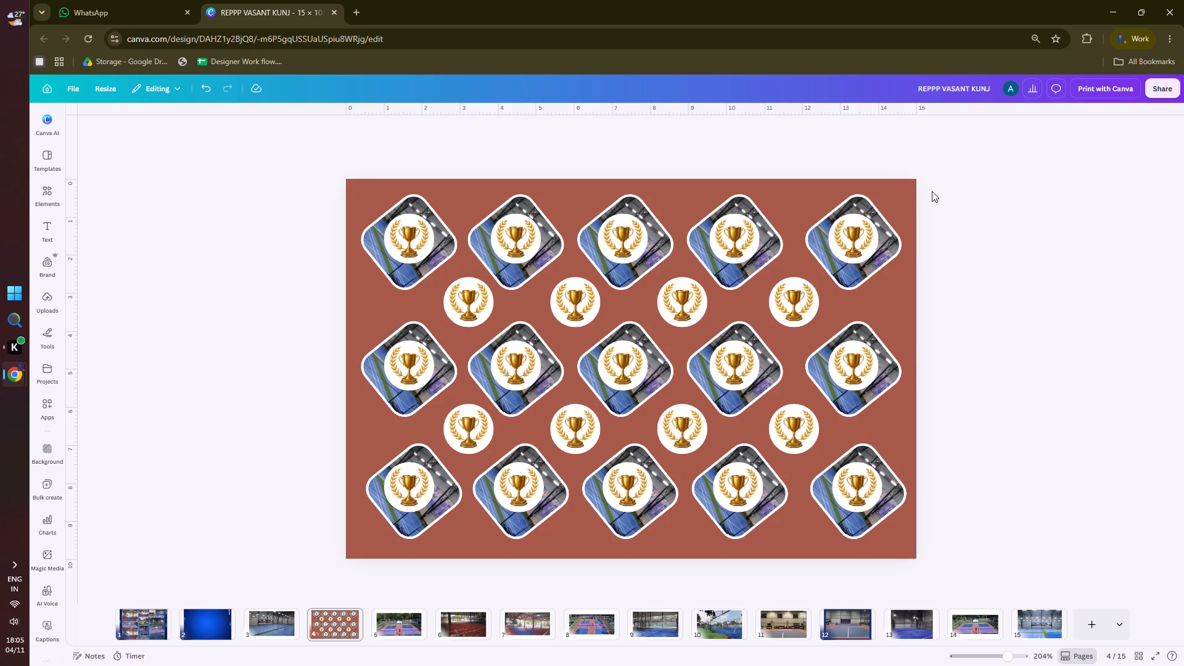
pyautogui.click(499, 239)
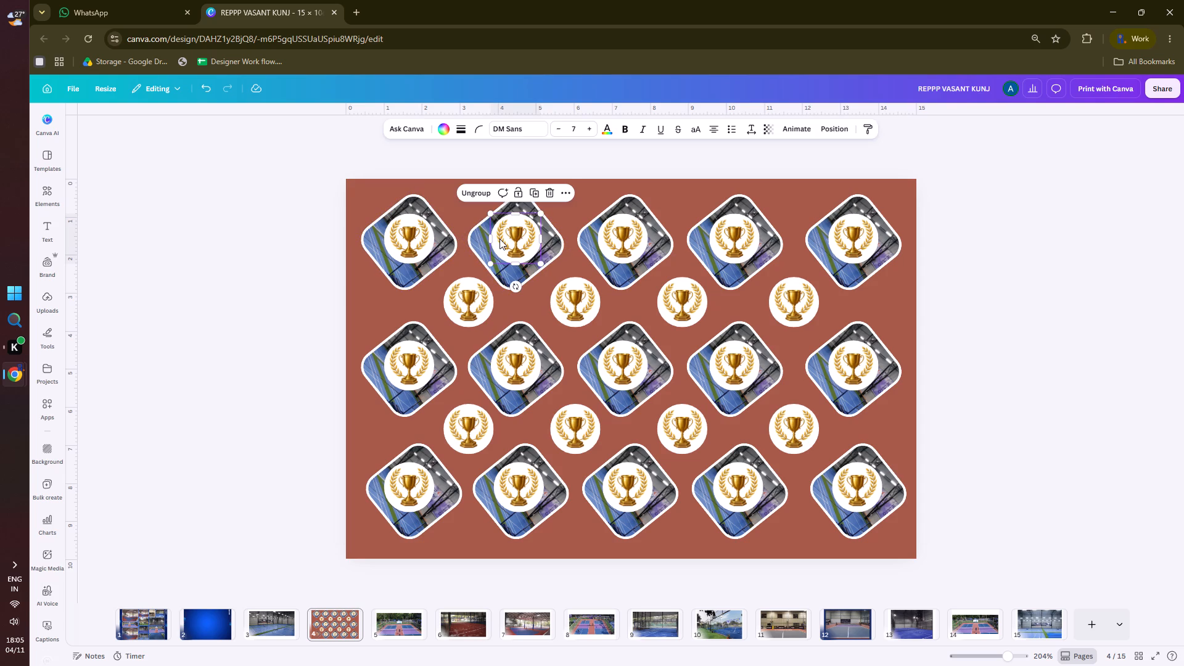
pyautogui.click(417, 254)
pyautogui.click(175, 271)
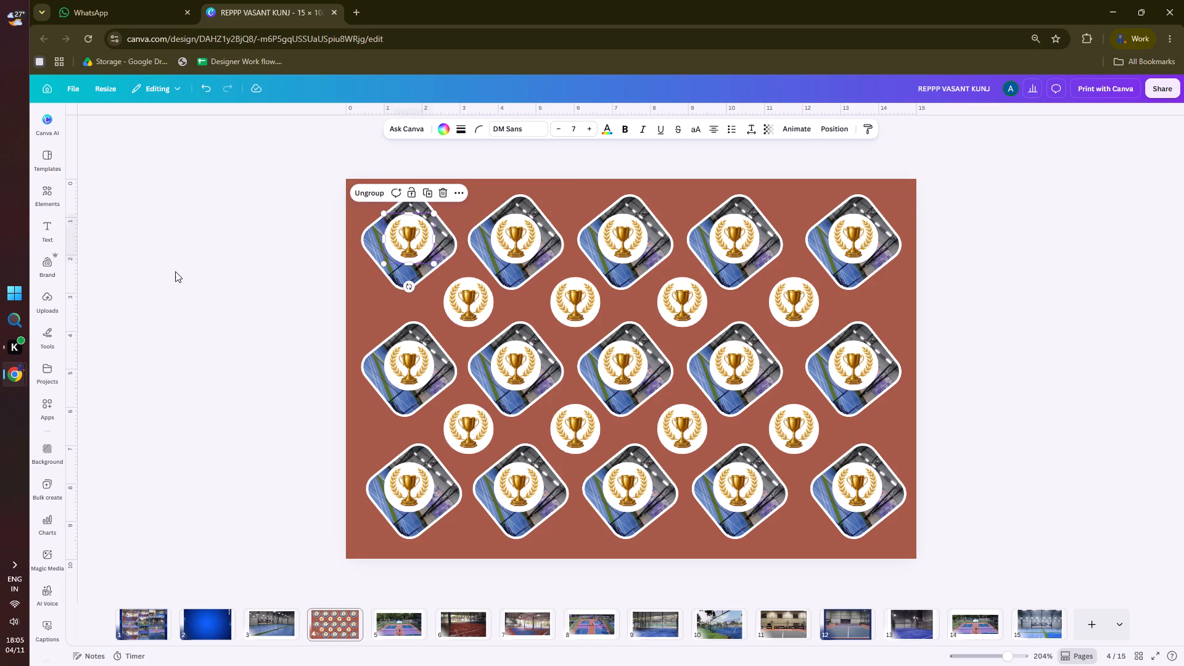
# Place horizontal guides along the upper and lower edges of each of the three rows of tilted photos.
pyautogui.moveTo(651, 113); pyautogui.dragTo(615, 193)
pyautogui.moveTo(663, 110); pyautogui.dragTo(605, 297)
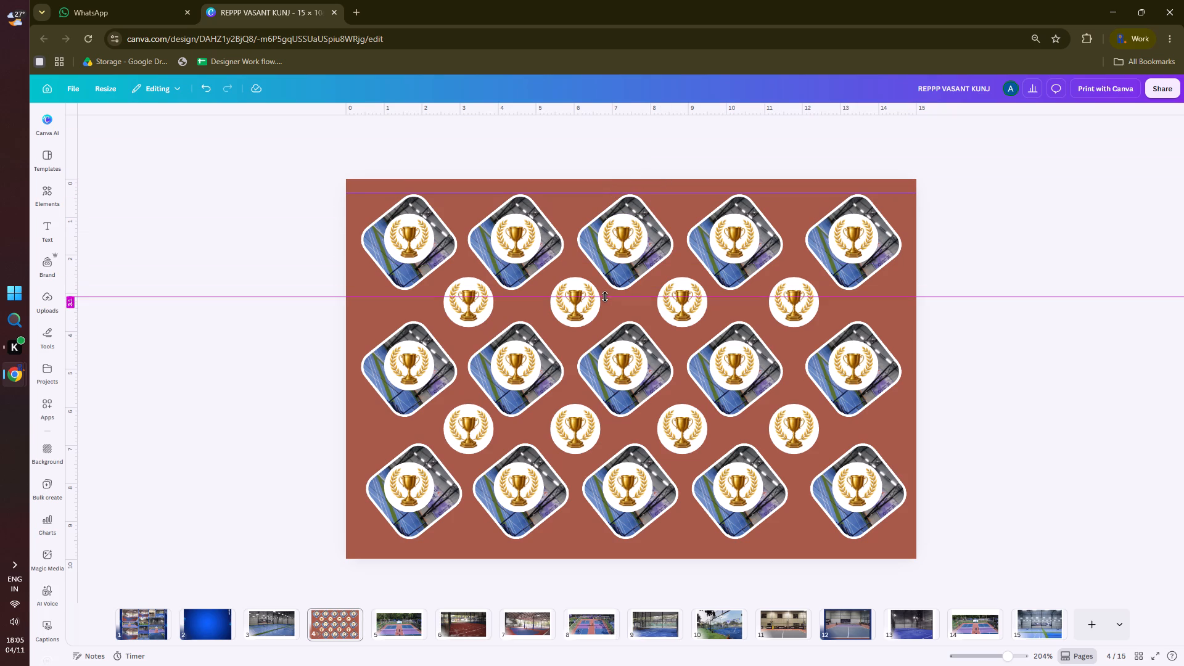
pyautogui.moveTo(605, 297); pyautogui.dragTo(604, 290)
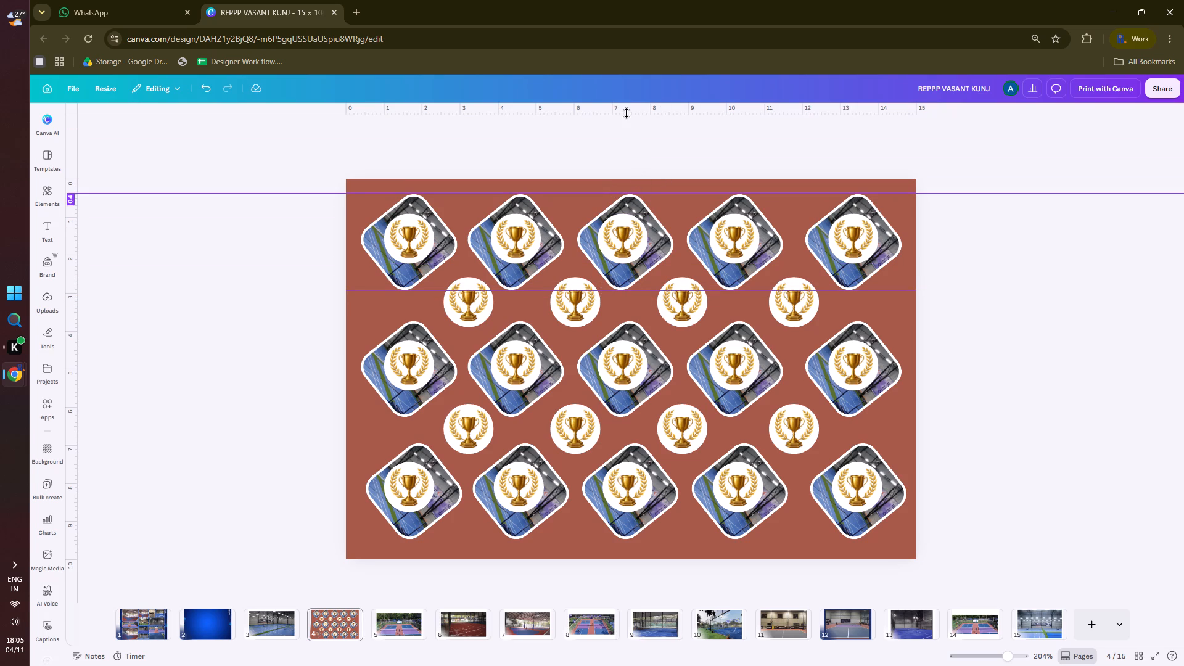
pyautogui.moveTo(627, 110); pyautogui.dragTo(590, 321)
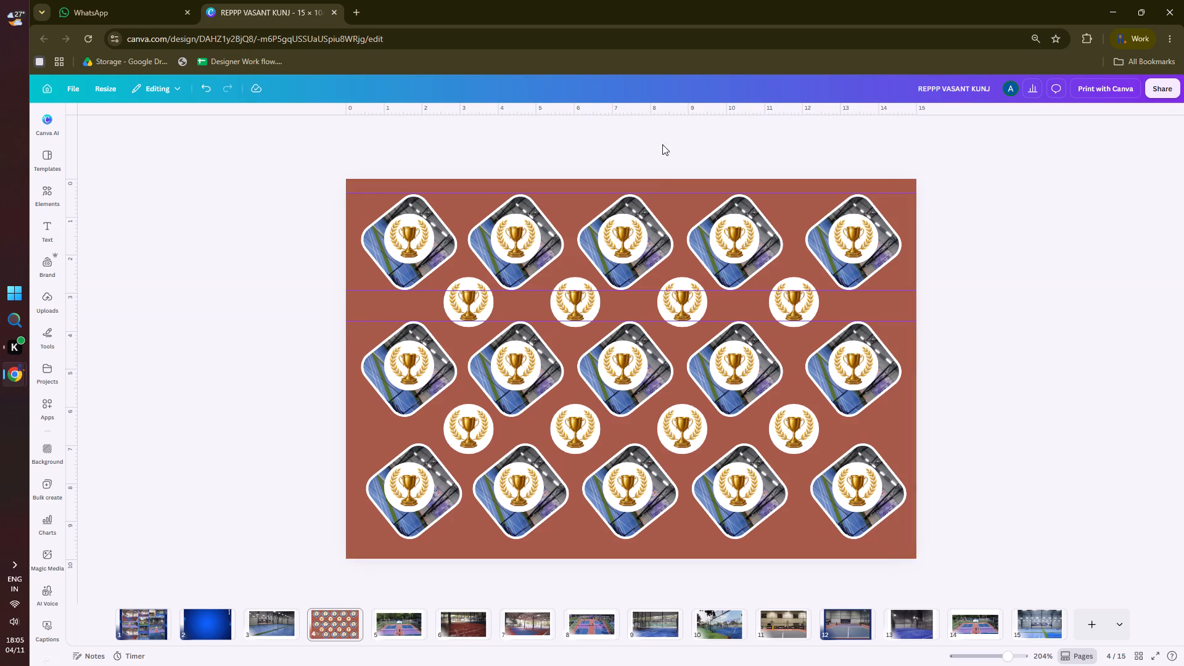
pyautogui.moveTo(652, 110); pyautogui.dragTo(559, 412)
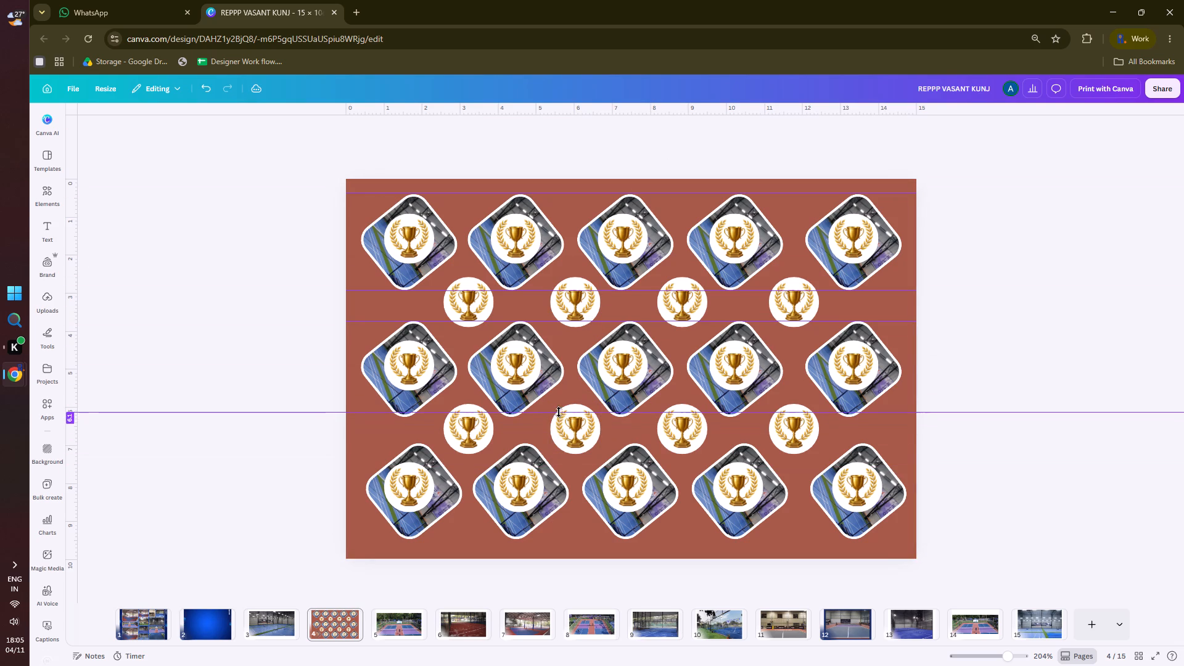
pyautogui.moveTo(559, 412); pyautogui.dragTo(562, 417)
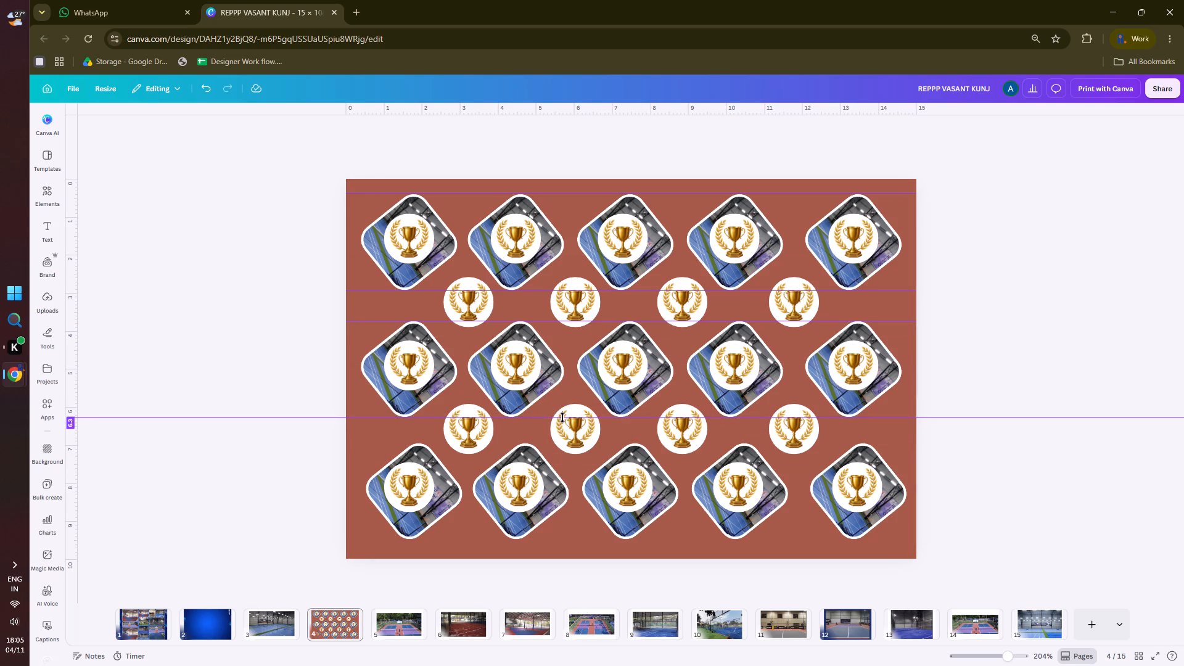
pyautogui.moveTo(562, 417); pyautogui.dragTo(565, 418)
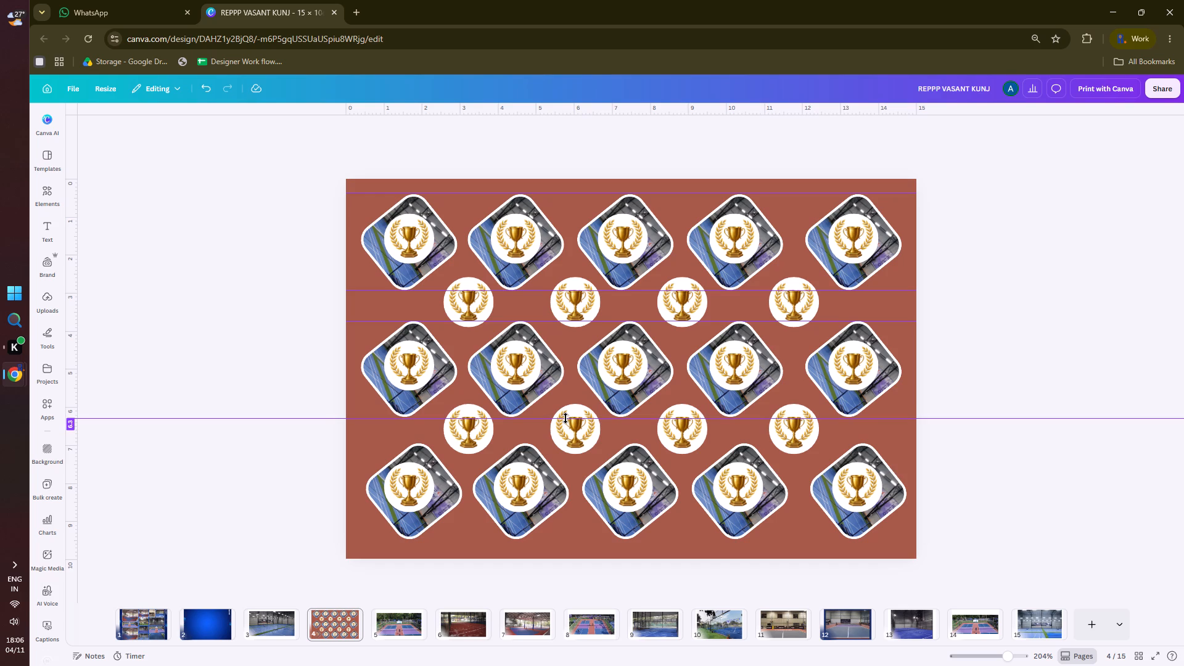
pyautogui.moveTo(565, 418); pyautogui.dragTo(579, 416)
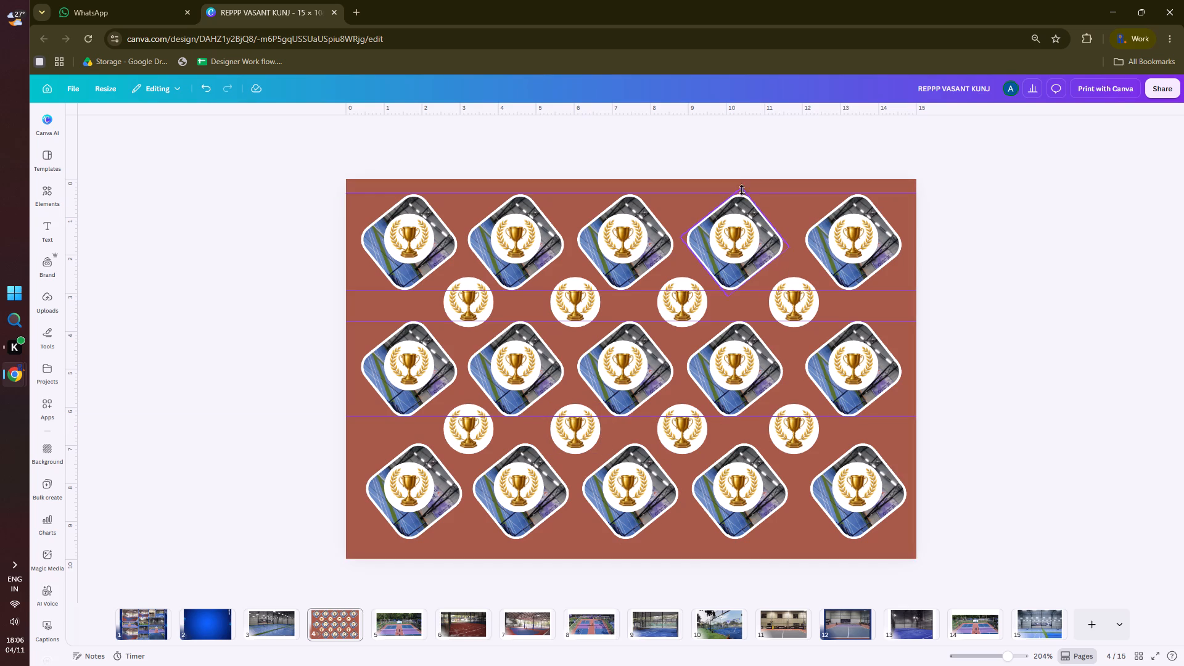
pyautogui.moveTo(689, 107); pyautogui.dragTo(645, 451)
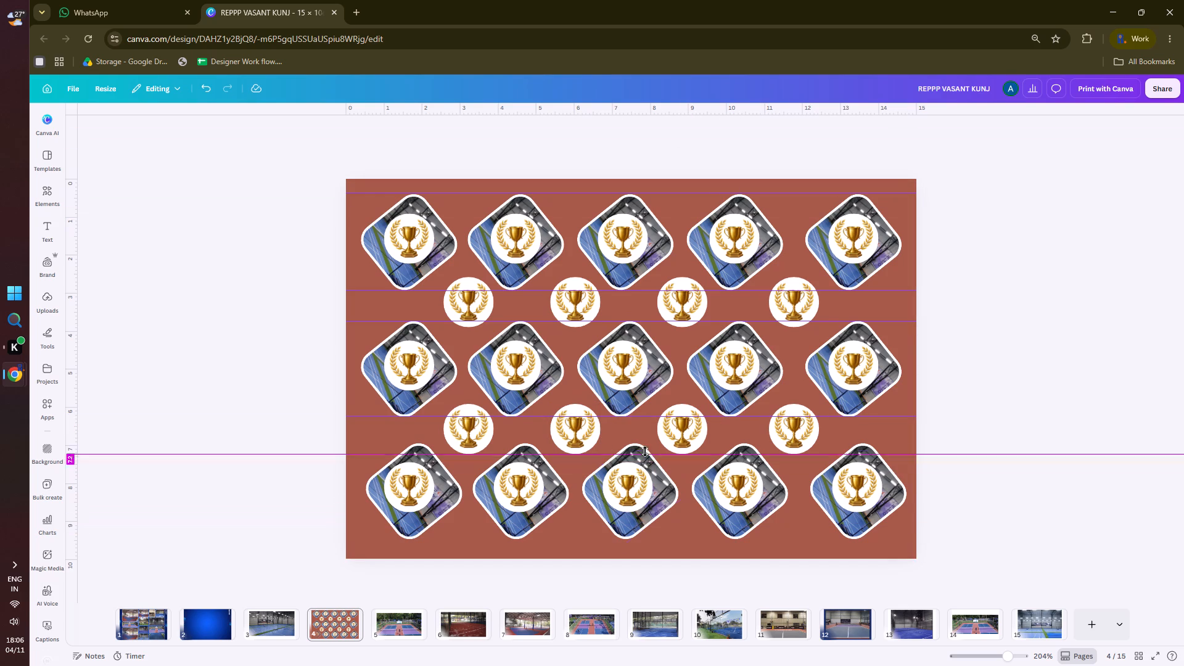
pyautogui.moveTo(645, 451); pyautogui.dragTo(647, 442)
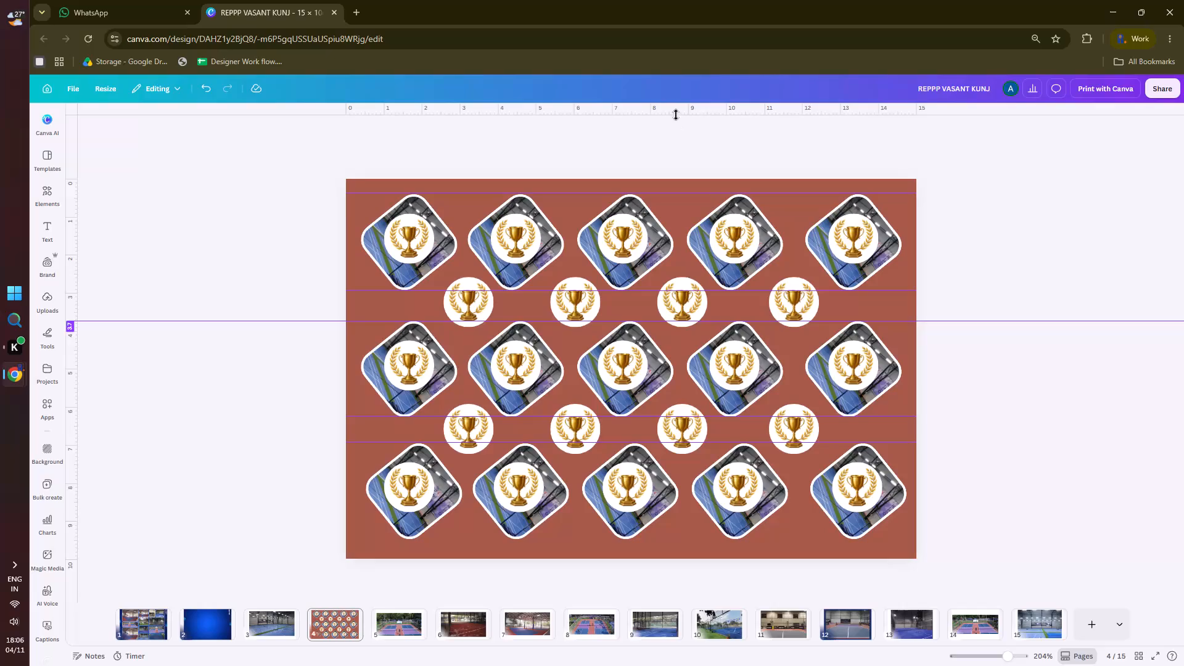
pyautogui.moveTo(676, 112); pyautogui.dragTo(642, 542)
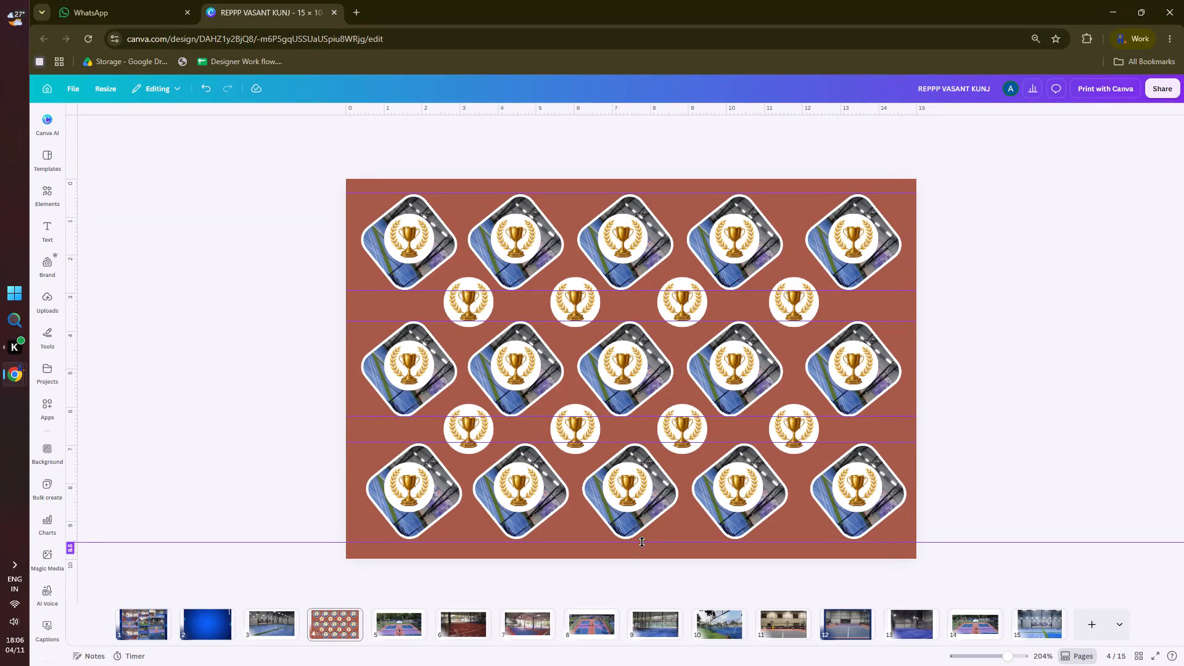
pyautogui.moveTo(642, 542); pyautogui.dragTo(643, 538)
pyautogui.click(1080, 281)
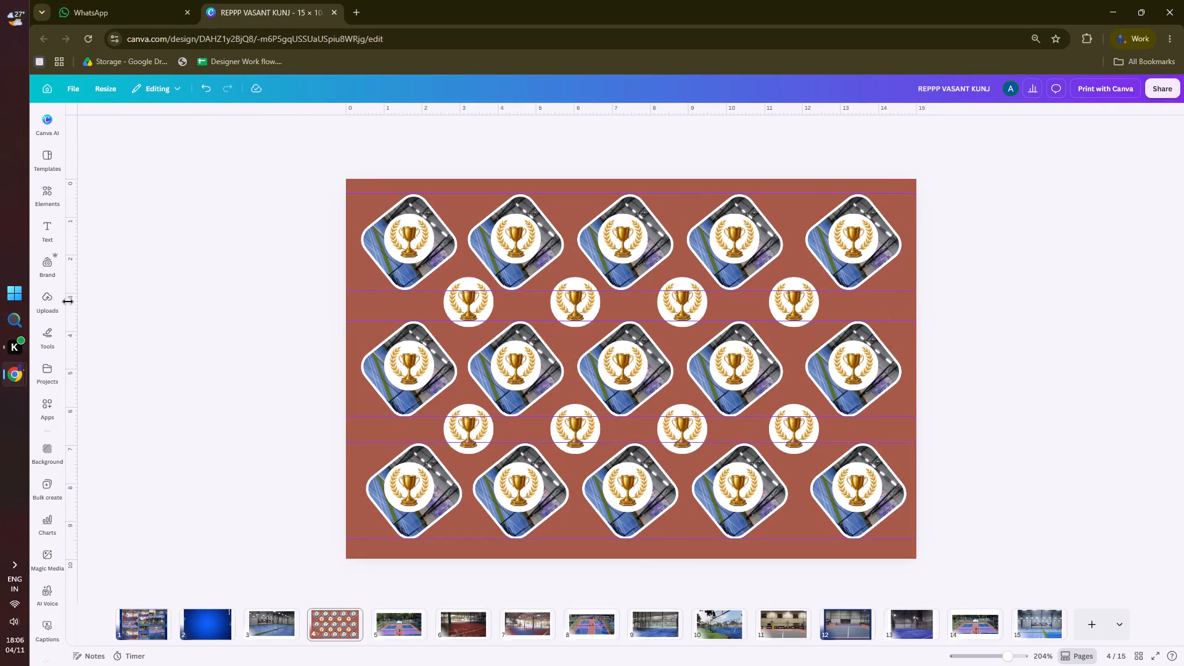
# Place vertical guides along both side edges of the first and second trophy badges in the second row.
pyautogui.moveTo(68, 302); pyautogui.dragTo(445, 308)
pyautogui.moveTo(73, 296); pyautogui.dragTo(471, 291)
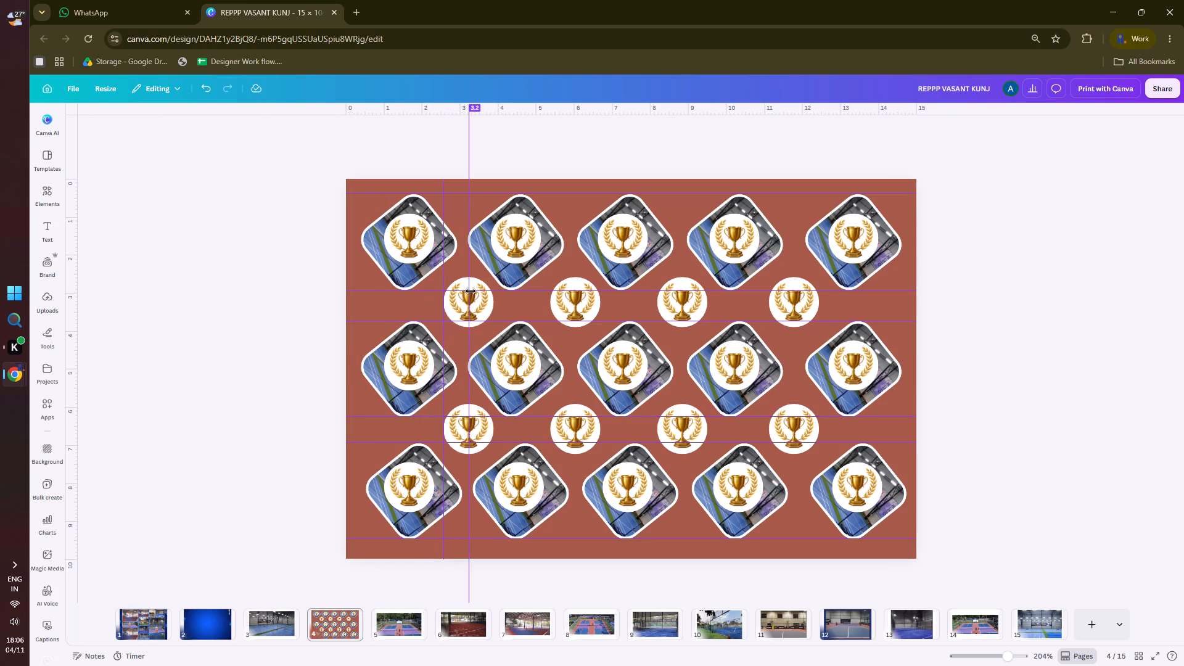
pyautogui.moveTo(471, 291); pyautogui.dragTo(493, 287)
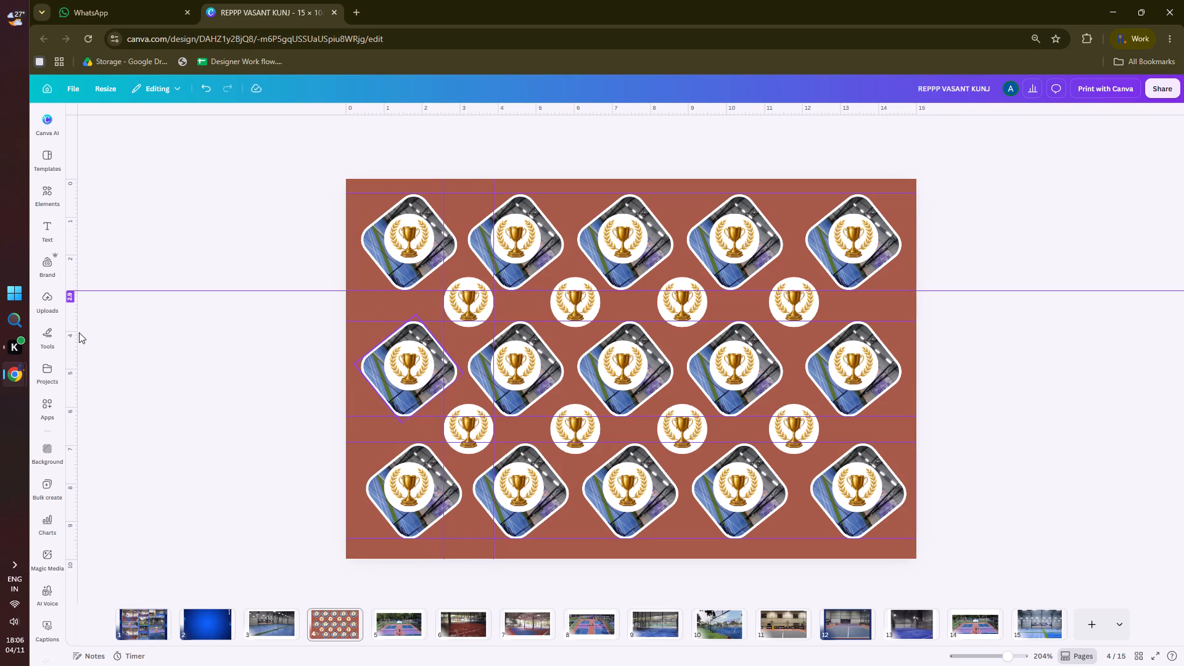
pyautogui.click(79, 332)
pyautogui.moveTo(69, 333); pyautogui.dragTo(553, 319)
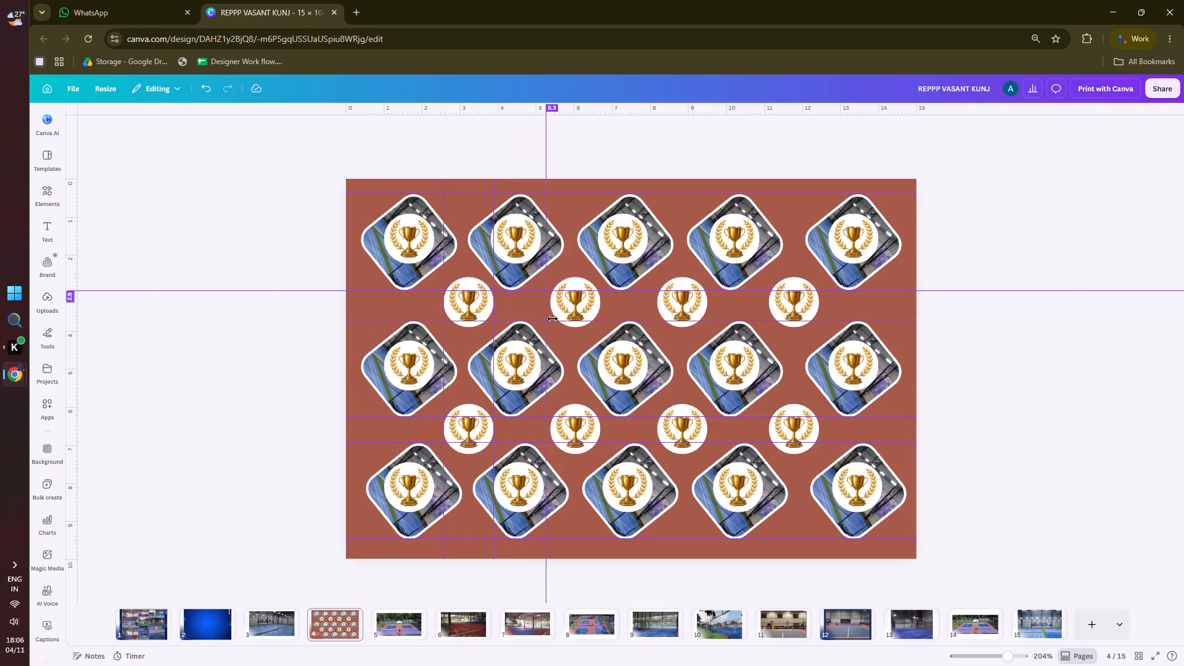
pyautogui.moveTo(553, 319); pyautogui.dragTo(550, 315)
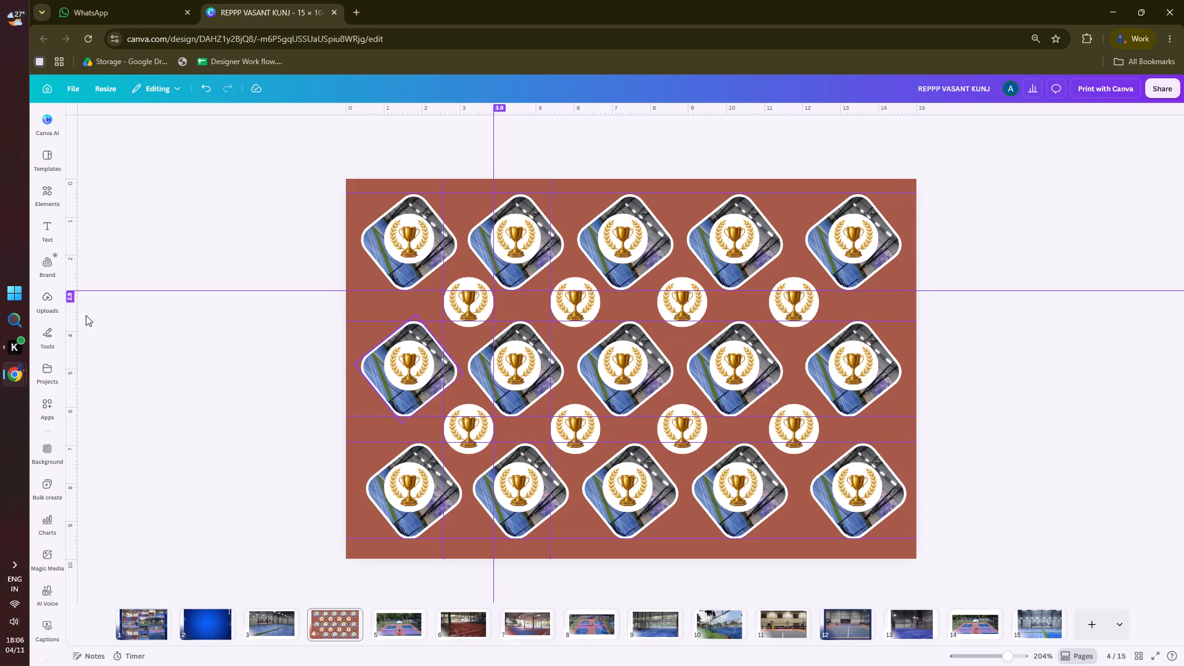
pyautogui.moveTo(75, 316); pyautogui.dragTo(602, 330)
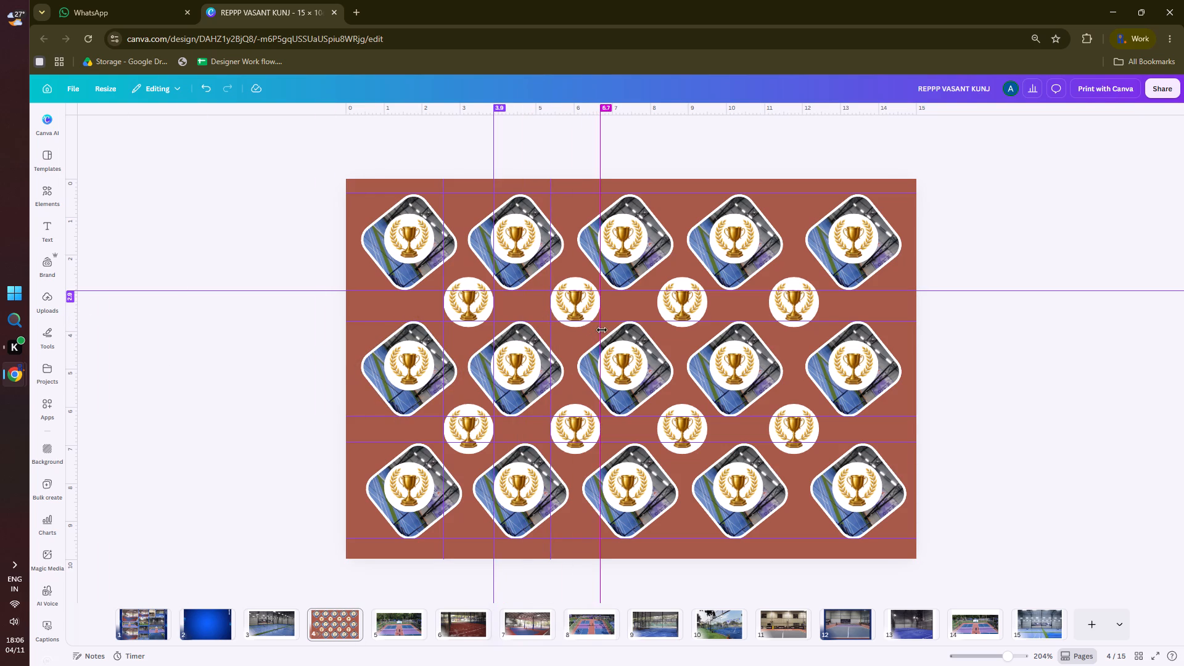
pyautogui.moveTo(602, 330); pyautogui.dragTo(600, 318)
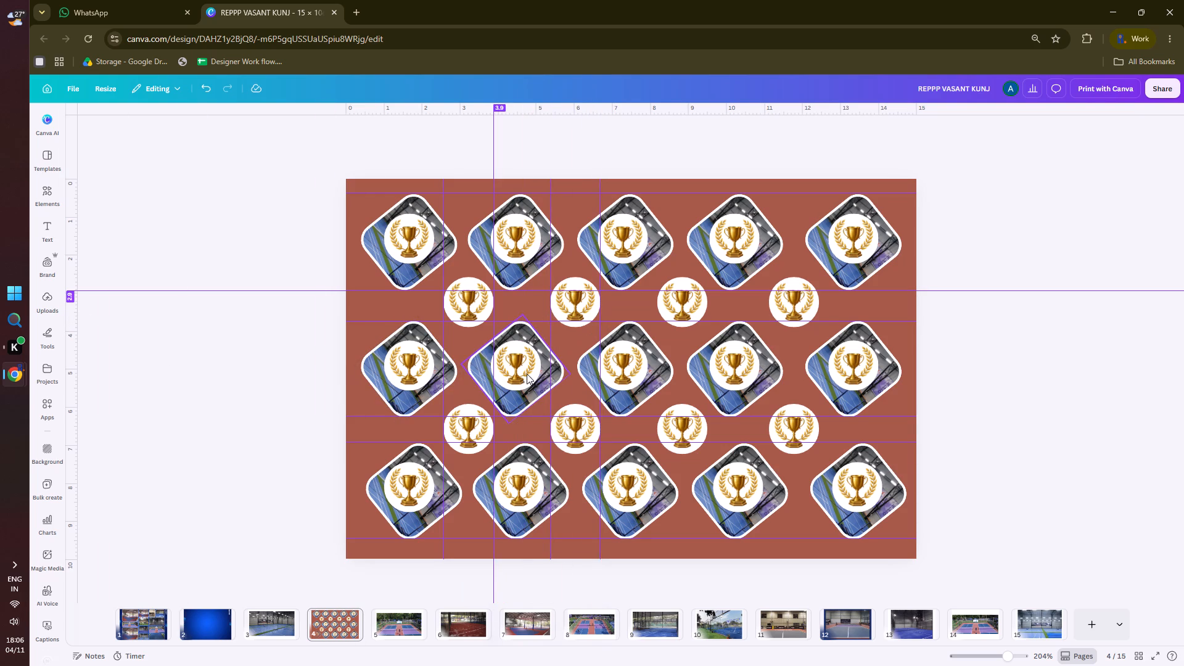
pyautogui.click(215, 359)
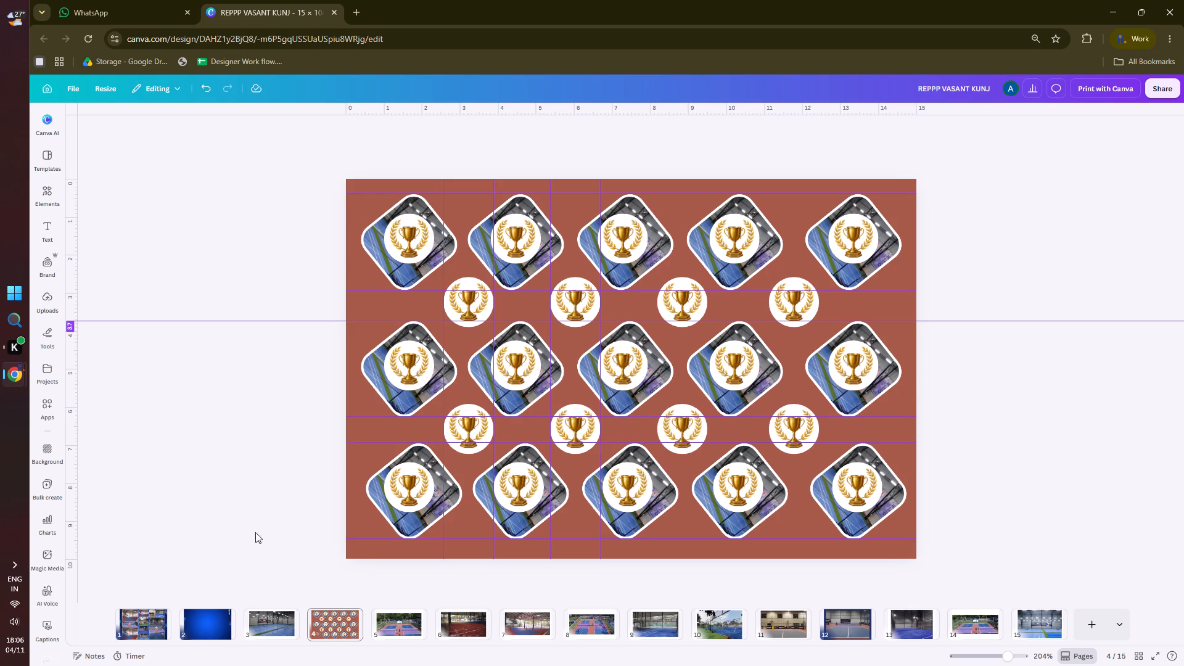
# Add two vertical guides through the first column of tilted photos, at about 1.2 and 2.2 on the ruler.
pyautogui.moveTo(75, 399); pyautogui.dragTo(89, 400)
pyautogui.moveTo(89, 400); pyautogui.dragTo(393, 448)
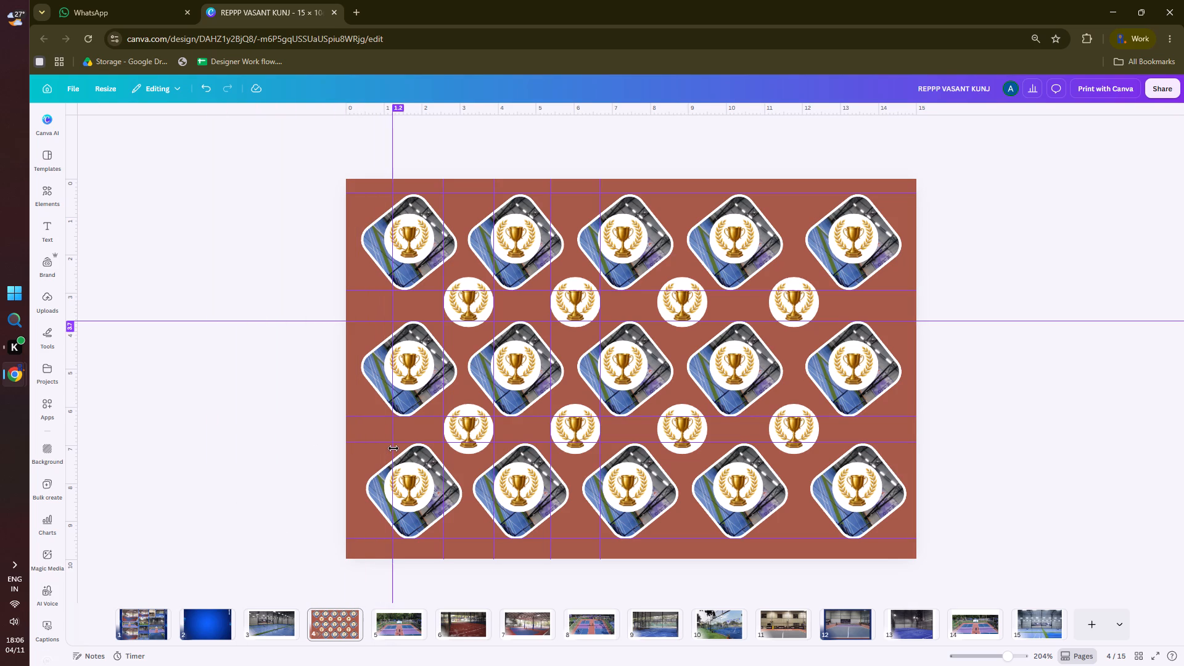
pyautogui.moveTo(393, 448); pyautogui.dragTo(399, 445)
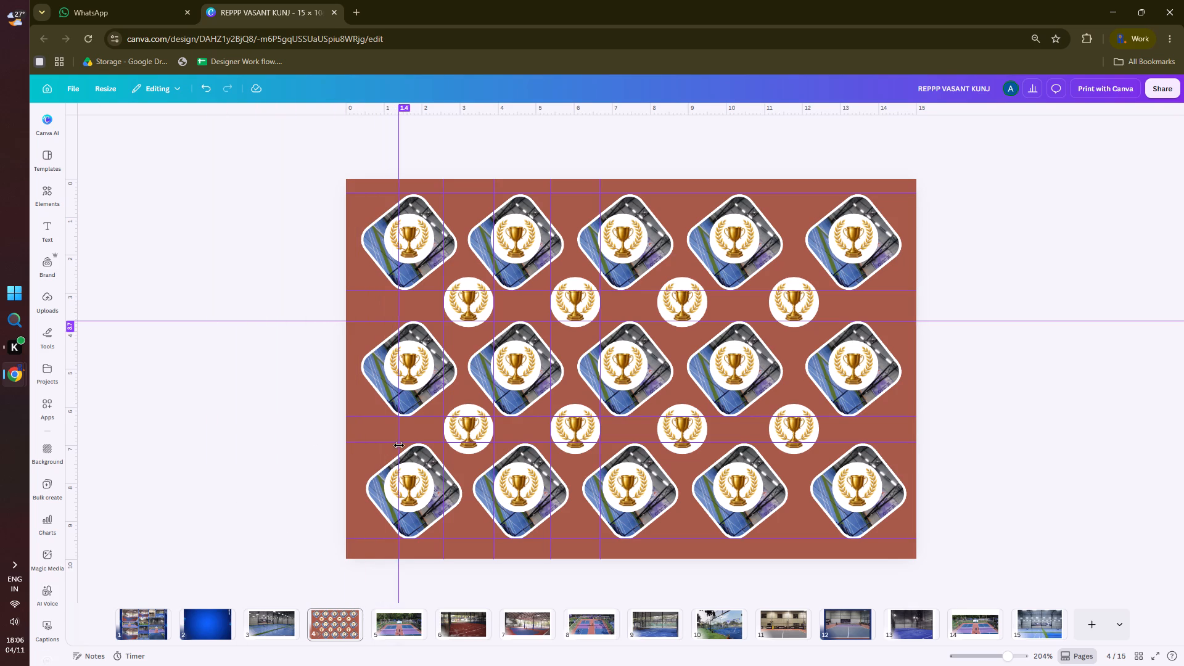
pyautogui.moveTo(399, 445); pyautogui.dragTo(390, 445)
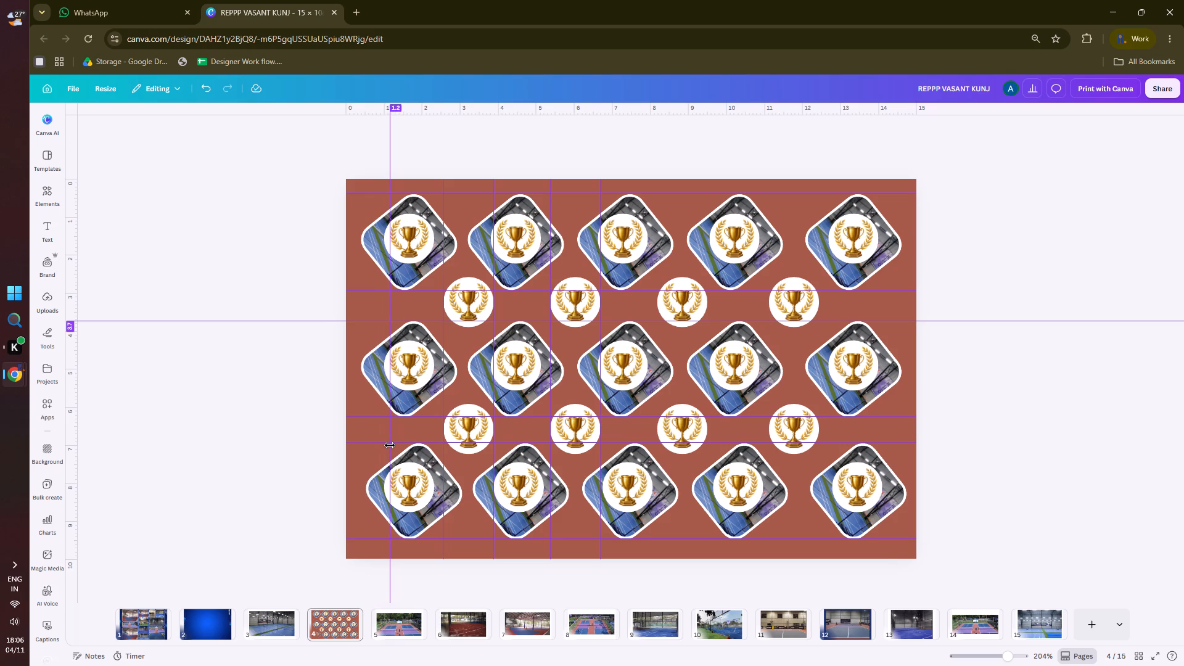
pyautogui.moveTo(390, 445); pyautogui.dragTo(388, 444)
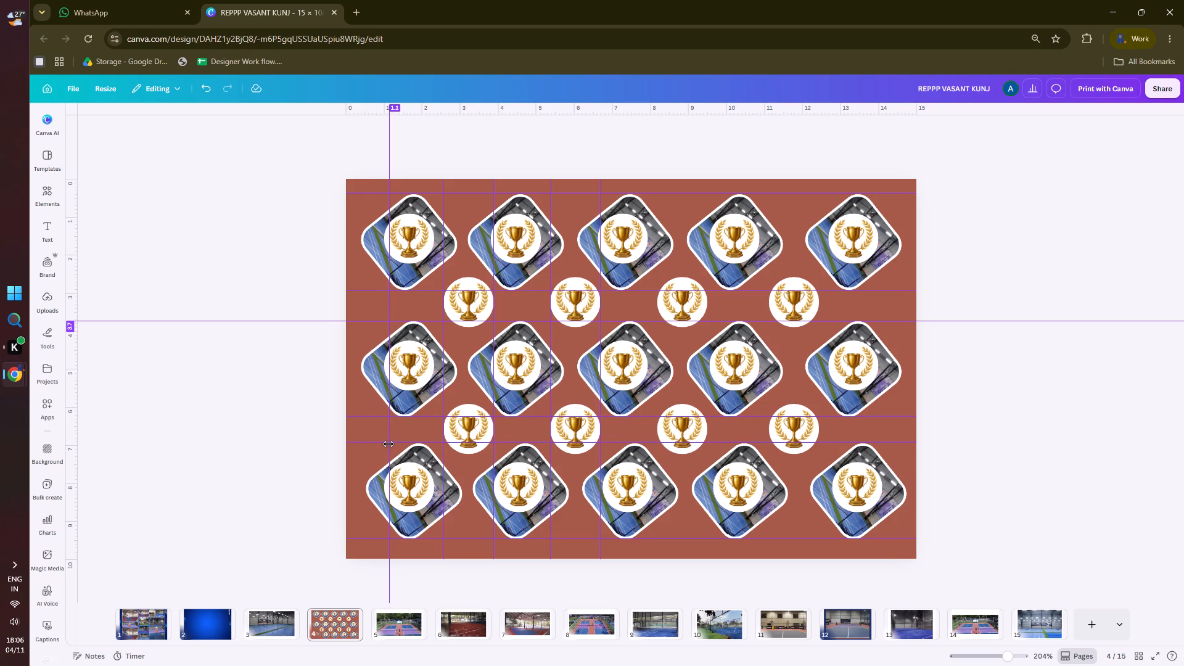
pyautogui.moveTo(388, 444); pyautogui.dragTo(390, 442)
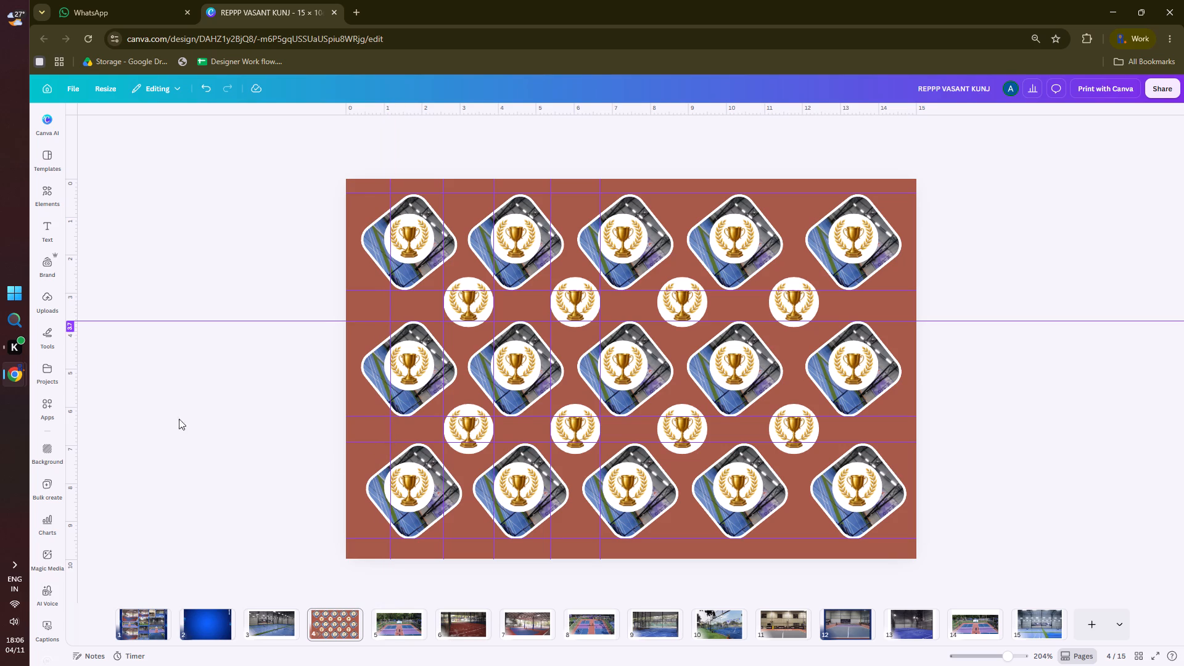
pyautogui.moveTo(68, 358); pyautogui.dragTo(400, 366)
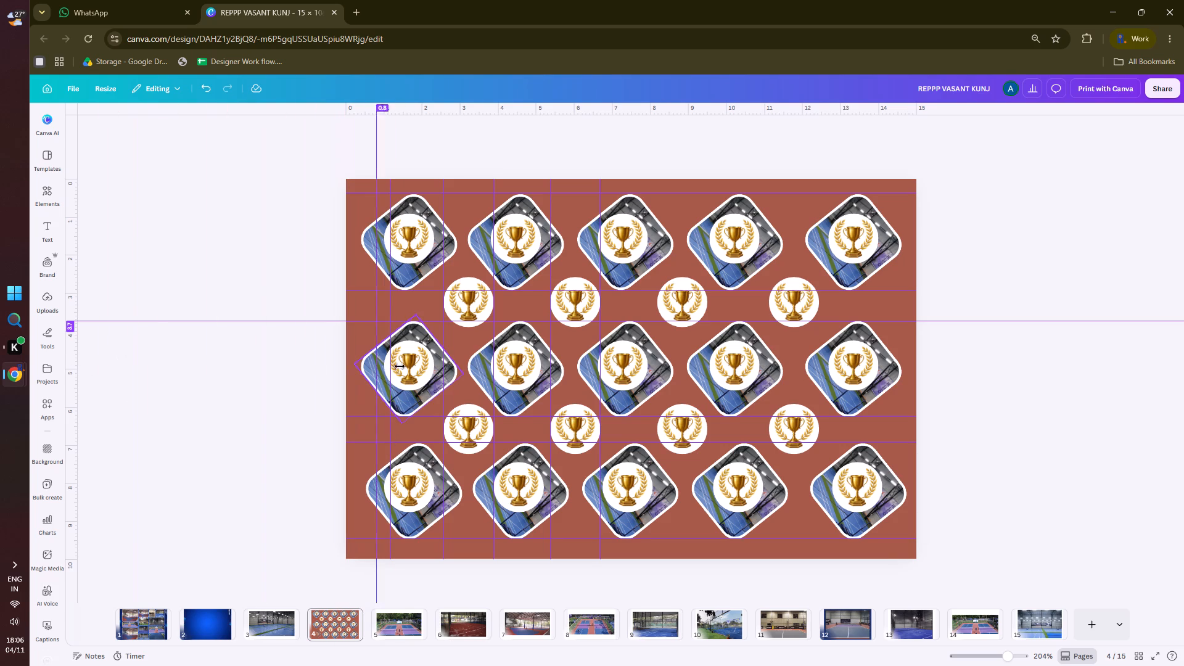
pyautogui.moveTo(400, 366); pyautogui.dragTo(428, 355)
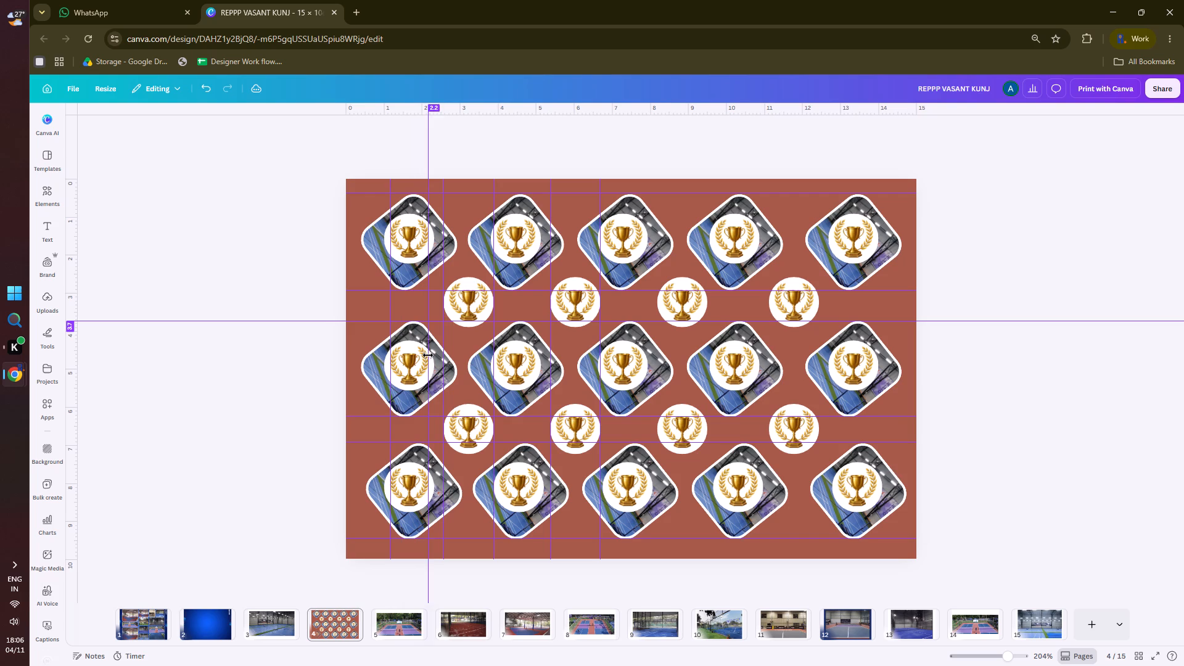
# Add a vertical guide just right of the second photo column's centre and another at about 9.8 through the fourth photo column.
pyautogui.moveTo(76, 284); pyautogui.dragTo(306, 295)
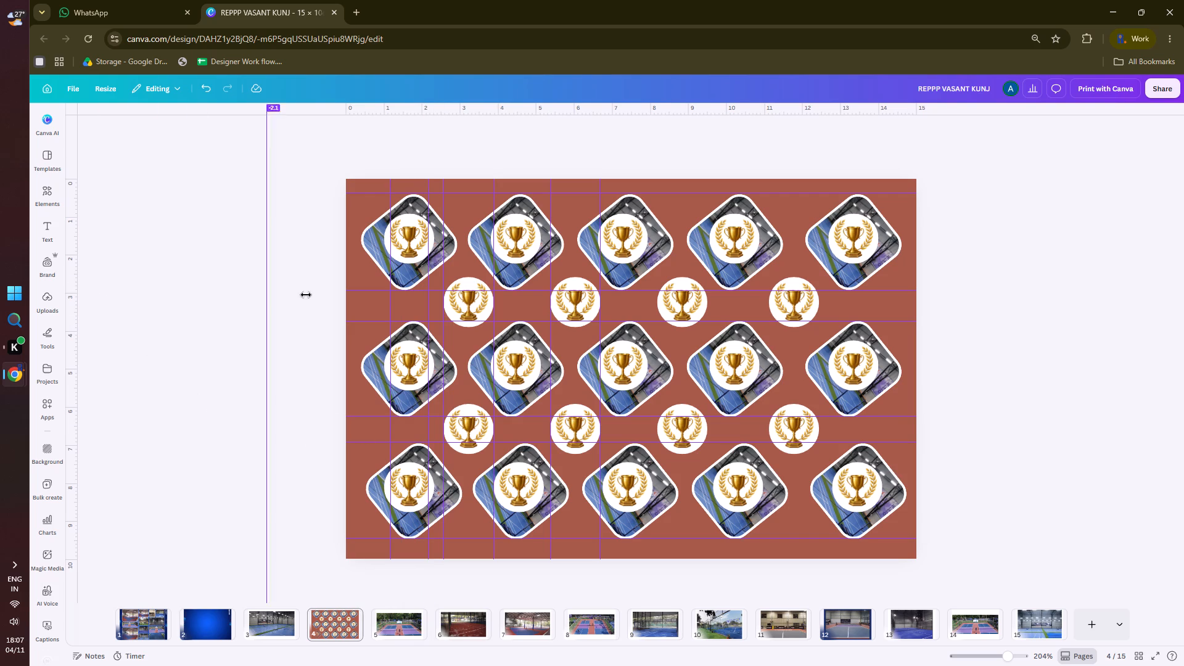
pyautogui.moveTo(306, 295); pyautogui.dragTo(642, 283)
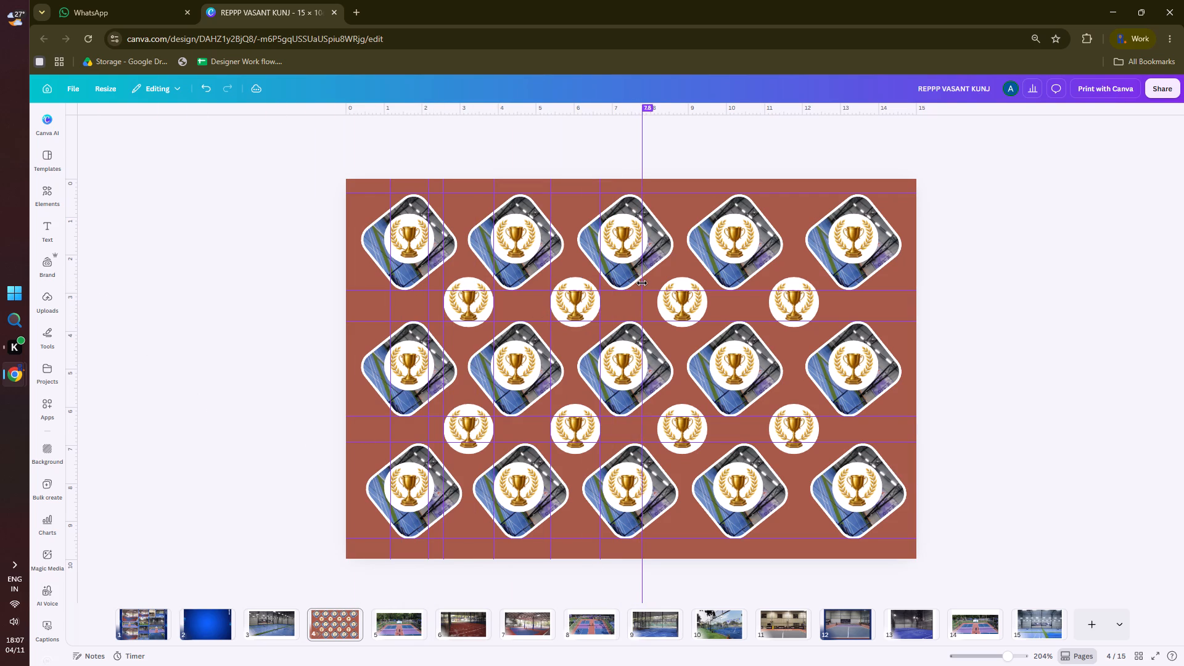
pyautogui.moveTo(642, 283); pyautogui.dragTo(643, 283)
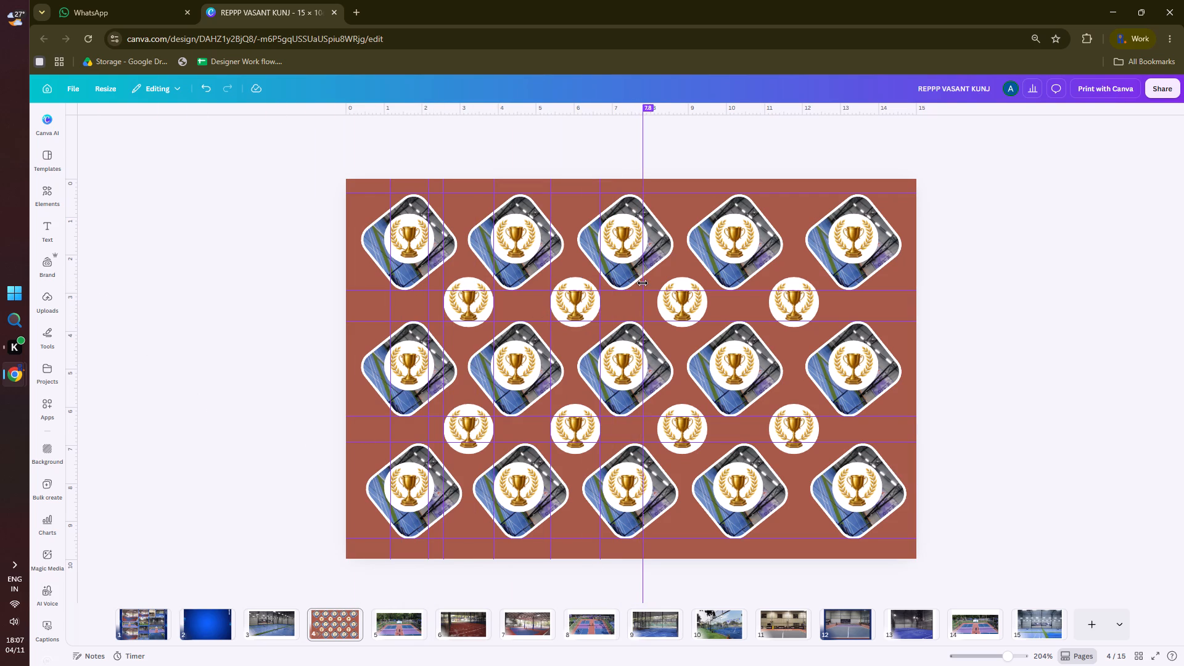
pyautogui.moveTo(643, 283); pyautogui.dragTo(527, 282)
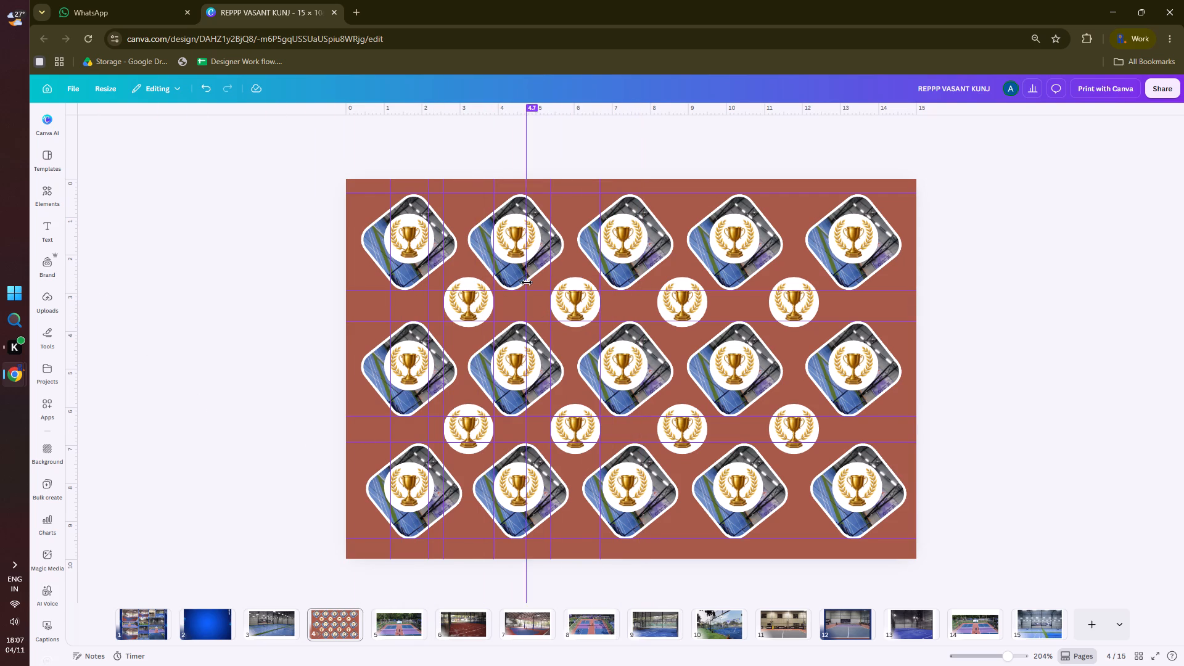
pyautogui.moveTo(527, 282); pyautogui.dragTo(535, 274)
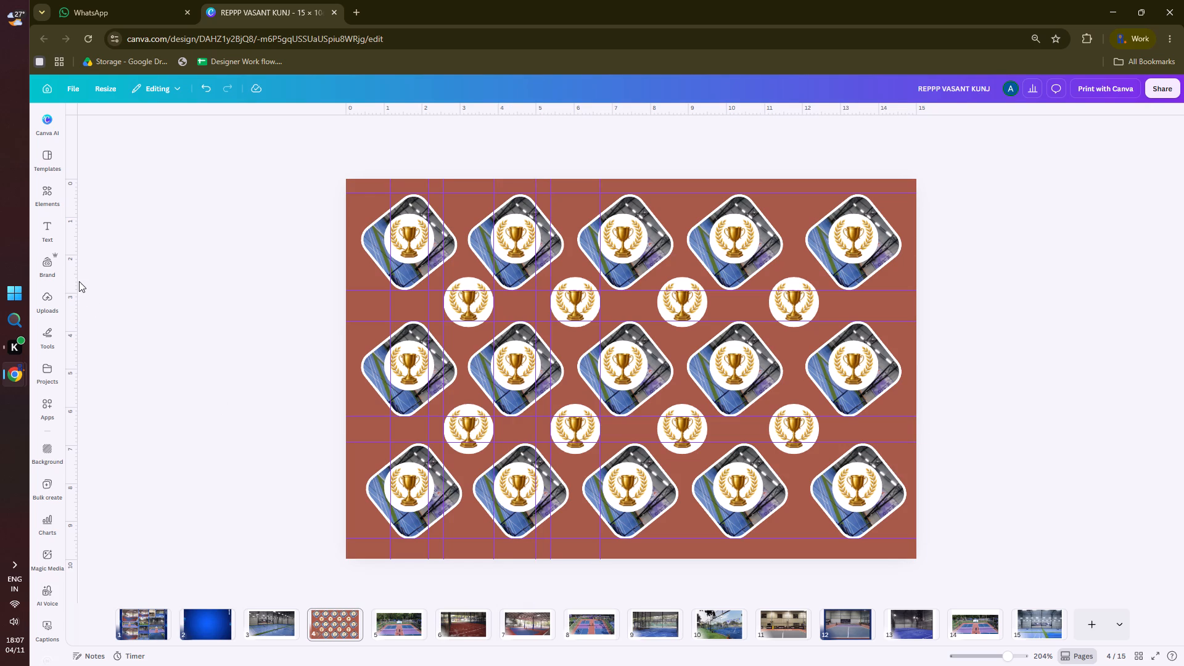
pyautogui.moveTo(76, 279); pyautogui.dragTo(717, 310)
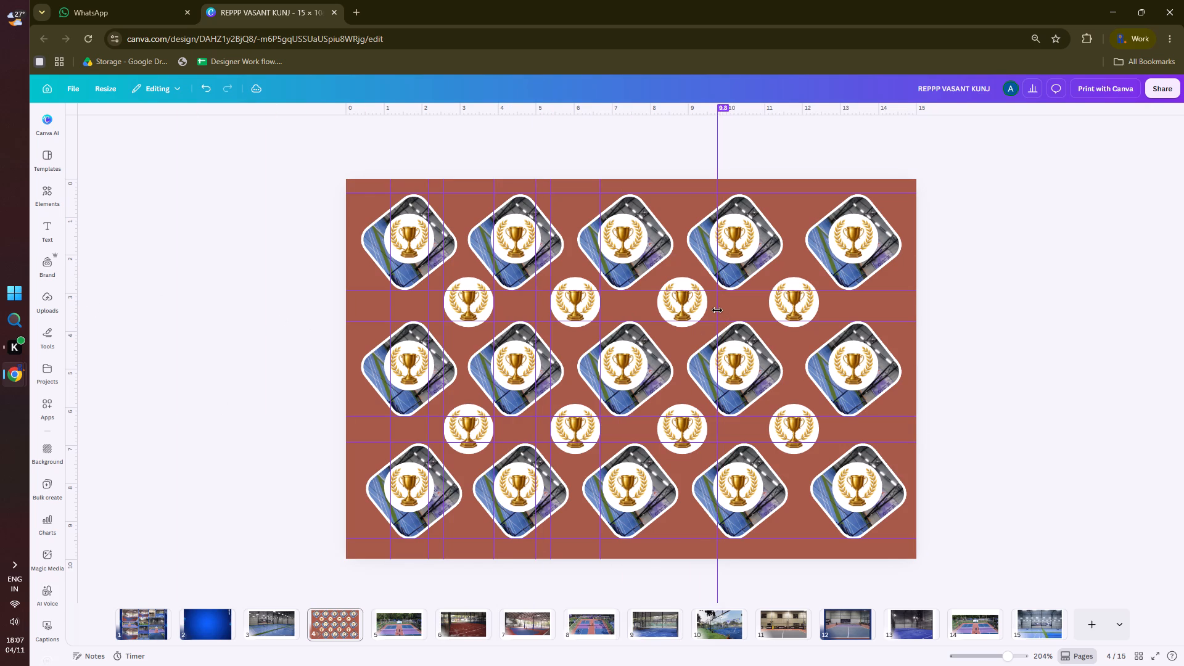
pyautogui.moveTo(717, 310); pyautogui.dragTo(716, 300)
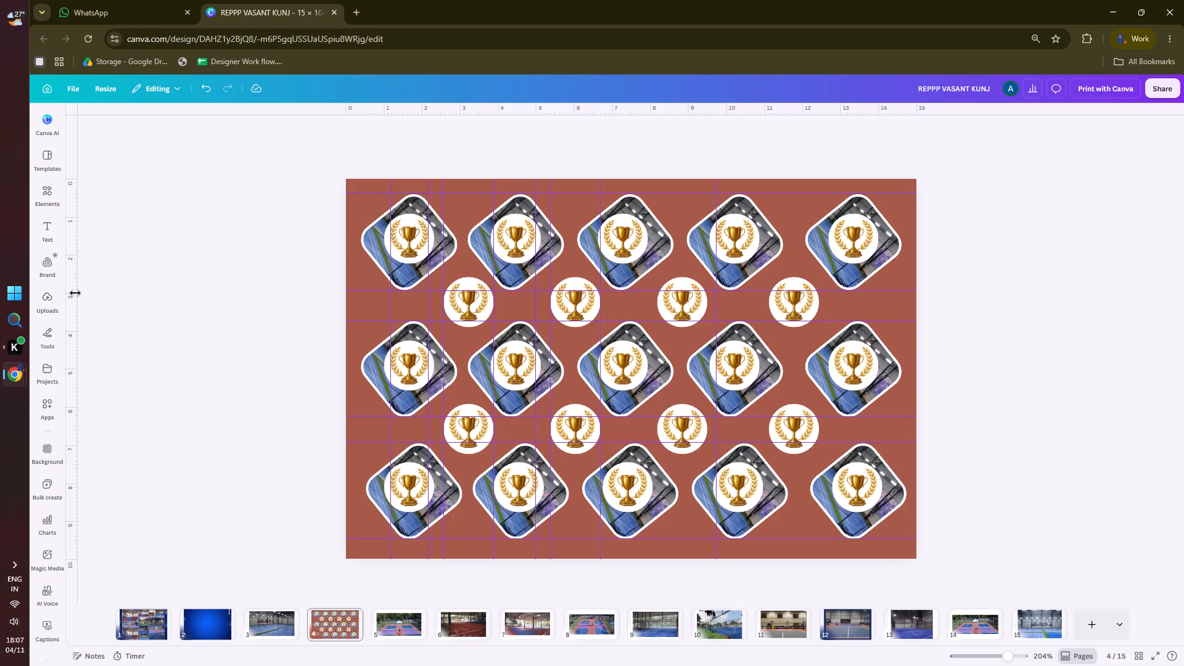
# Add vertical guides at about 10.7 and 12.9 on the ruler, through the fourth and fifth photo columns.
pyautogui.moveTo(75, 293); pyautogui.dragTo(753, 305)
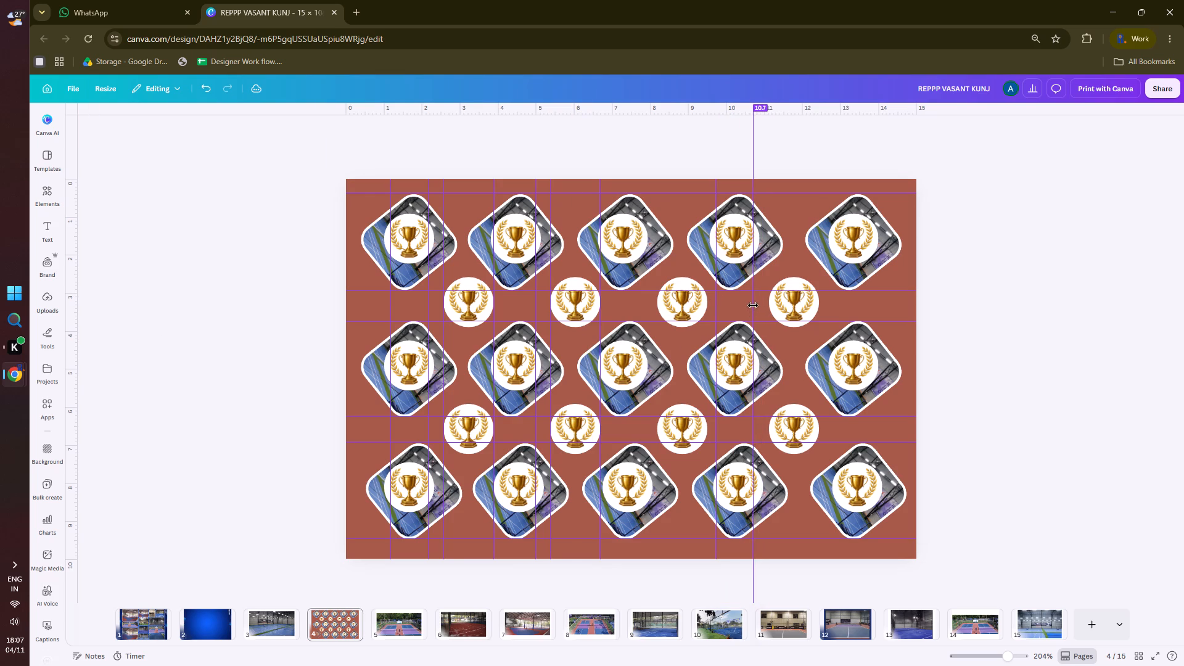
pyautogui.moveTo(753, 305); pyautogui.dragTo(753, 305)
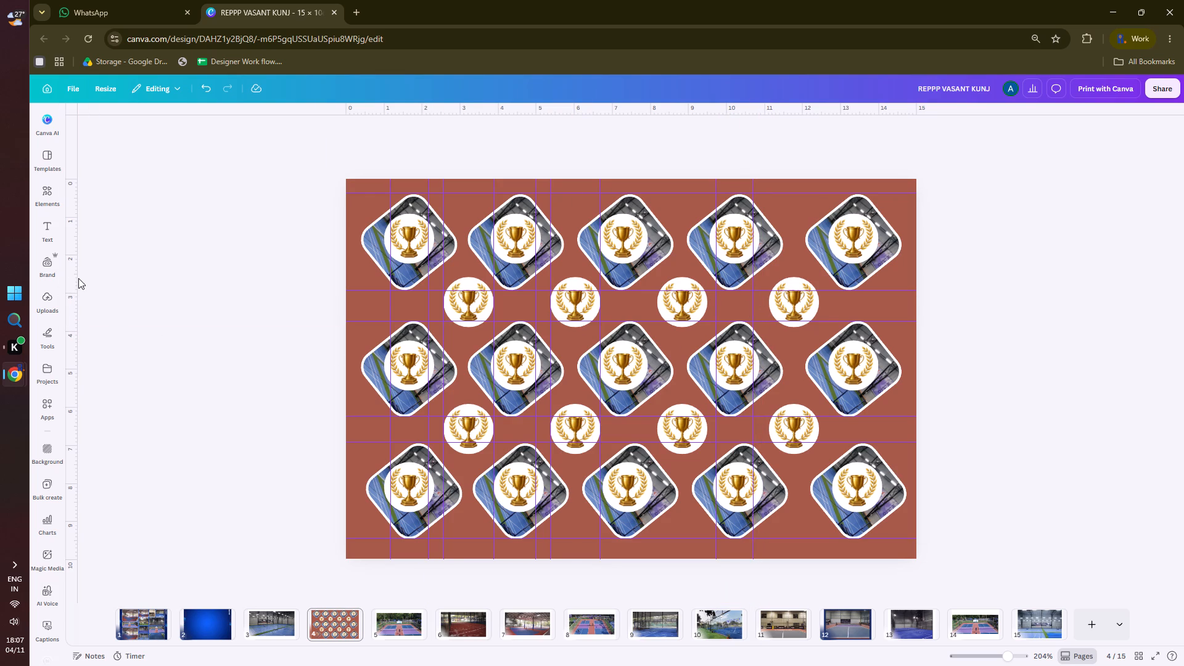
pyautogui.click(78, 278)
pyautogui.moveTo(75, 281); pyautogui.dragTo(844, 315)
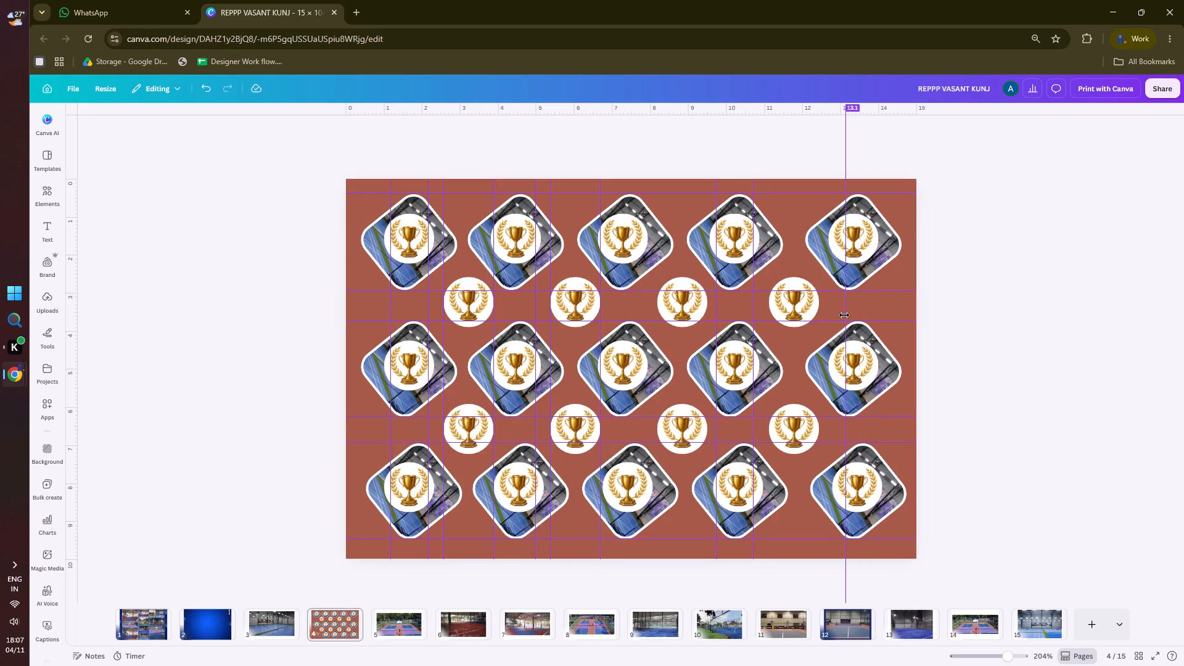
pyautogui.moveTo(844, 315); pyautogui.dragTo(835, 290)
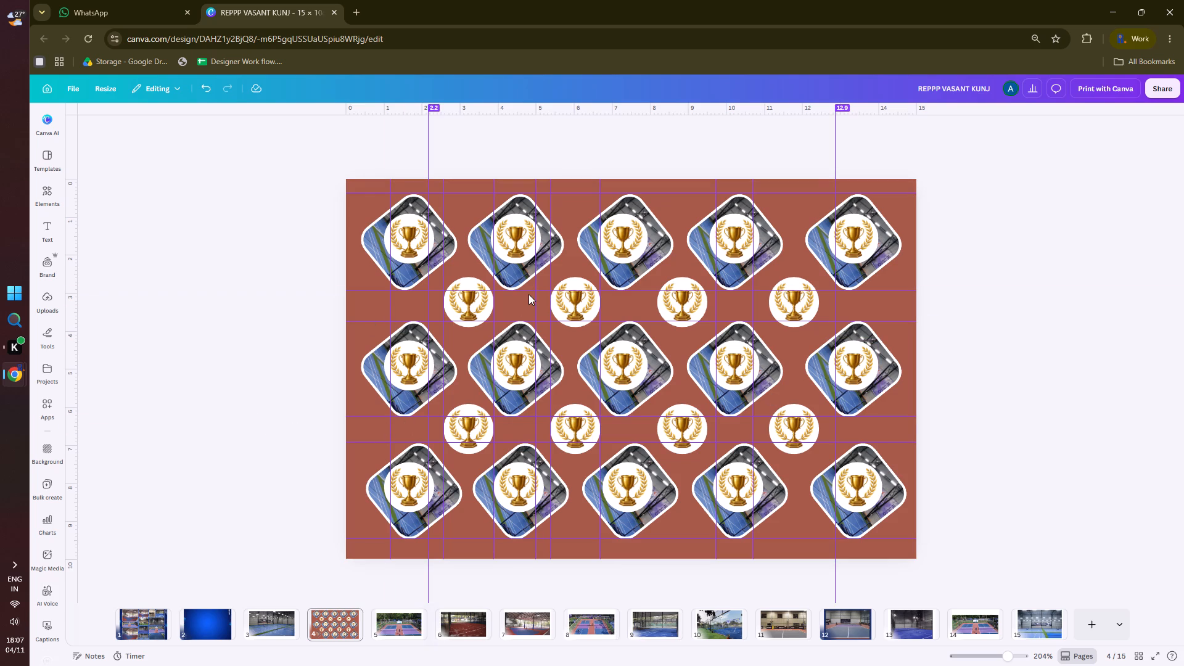
# Remove the top three horizontal guides and the first three vertical guides from the page.
pyautogui.moveTo(528, 290); pyautogui.dragTo(586, 0)
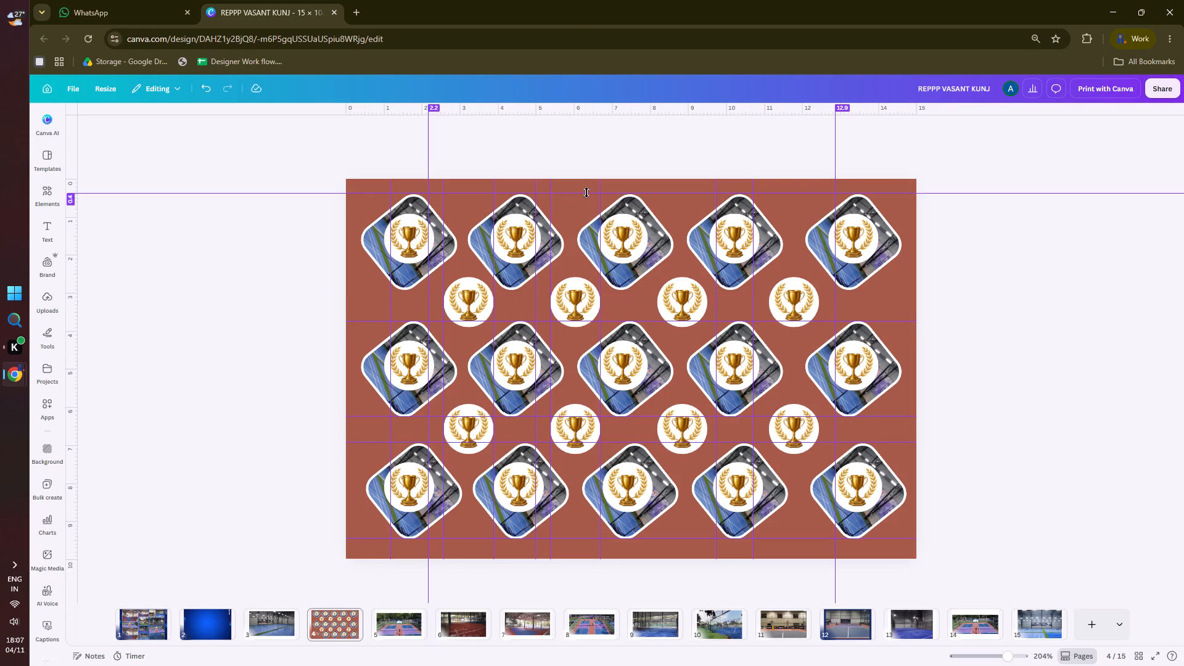
pyautogui.moveTo(586, 195); pyautogui.dragTo(575, 0)
pyautogui.moveTo(392, 198); pyautogui.dragTo(389, 198)
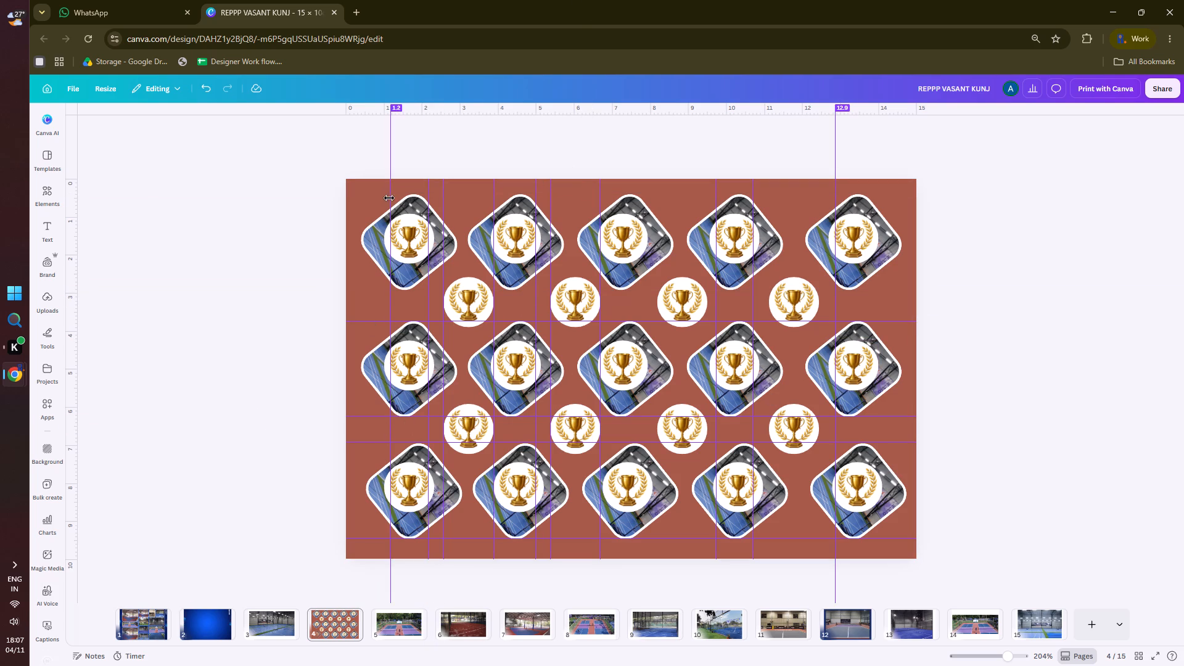
pyautogui.moveTo(389, 198); pyautogui.dragTo(0, 200)
pyautogui.moveTo(430, 210); pyautogui.dragTo(0, 229)
pyautogui.moveTo(445, 188); pyautogui.dragTo(0, 263)
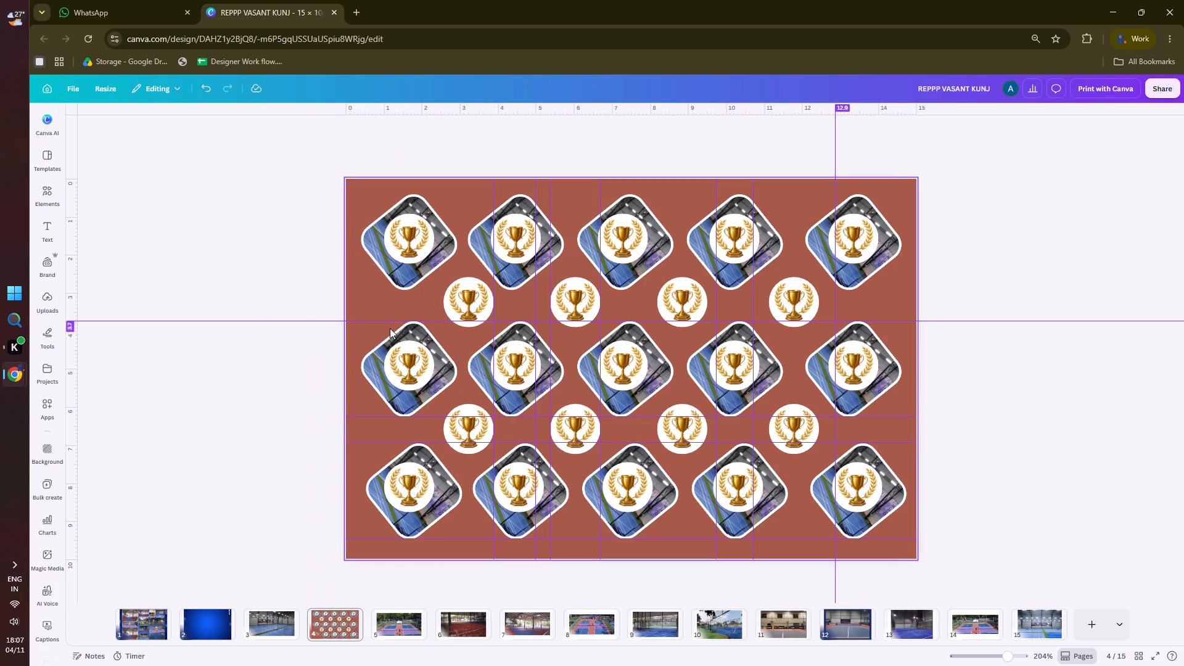
pyautogui.moveTo(392, 318); pyautogui.dragTo(488, 6)
pyautogui.click(217, 320)
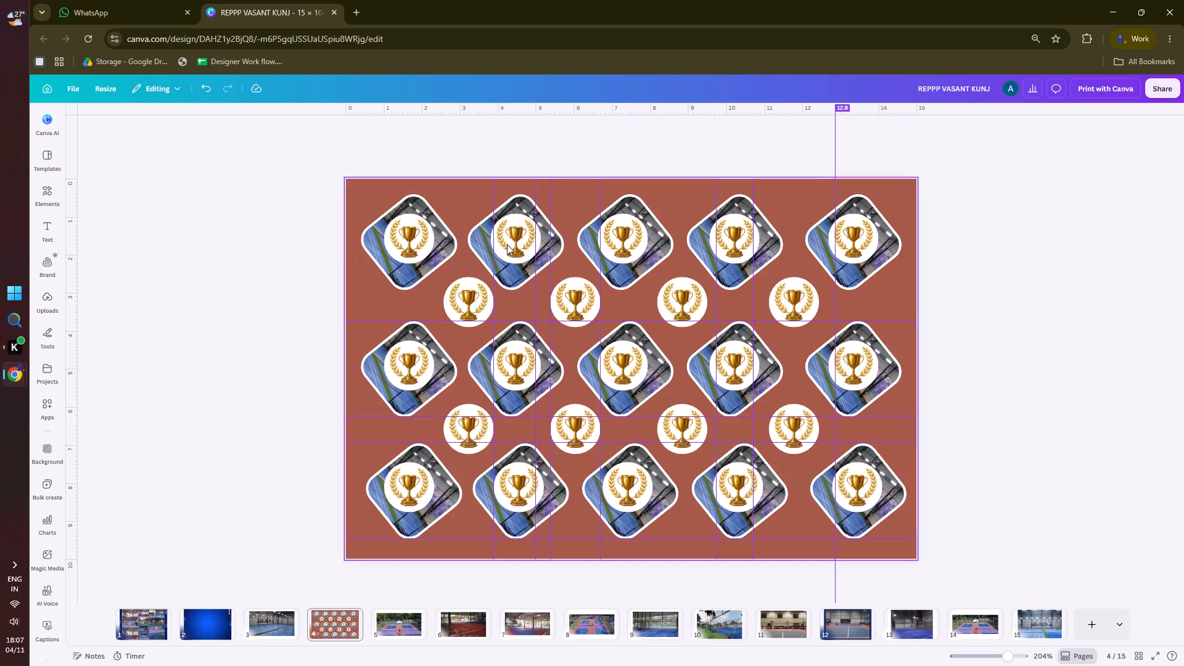
pyautogui.moveTo(491, 207); pyautogui.dragTo(0, 253)
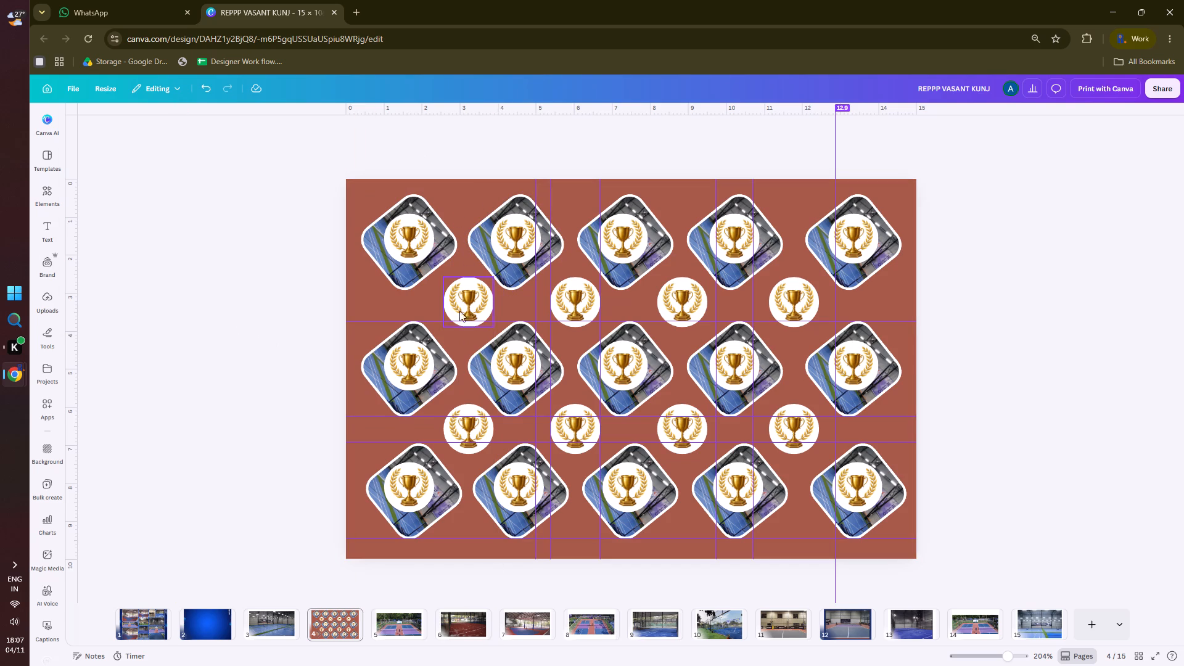
pyautogui.moveTo(455, 322); pyautogui.dragTo(563, 0)
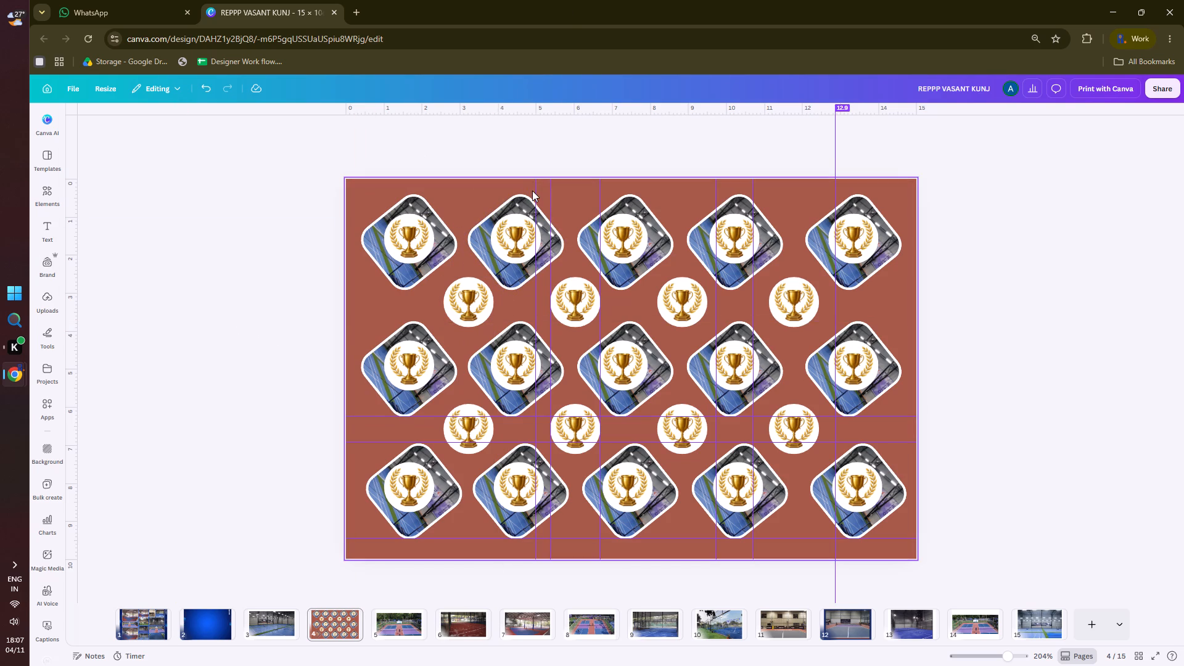
# Remove all the remaining vertical and horizontal guides from the page.
pyautogui.moveTo(536, 188); pyautogui.dragTo(0, 247)
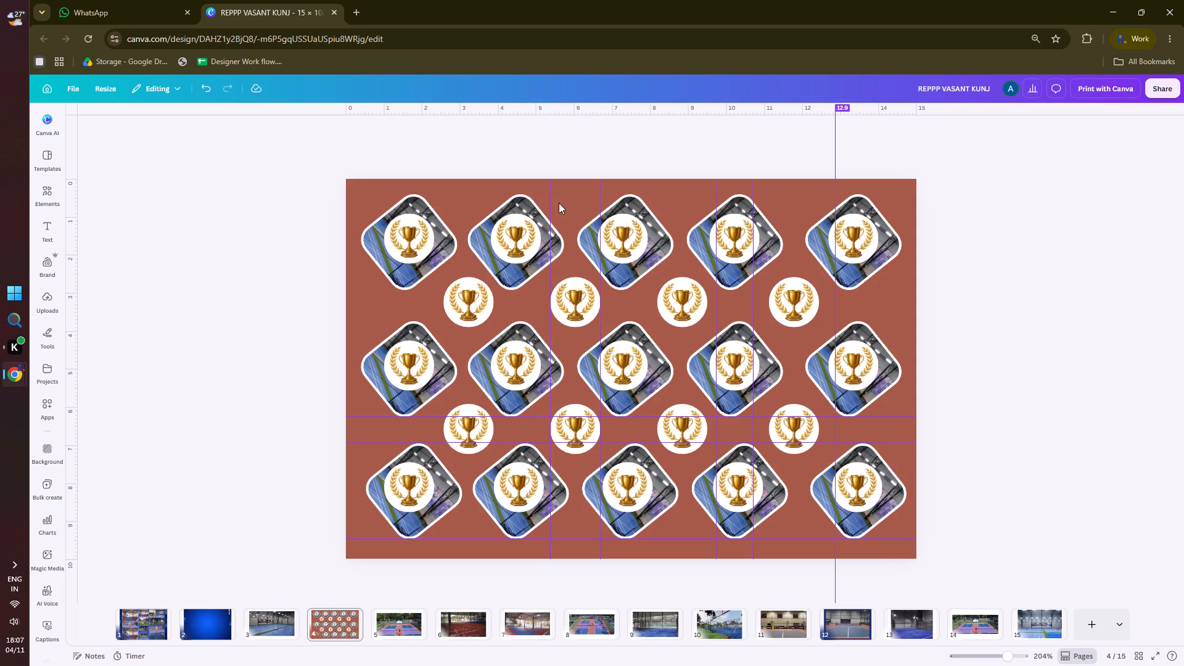
pyautogui.moveTo(551, 200); pyautogui.dragTo(0, 218)
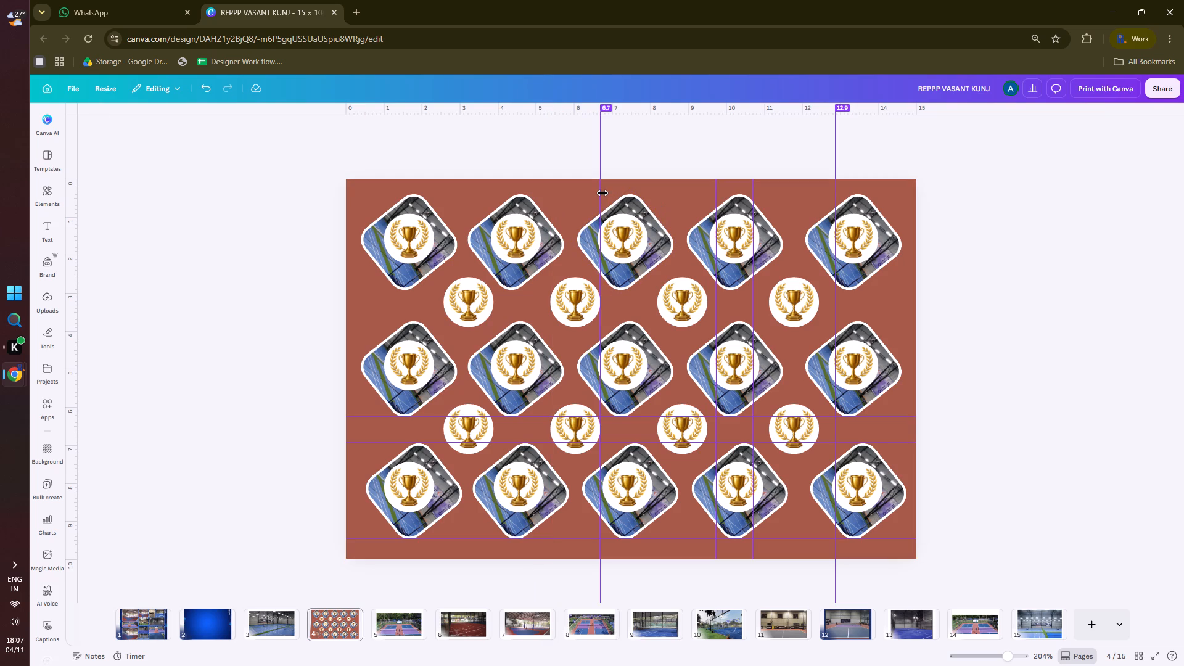
pyautogui.moveTo(601, 193); pyautogui.dragTo(0, 238)
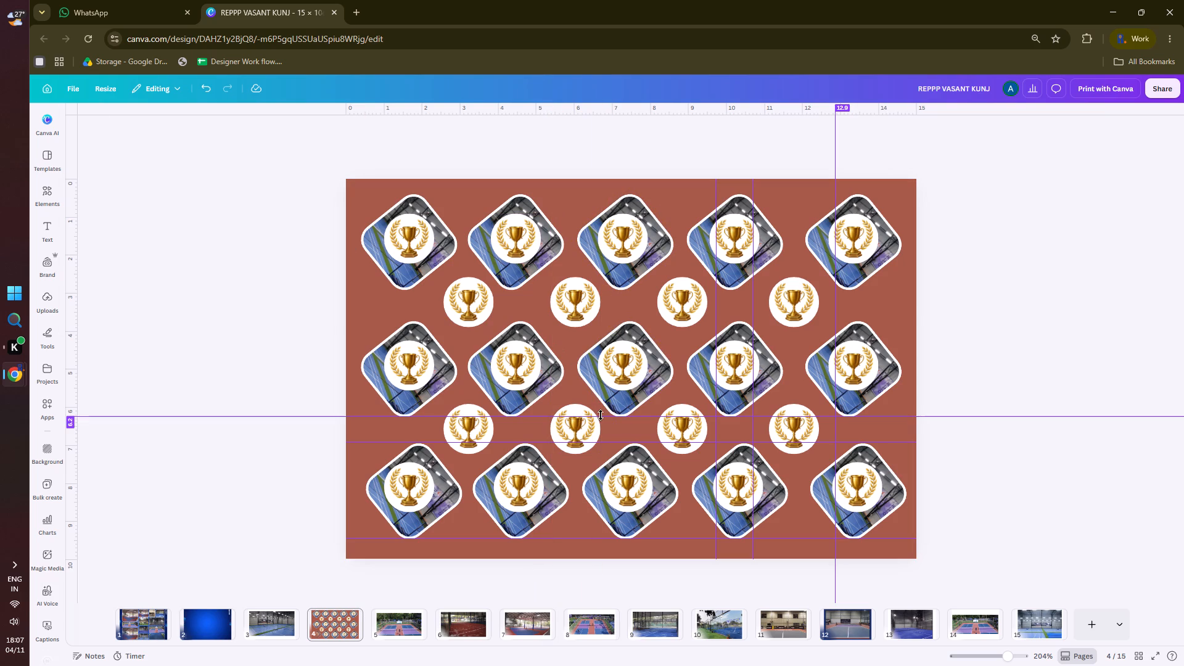
pyautogui.moveTo(601, 415); pyautogui.dragTo(557, 0)
pyautogui.moveTo(612, 443); pyautogui.dragTo(496, 0)
pyautogui.moveTo(574, 540); pyautogui.dragTo(606, 0)
pyautogui.moveTo(717, 191); pyautogui.dragTo(0, 253)
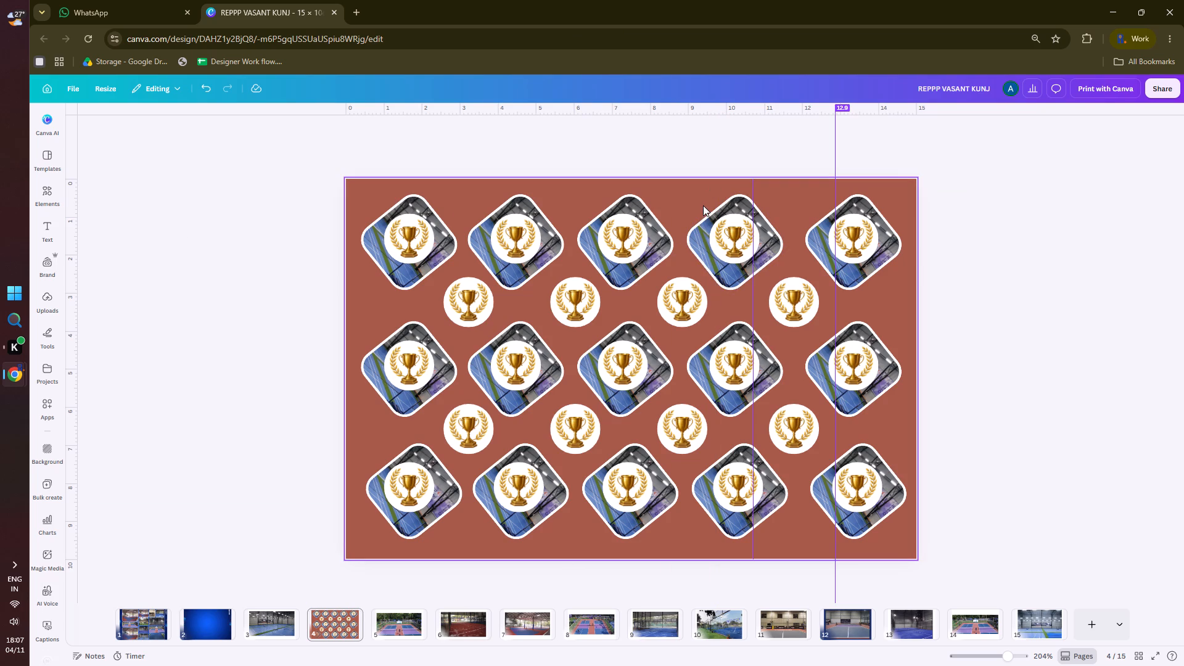
pyautogui.moveTo(753, 184); pyautogui.dragTo(0, 293)
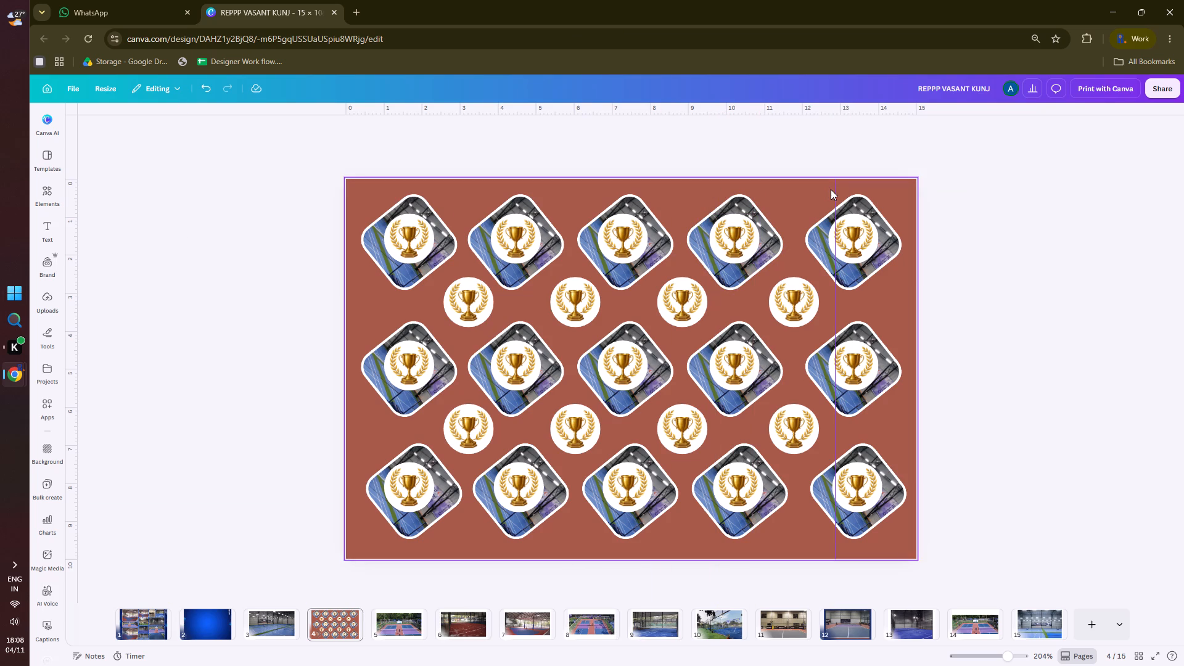
pyautogui.moveTo(837, 189); pyautogui.dragTo(0, 236)
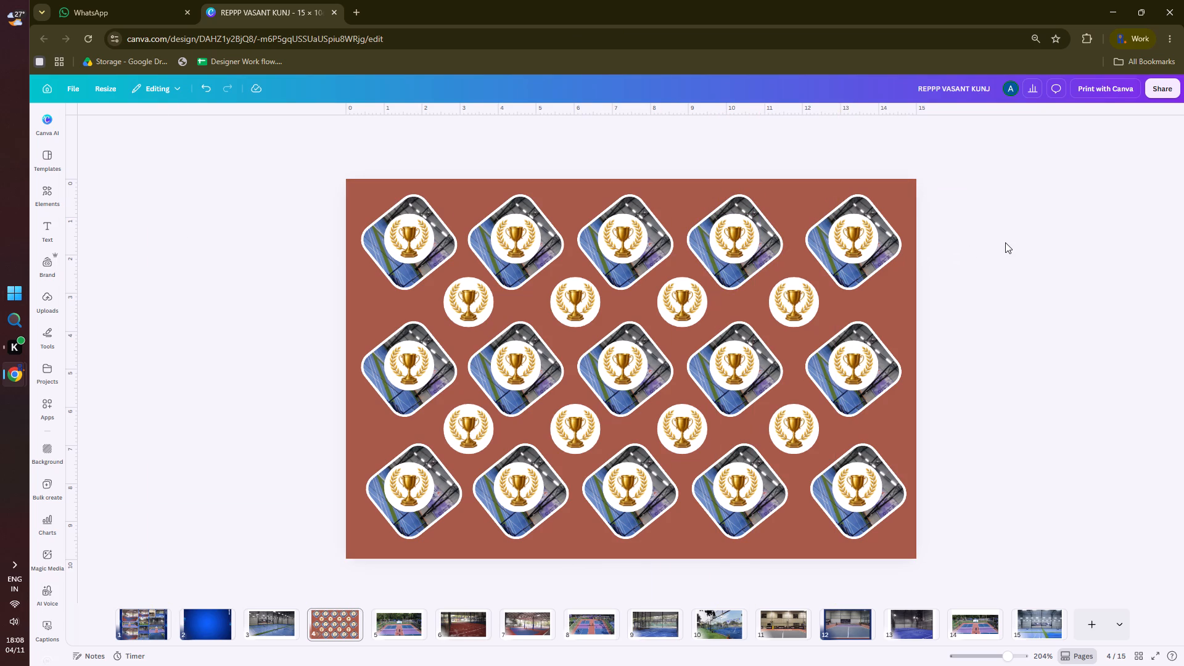
pyautogui.click(1005, 242)
# Shift each of the five trophy badges on the first row of tilted photos slightly down to its photo's centre.
pyautogui.click(513, 242)
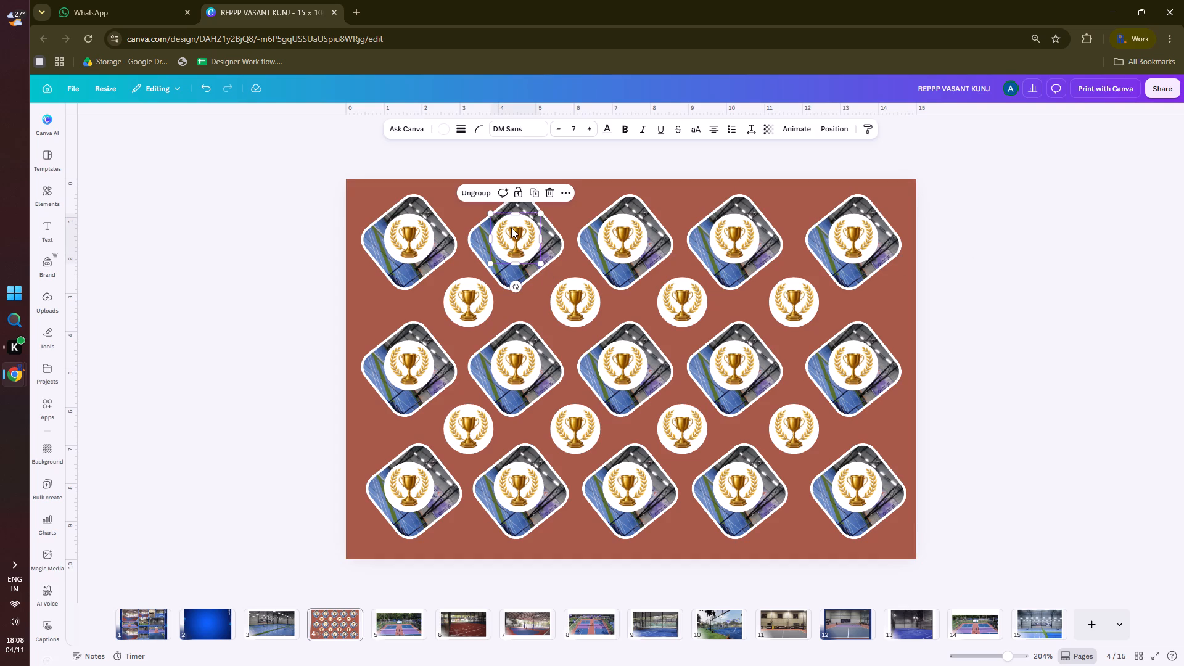
pyautogui.click(516, 232)
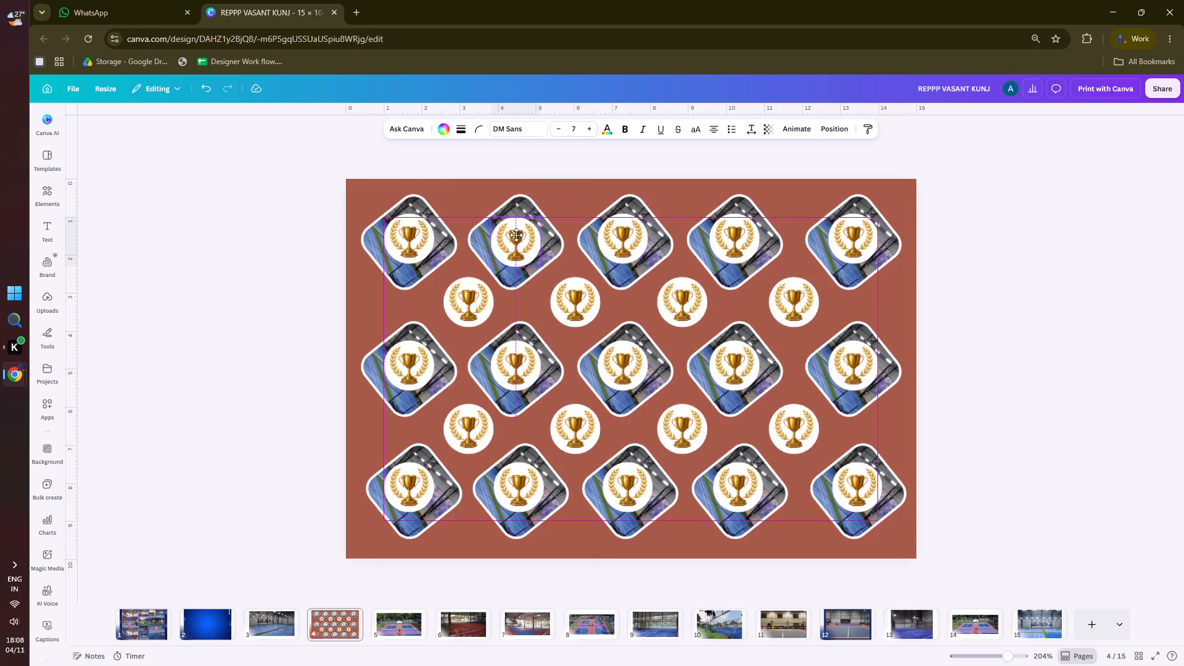
pyautogui.click(267, 251)
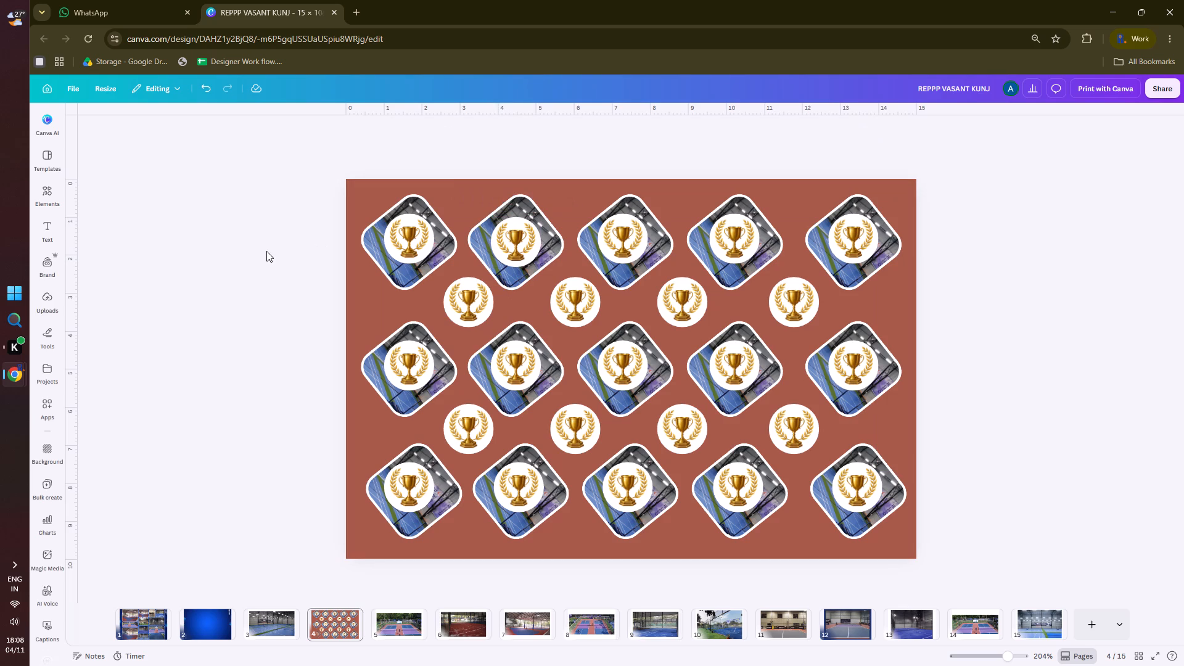
pyautogui.click(615, 234)
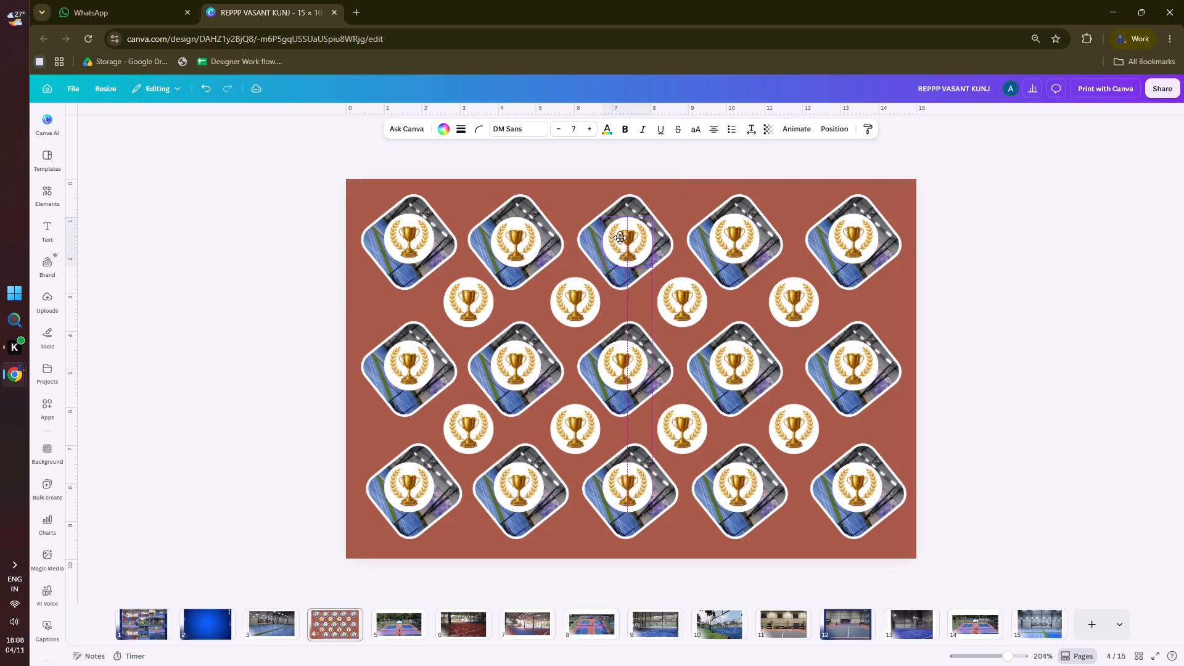
pyautogui.click(229, 266)
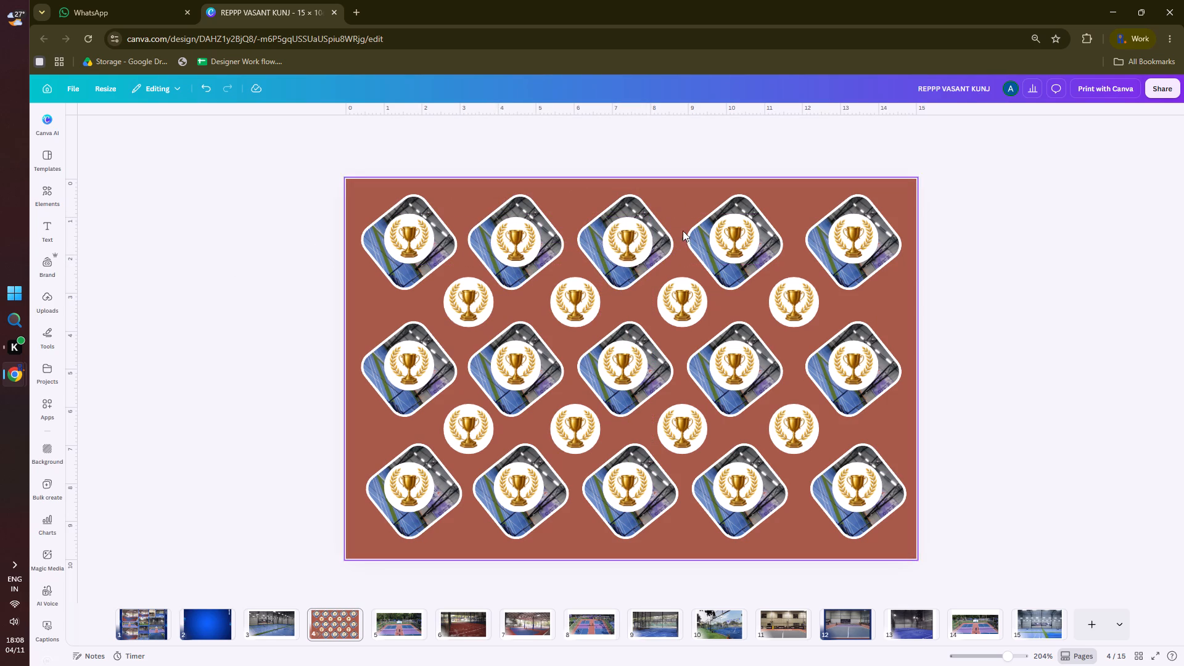
pyautogui.click(725, 237)
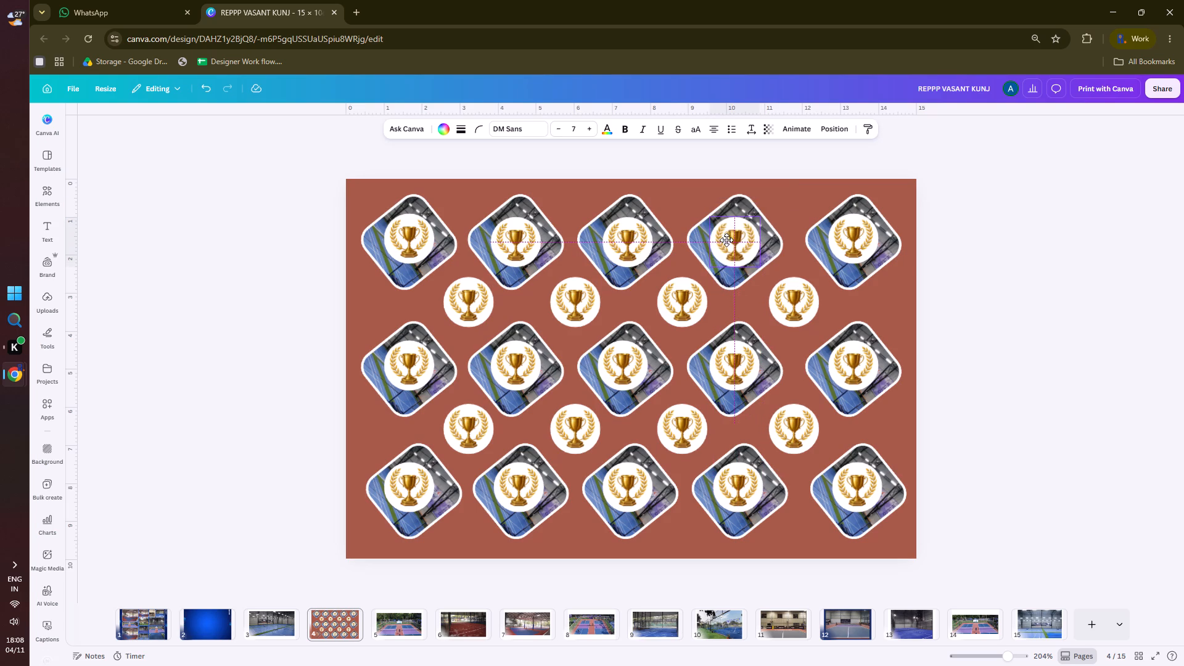
pyautogui.click(983, 248)
pyautogui.click(853, 239)
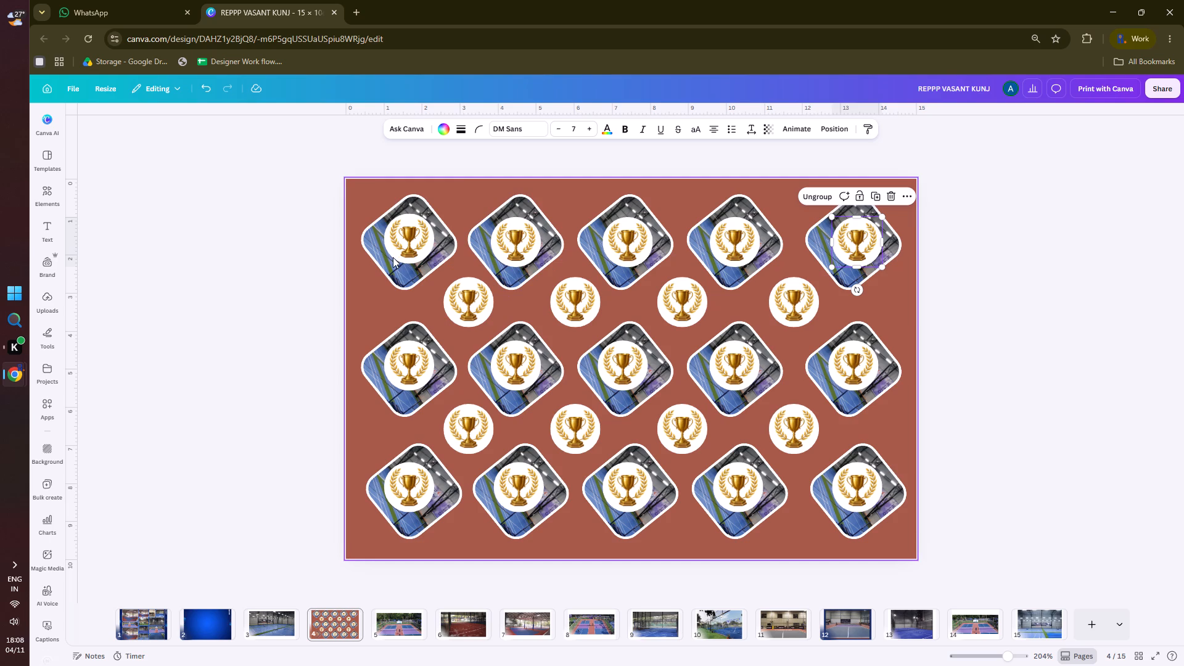
pyautogui.click(411, 242)
pyautogui.click(411, 237)
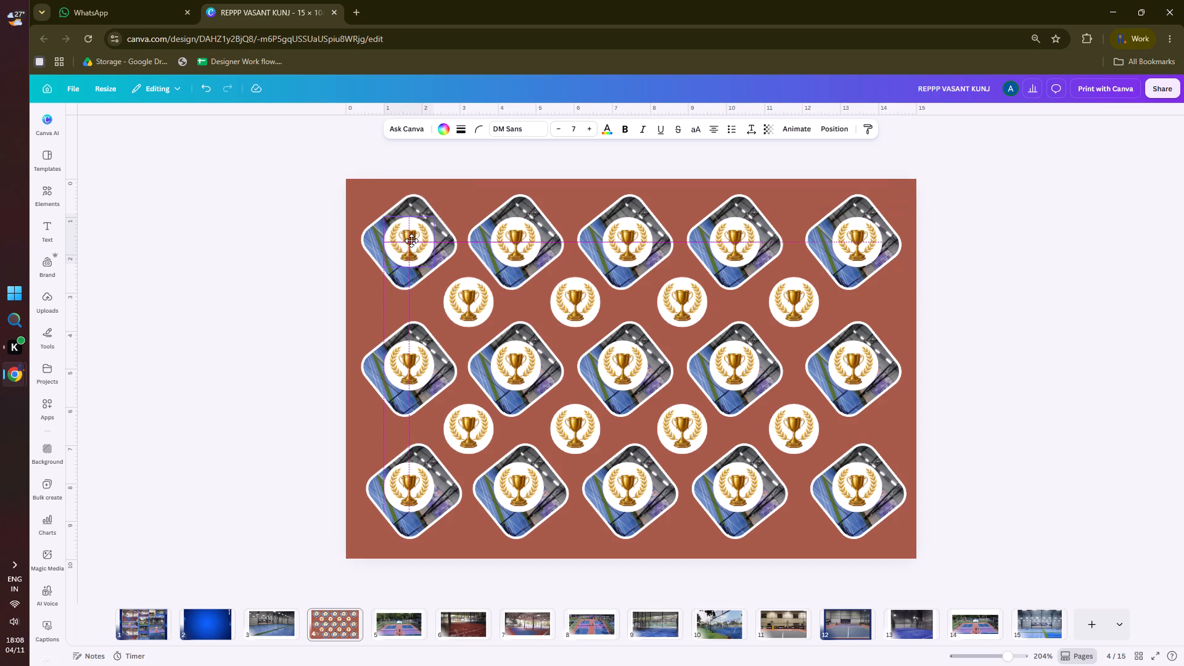
pyautogui.click(255, 315)
# Shift each of the five trophy badges on the second row of tilted photos slightly down to its photo's centre.
pyautogui.click(412, 363)
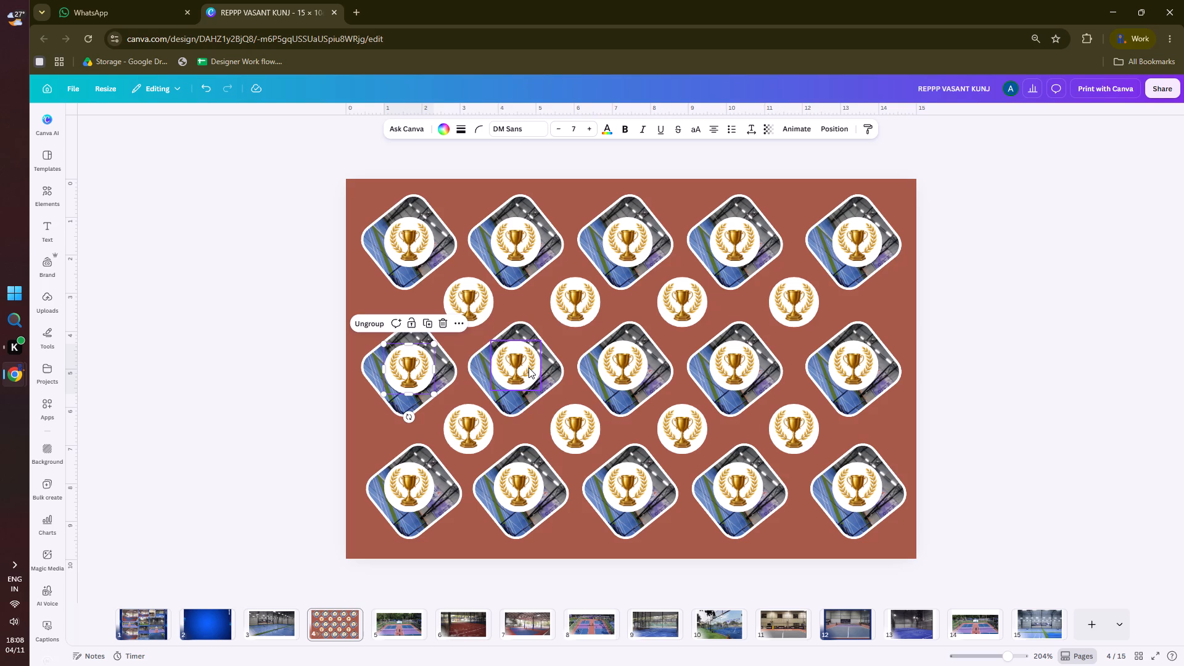
pyautogui.moveTo(525, 365); pyautogui.dragTo(526, 372)
pyautogui.click(236, 362)
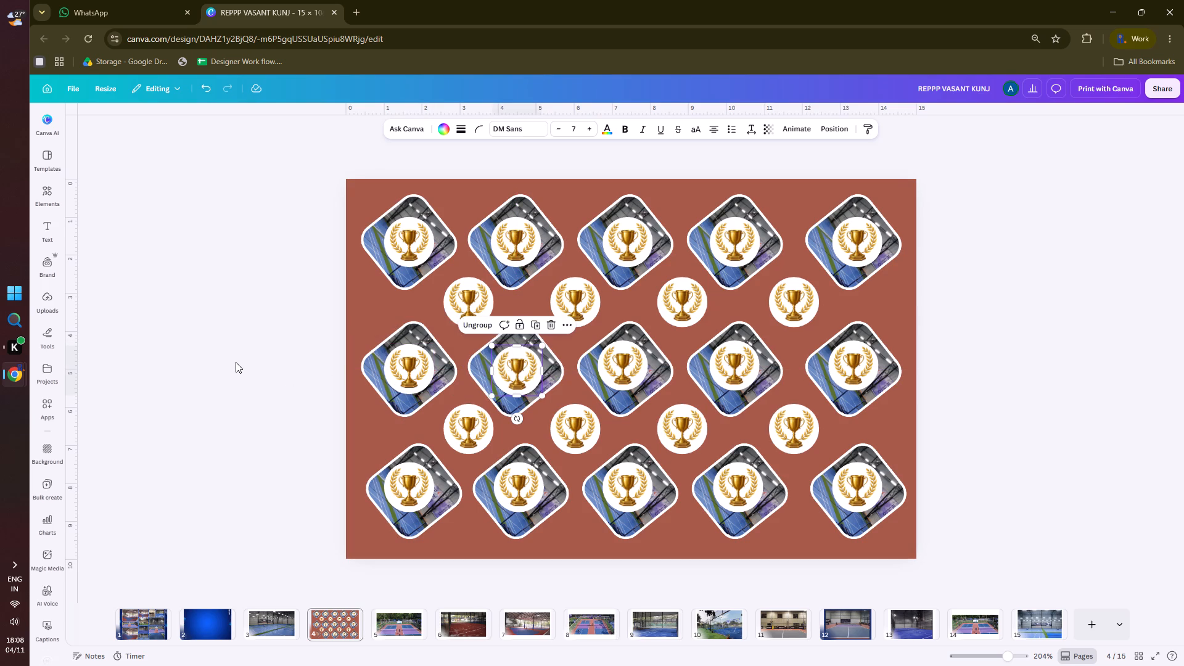
pyautogui.click(627, 360)
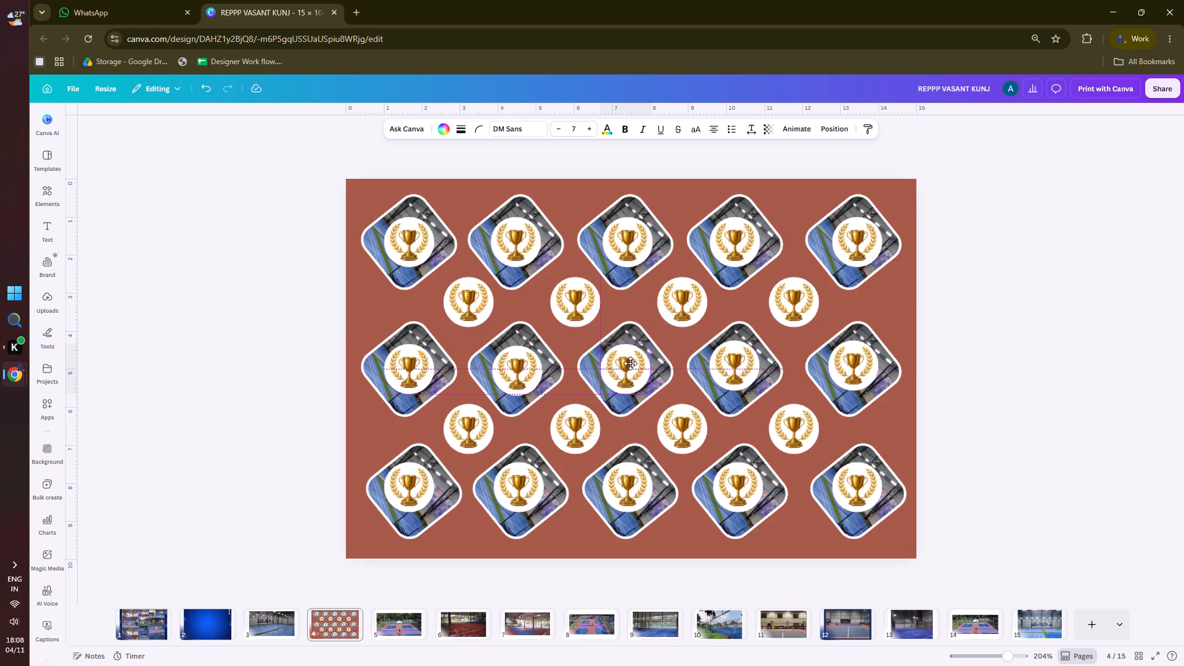
pyautogui.click(731, 364)
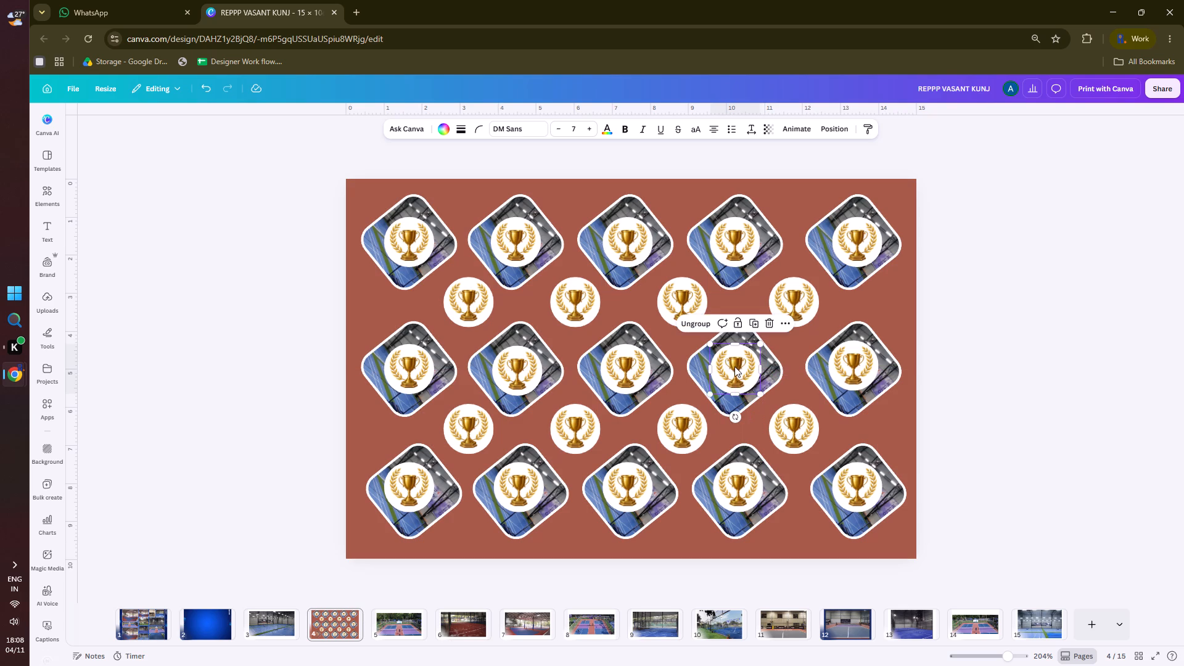
pyautogui.click(862, 362)
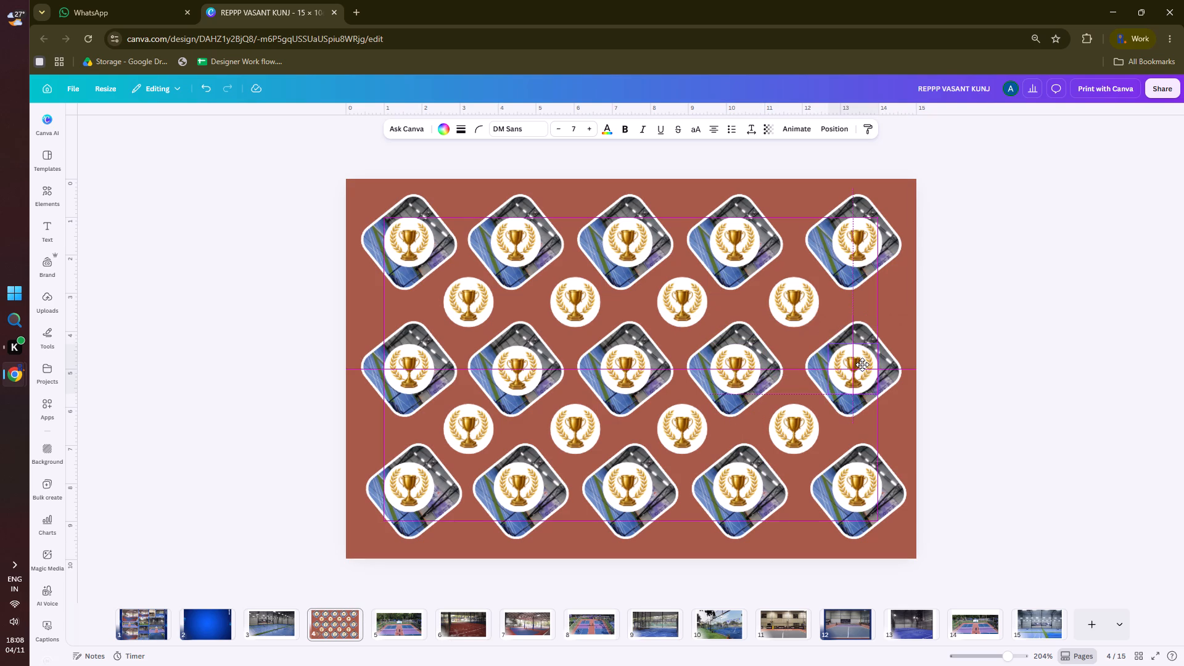
pyautogui.click(1007, 348)
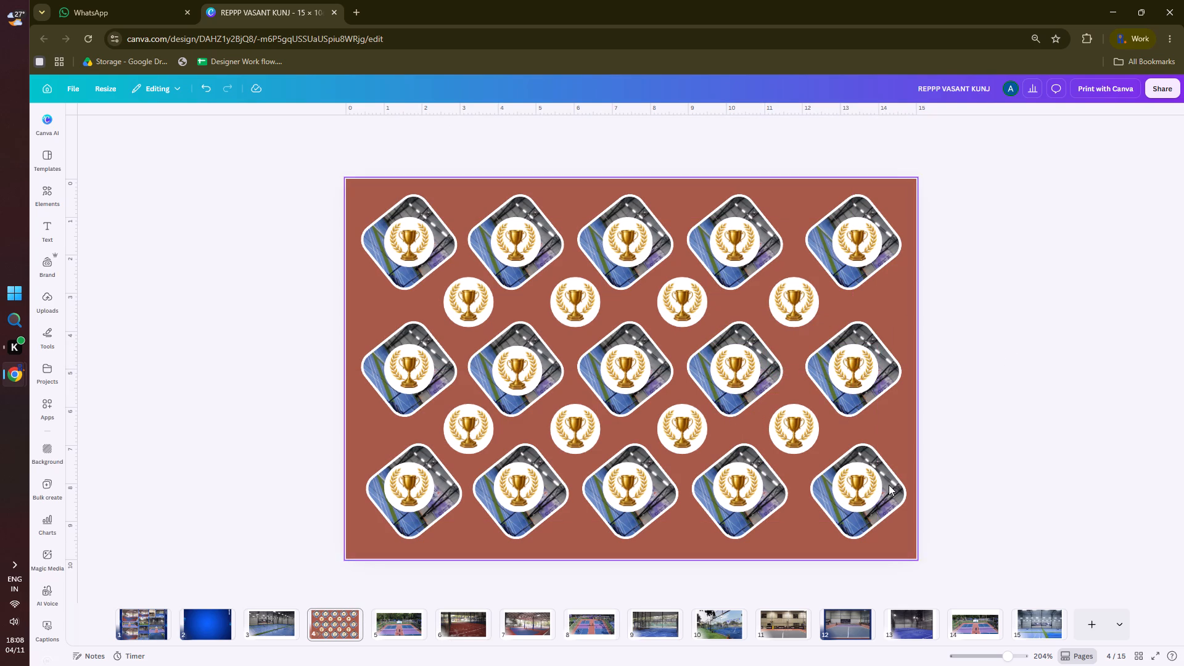
# Shift each of the five trophy badges on the third row of tilted photos slightly down to its photo's centre.
pyautogui.click(854, 482)
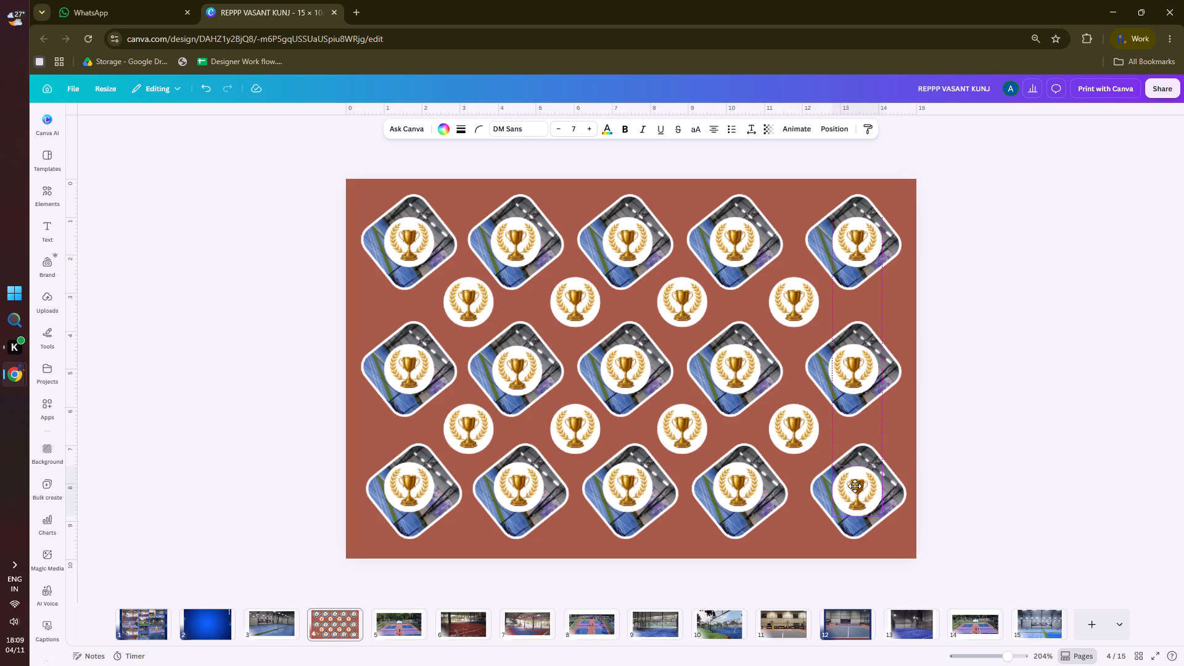
pyautogui.click(1016, 384)
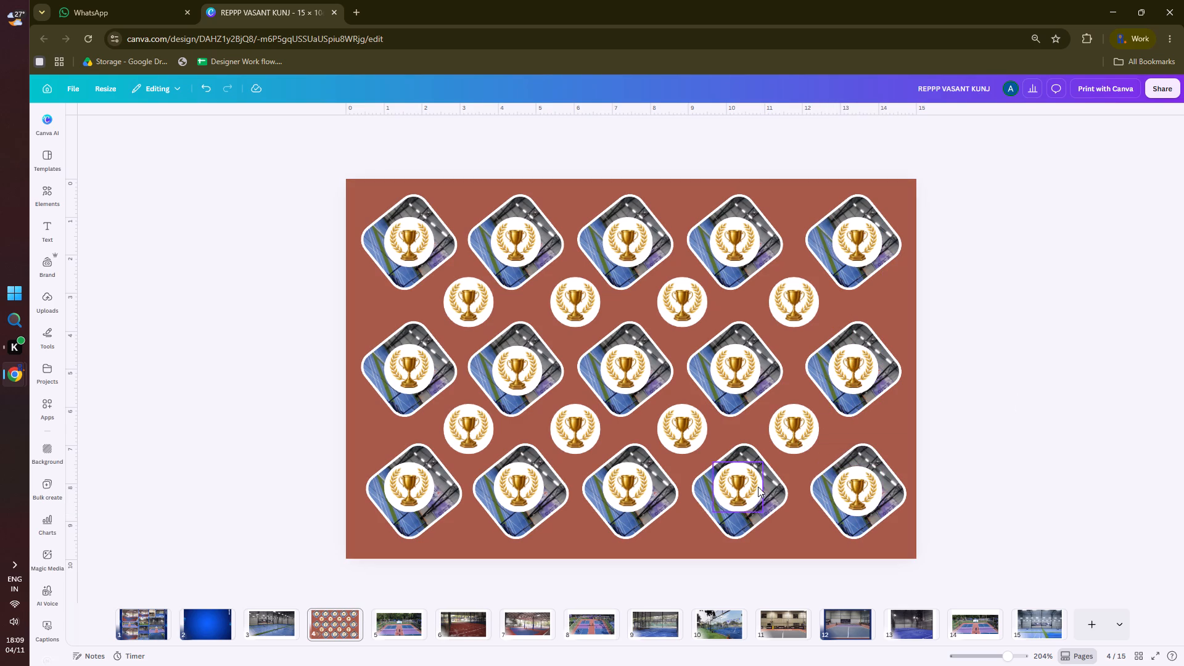
pyautogui.click(747, 487)
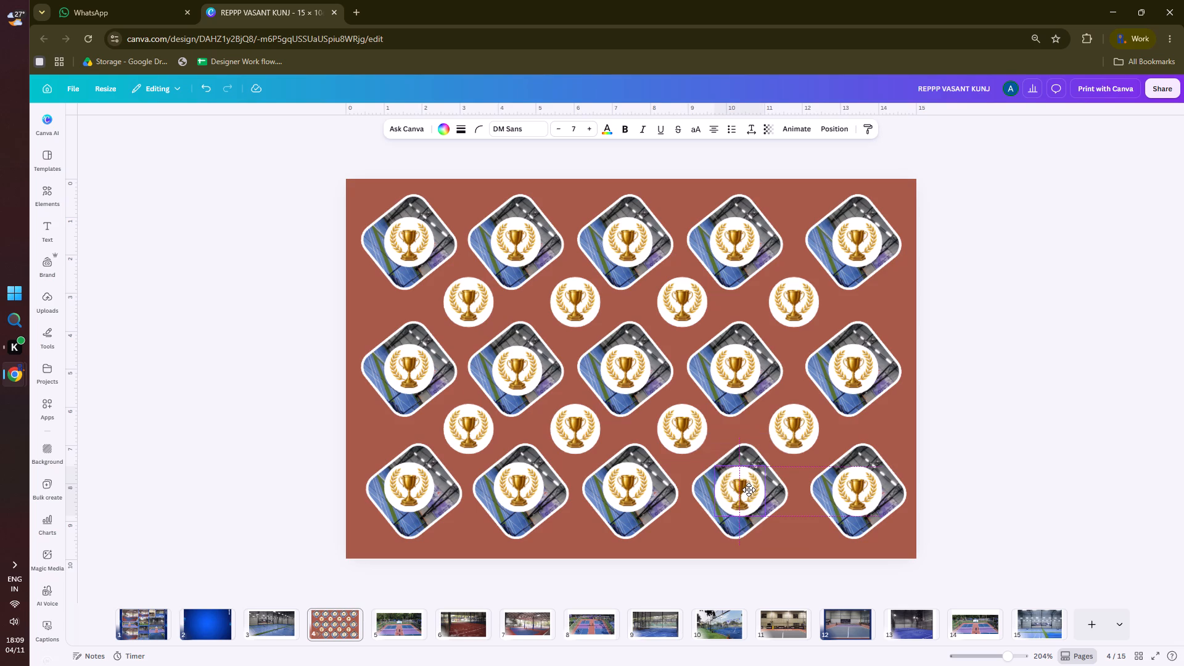
pyautogui.click(1003, 379)
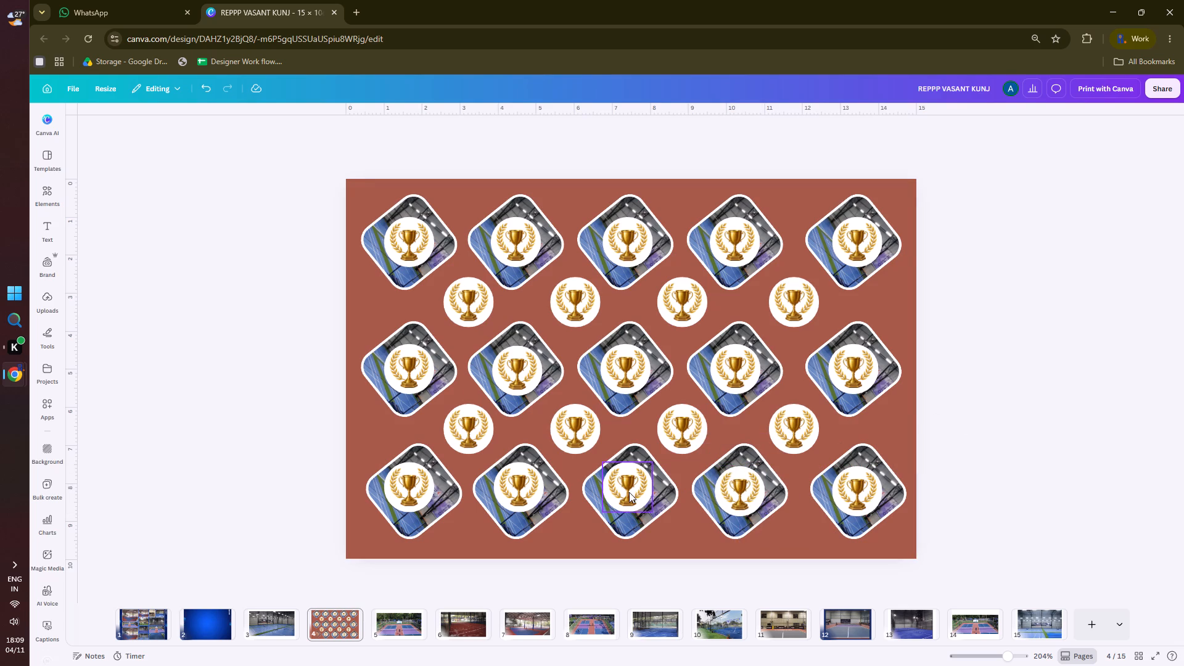
pyautogui.click(629, 492)
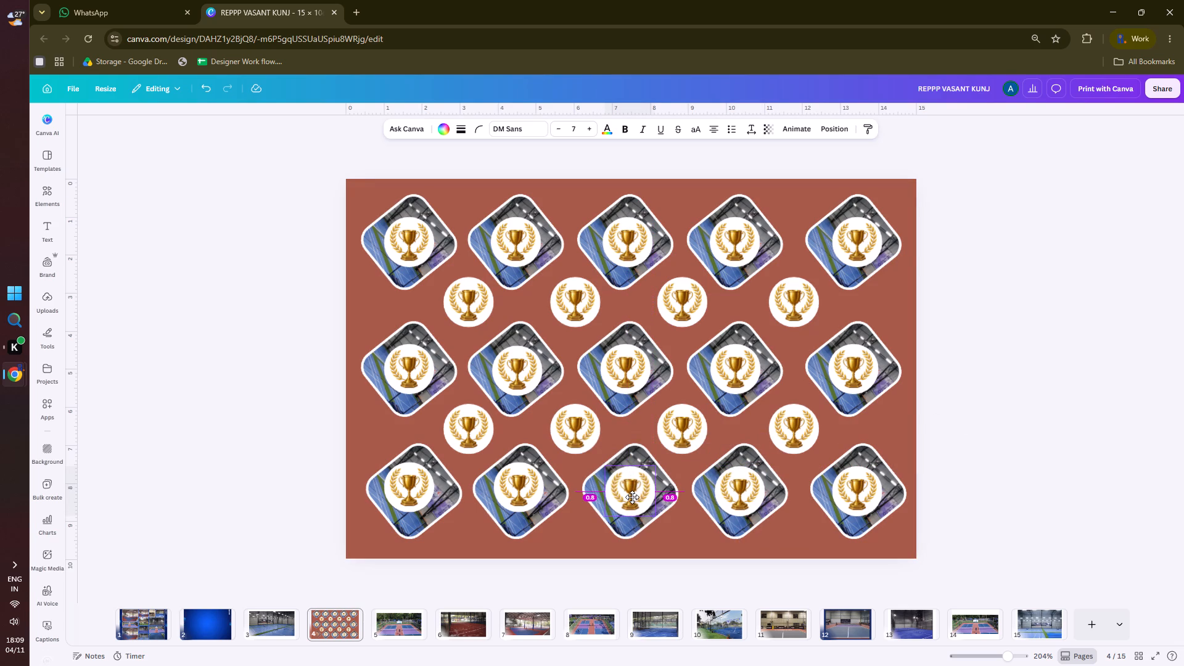
pyautogui.click(255, 464)
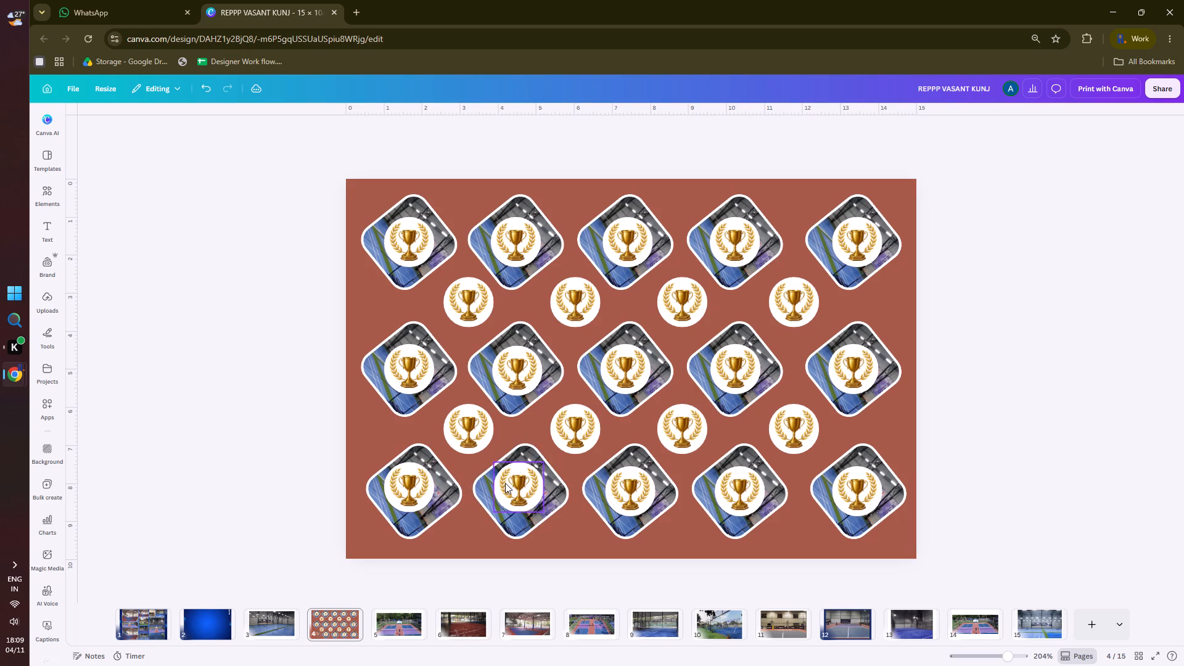
pyautogui.click(505, 483)
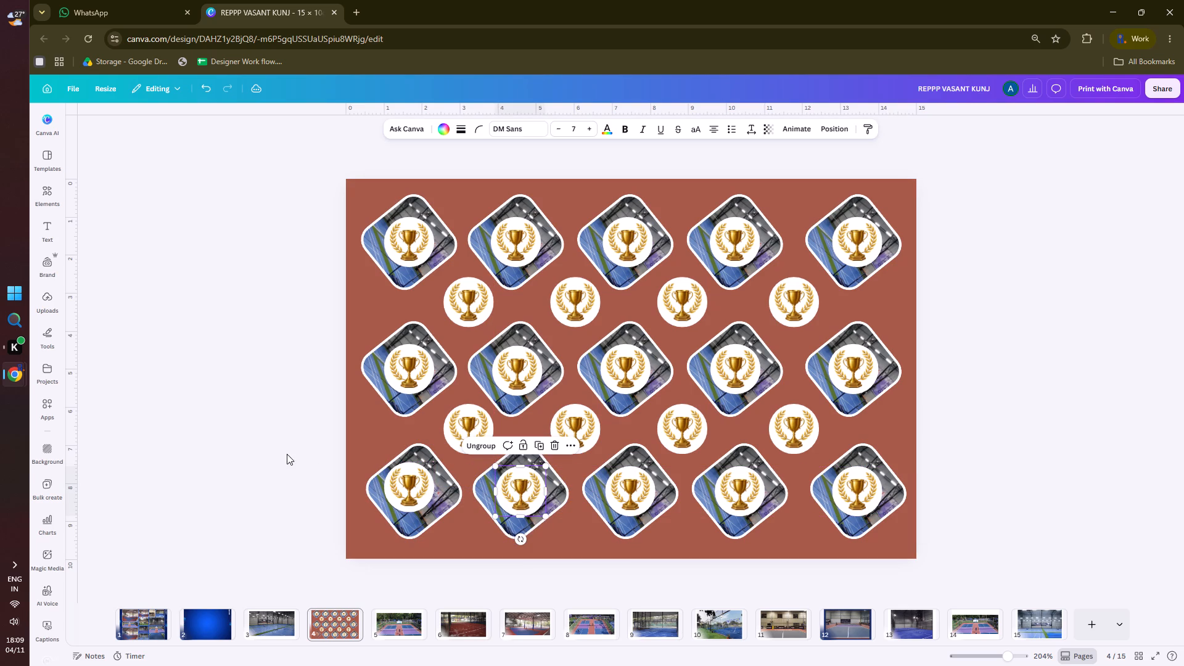
pyautogui.click(287, 454)
pyautogui.click(405, 484)
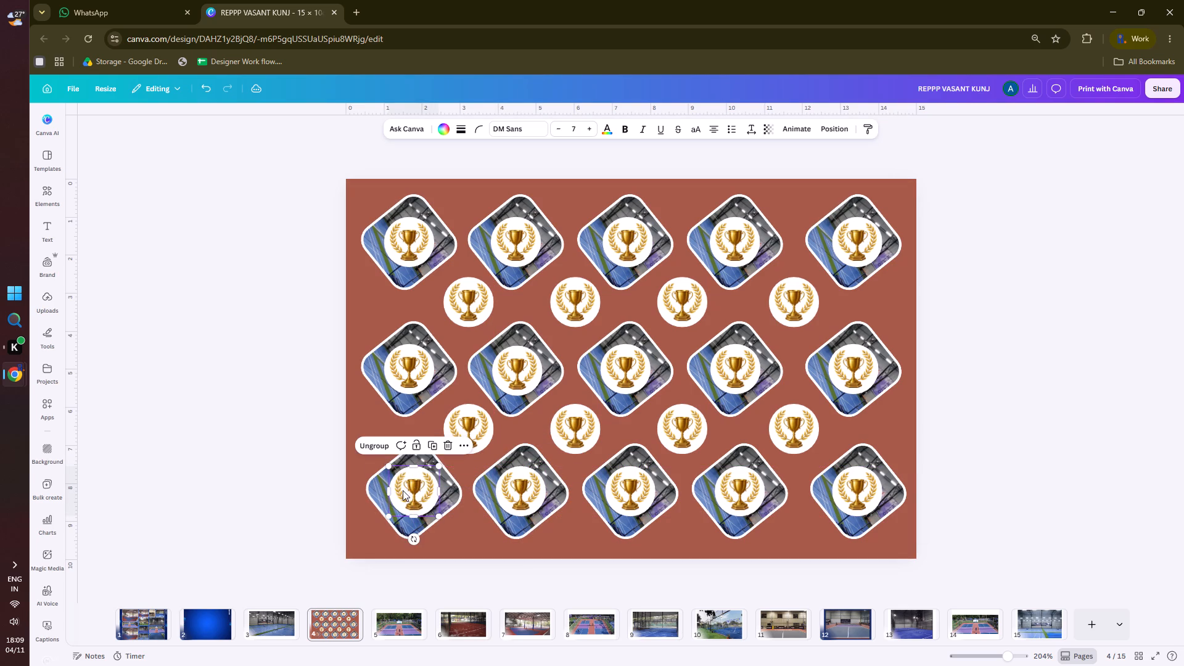
pyautogui.click(202, 393)
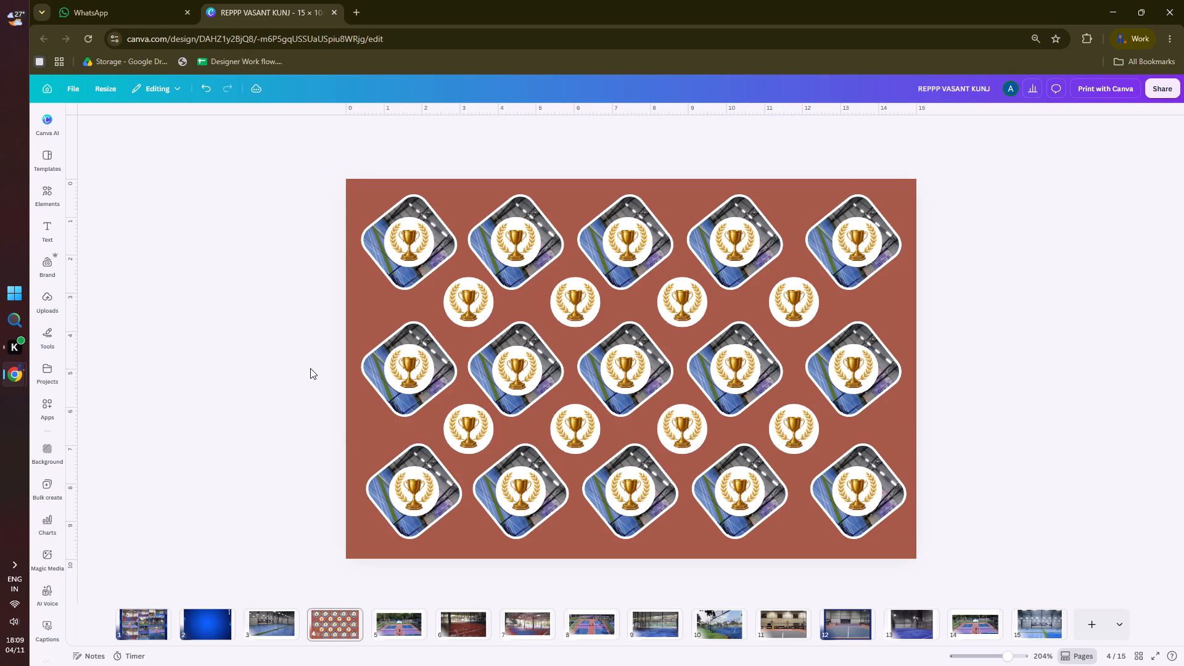
# Add a rectangle shape to the page, flatten it to about 1.3 high and slightly round its corners.
pyautogui.click(51, 195)
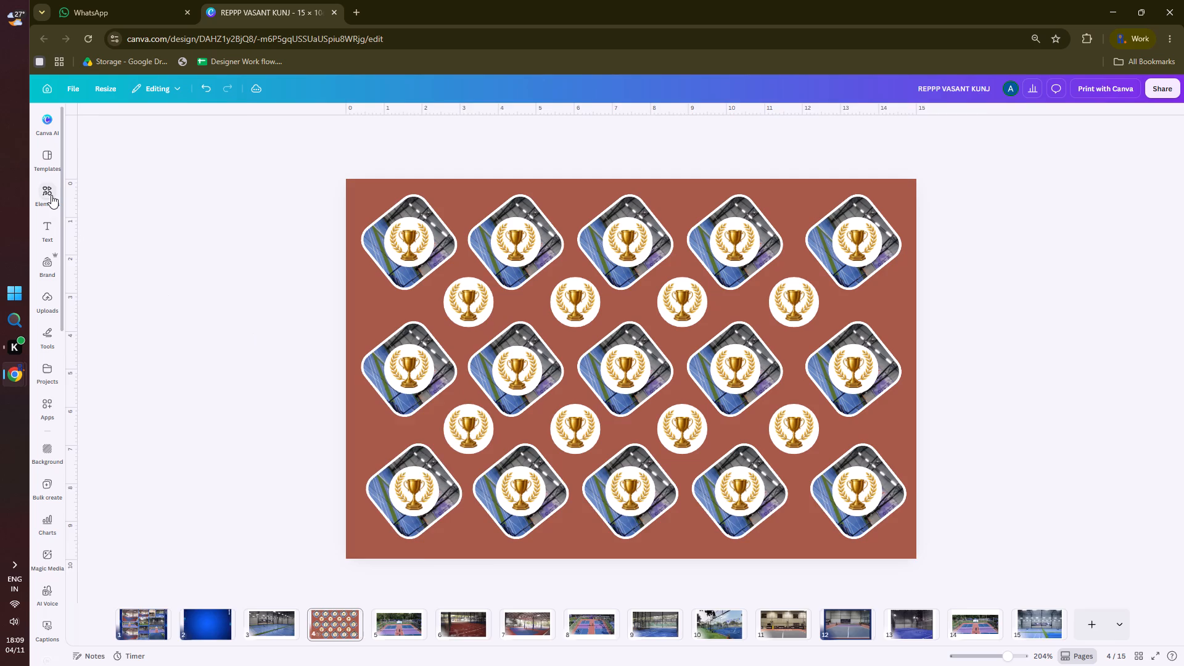
pyautogui.click(129, 120)
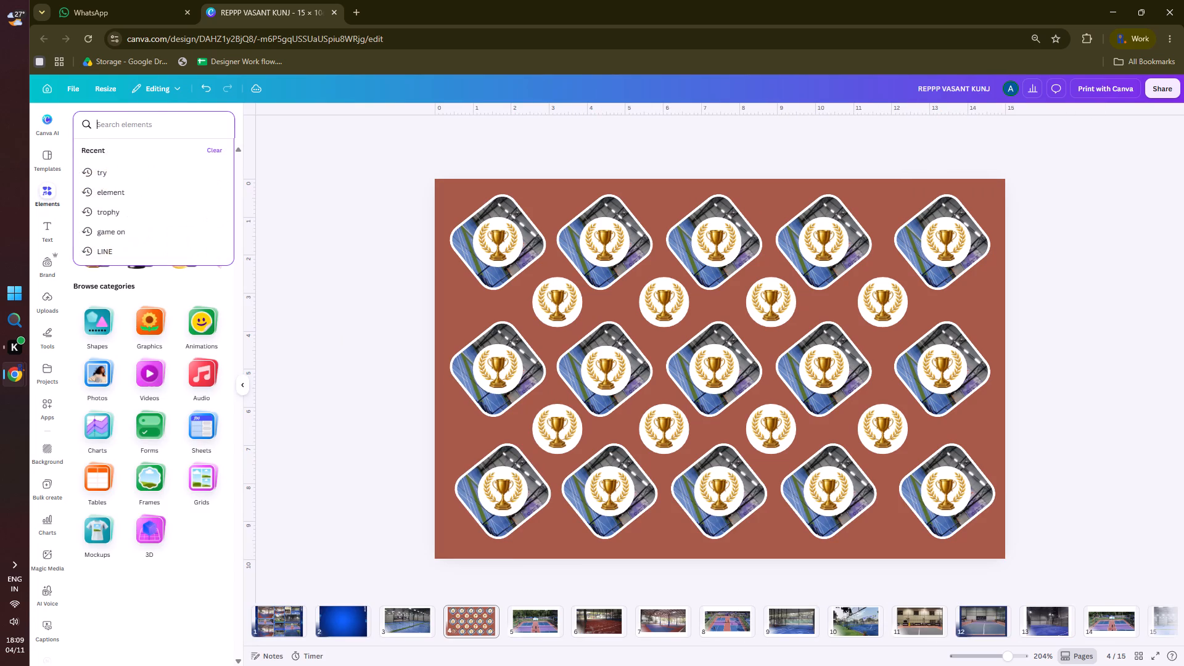
pyautogui.write('rec')
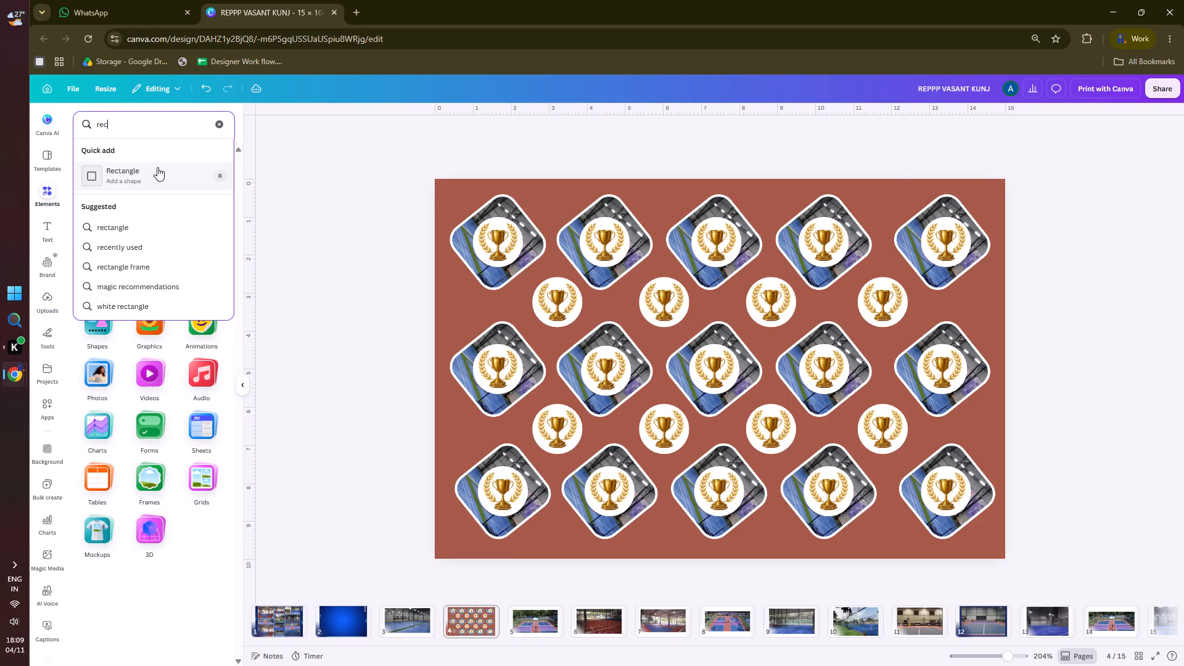
pyautogui.click(147, 167)
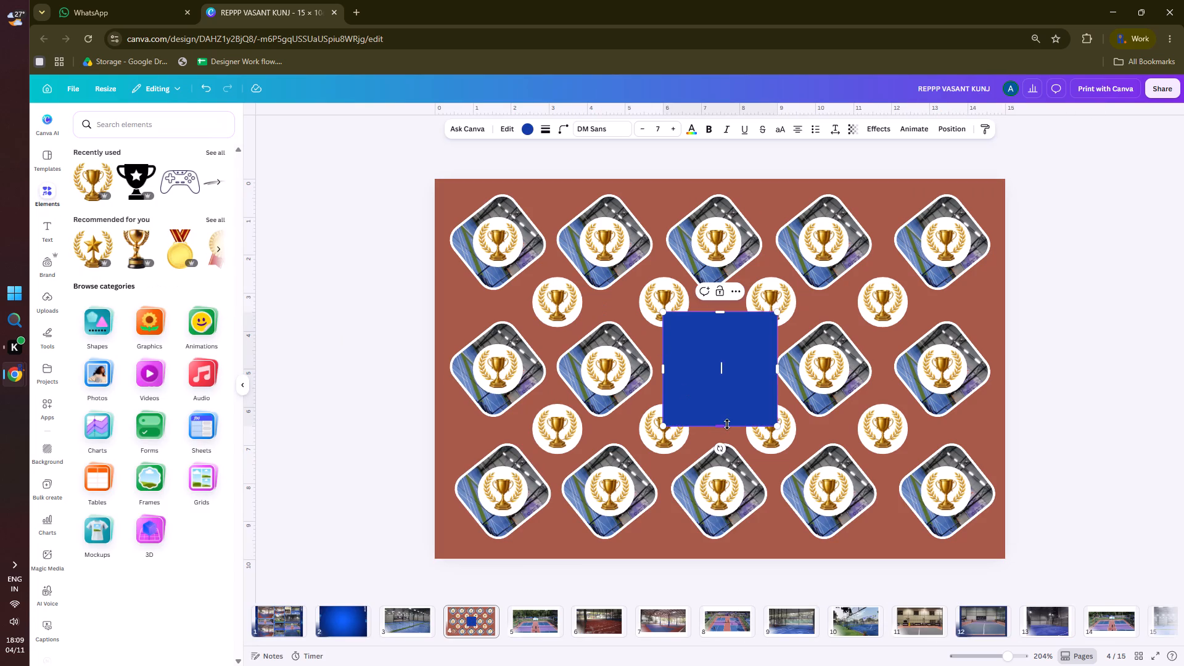
pyautogui.moveTo(727, 425); pyautogui.dragTo(738, 362)
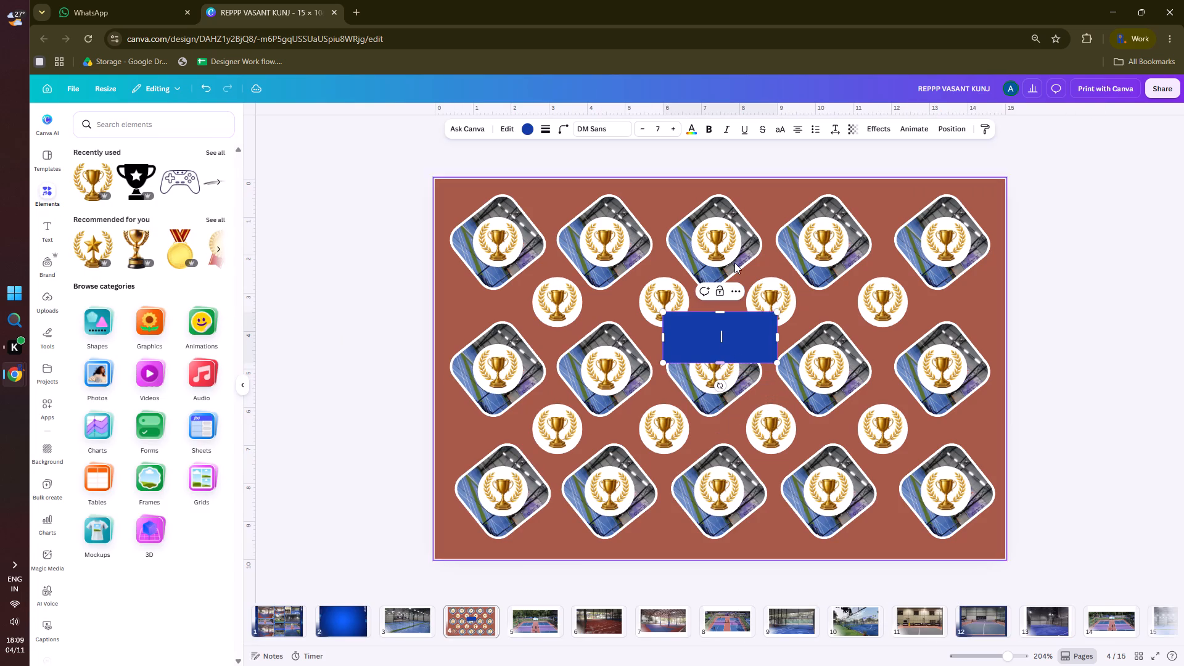
pyautogui.click(560, 130)
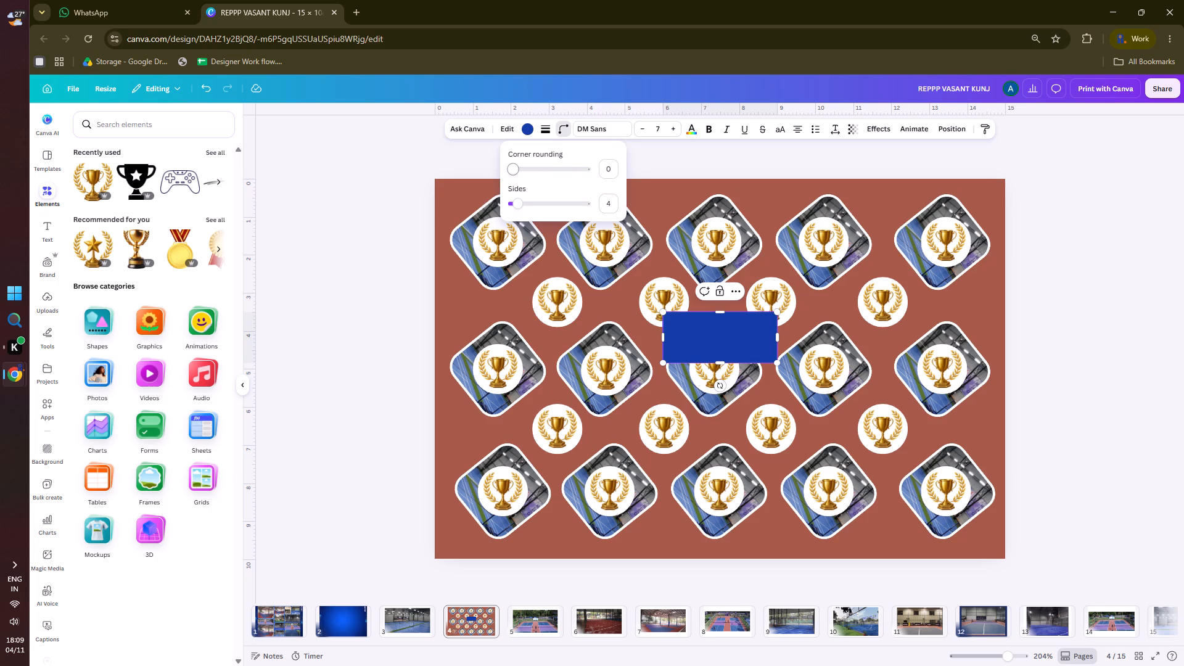
pyautogui.click(516, 171)
pyautogui.doubleClick(357, 240)
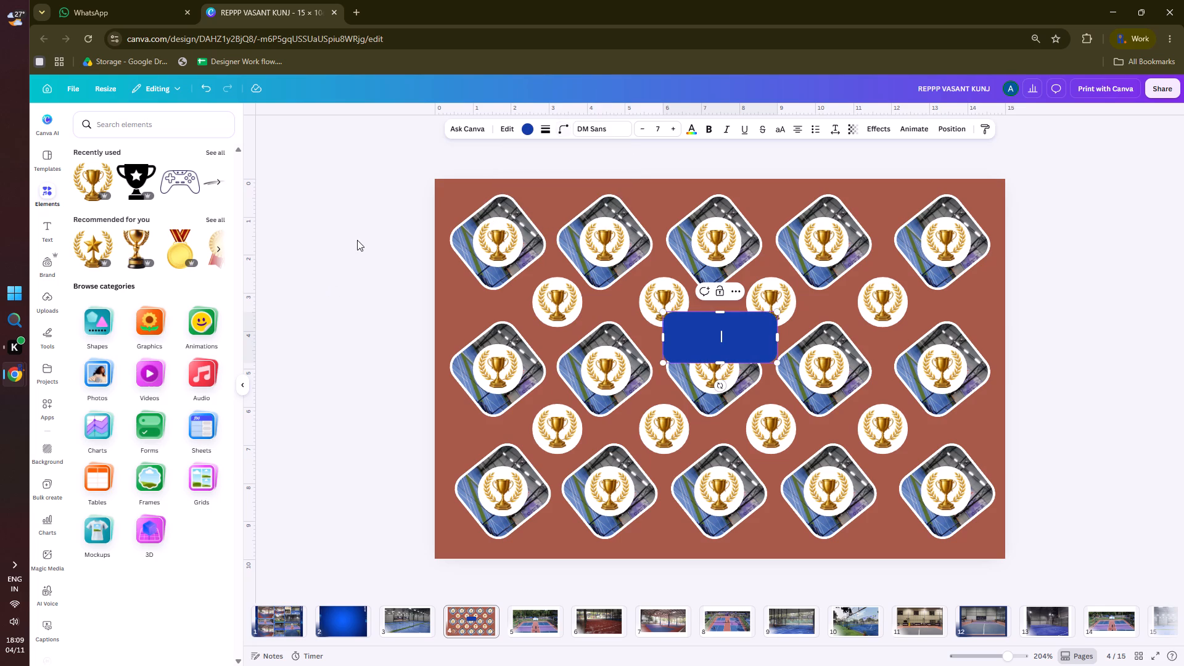
# Place the blue bar against the page's left edge between the first and second photo rows, and widen it to the first in-between badge.
pyautogui.moveTo(710, 347); pyautogui.dragTo(486, 316)
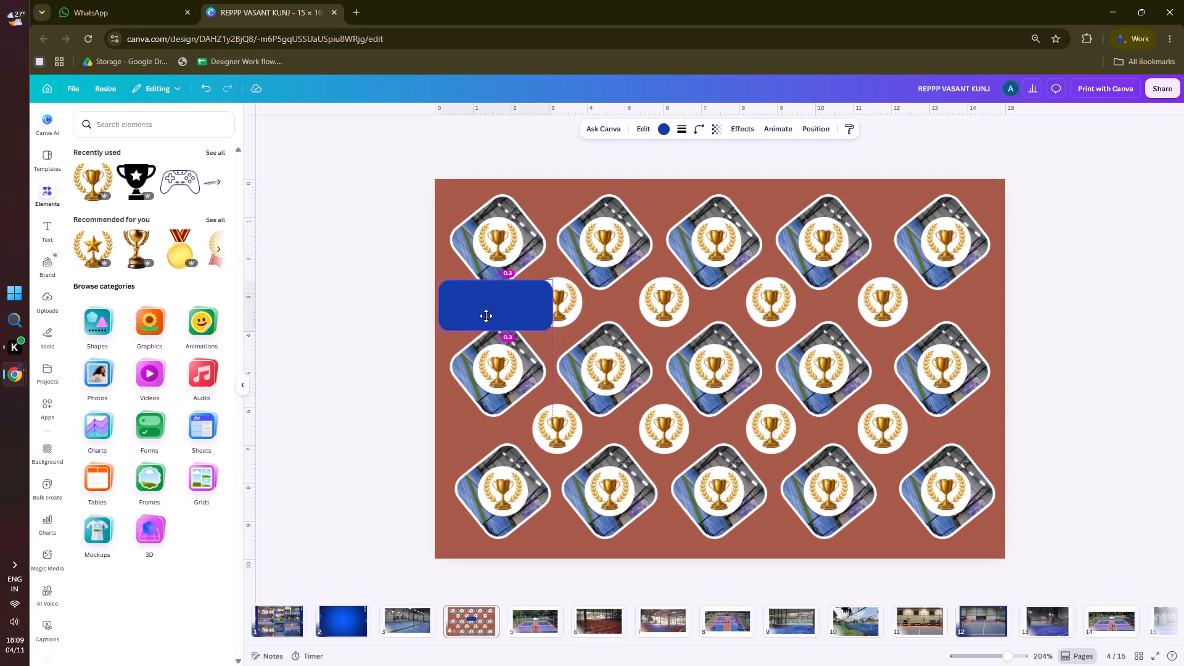
pyautogui.moveTo(486, 316); pyautogui.dragTo(482, 316)
pyautogui.moveTo(551, 307); pyautogui.dragTo(565, 307)
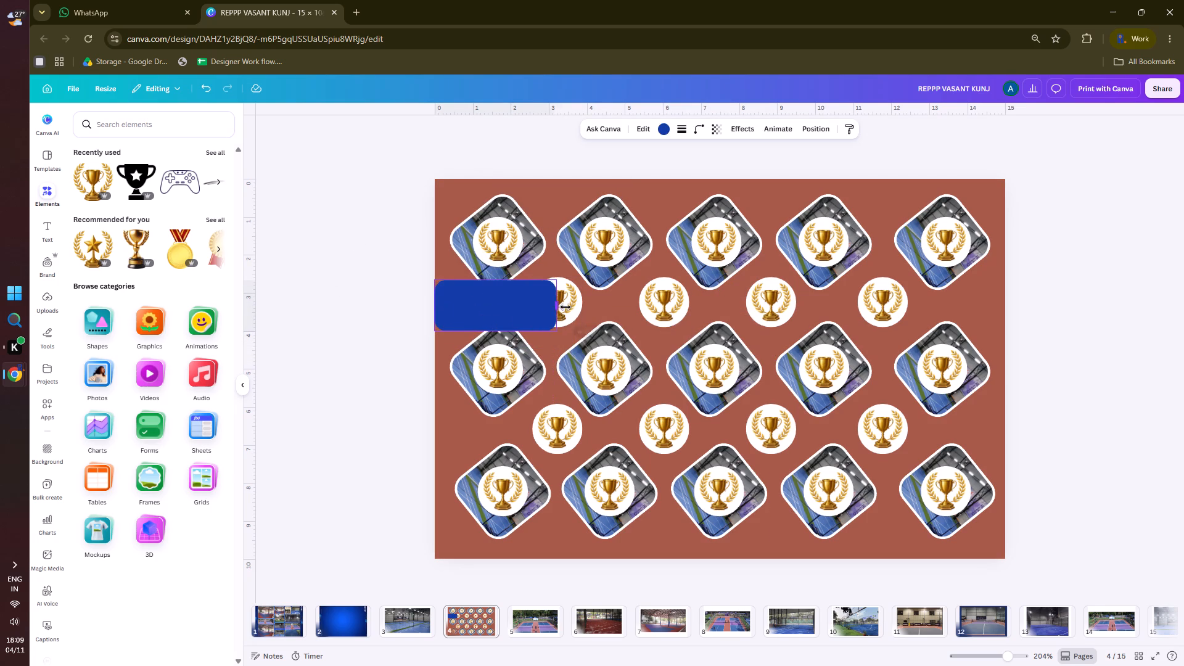
pyautogui.moveTo(565, 307); pyautogui.dragTo(567, 308)
# Bring the first in-between trophy badge of the upper staggered row to the front of the blue bar.
pyautogui.click(578, 304)
pyautogui.rightClick(578, 304)
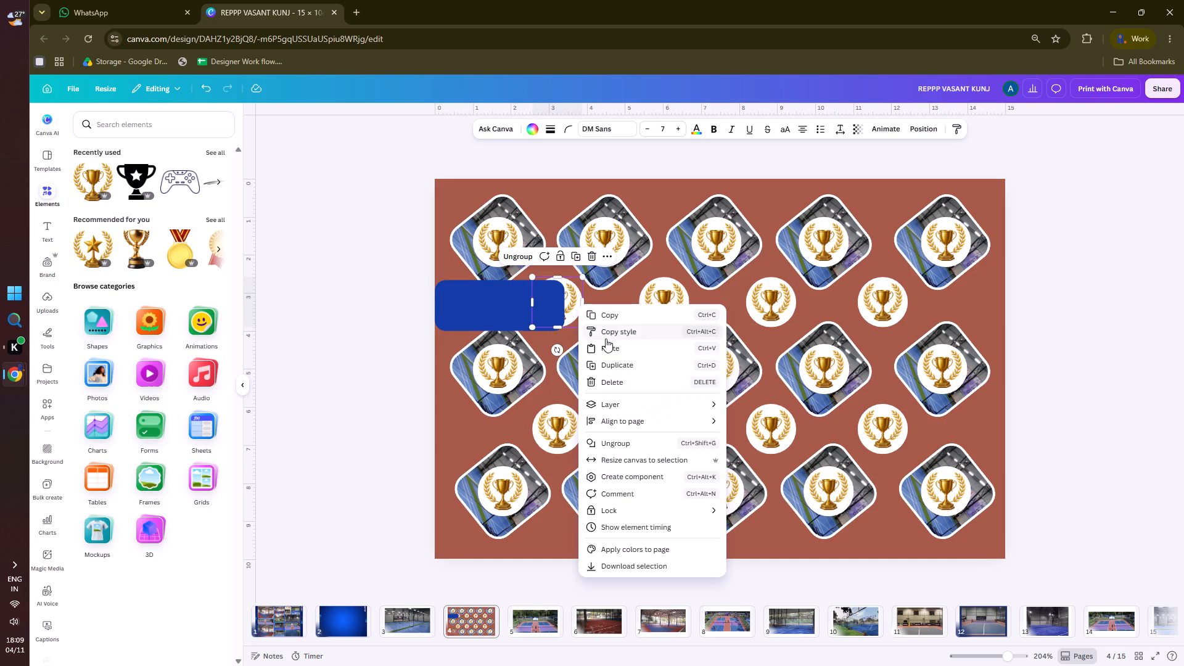
pyautogui.click(741, 406)
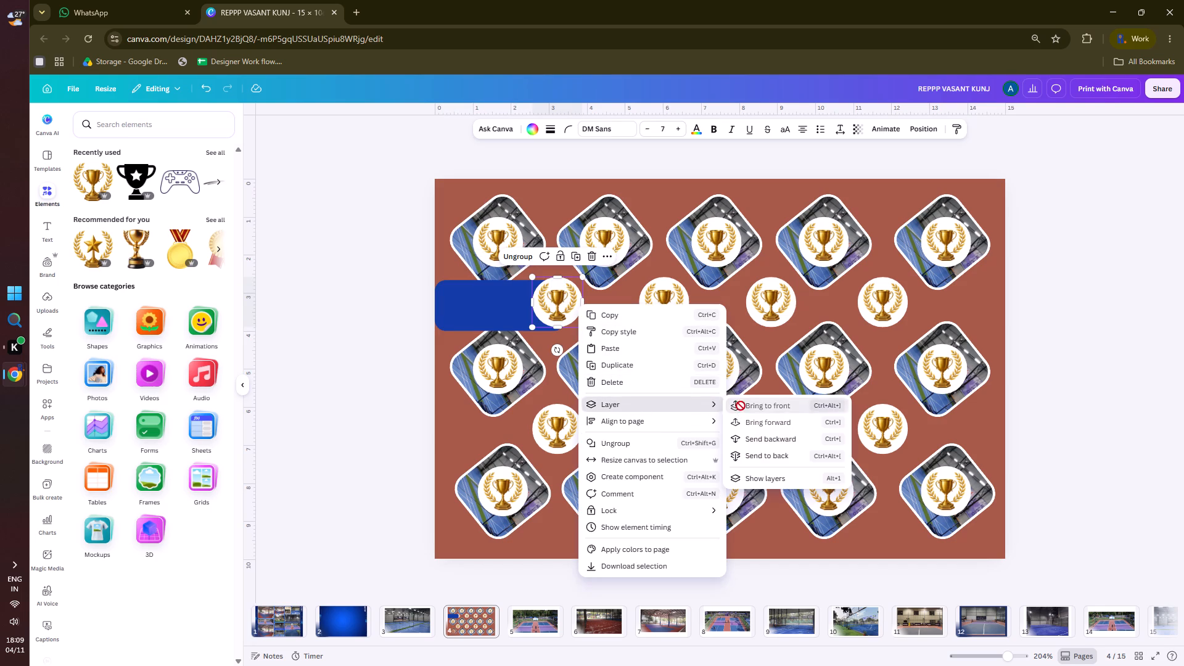
pyautogui.click(242, 363)
pyautogui.click(308, 350)
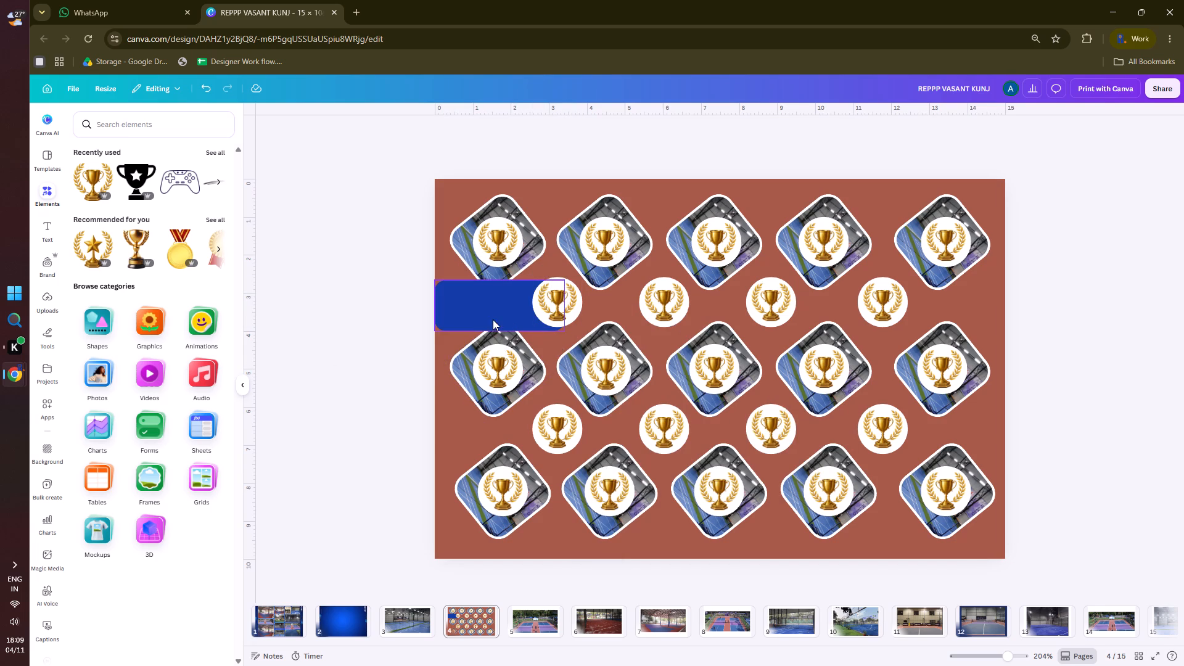
pyautogui.click(493, 316)
pyautogui.click(512, 305)
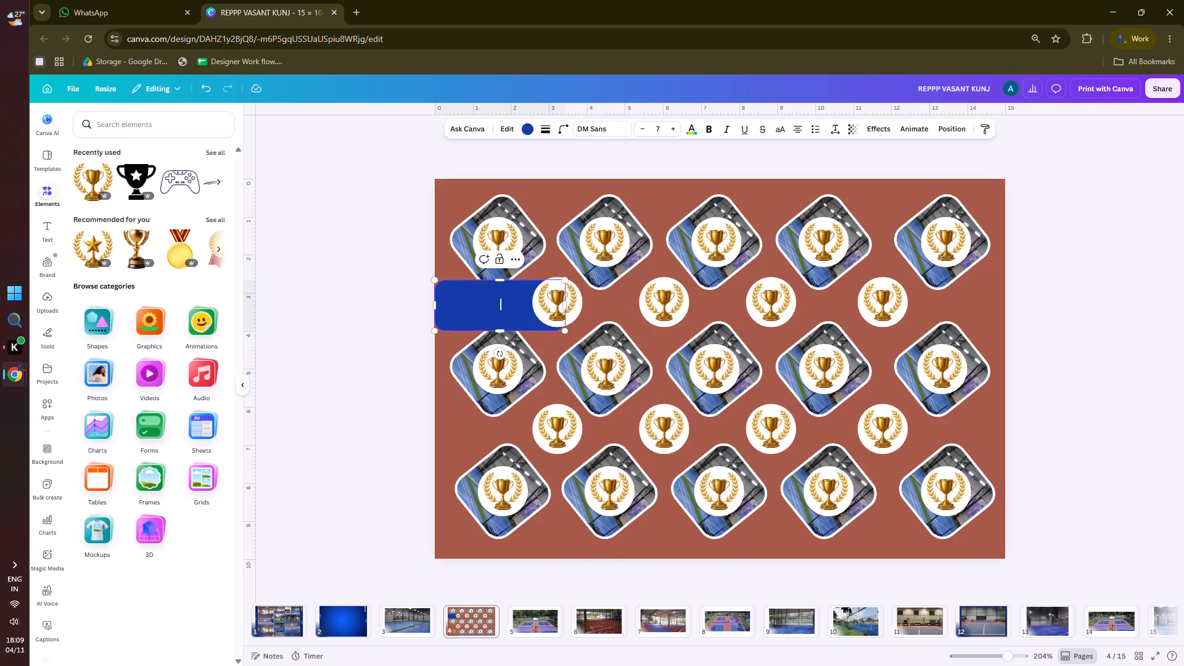
pyautogui.click(324, 323)
# Extend the blue bar to the second badge of the upper staggered row and bring that badge to the front.
pyautogui.click(502, 307)
pyautogui.moveTo(568, 303); pyautogui.dragTo(653, 306)
pyautogui.click(673, 304)
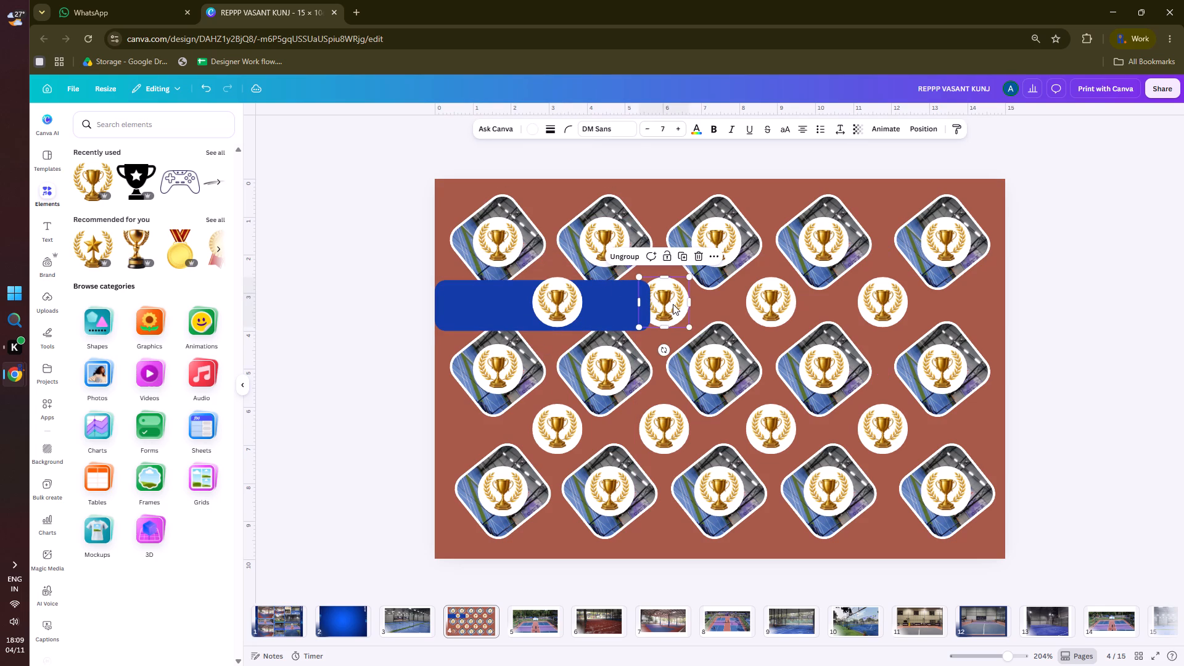
pyautogui.rightClick(673, 304)
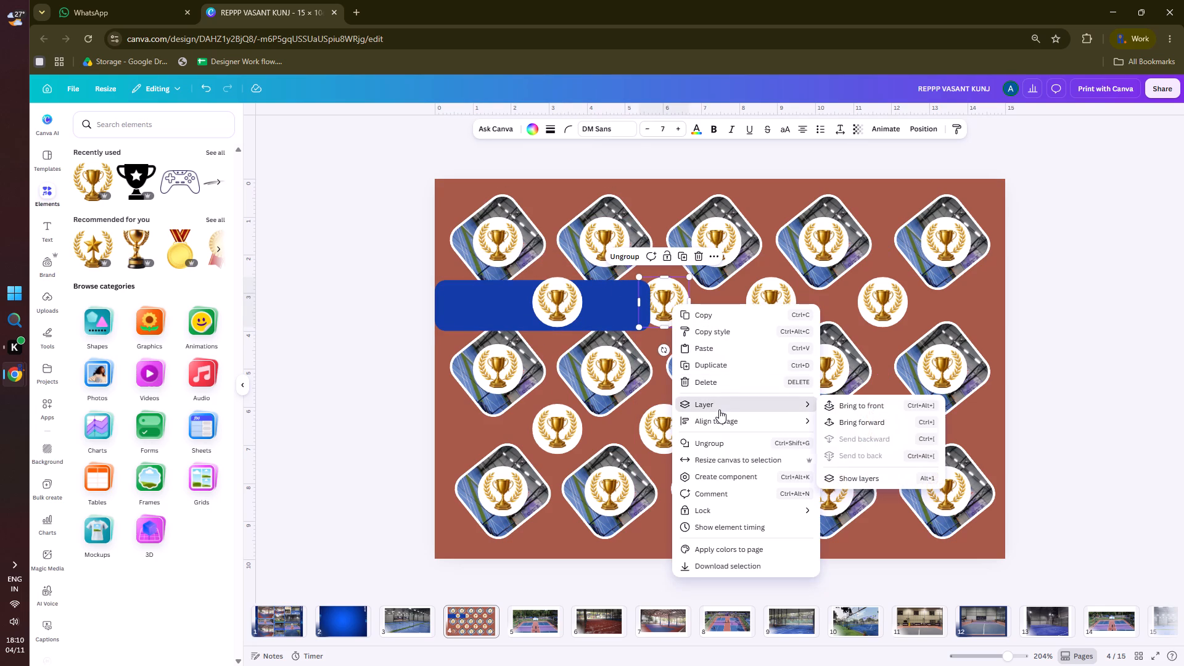
pyautogui.click(906, 406)
pyautogui.doubleClick(1070, 282)
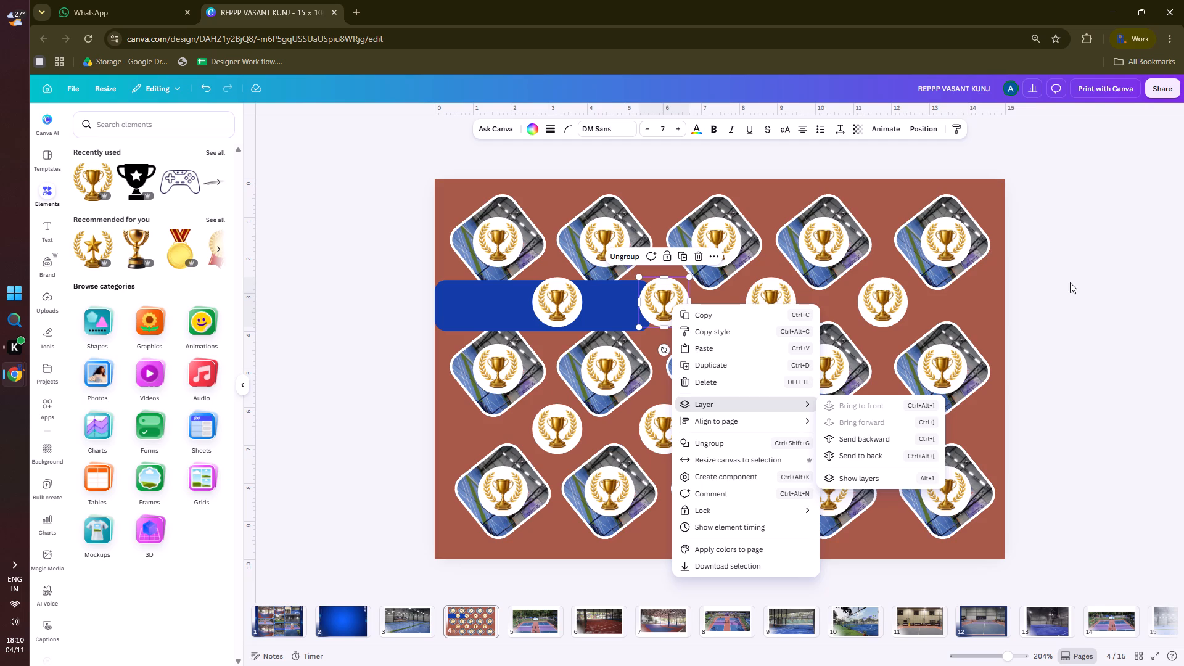
# Extend the blue bar to the third badge of the upper staggered row and bring that badge to the front.
pyautogui.click(630, 311)
pyautogui.moveTo(651, 305); pyautogui.dragTo(691, 305)
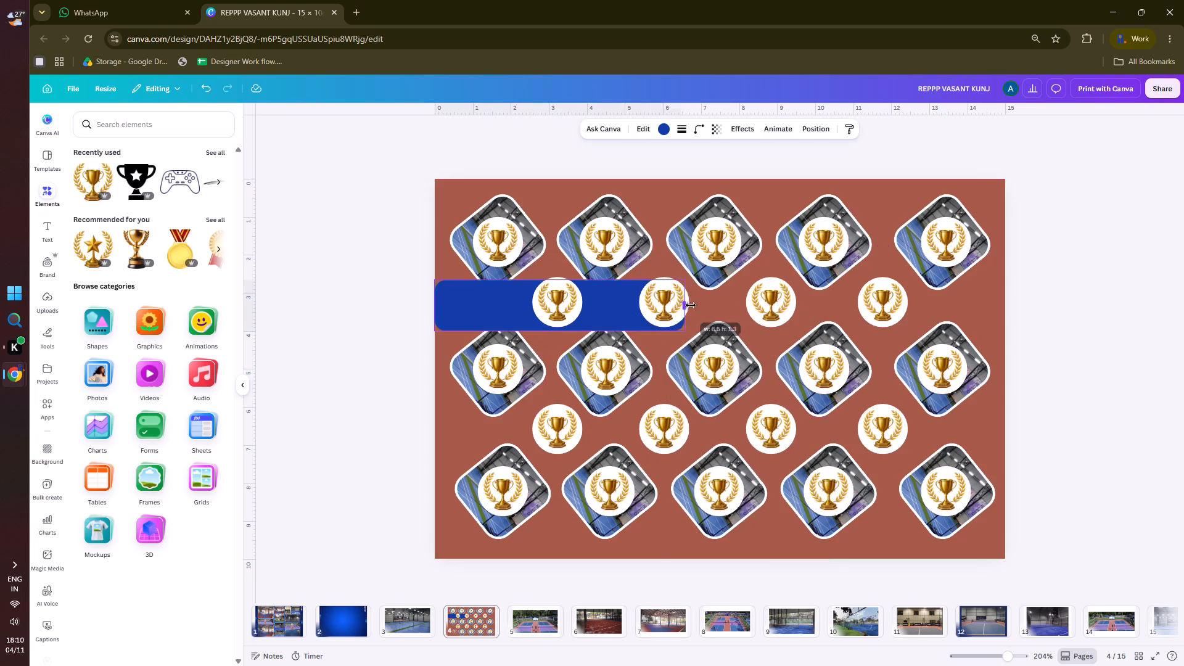
pyautogui.moveTo(691, 305); pyautogui.dragTo(760, 306)
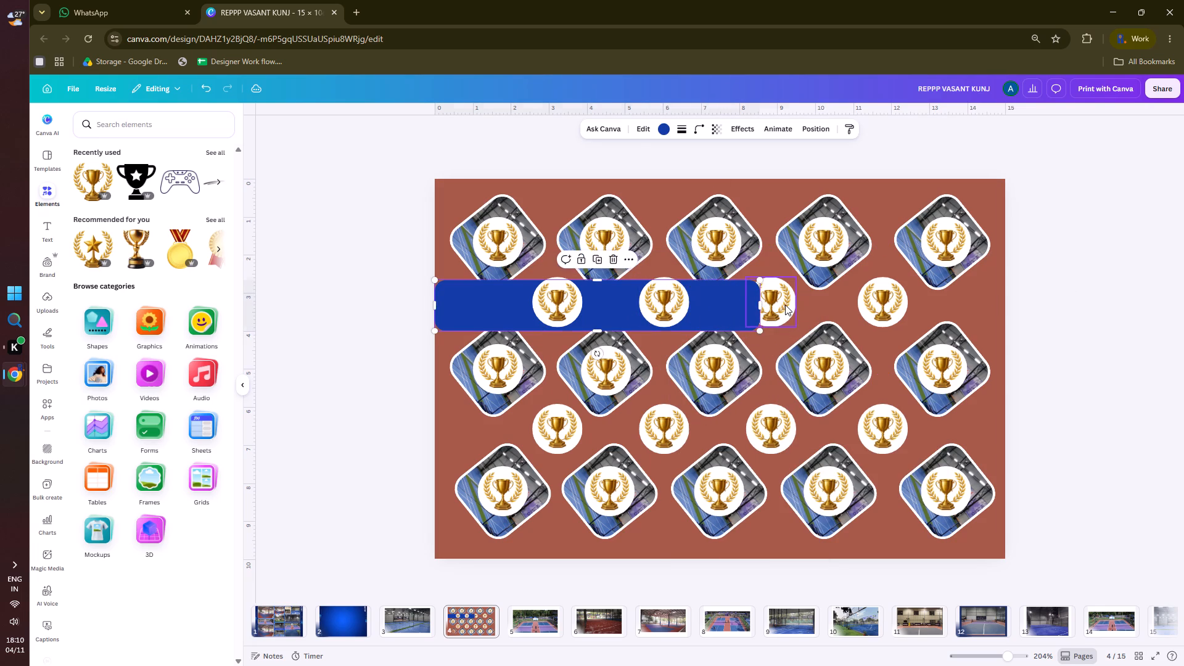
pyautogui.click(785, 305)
pyautogui.rightClick(785, 305)
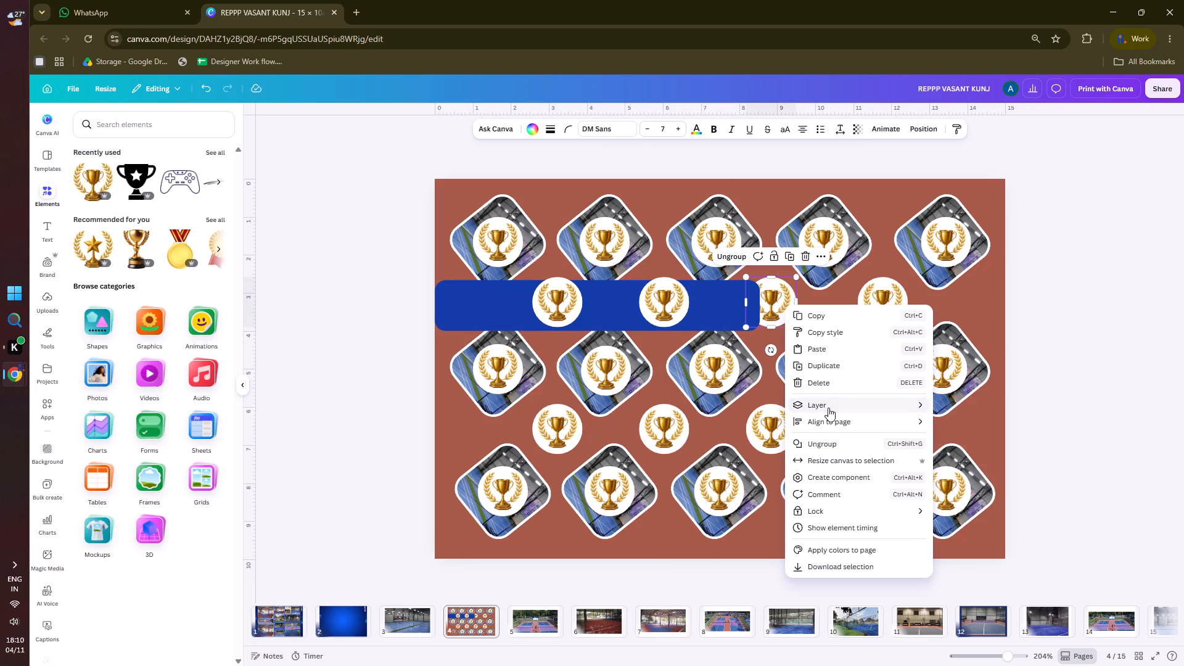
pyautogui.click(1000, 406)
pyautogui.click(1075, 277)
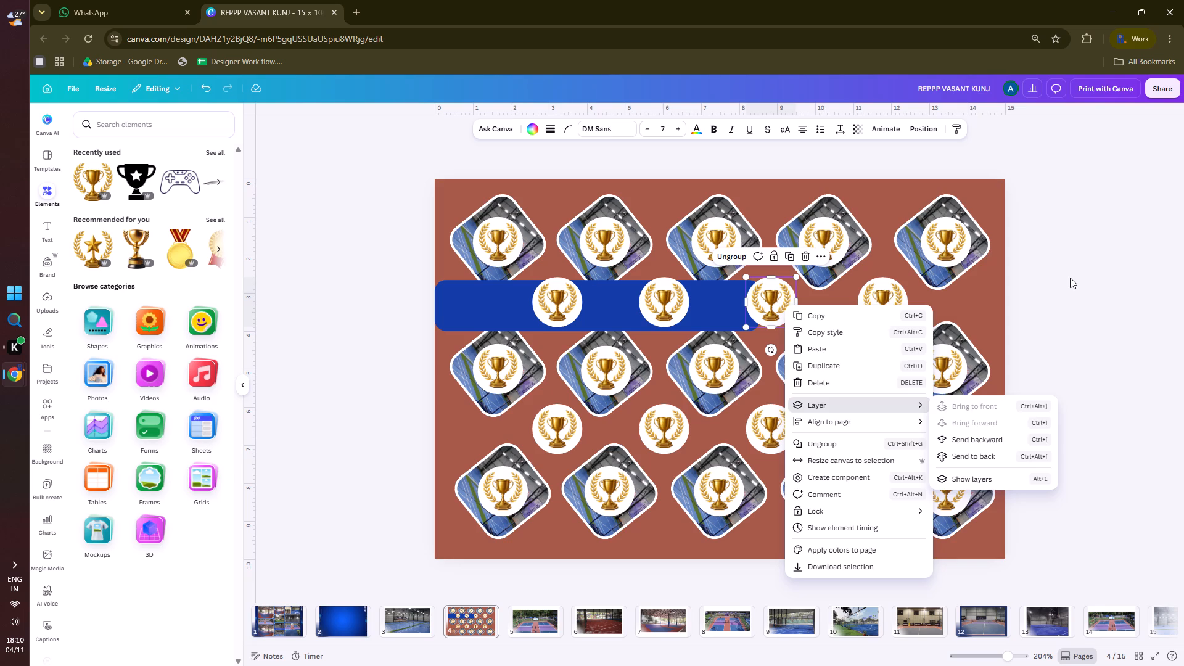
# Extend the blue bar to the fourth badge of the upper staggered row and bring that badge to the front.
pyautogui.click(696, 311)
pyautogui.moveTo(761, 305); pyautogui.dragTo(763, 305)
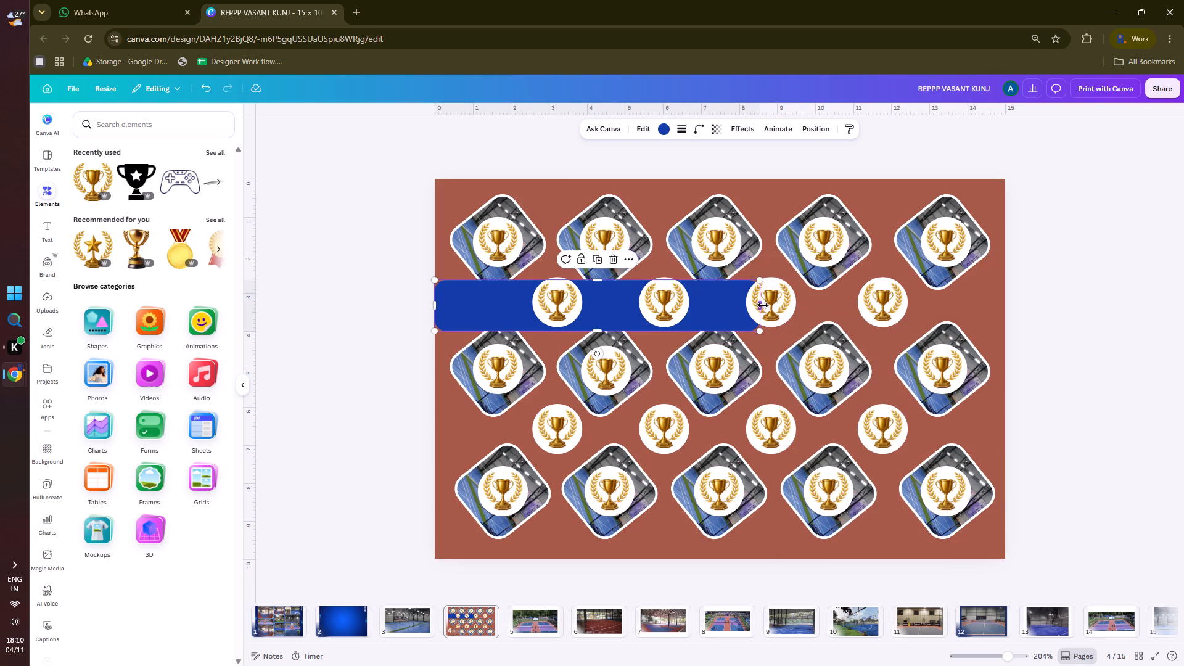
pyautogui.moveTo(763, 305); pyautogui.dragTo(869, 313)
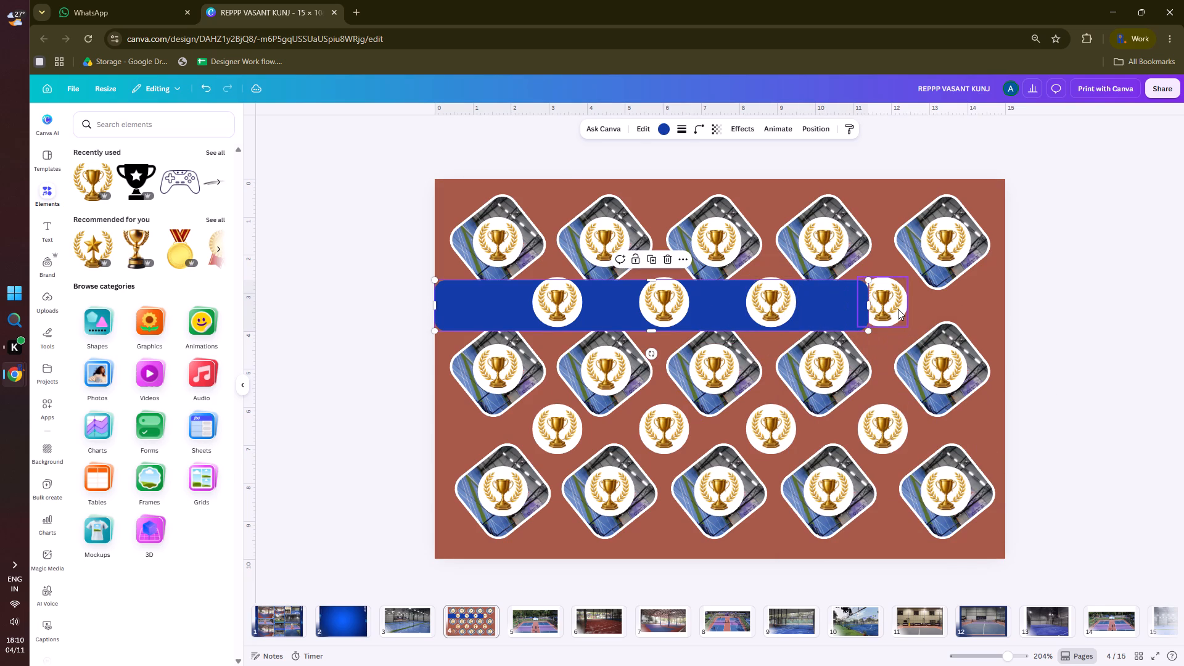
pyautogui.click(898, 309)
pyautogui.rightClick(898, 309)
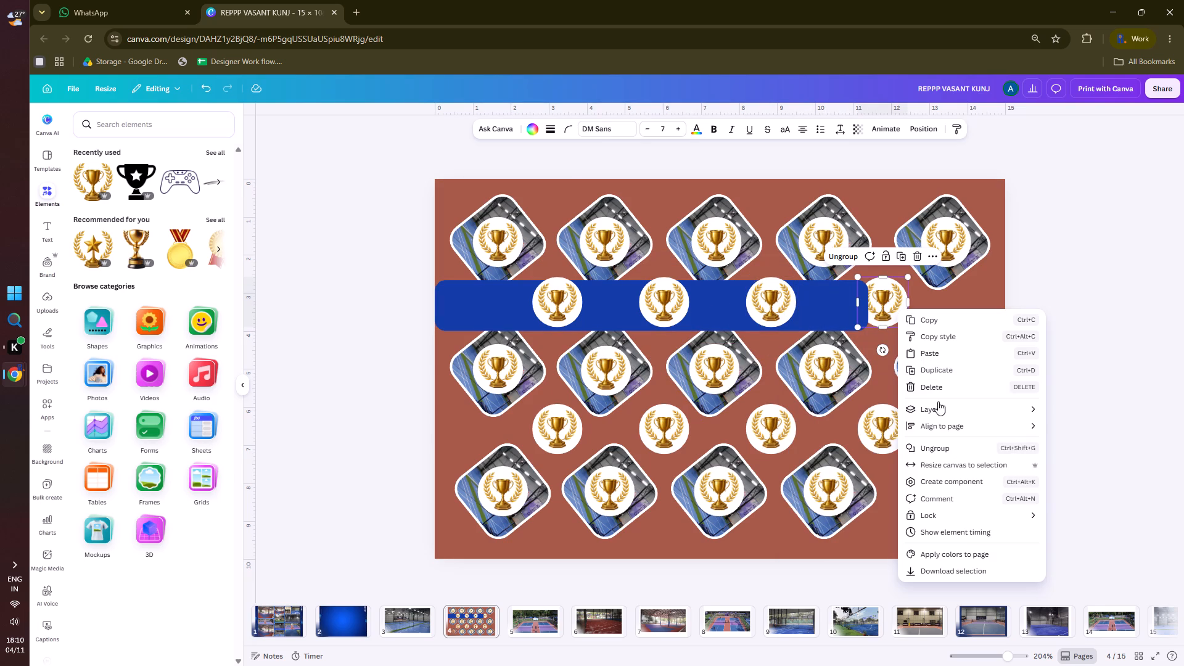
pyautogui.click(1071, 406)
pyautogui.click(1090, 266)
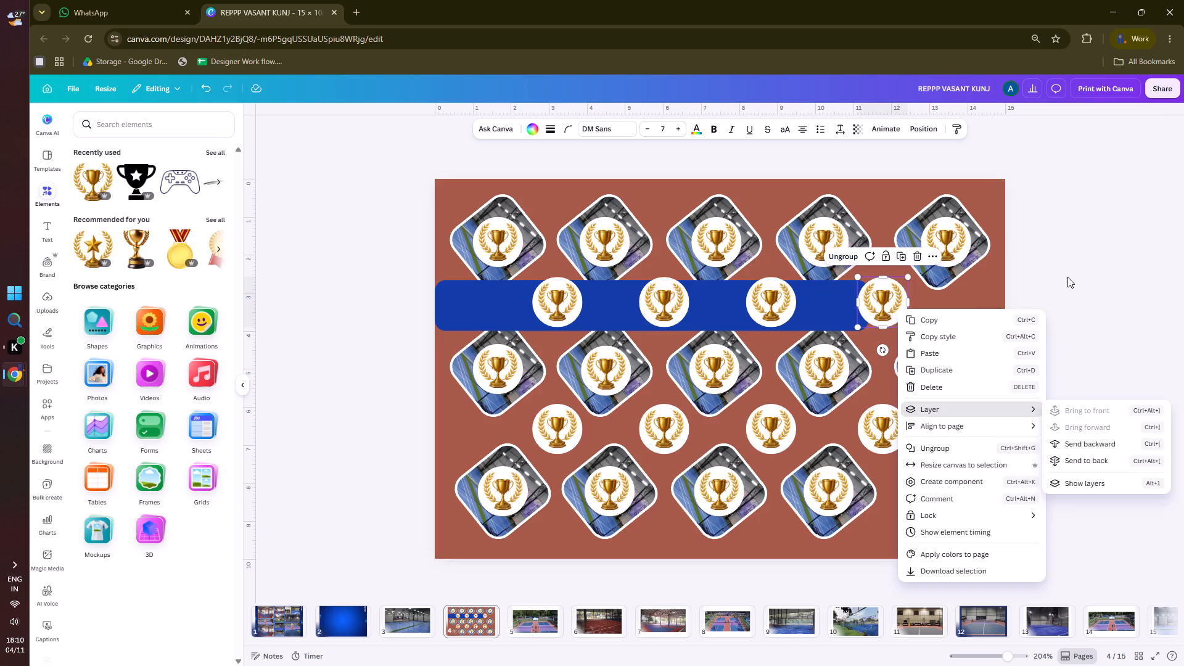
# Extend the upper blue bar across the full page width so both rounded ends run past the page edges.
pyautogui.click(817, 316)
pyautogui.moveTo(870, 304); pyautogui.dragTo(969, 307)
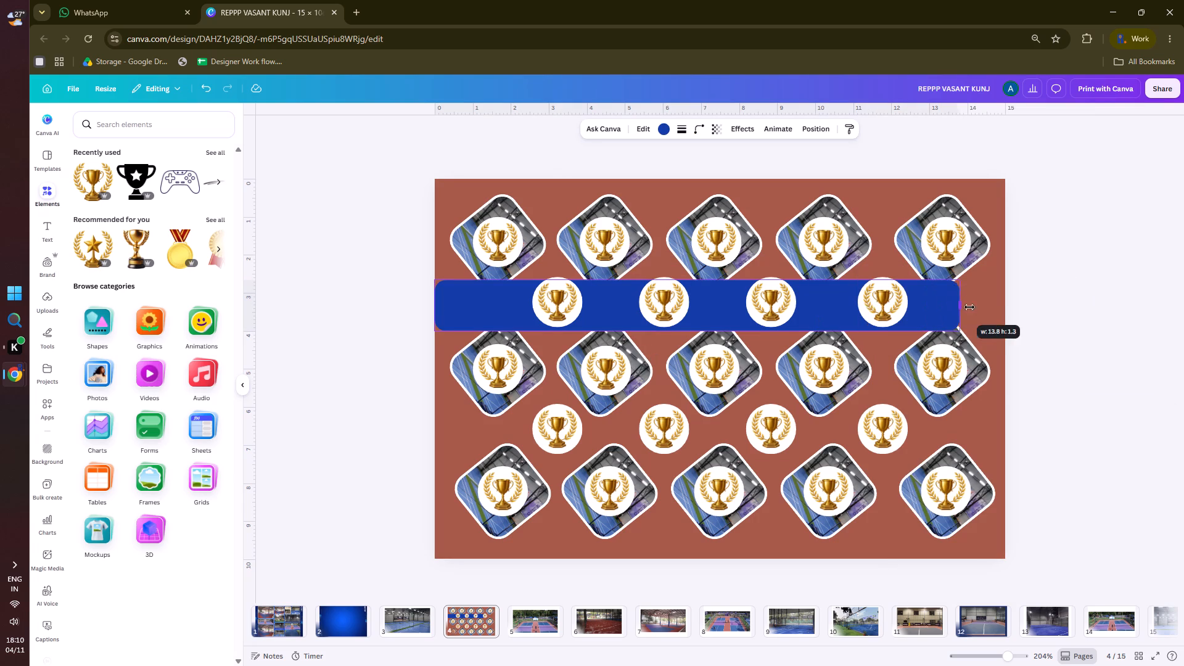
pyautogui.moveTo(969, 307); pyautogui.dragTo(1007, 307)
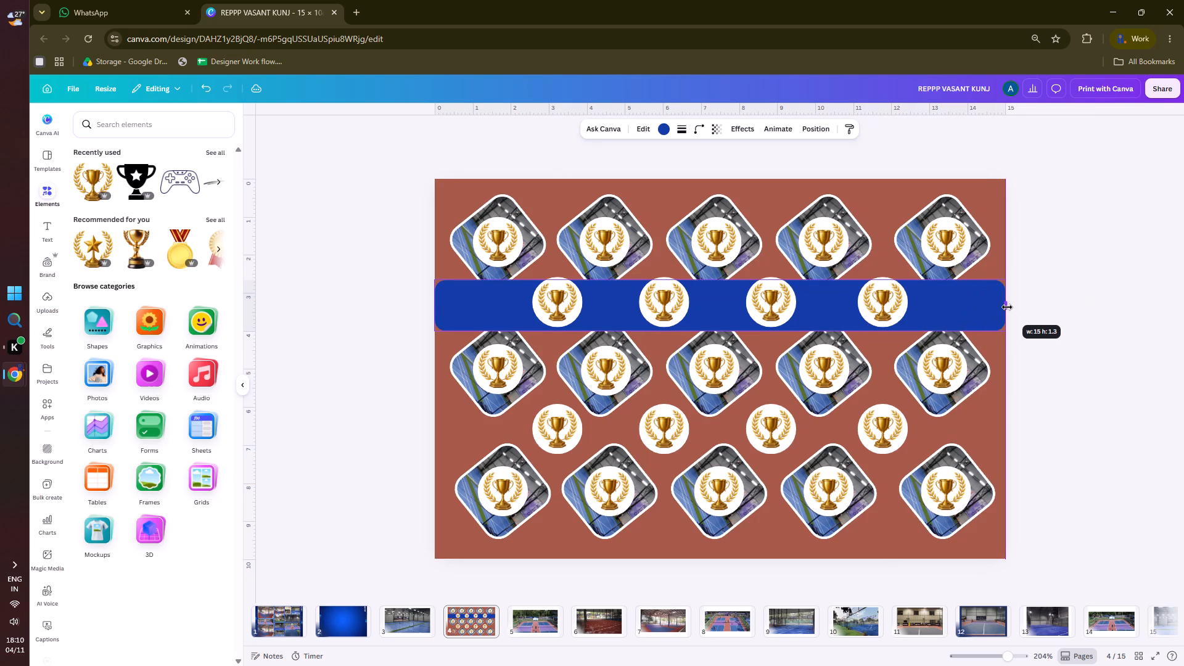
pyautogui.moveTo(1007, 307); pyautogui.dragTo(1014, 306)
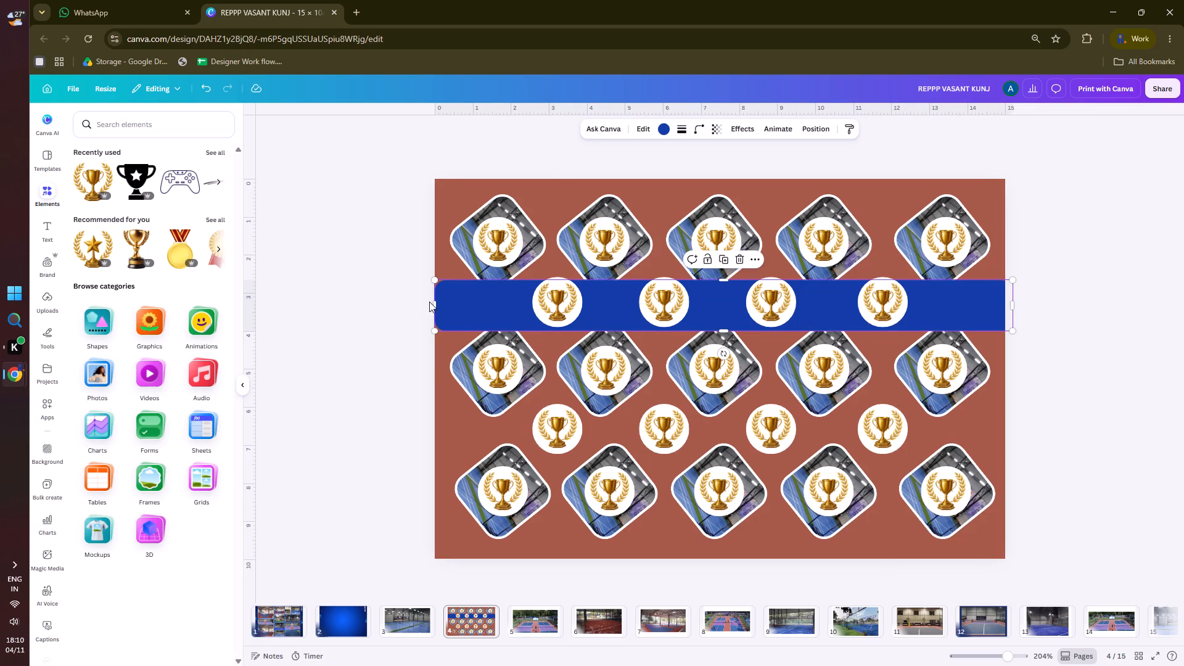
pyautogui.moveTo(435, 303); pyautogui.dragTo(424, 303)
pyautogui.click(373, 343)
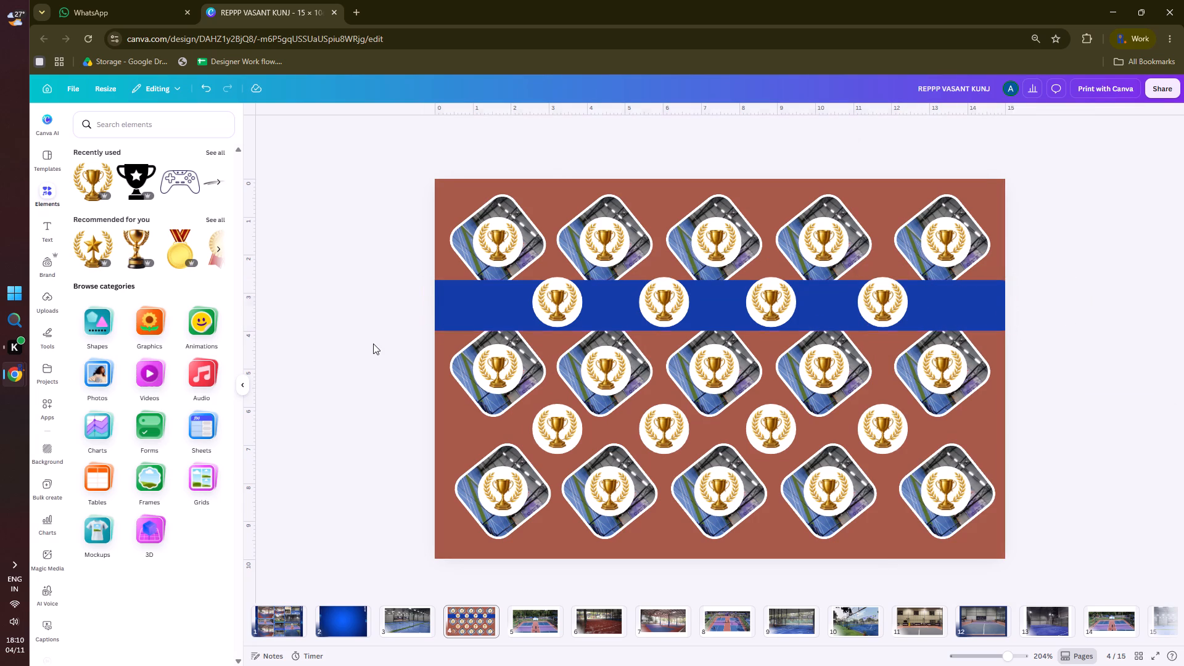
# Nudge the upper blue bar up slightly so it sits centred behind its four trophy badges.
pyautogui.click(448, 313)
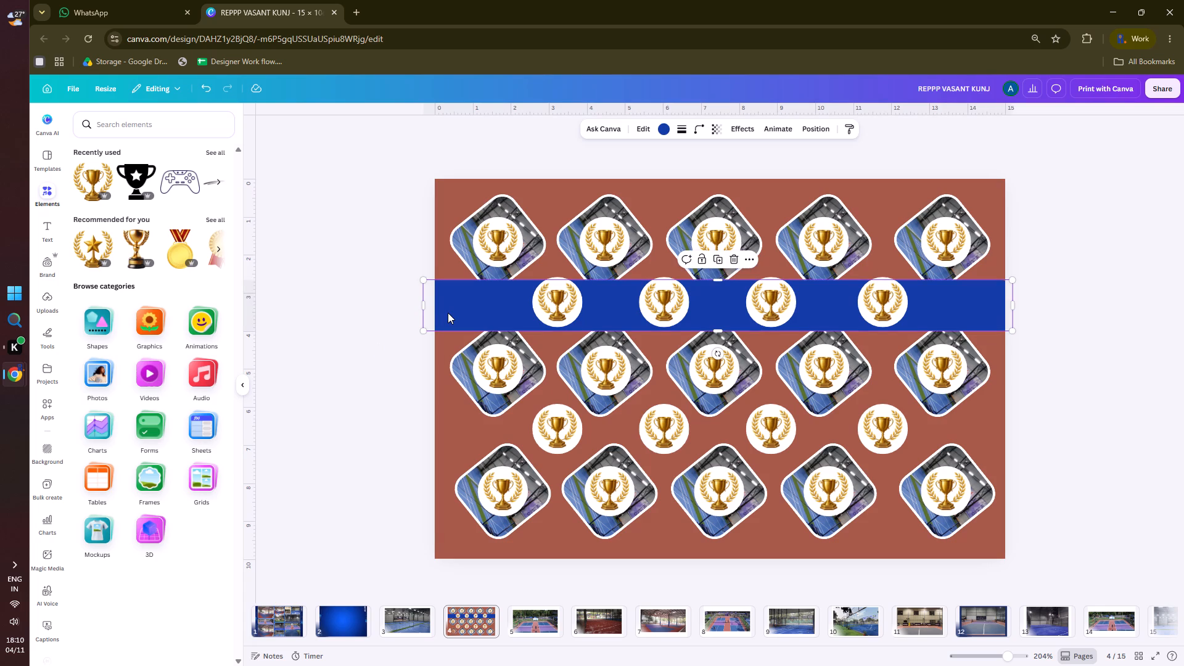
pyautogui.press('Up')
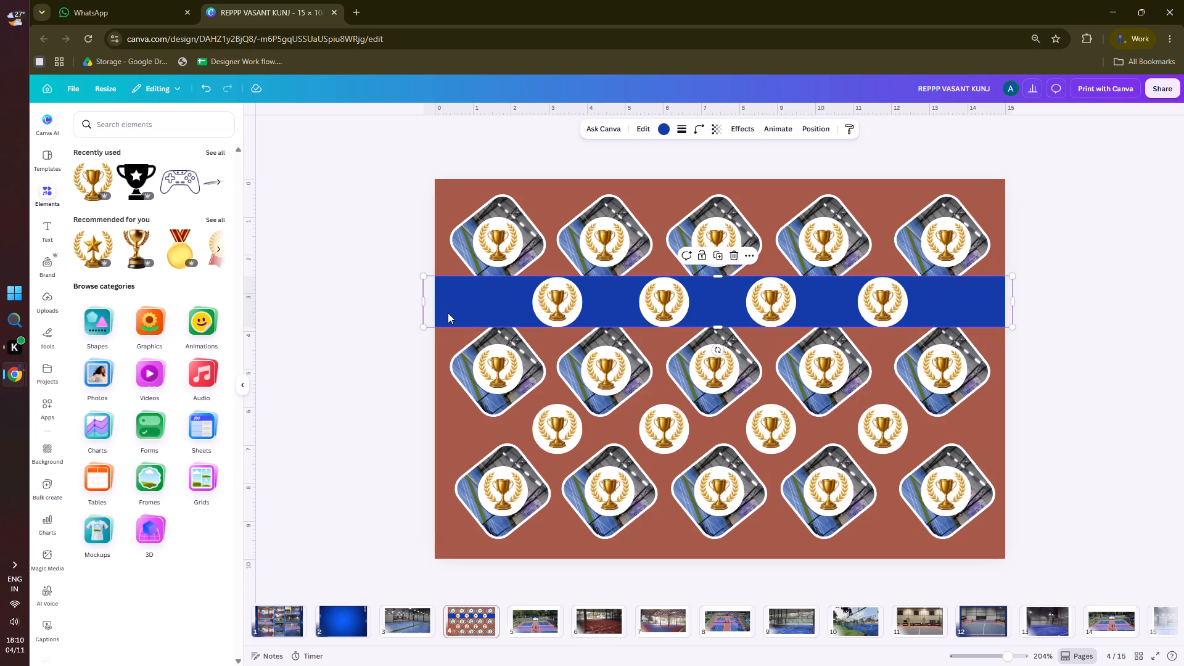
pyautogui.click(422, 307)
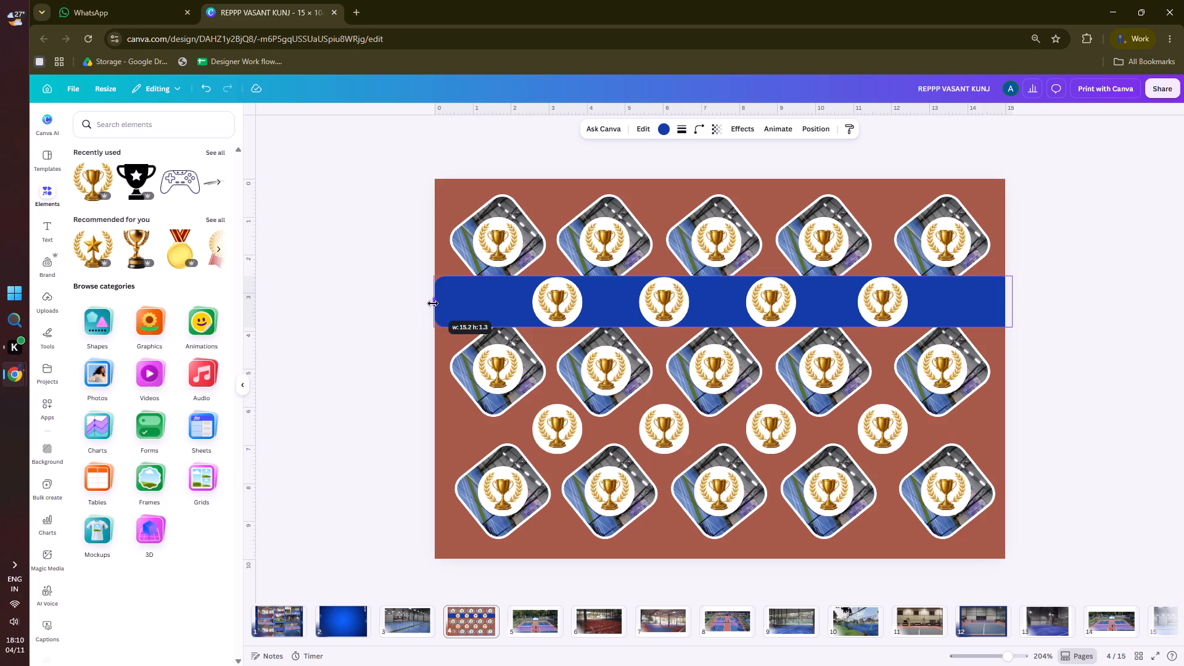
pyautogui.click(356, 353)
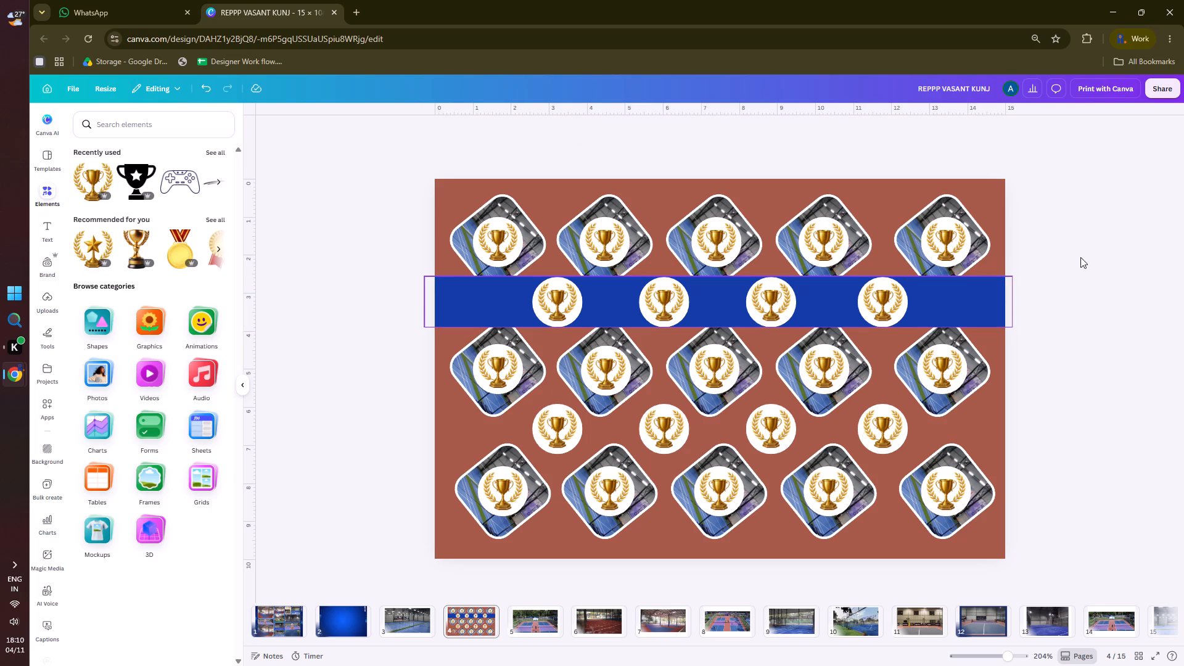
pyautogui.click(990, 305)
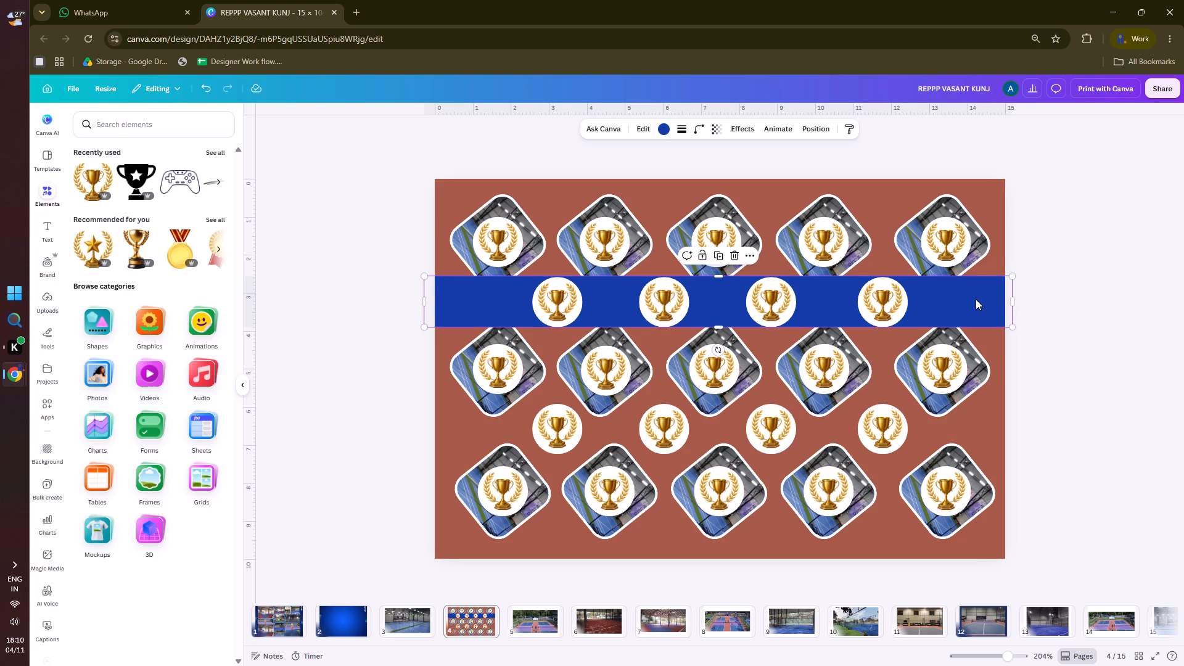
# Group the four trophy badges of the lower staggered row.
pyautogui.click(564, 434)
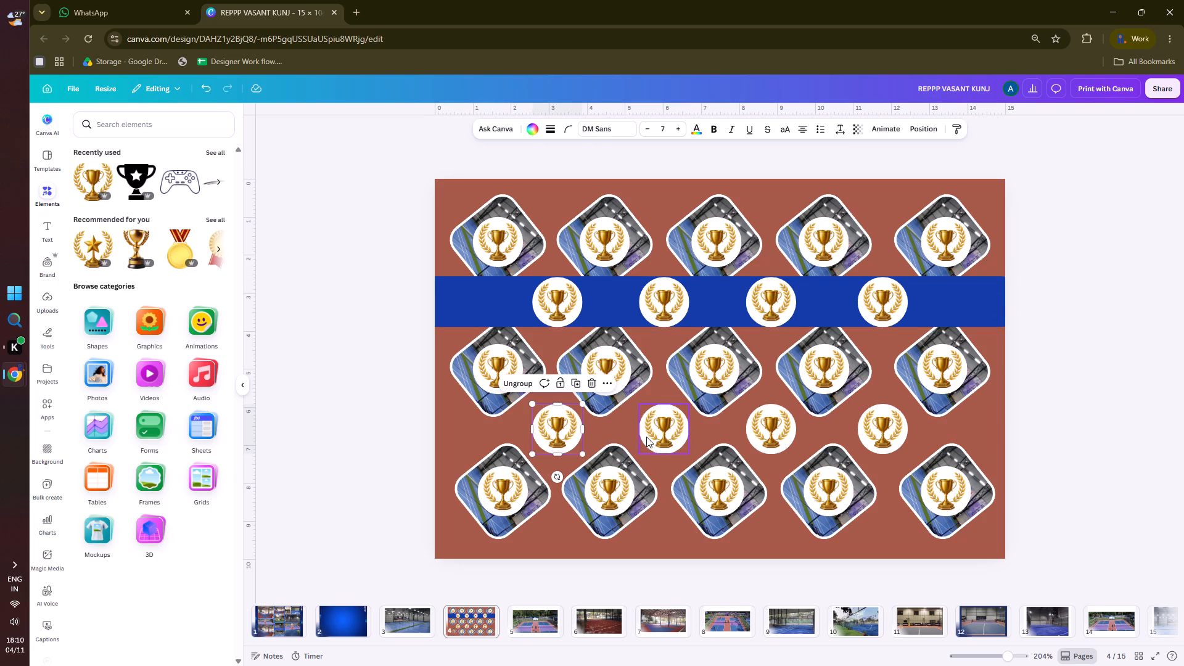
pyautogui.keyDown('shift'); pyautogui.click(657, 430); pyautogui.keyUp('shift')
pyautogui.keyDown('shift'); pyautogui.click(775, 428); pyautogui.keyUp('shift')
pyautogui.keyDown('shift'); pyautogui.click(873, 429); pyautogui.keyUp('shift')
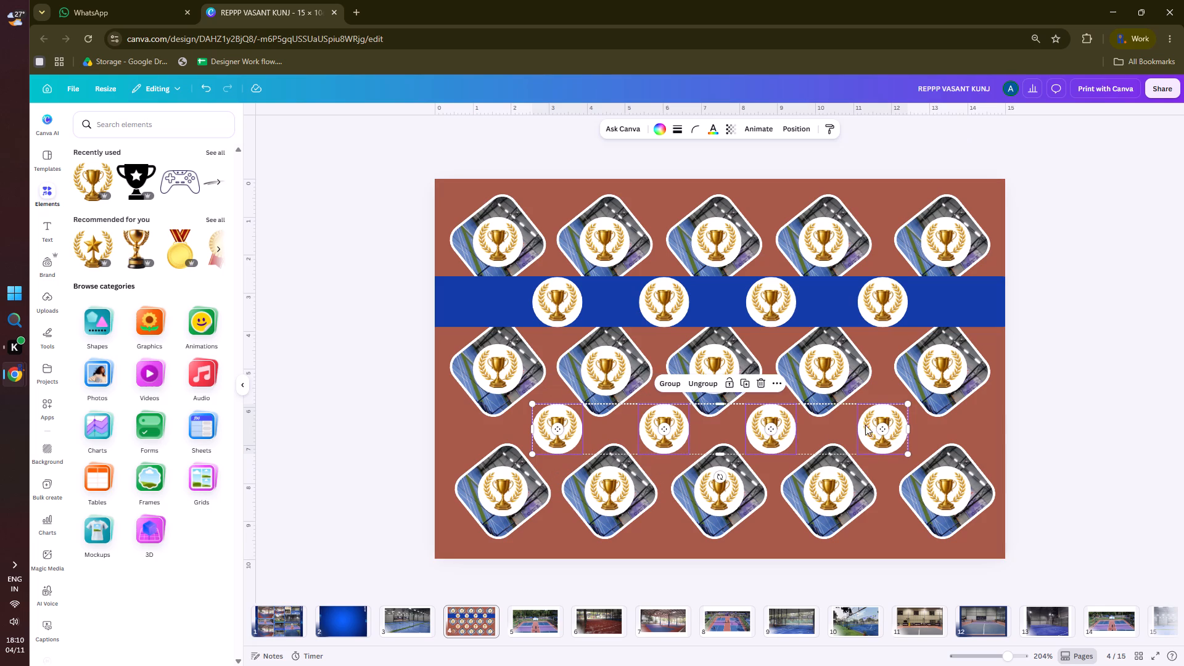
pyautogui.click(665, 384)
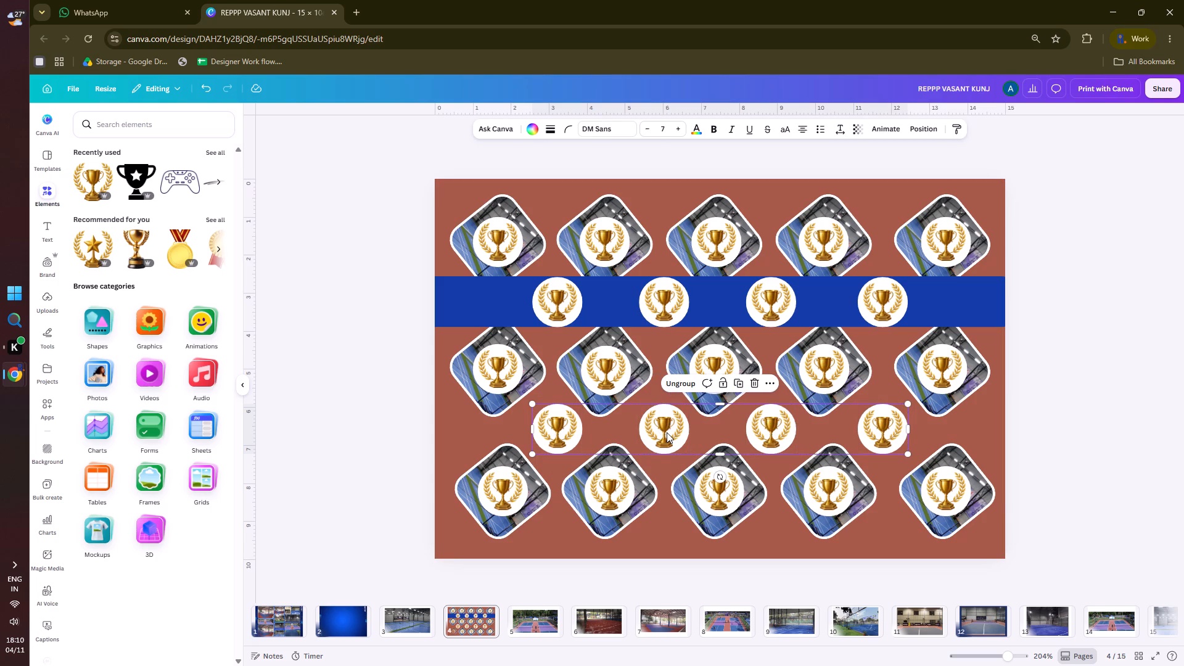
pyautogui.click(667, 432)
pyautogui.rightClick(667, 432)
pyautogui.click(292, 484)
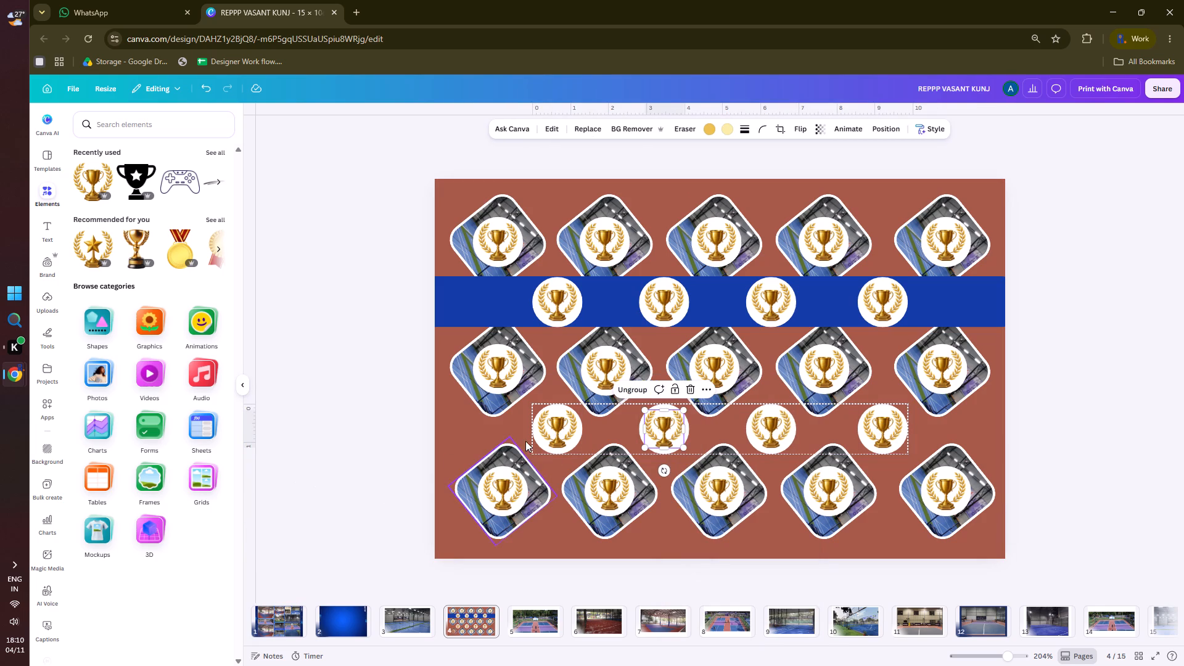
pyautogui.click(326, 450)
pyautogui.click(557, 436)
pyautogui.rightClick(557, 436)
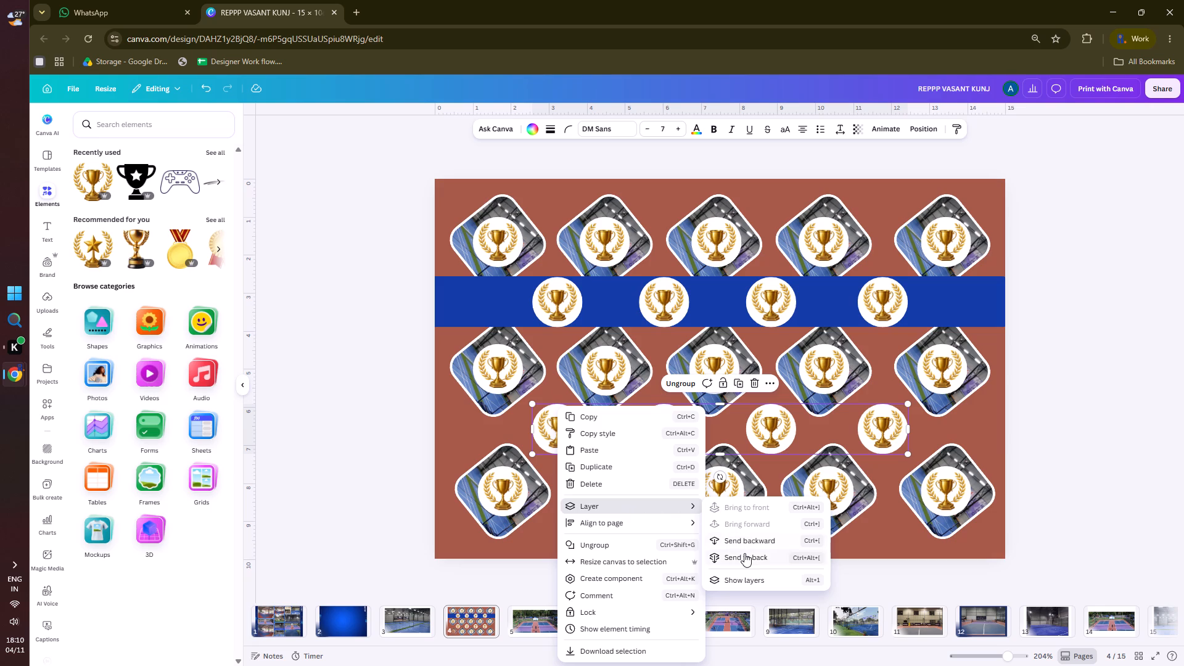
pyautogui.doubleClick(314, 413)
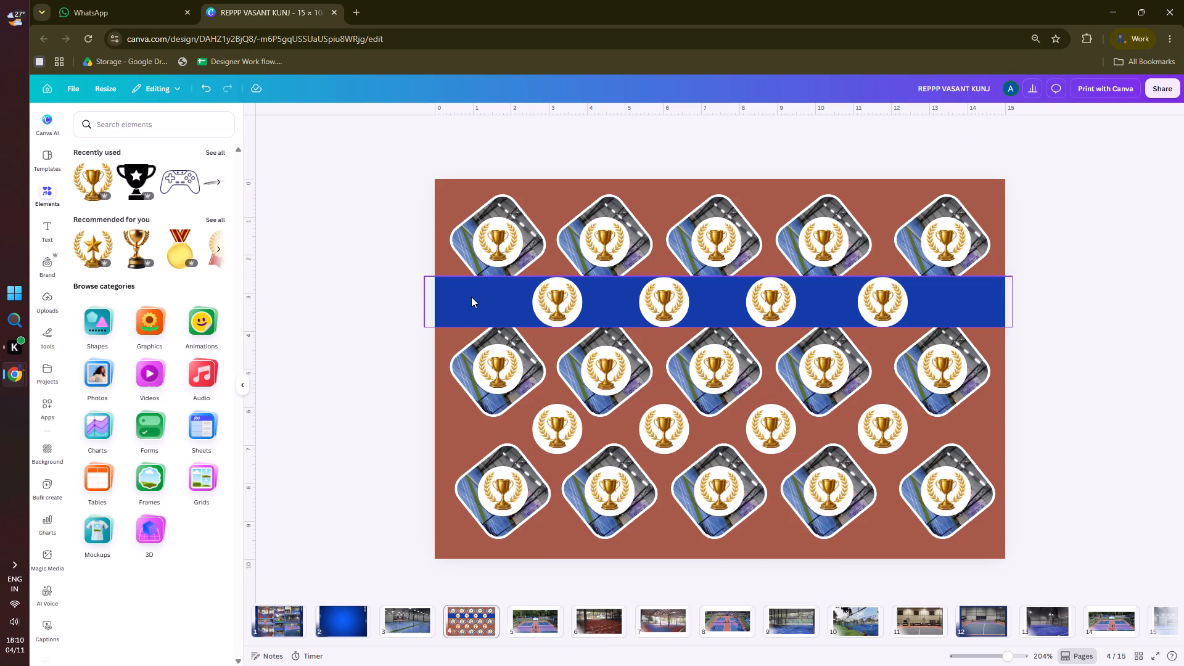
# Copy the blue bar onto the lower staggered row and bring the grouped badges to the front.
pyautogui.keyDown('alt'); pyautogui.moveTo(463, 298); pyautogui.dragTo(474, 435); pyautogui.keyUp('alt')
pyautogui.click(553, 405)
pyautogui.rightClick(553, 405)
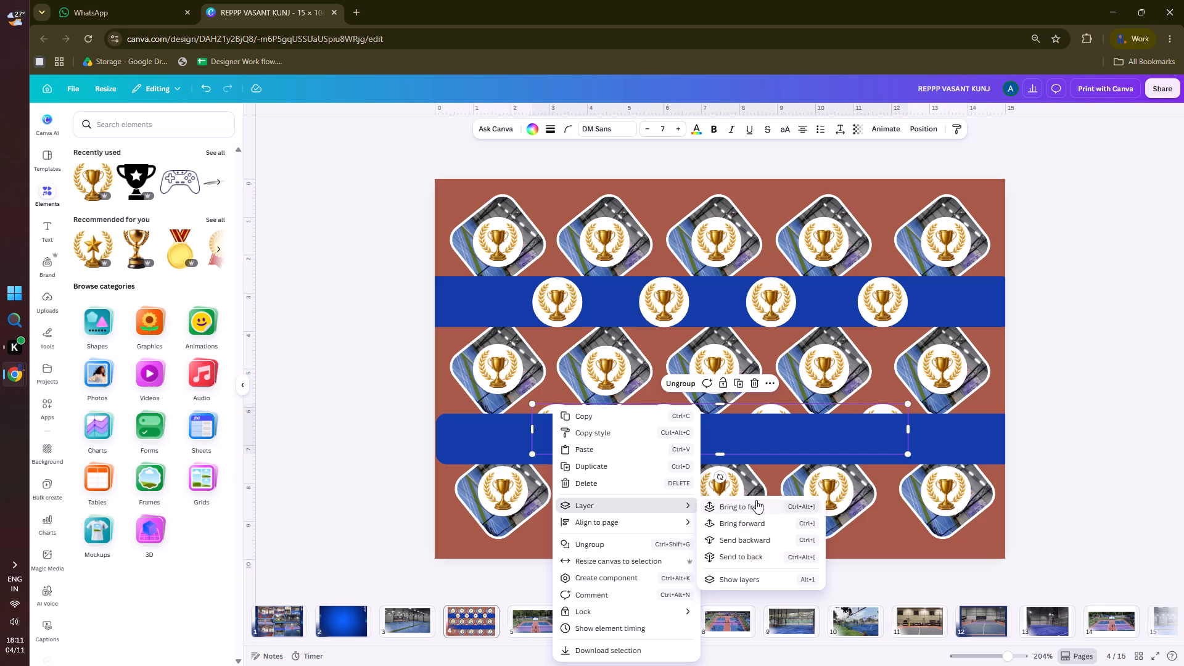
pyautogui.click(756, 500)
pyautogui.doubleClick(358, 408)
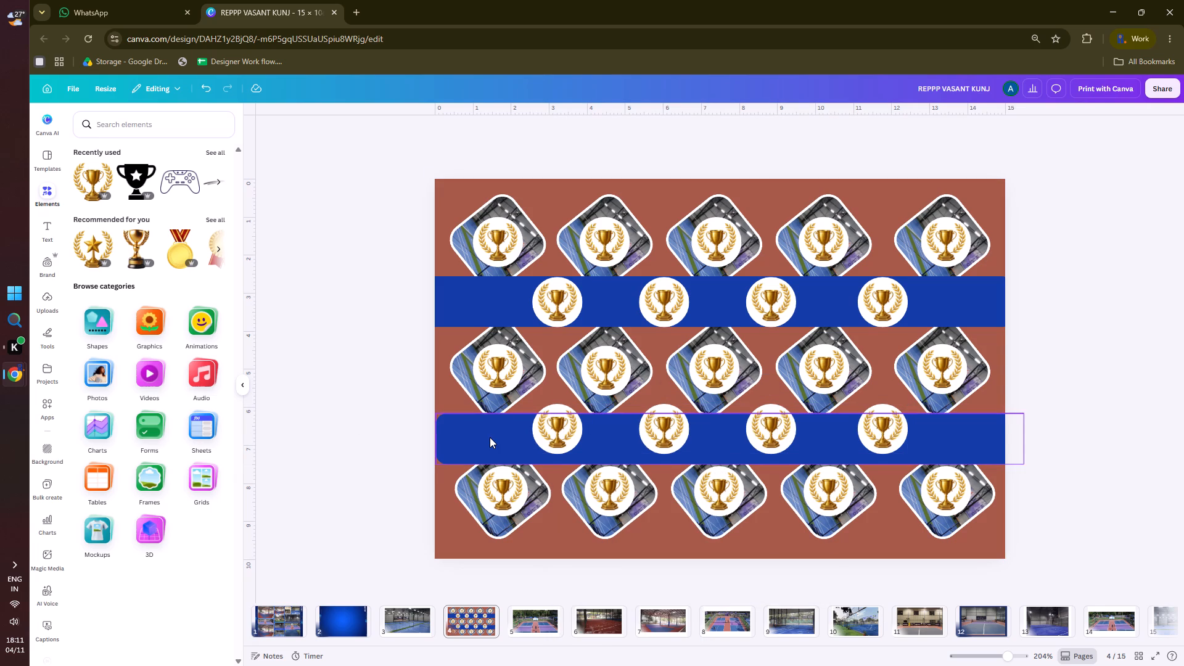
# Reposition the lower blue bar so it is centred behind its badges and spans the full page width.
pyautogui.moveTo(490, 437); pyautogui.dragTo(483, 431)
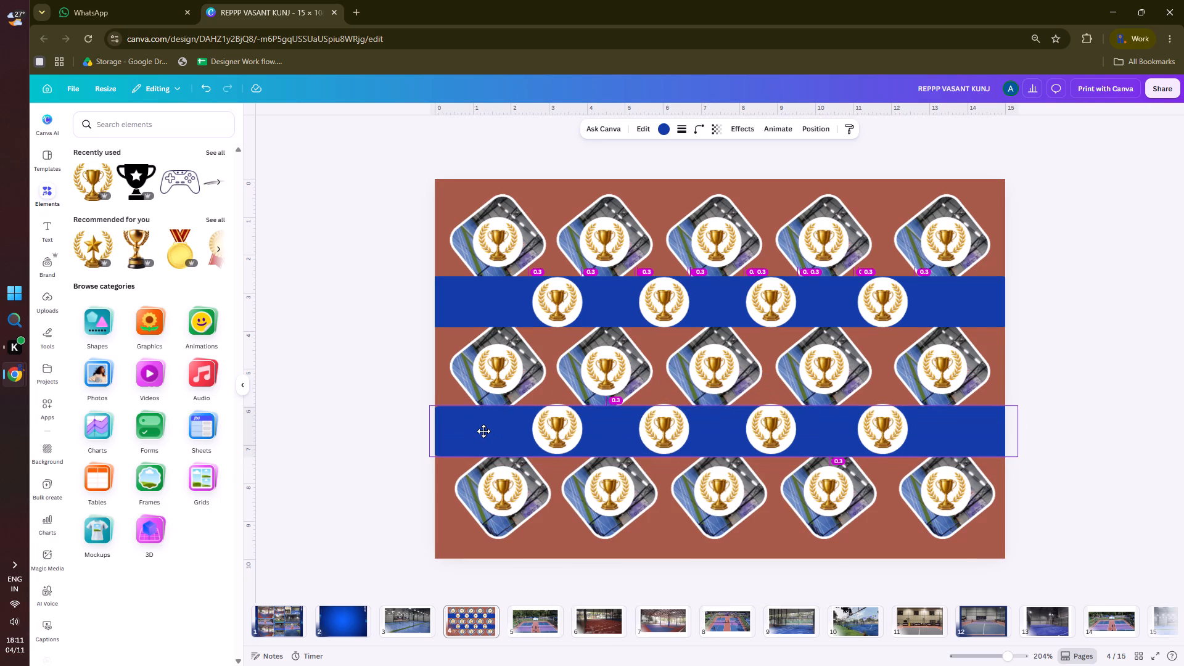
pyautogui.moveTo(483, 431); pyautogui.dragTo(482, 426)
pyautogui.click(1051, 335)
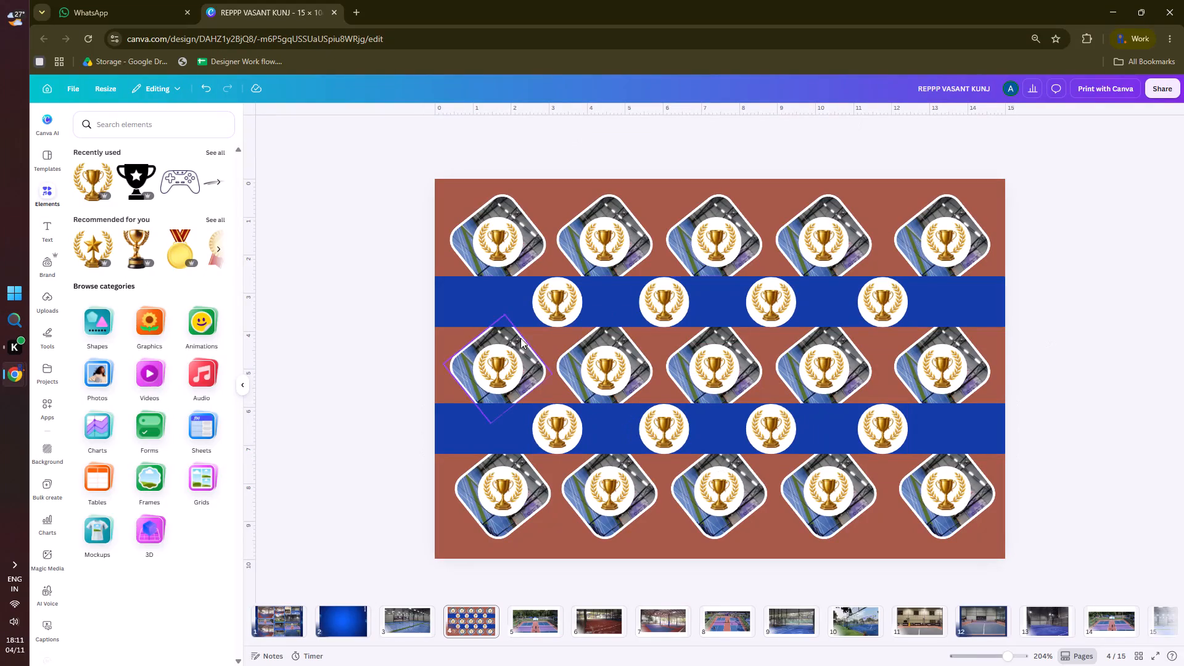
# Copy the upper blue bar, rotate the copy to vertical and place it full height behind the second staggered badge column.
pyautogui.click(468, 300)
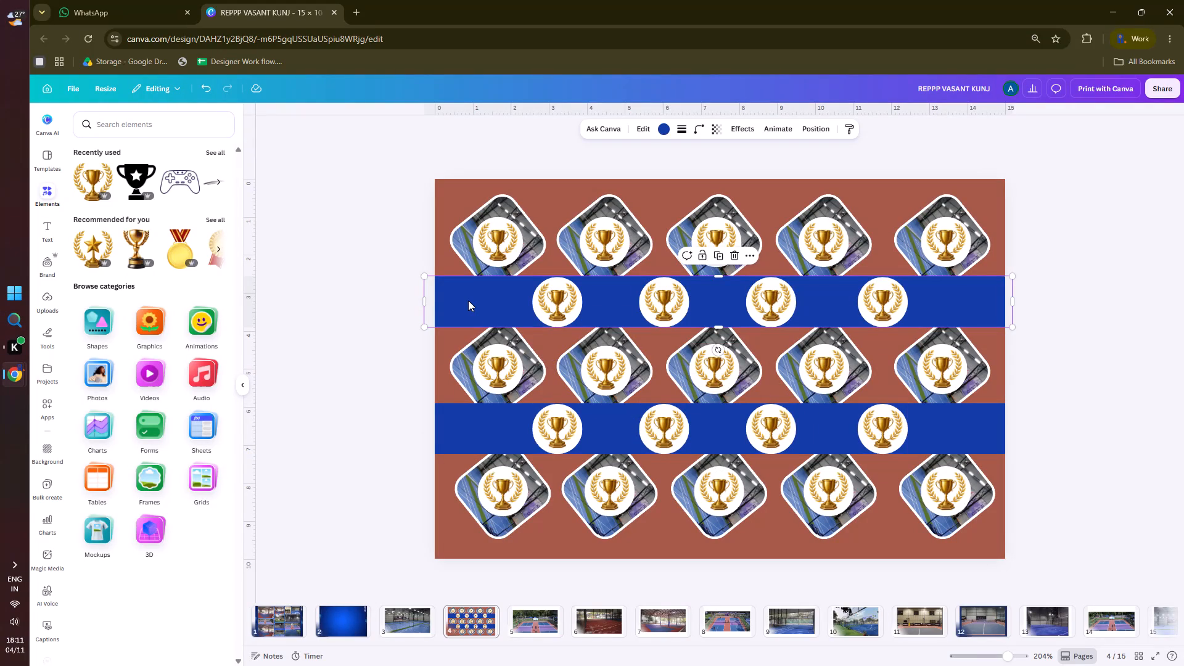
pyautogui.keyDown('alt'); pyautogui.moveTo(468, 300); pyautogui.dragTo(458, 228); pyautogui.keyUp('alt')
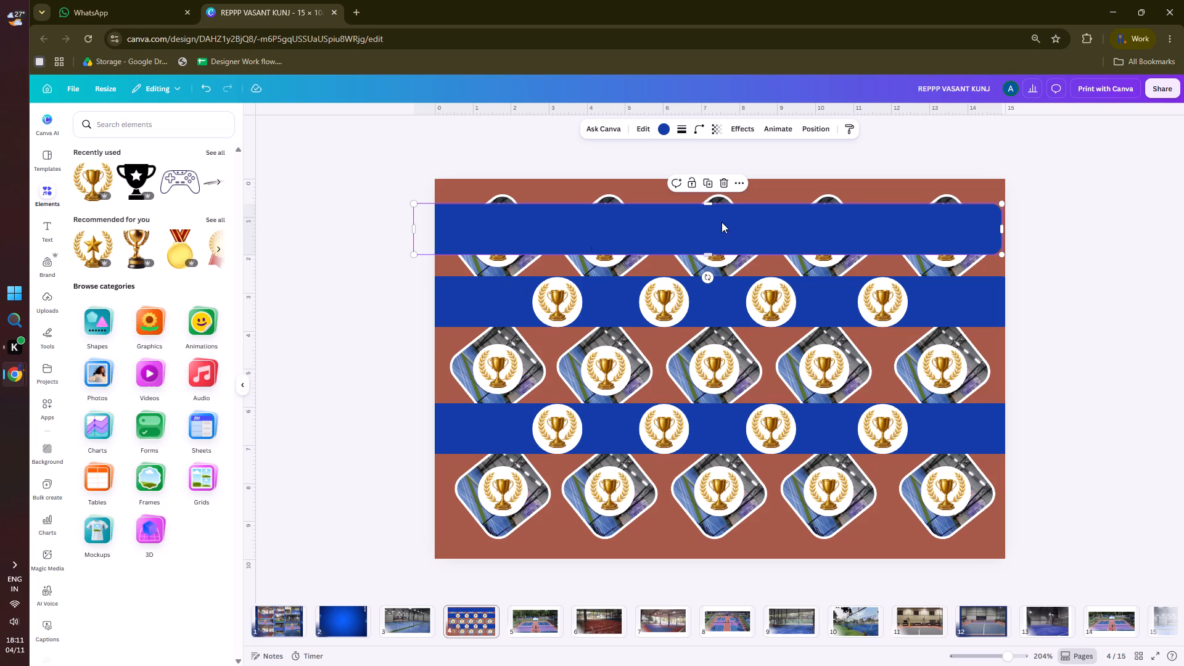
pyautogui.moveTo(705, 275); pyautogui.dragTo(586, 277)
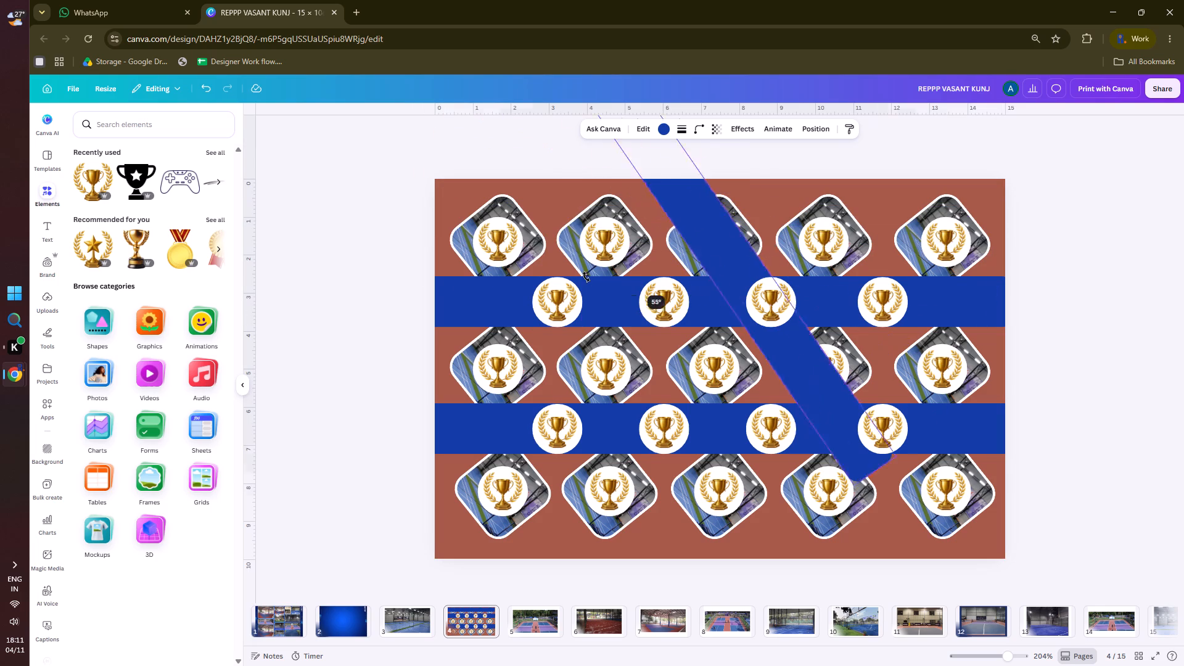
pyautogui.moveTo(586, 277); pyautogui.dragTo(536, 224)
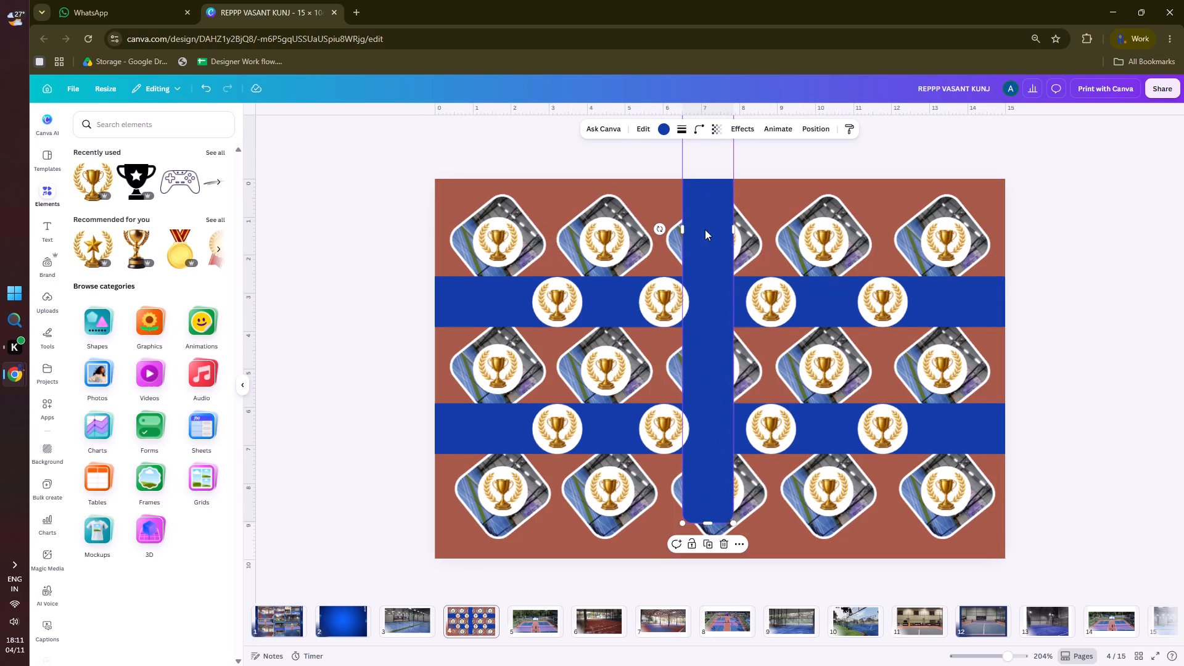
pyautogui.moveTo(705, 229); pyautogui.dragTo(661, 266)
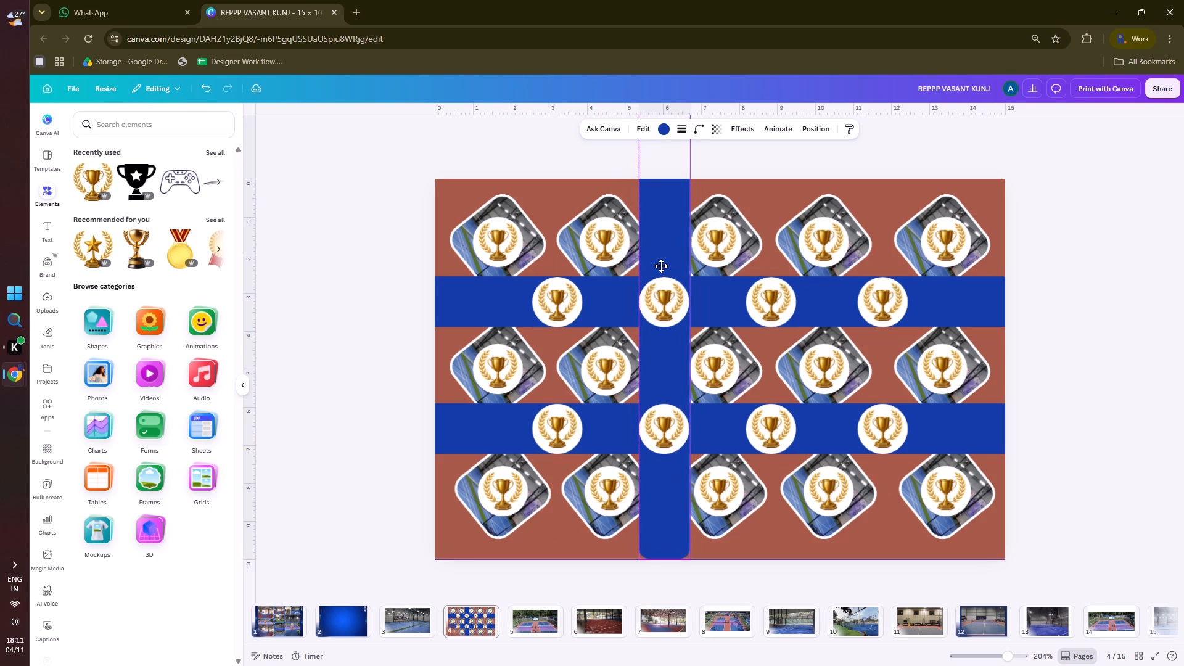
pyautogui.moveTo(661, 266); pyautogui.dragTo(662, 284)
# Copy the vertical blue bar behind the first staggered badge column, and shift and widen it slightly to back the badges fully.
pyautogui.keyDown('alt'); pyautogui.moveTo(666, 250); pyautogui.dragTo(593, 259); pyautogui.keyUp('alt')
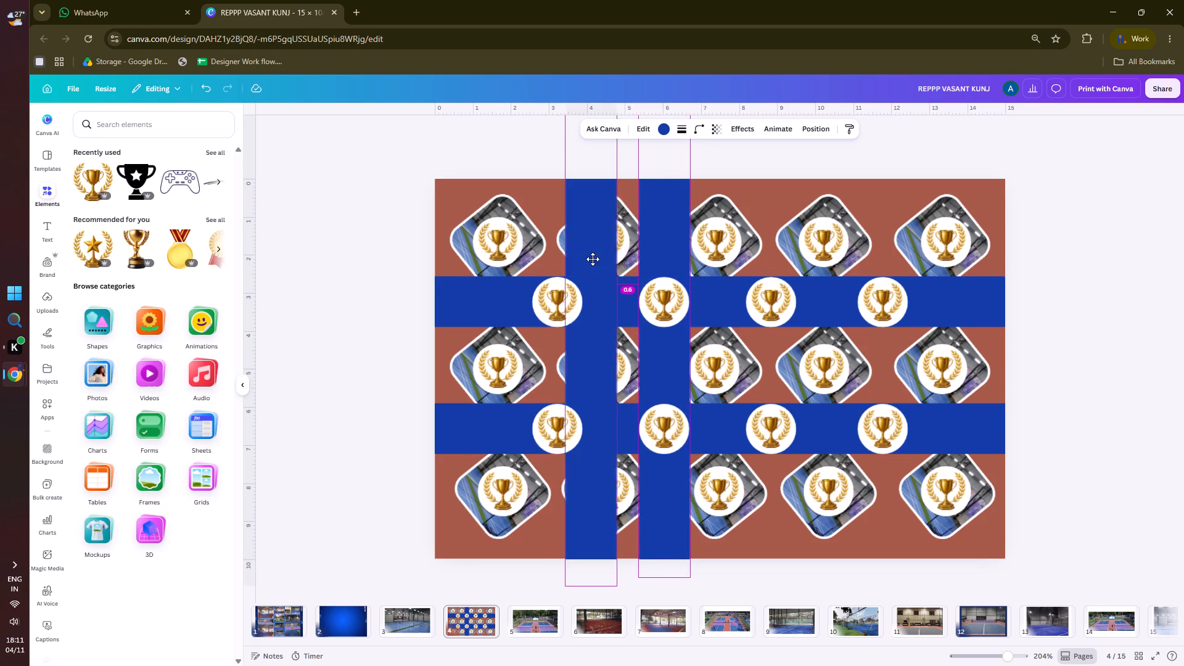
pyautogui.keyDown('alt'); pyautogui.moveTo(593, 259); pyautogui.dragTo(561, 260); pyautogui.keyUp('alt')
pyautogui.click(564, 249)
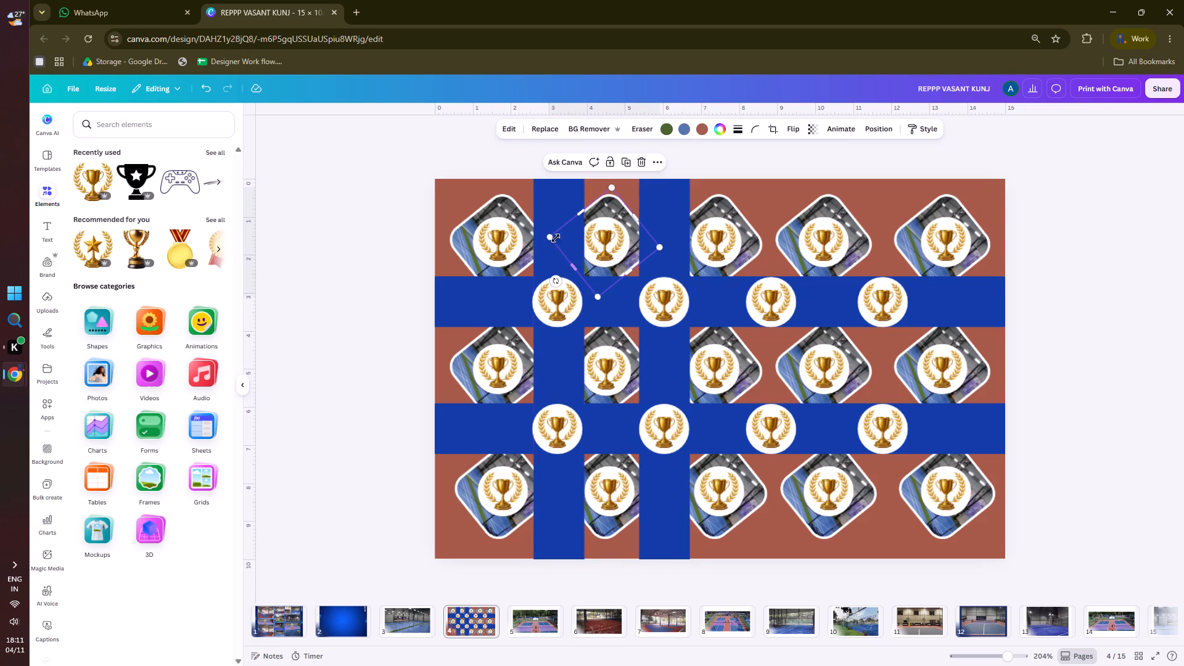
pyautogui.click(557, 211)
pyautogui.press('Left')
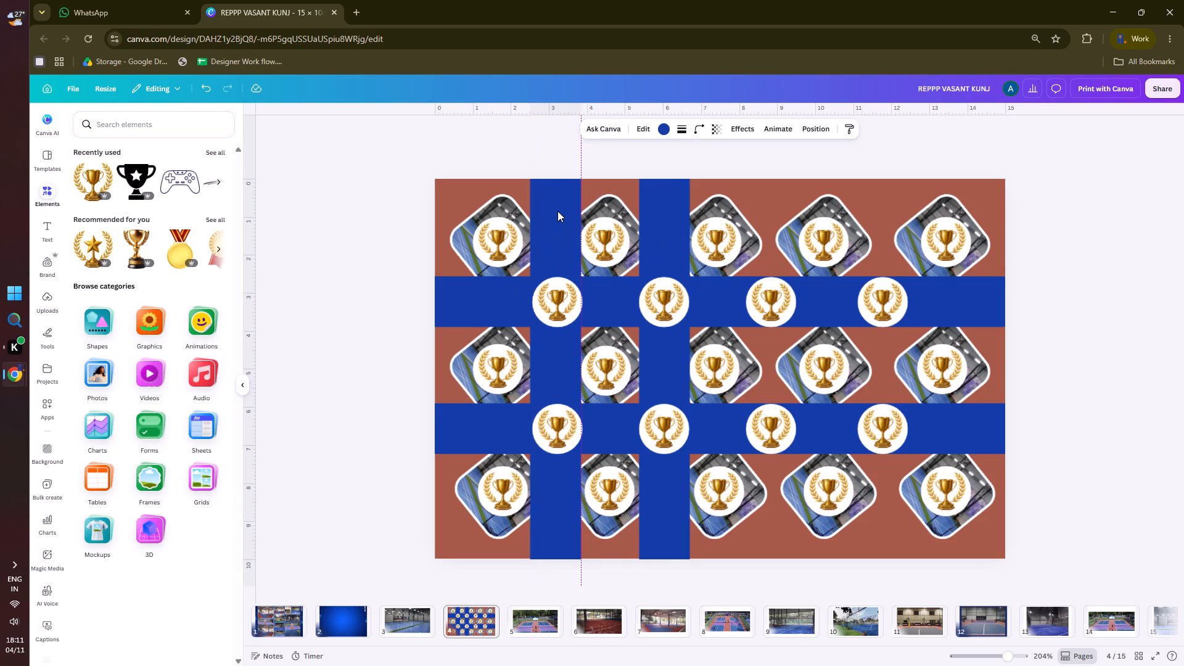
pyautogui.click(567, 222)
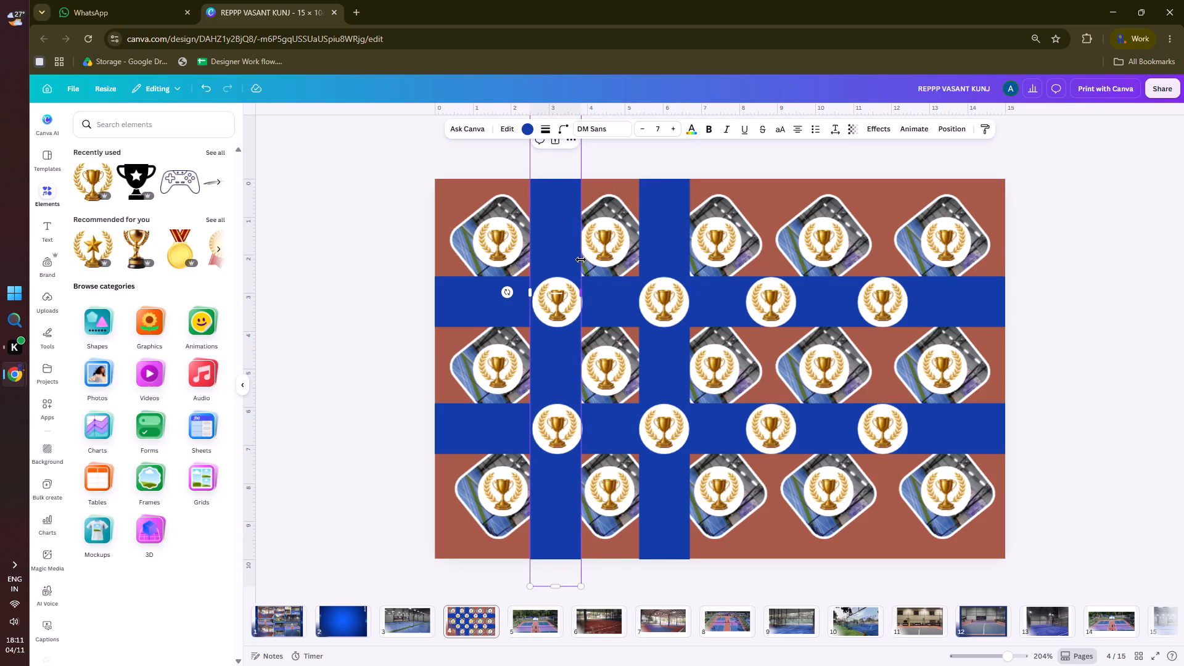
pyautogui.click(581, 295)
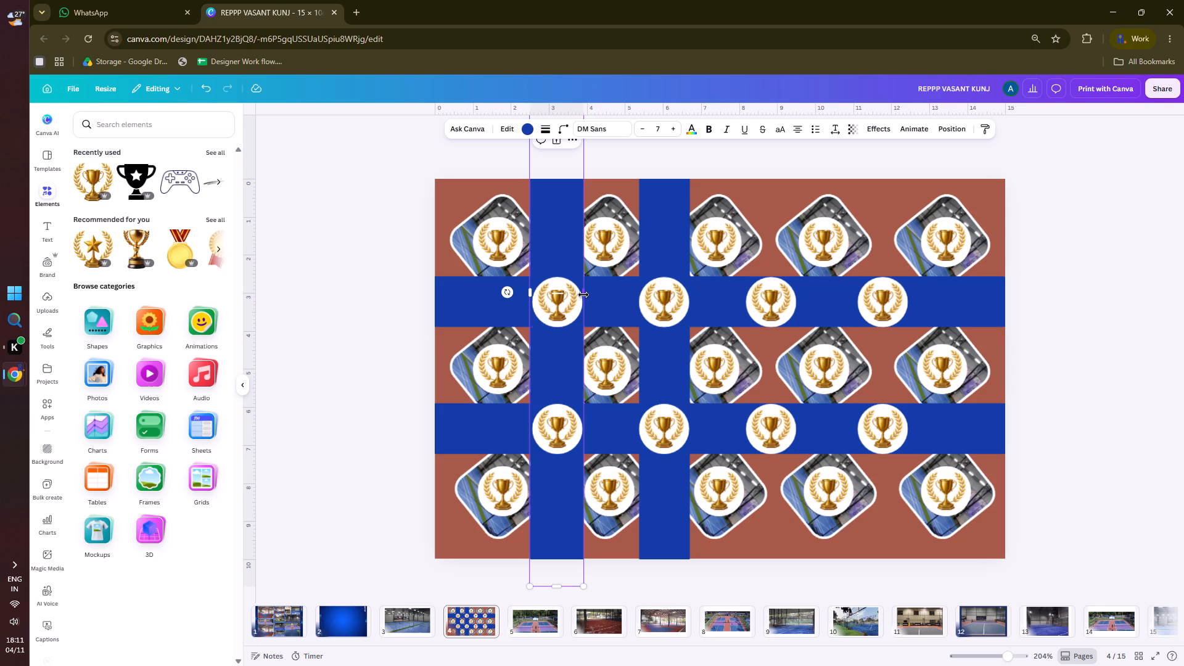
pyautogui.click(376, 260)
# Copy the widened vertical blue bar behind the third and fourth staggered badge columns.
pyautogui.click(563, 228)
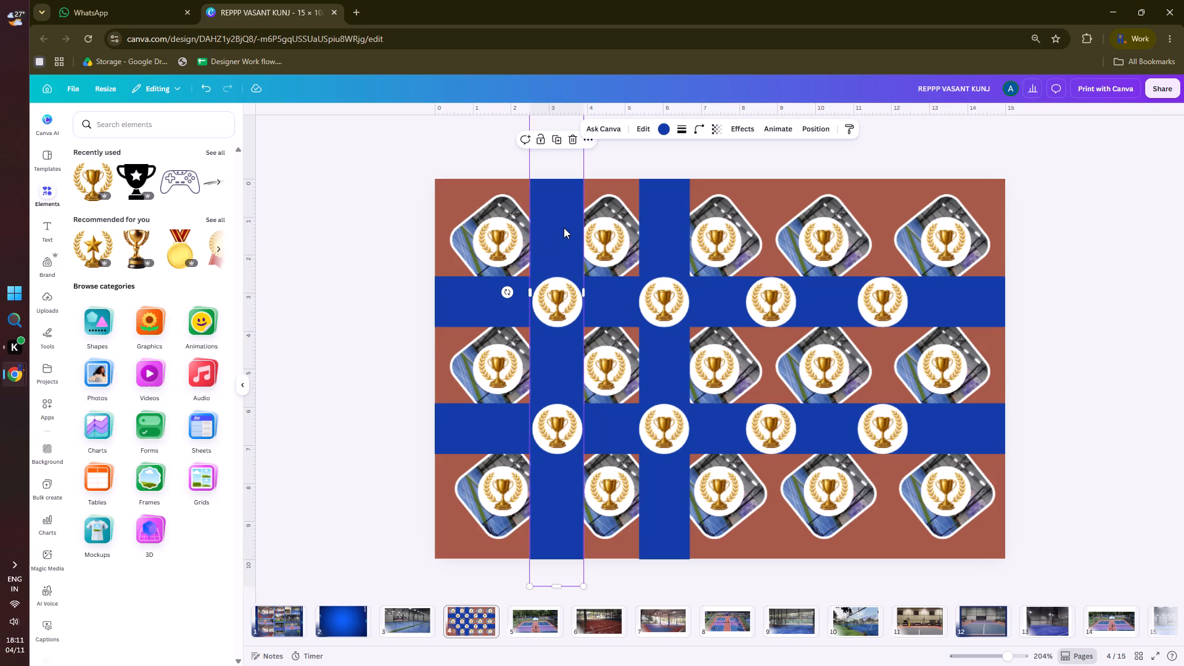
pyautogui.keyDown('alt'); pyautogui.moveTo(564, 226); pyautogui.dragTo(777, 230); pyautogui.keyUp('alt')
pyautogui.click(333, 299)
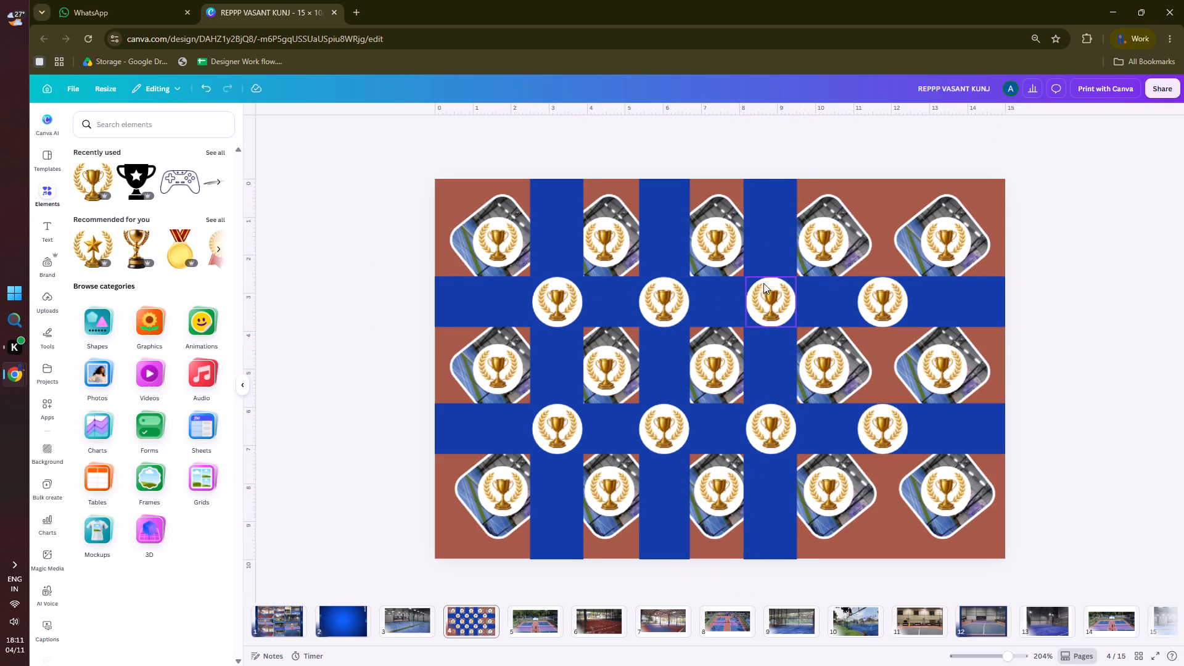
pyautogui.keyDown('alt'); pyautogui.moveTo(775, 236); pyautogui.dragTo(890, 243); pyautogui.keyUp('alt')
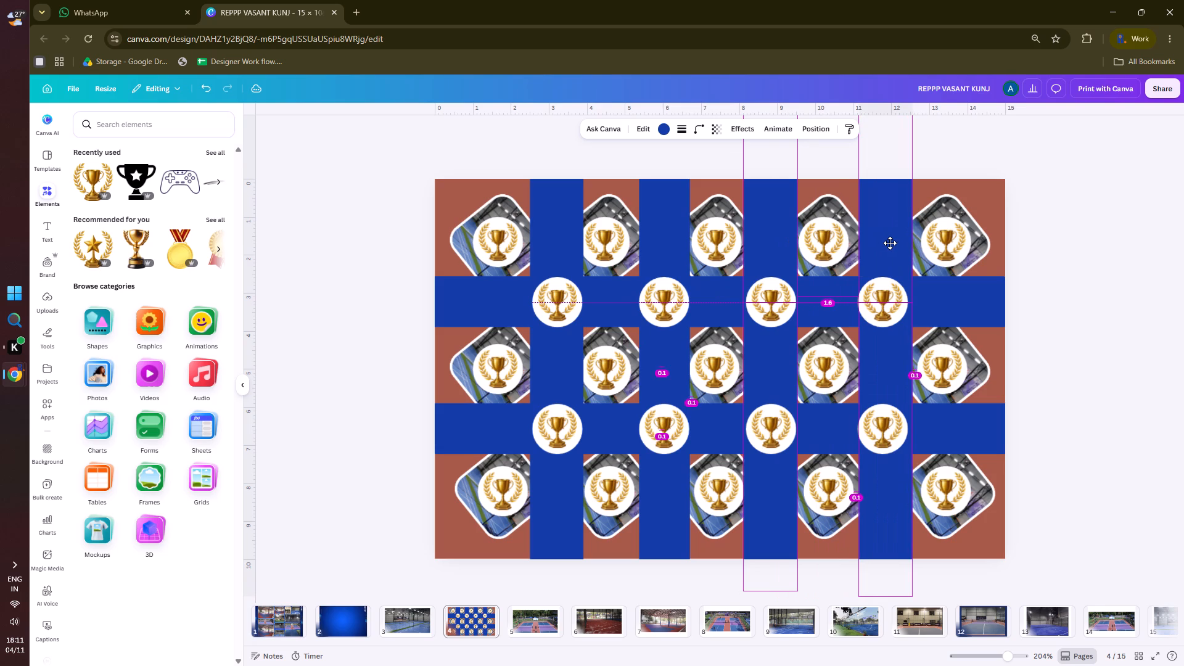
pyautogui.keyDown('alt'); pyautogui.moveTo(890, 243); pyautogui.dragTo(889, 243); pyautogui.keyUp('alt')
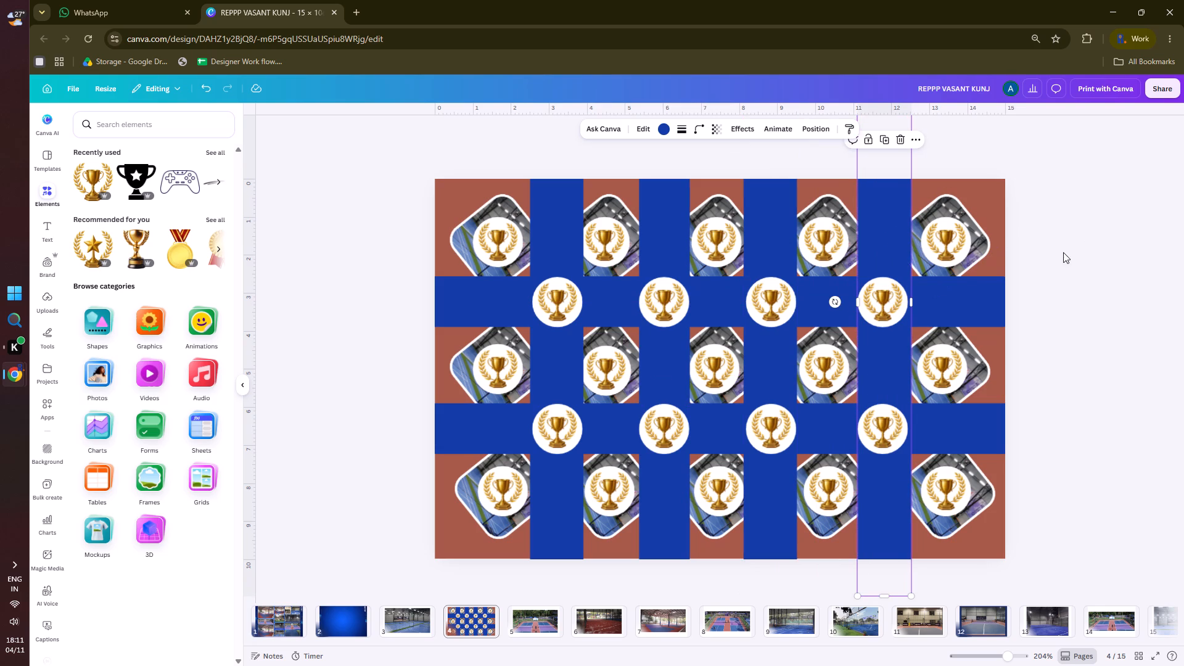
pyautogui.click(1105, 242)
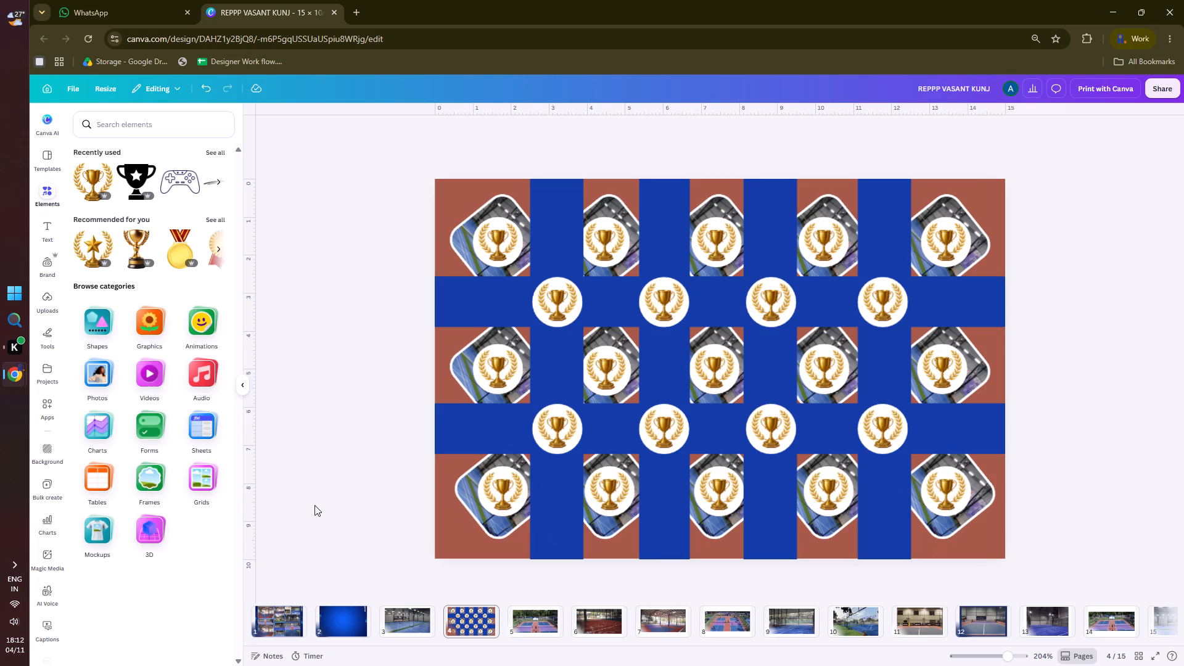
# Give the first and second vertical blue bars a black dotted border with stroke weight 4.
pyautogui.click(551, 530)
pyautogui.click(680, 130)
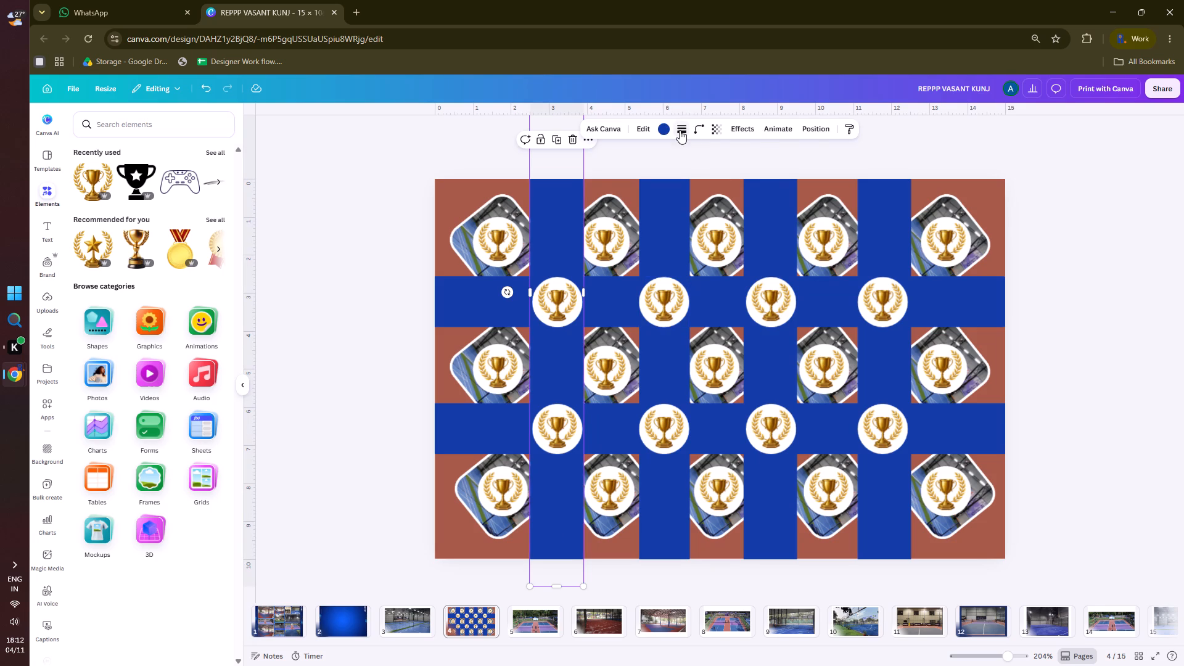
pyautogui.click(735, 158)
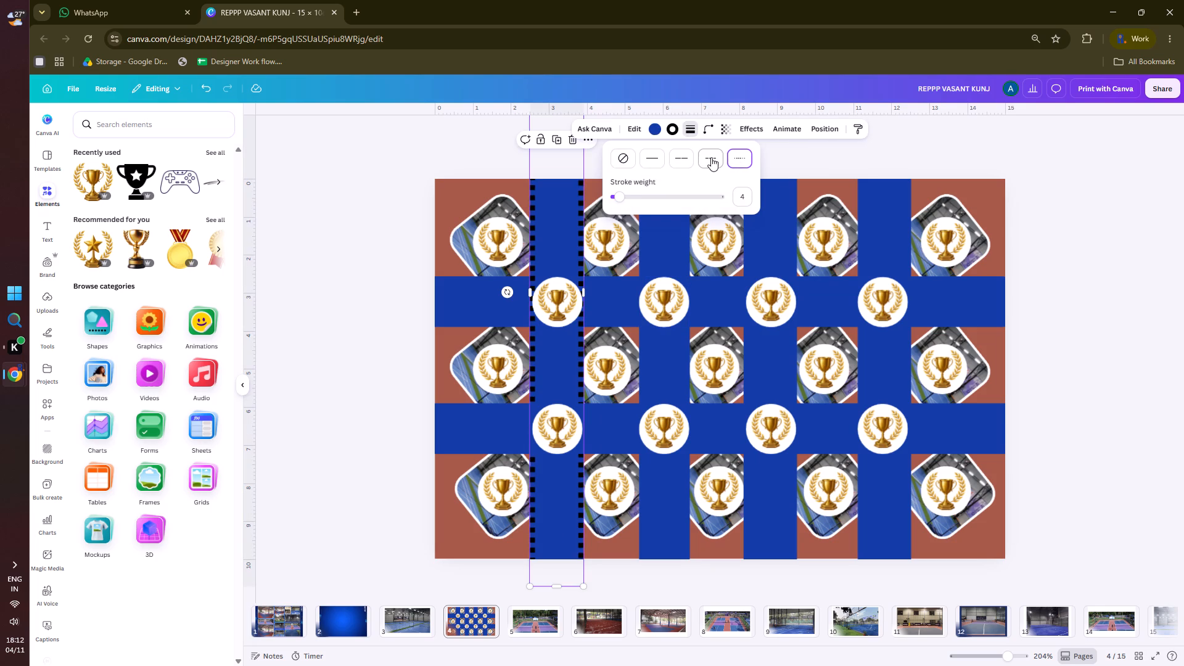
pyautogui.click(705, 157)
pyautogui.click(738, 156)
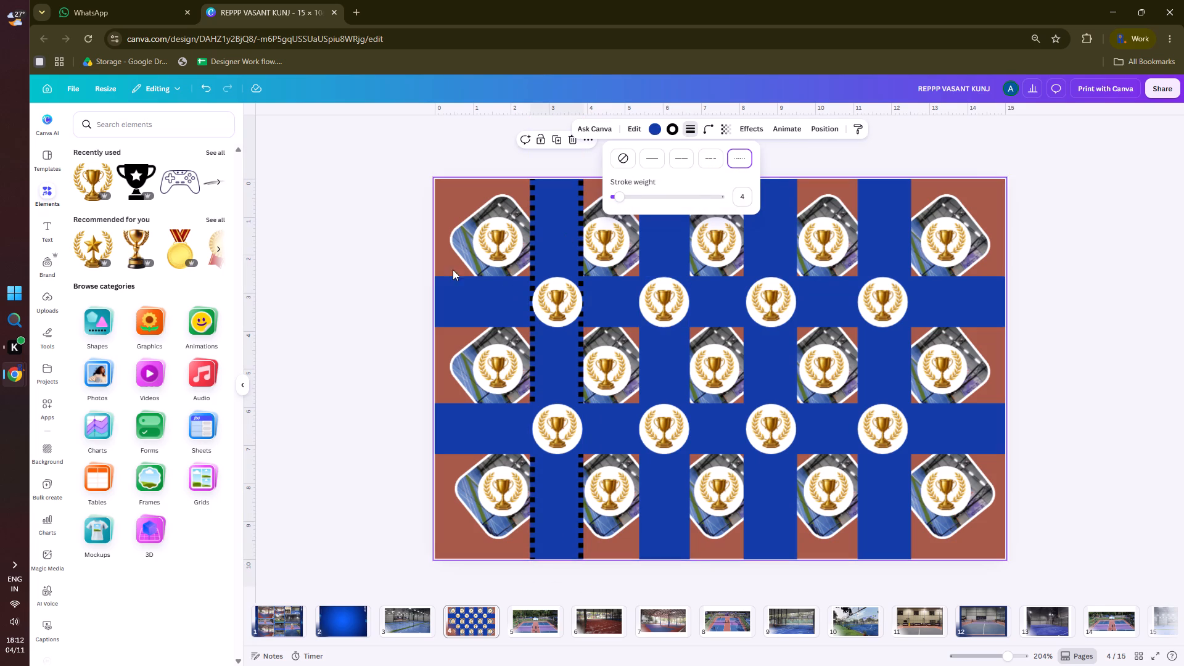
pyautogui.doubleClick(360, 273)
pyautogui.click(670, 243)
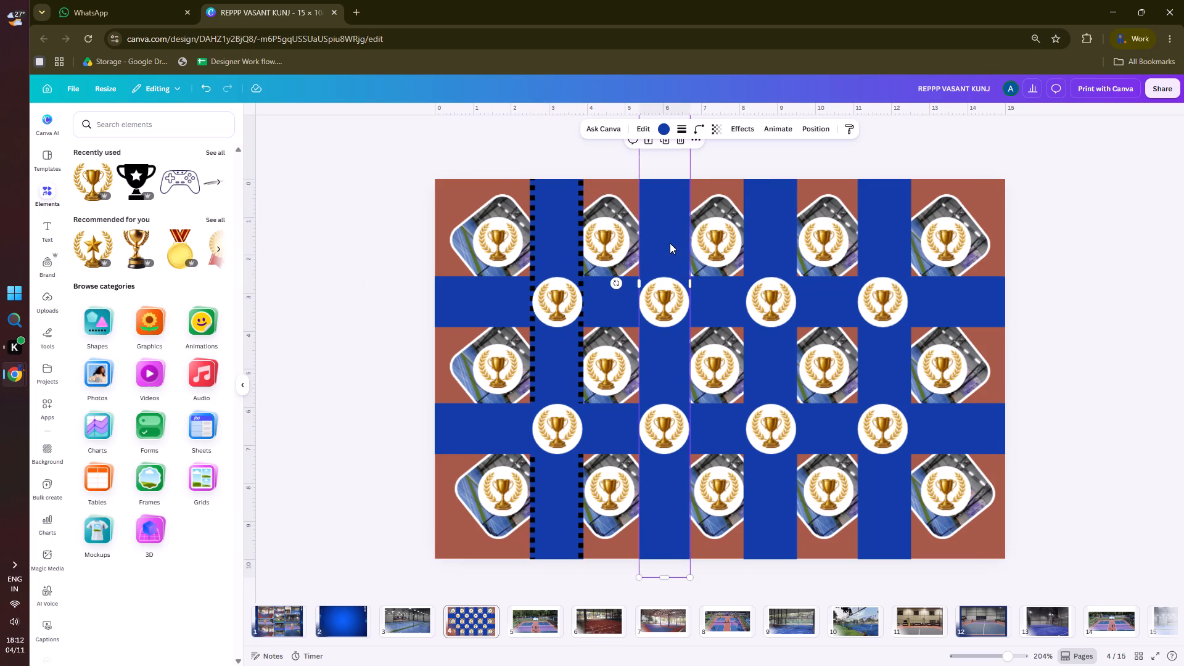
pyautogui.click(681, 131)
pyautogui.click(736, 158)
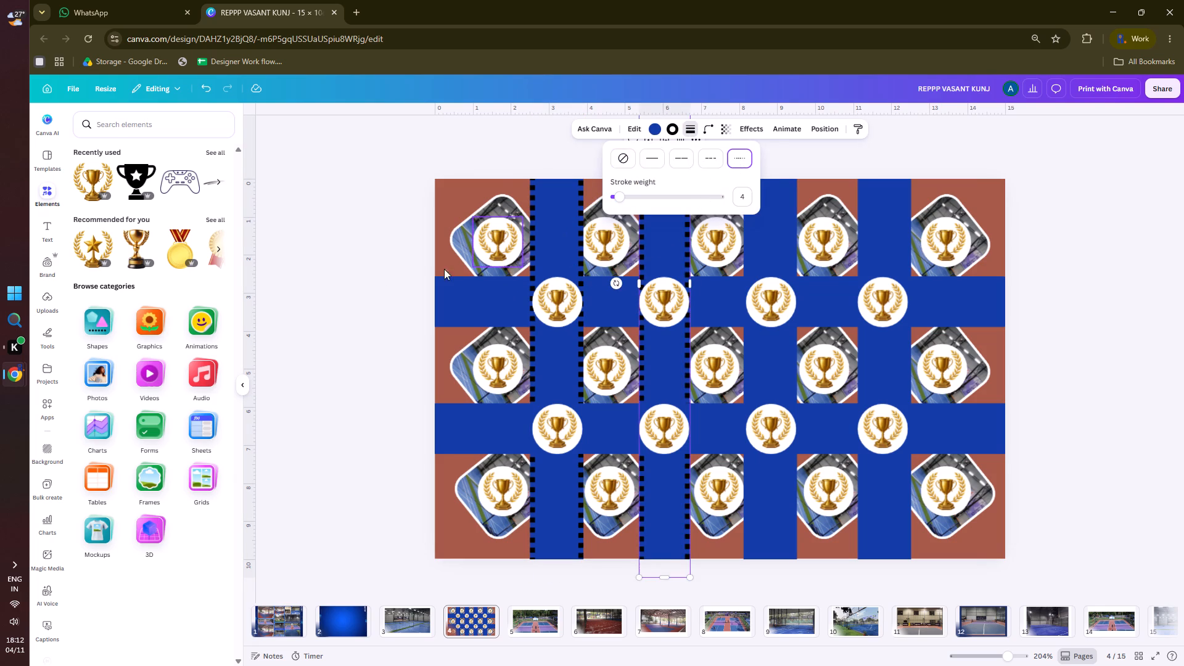
pyautogui.doubleClick(377, 278)
# Apply the same dotted border, stroke weight 4, to the third and fourth vertical blue bars.
pyautogui.click(760, 241)
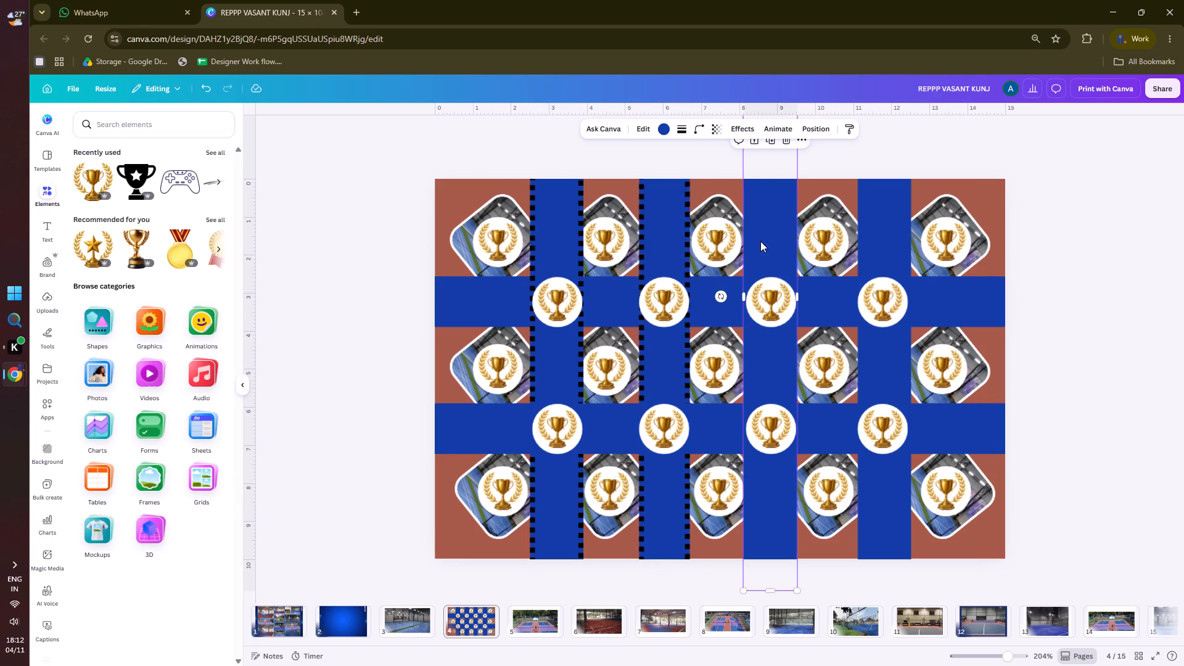
pyautogui.click(683, 131)
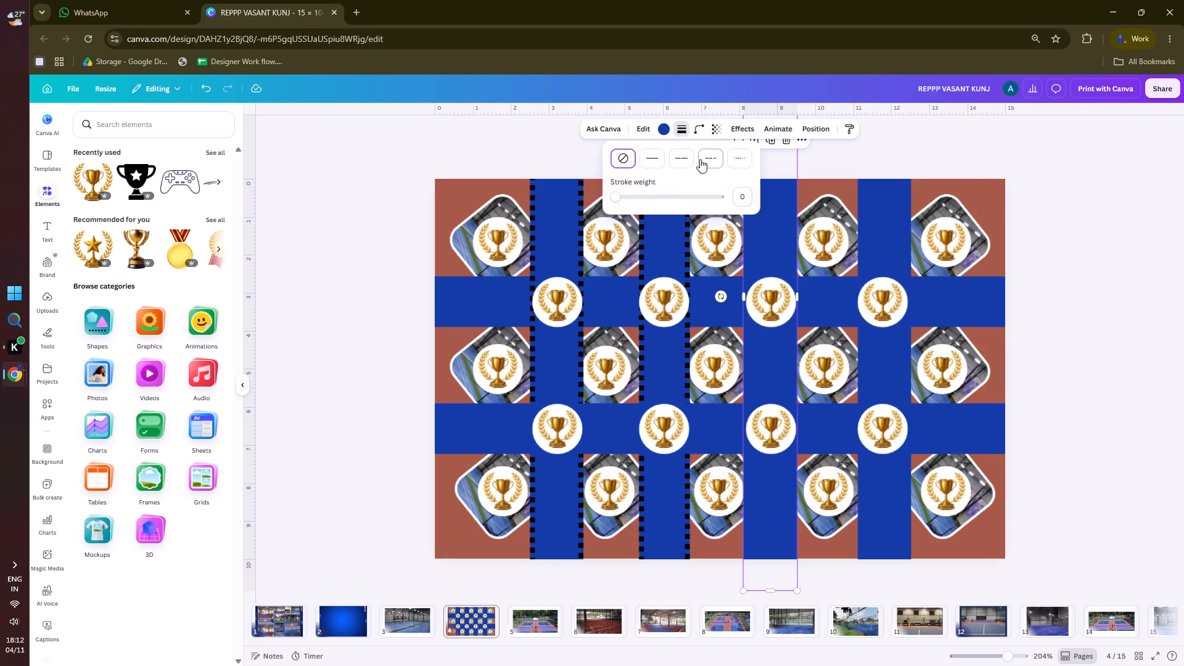
pyautogui.click(734, 158)
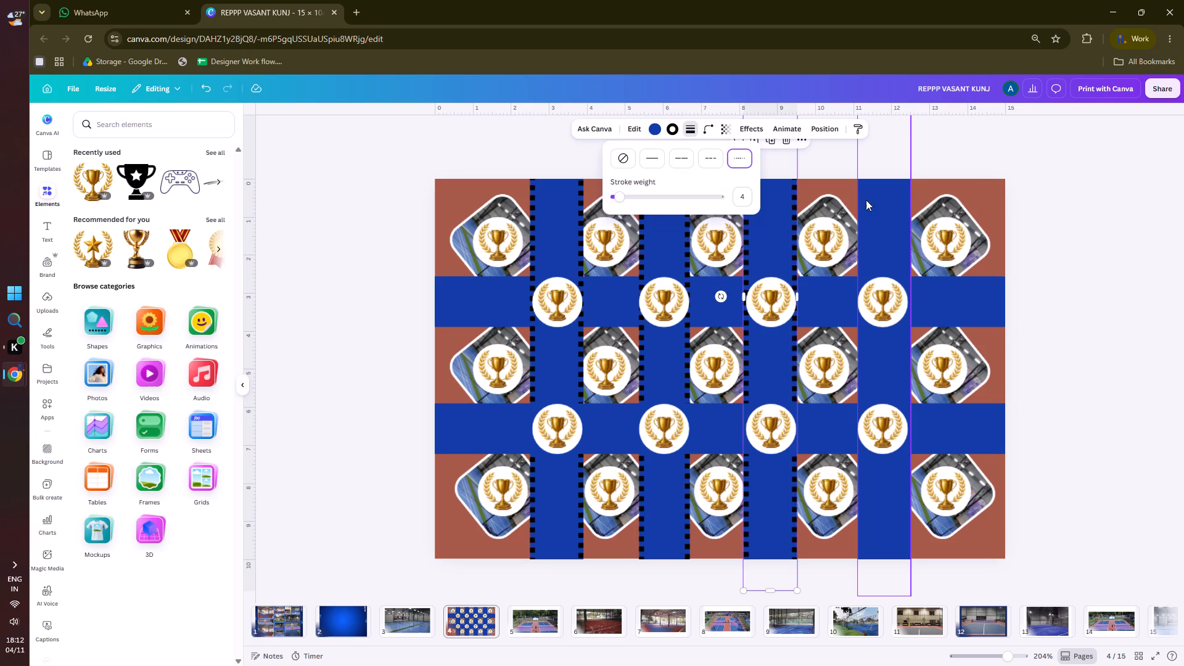
pyautogui.click(870, 203)
pyautogui.click(686, 129)
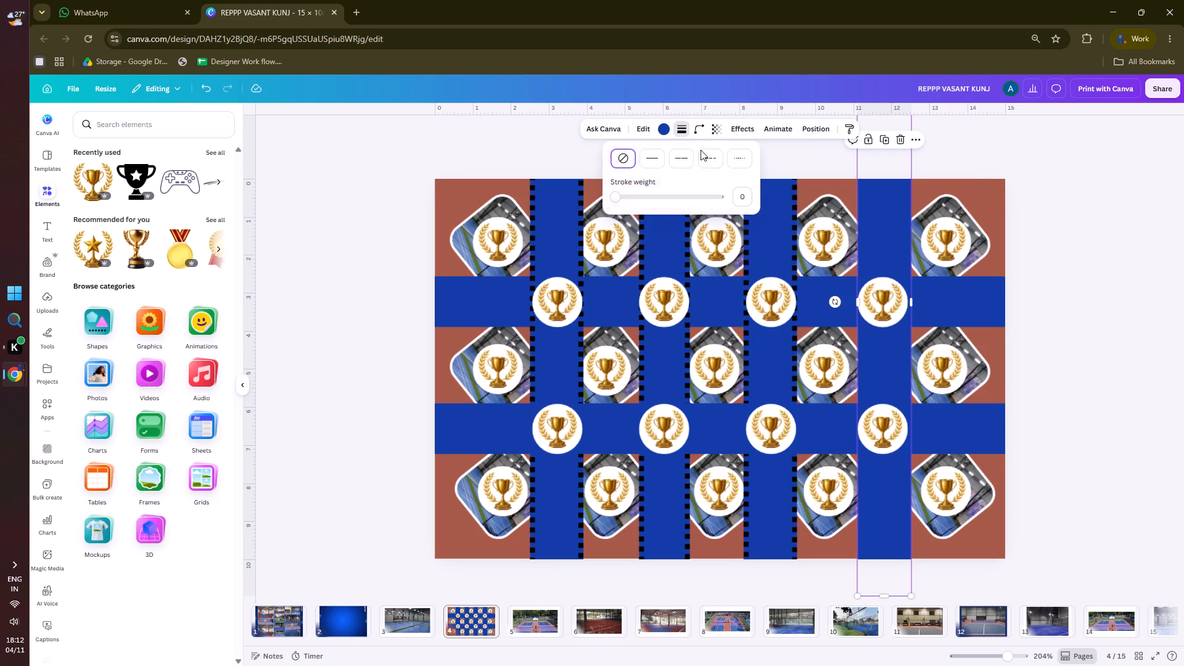
pyautogui.click(738, 163)
pyautogui.doubleClick(366, 277)
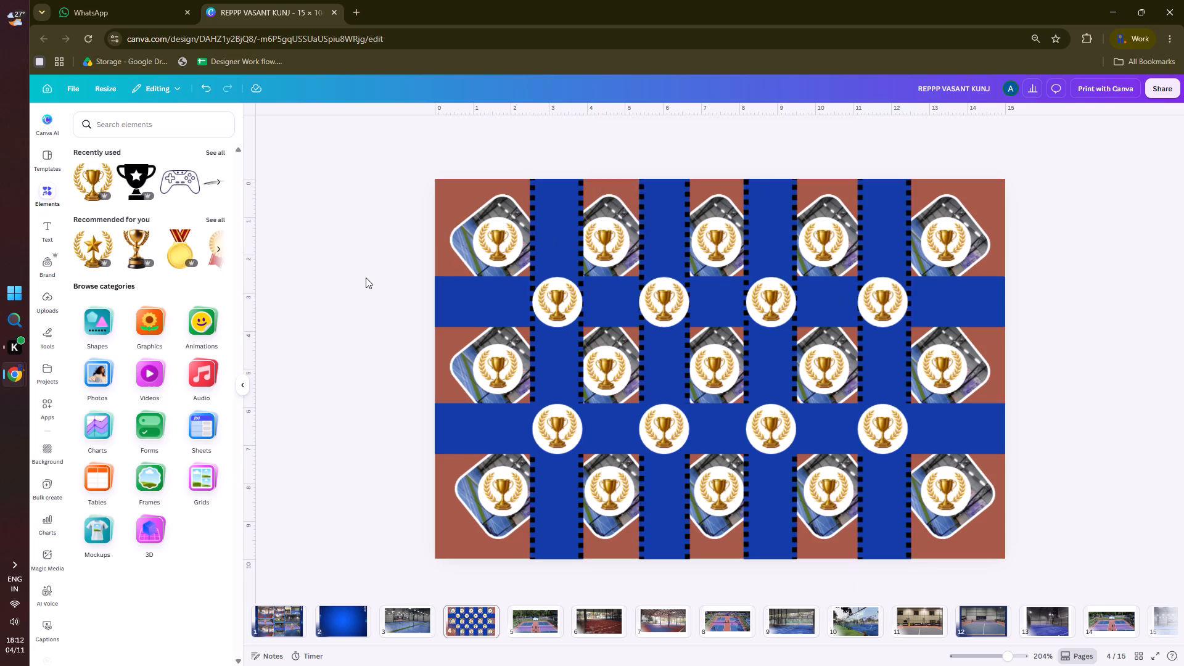
# Add the dotted border with stroke weight 4 to the upper and lower horizontal blue bars.
pyautogui.click(454, 297)
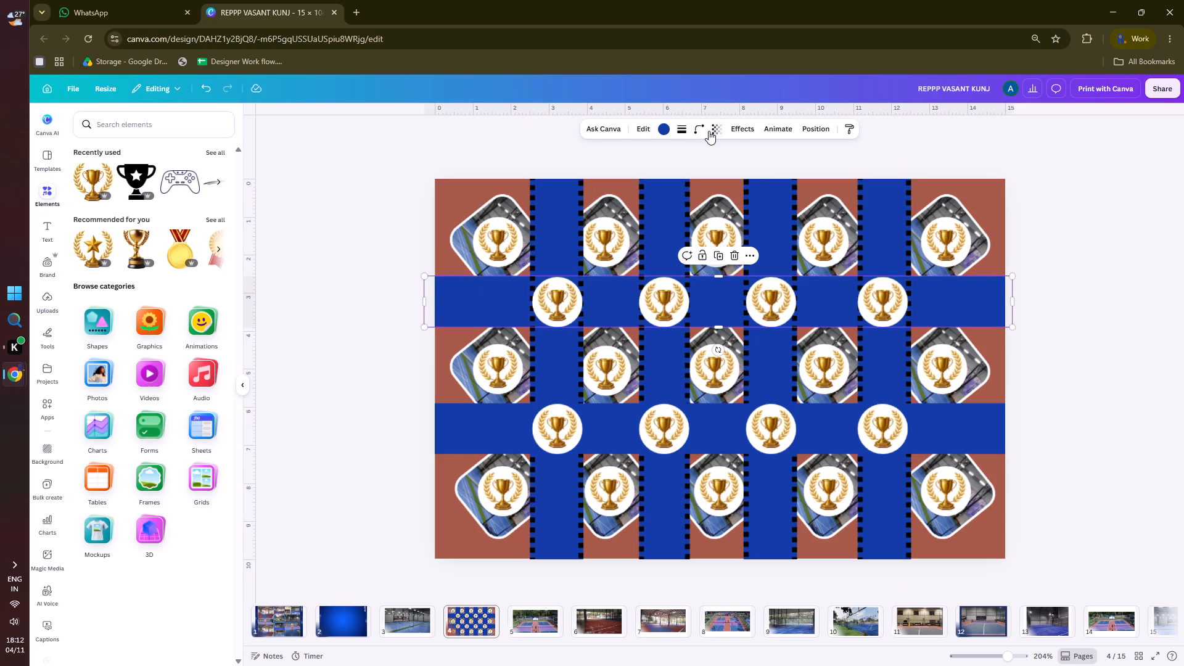
pyautogui.click(684, 133)
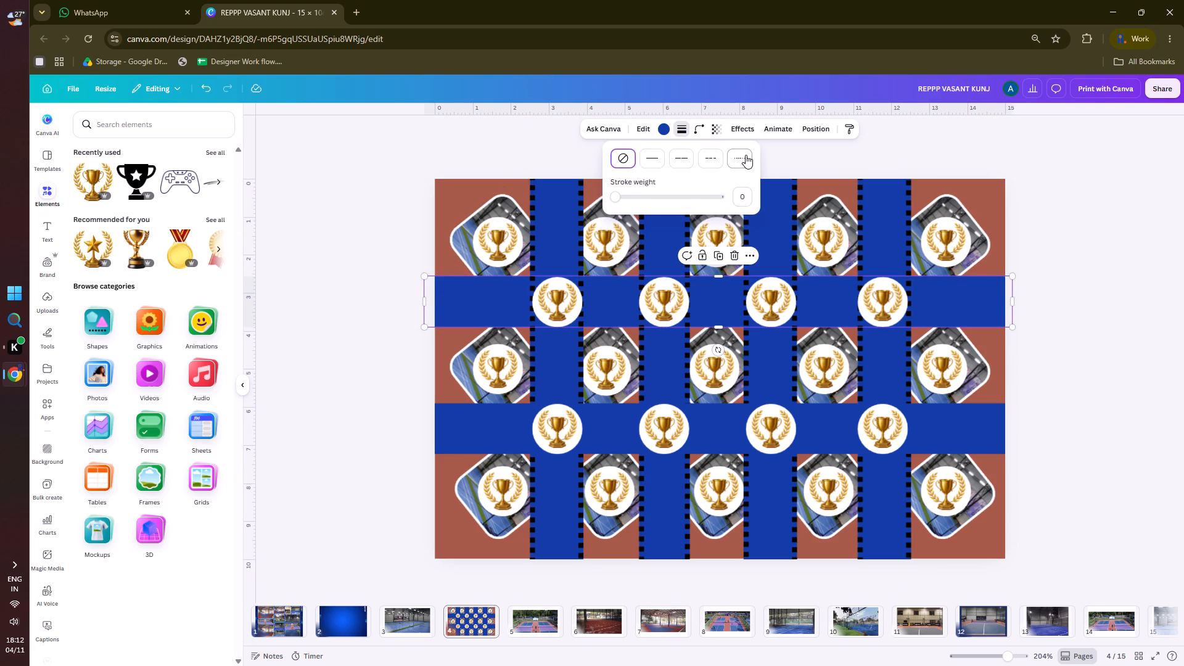
pyautogui.click(746, 155)
pyautogui.click(459, 418)
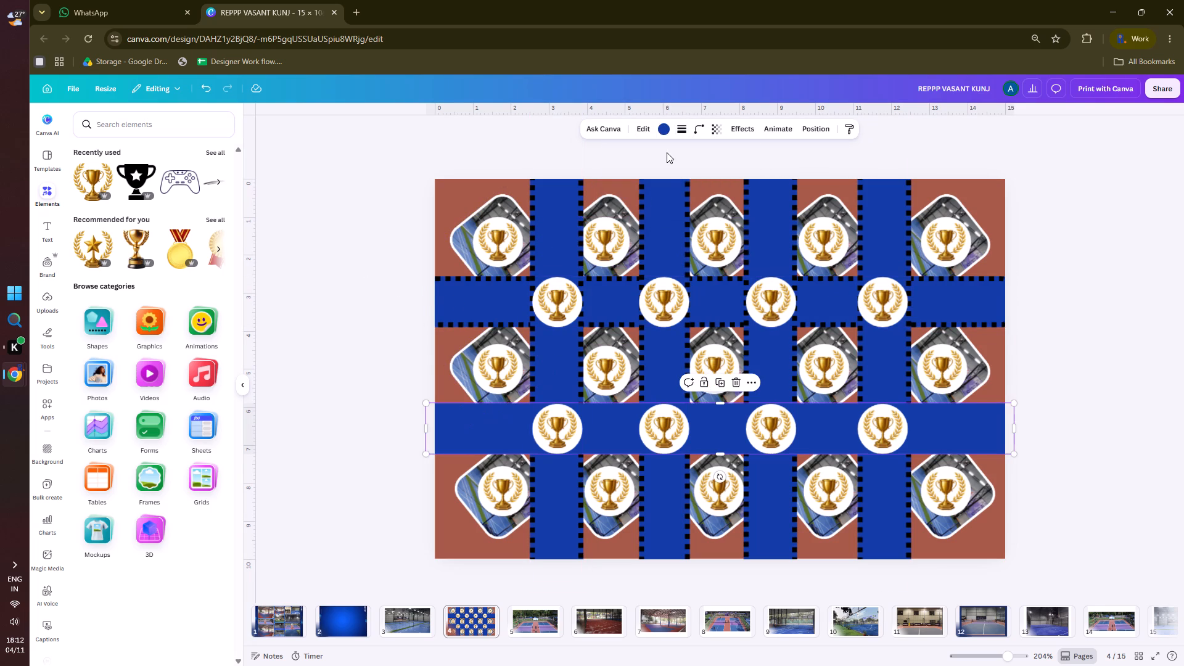
pyautogui.click(681, 129)
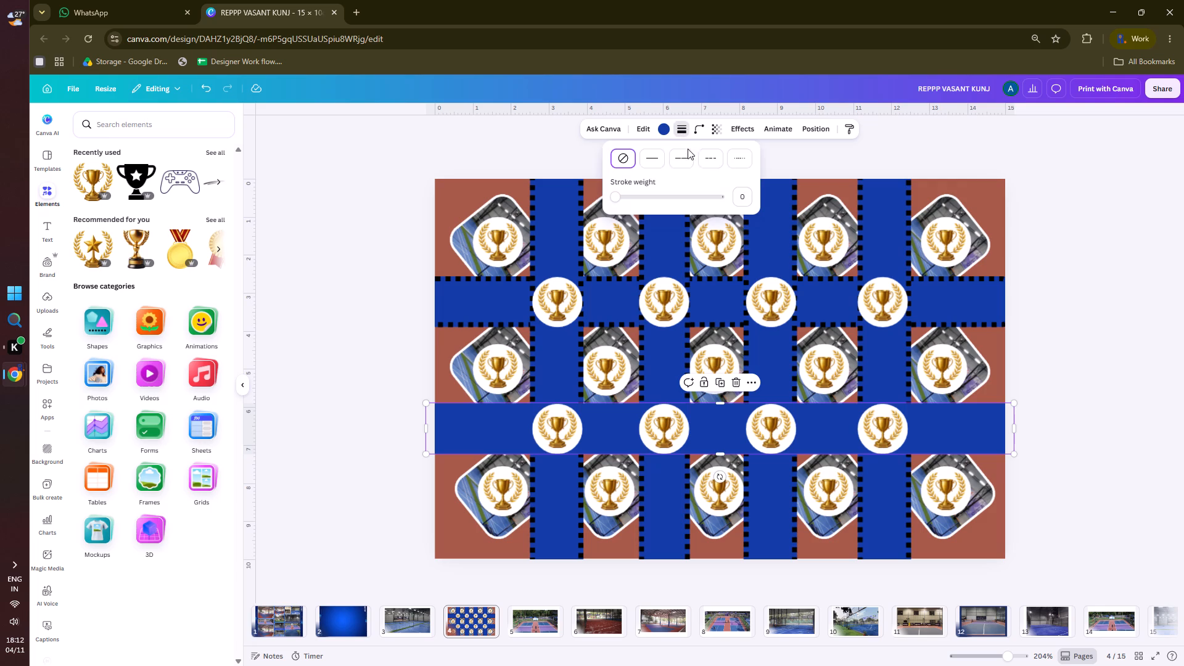
pyautogui.click(736, 156)
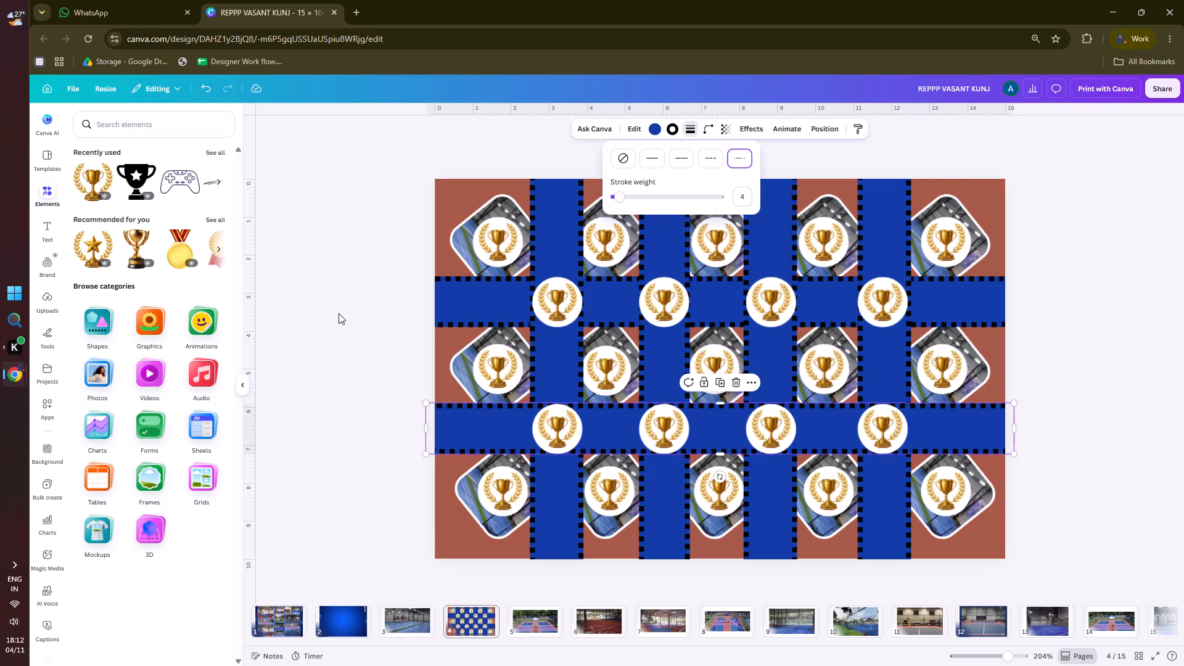
pyautogui.doubleClick(339, 313)
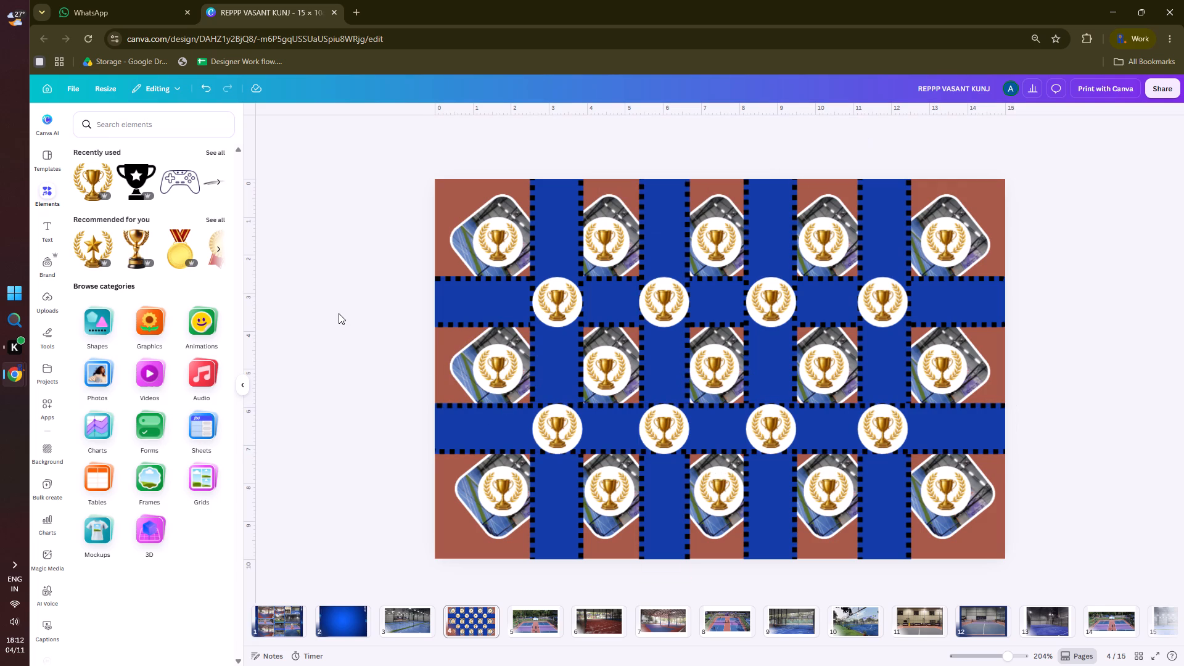
# Nudge the centre-column trophy badges in the middle and bottom photo rows sideways to centre them on their photos.
pyautogui.click(709, 361)
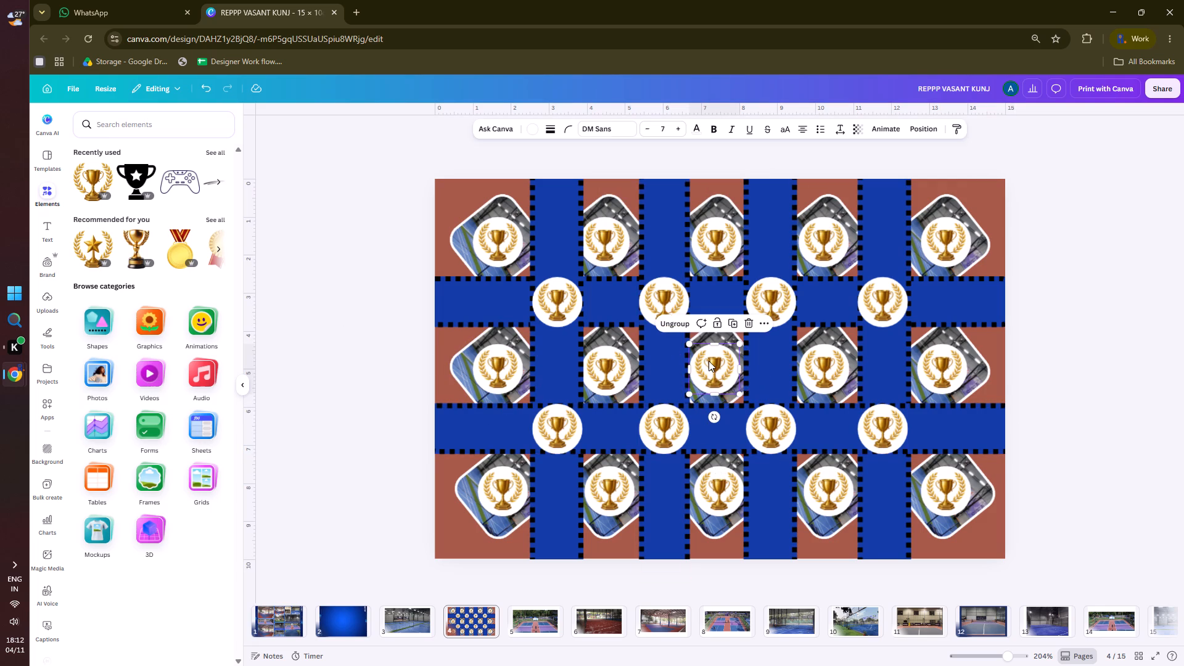
pyautogui.press('Right')
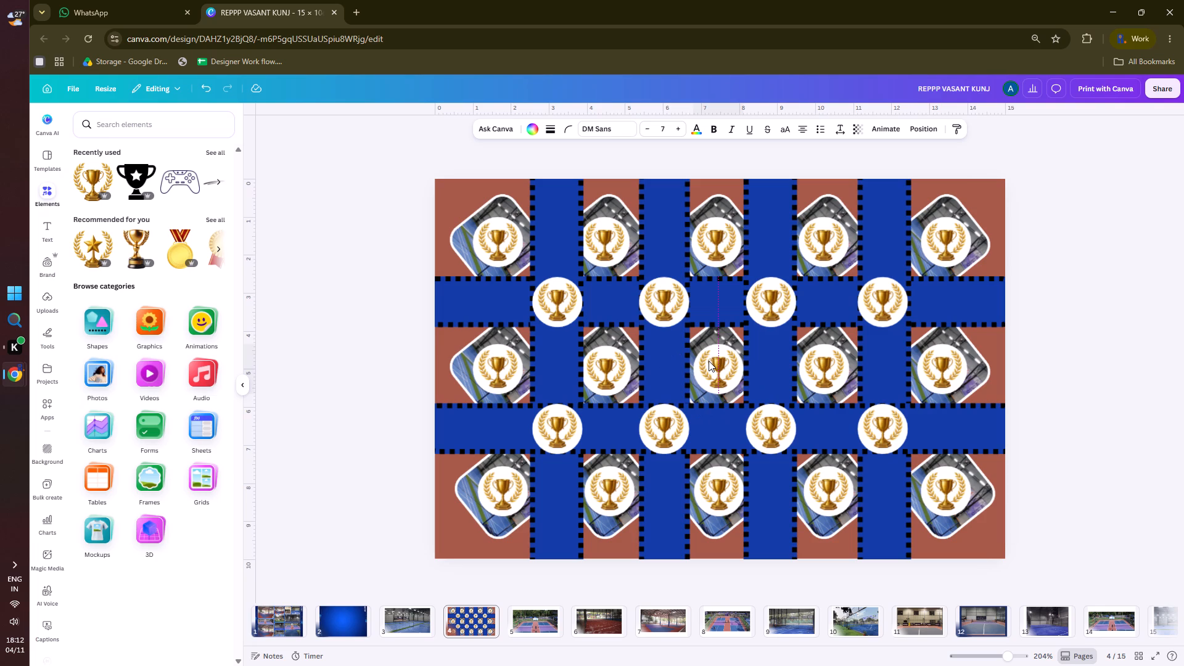
pyautogui.click(701, 493)
pyautogui.press('Left')
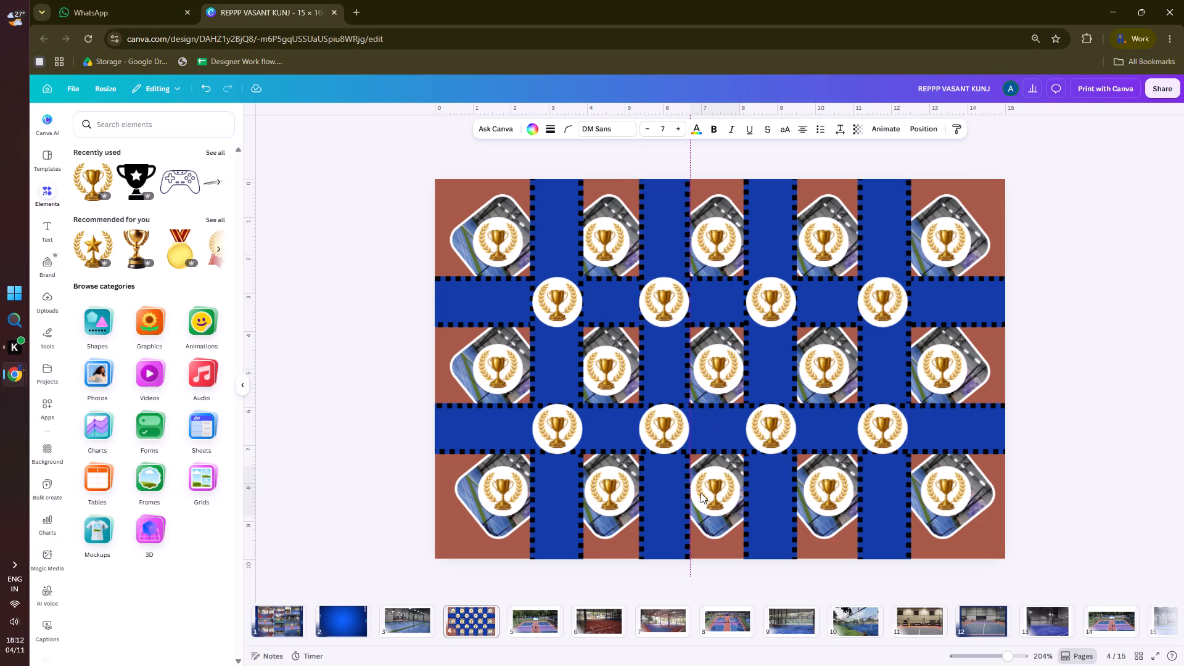
pyautogui.press('Right')
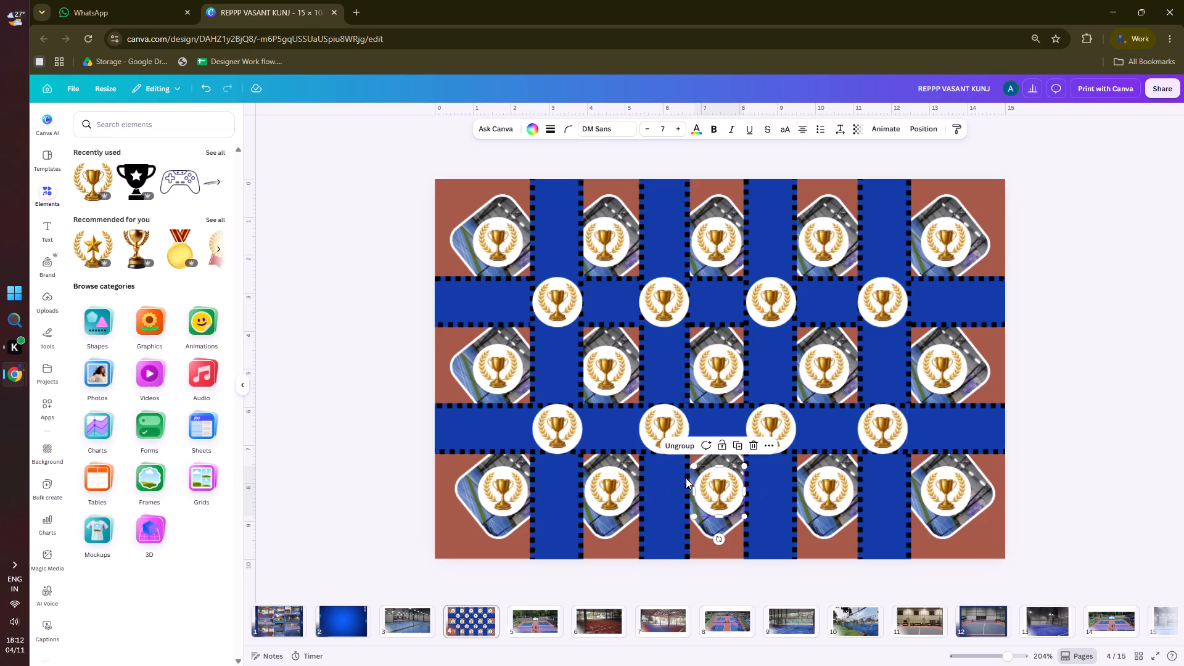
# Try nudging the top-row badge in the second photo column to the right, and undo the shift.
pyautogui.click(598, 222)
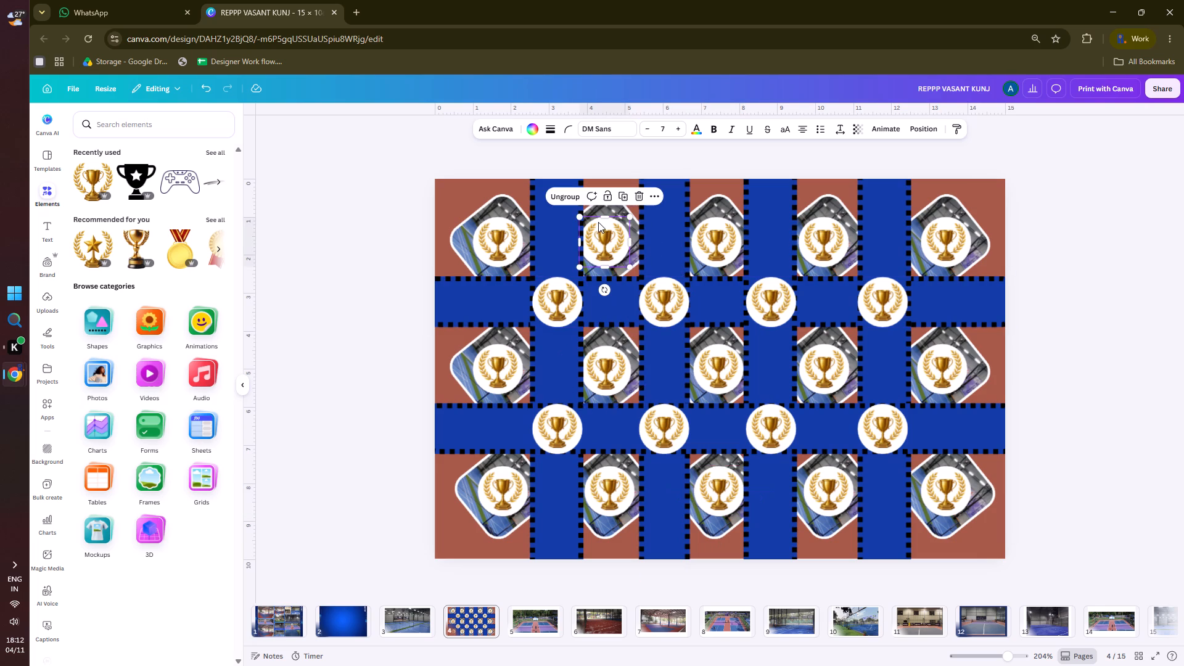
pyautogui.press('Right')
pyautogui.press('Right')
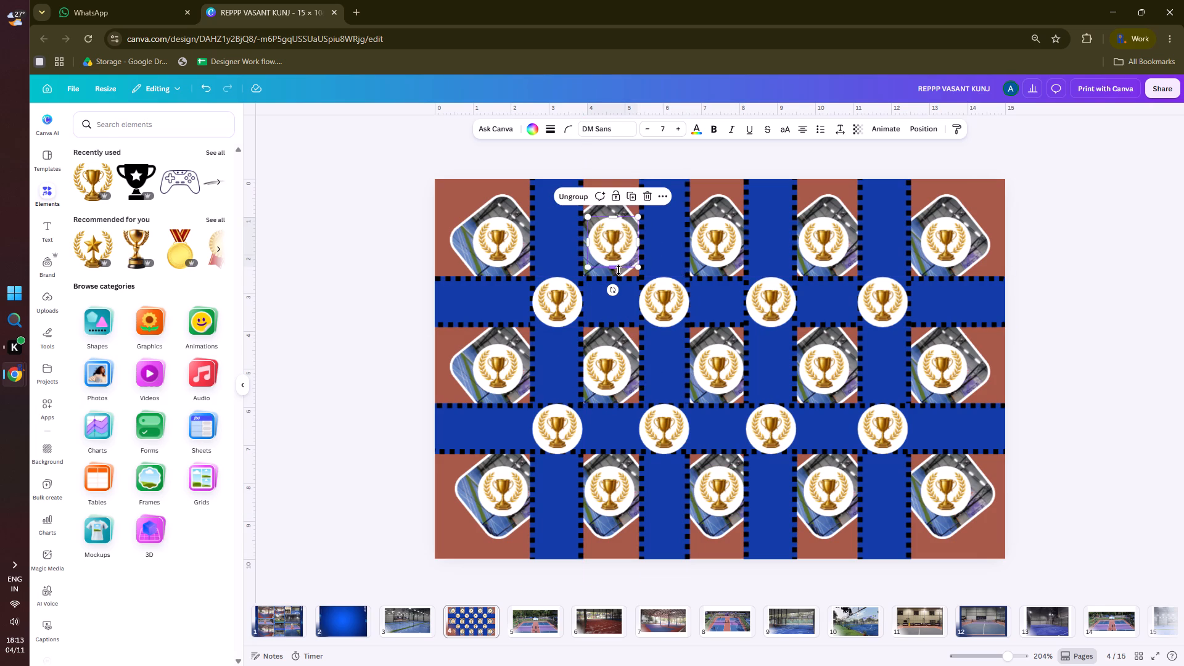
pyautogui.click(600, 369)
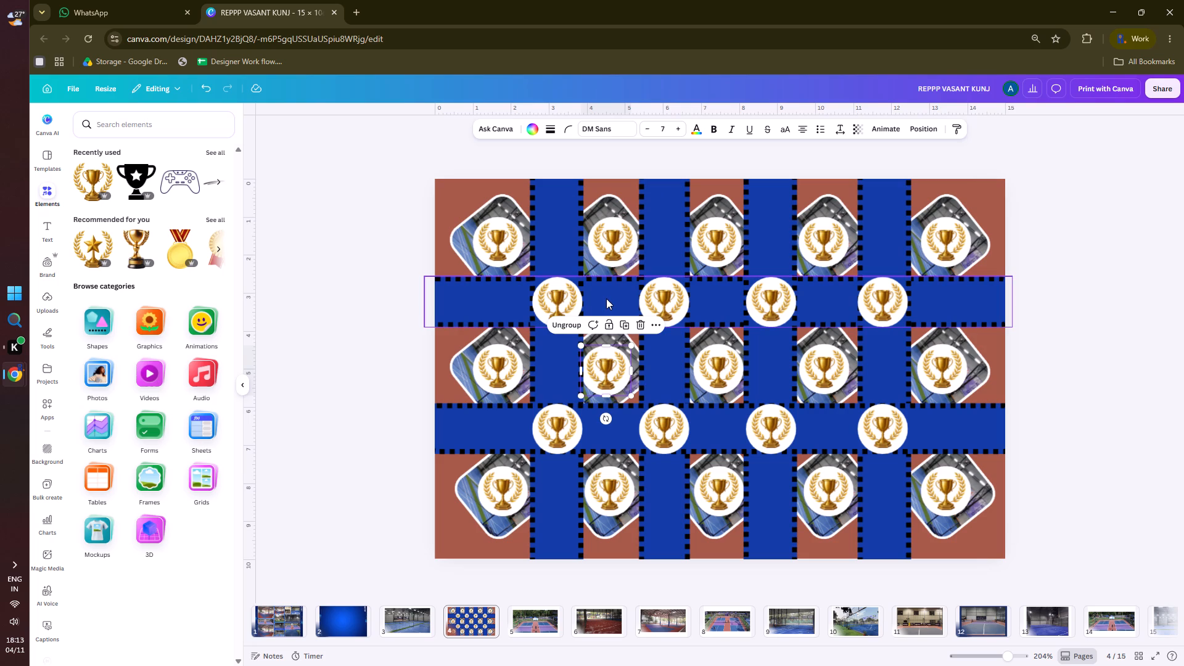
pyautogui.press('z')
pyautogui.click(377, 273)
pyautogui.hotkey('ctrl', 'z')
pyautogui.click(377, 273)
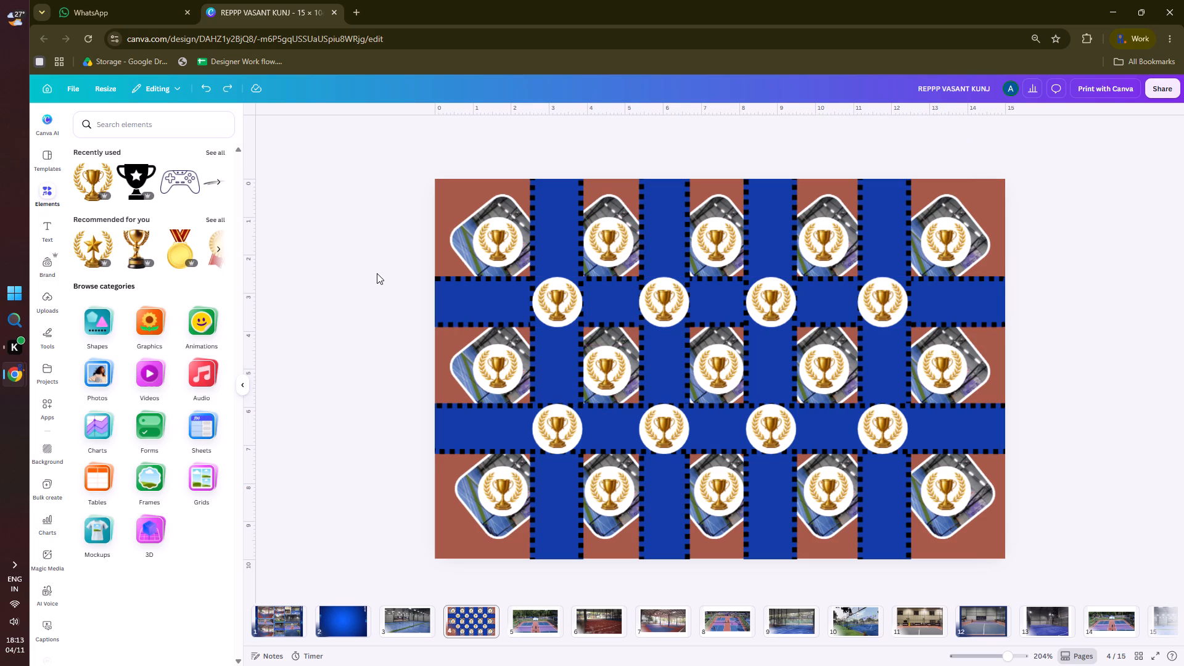
# Shift the top, middle and bottom badges in the second photo column slightly right to centre them between the vertical bars.
pyautogui.click(607, 251)
pyautogui.keyDown('shift'); pyautogui.click(617, 380); pyautogui.keyUp('shift')
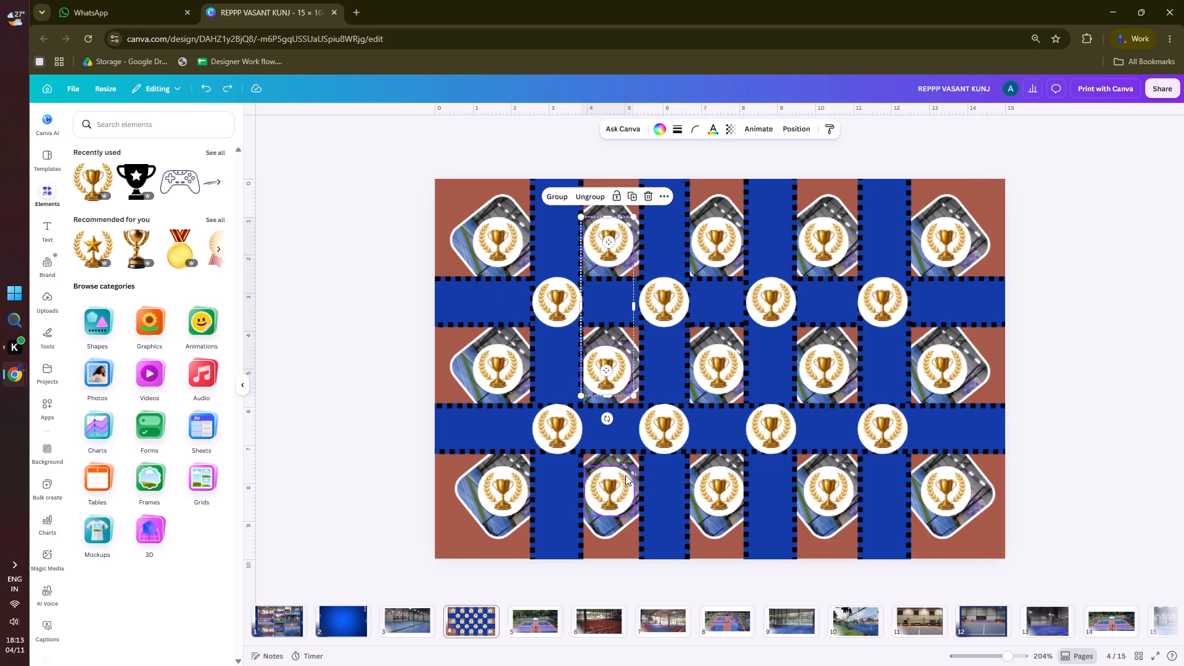
pyautogui.moveTo(612, 364); pyautogui.dragTo(613, 364)
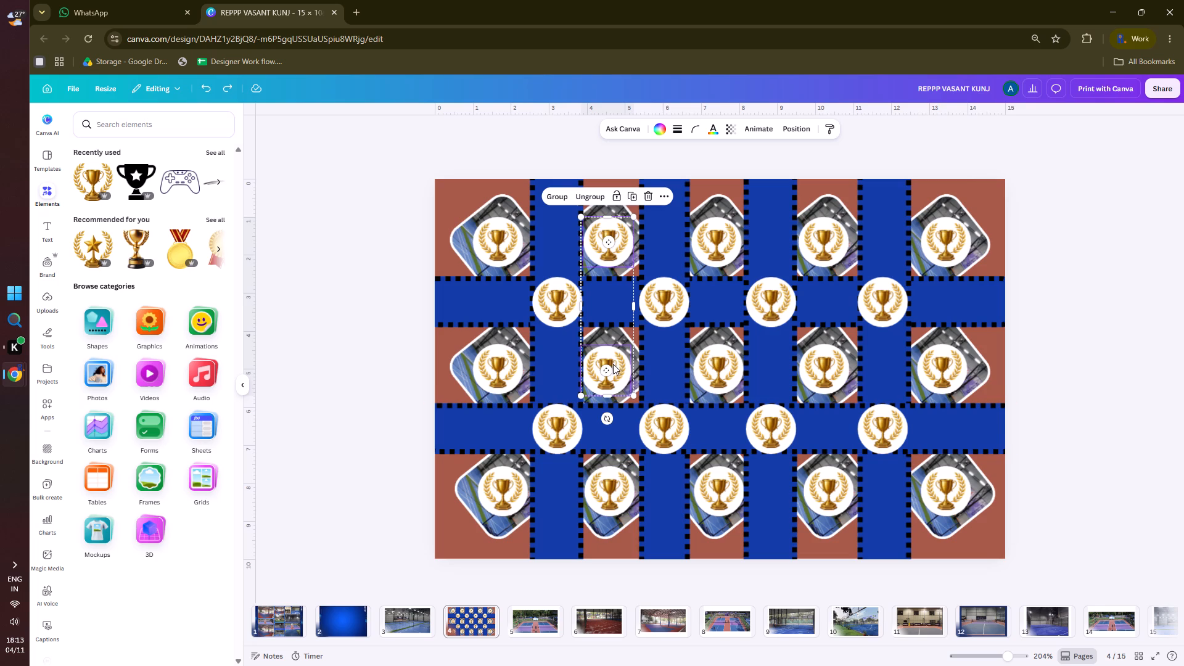
pyautogui.moveTo(613, 364); pyautogui.dragTo(623, 362)
pyautogui.click(615, 358)
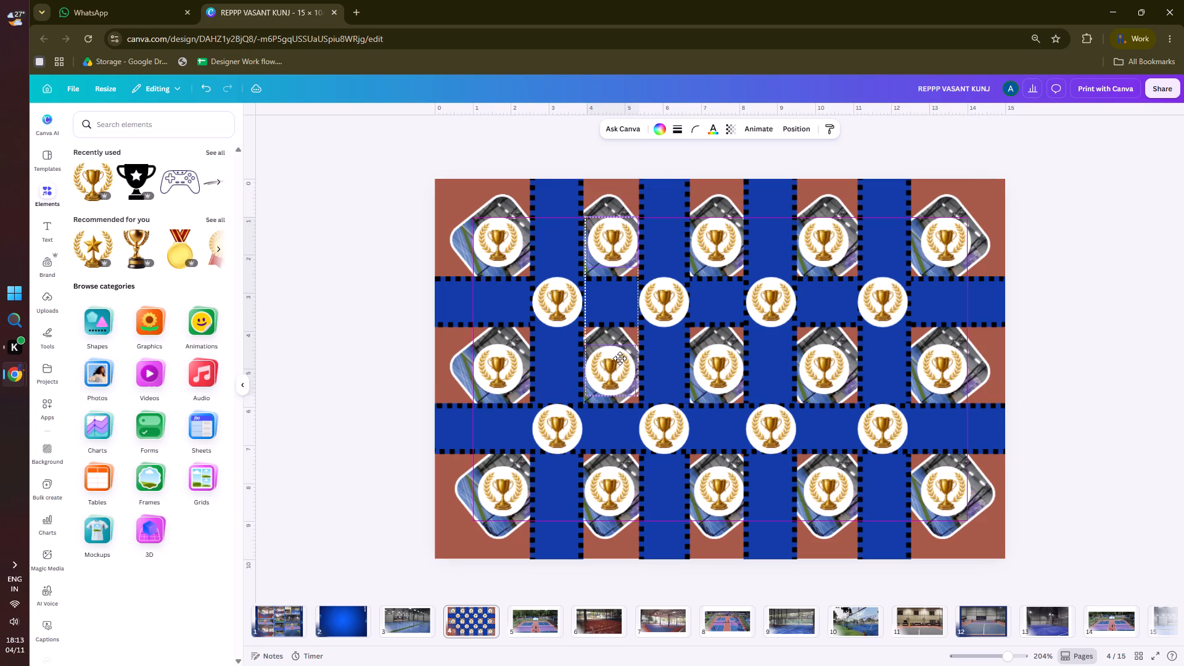
pyautogui.click(321, 398)
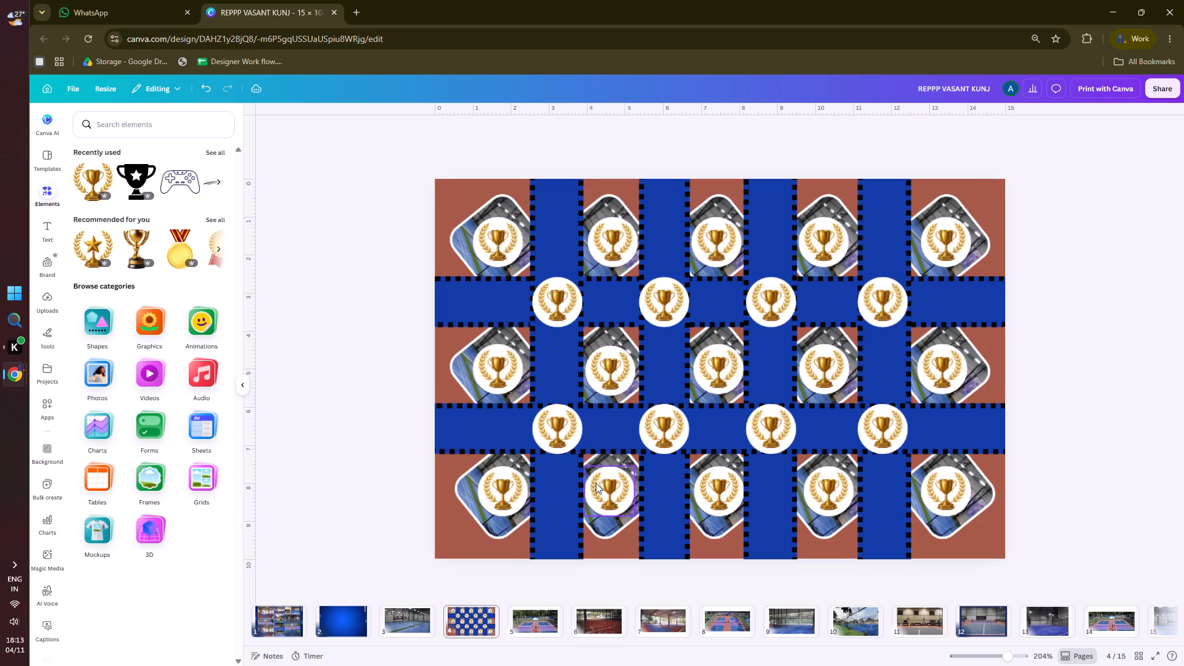
pyautogui.click(605, 487)
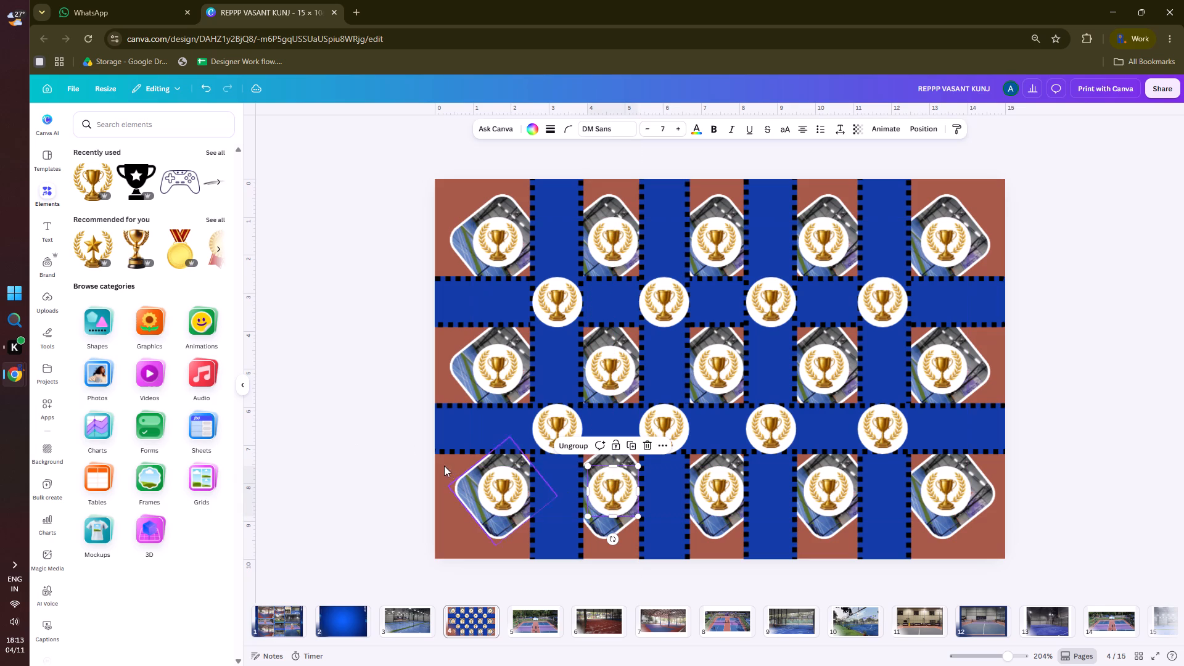
pyautogui.click(329, 384)
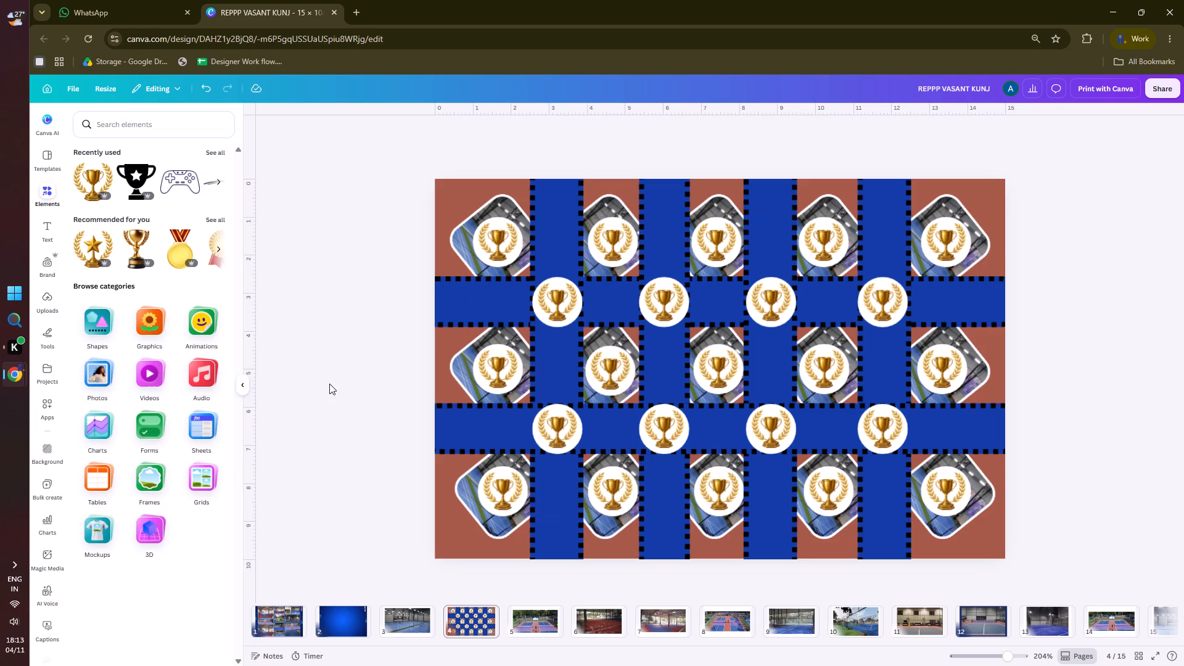
# Duplicate the upper horizontal blue bar and place the copy over the lower part of the top photo row.
pyautogui.click(491, 310)
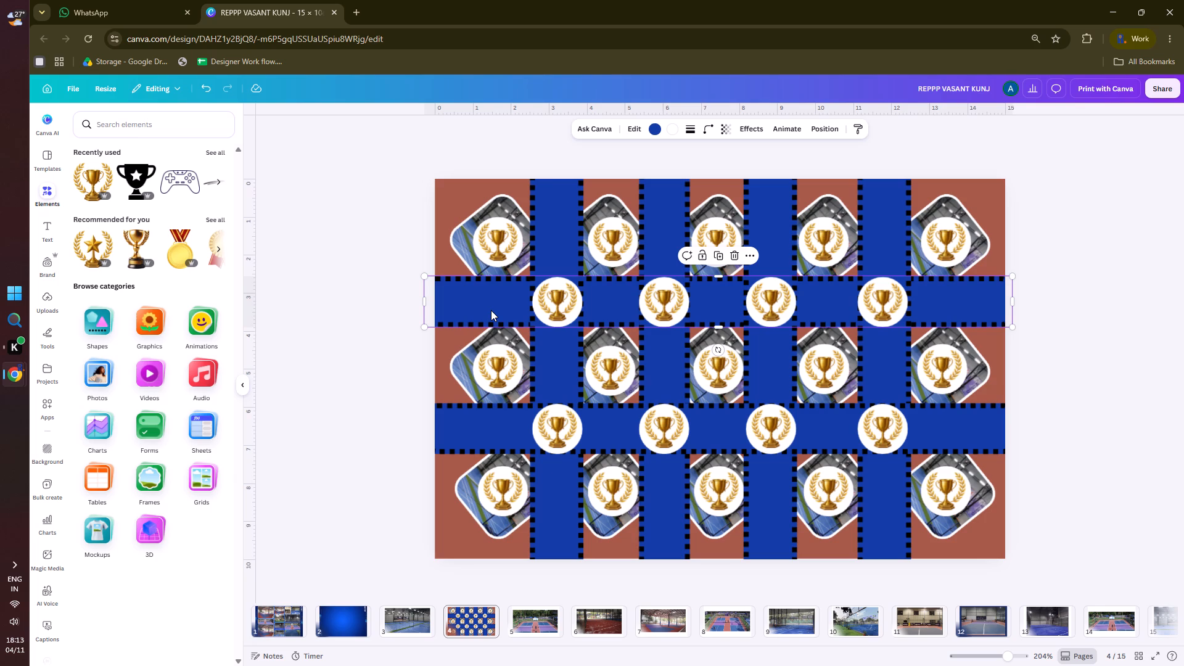
pyautogui.keyDown('alt'); pyautogui.moveTo(491, 310); pyautogui.dragTo(495, 249); pyautogui.keyUp('alt')
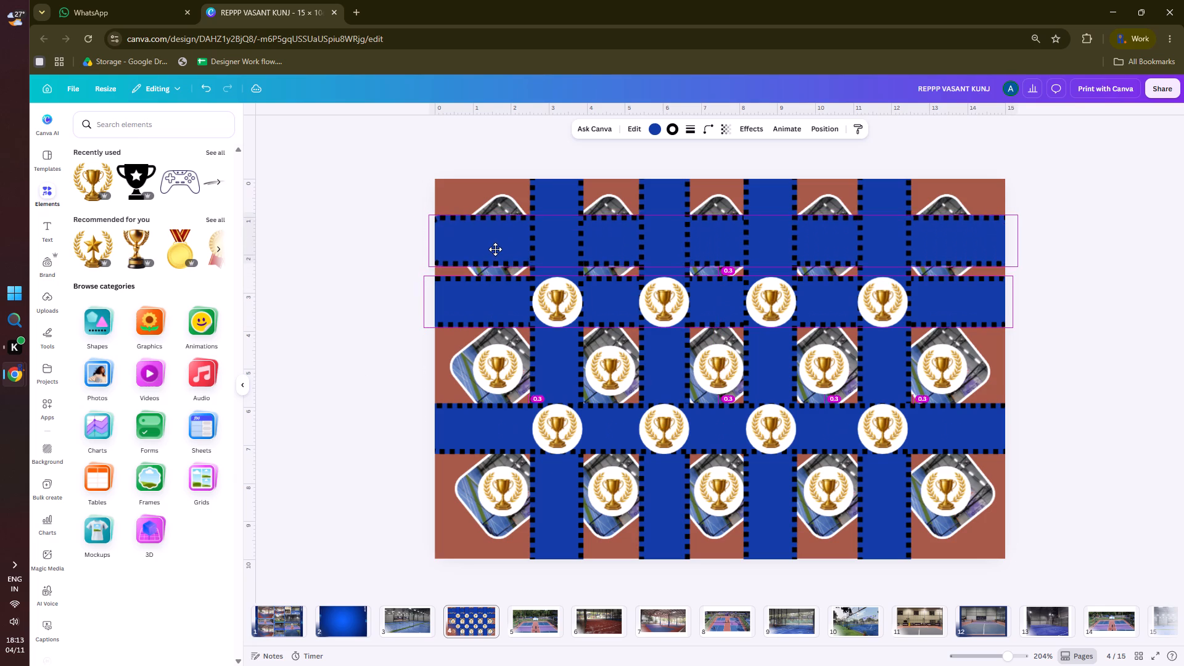
pyautogui.keyDown('alt'); pyautogui.moveTo(495, 249); pyautogui.dragTo(495, 253); pyautogui.keyUp('alt')
pyautogui.moveTo(502, 250); pyautogui.dragTo(499, 272)
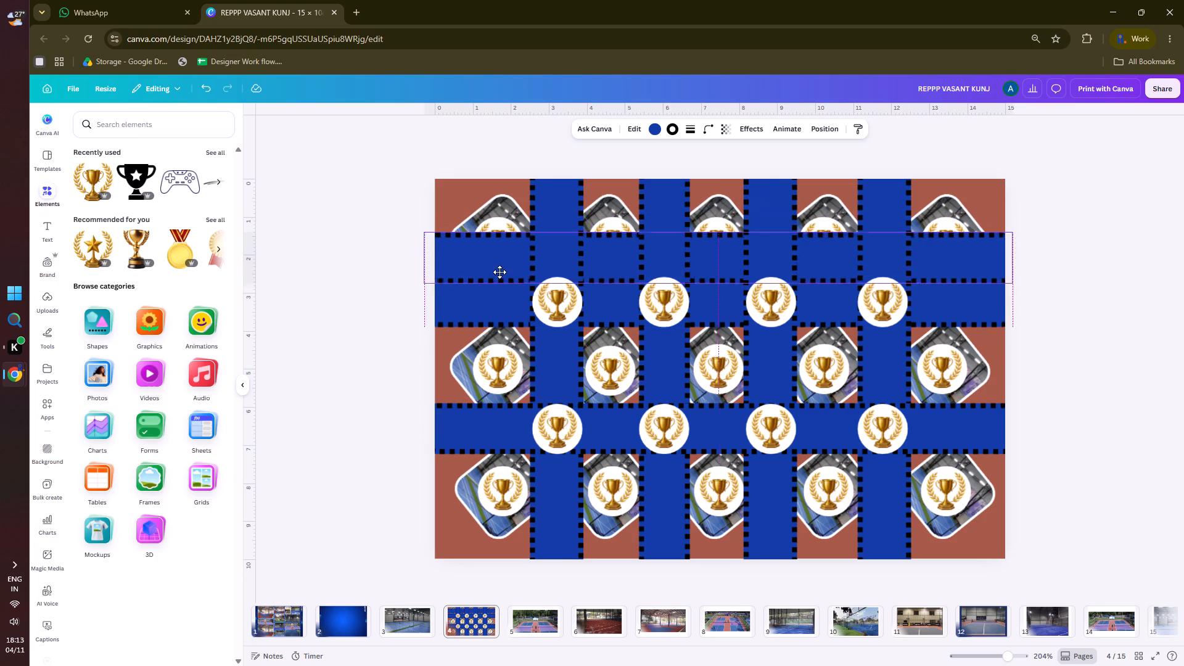
pyautogui.moveTo(499, 272); pyautogui.dragTo(499, 273)
# Bring all five trophy badges in the top photo row to the front, above the blue bar copy.
pyautogui.click(503, 231)
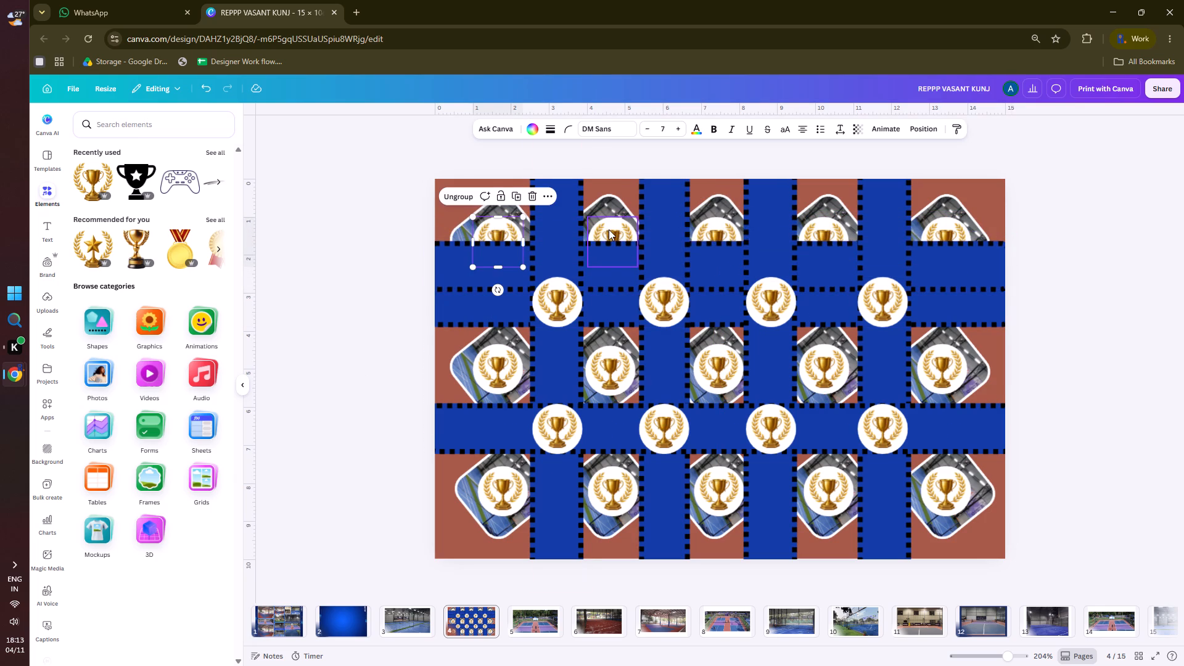
pyautogui.keyDown('shift'); pyautogui.click(609, 229); pyautogui.keyUp('shift')
pyautogui.keyDown('shift'); pyautogui.click(701, 233); pyautogui.keyUp('shift')
pyautogui.keyDown('shift'); pyautogui.click(816, 229); pyautogui.keyUp('shift')
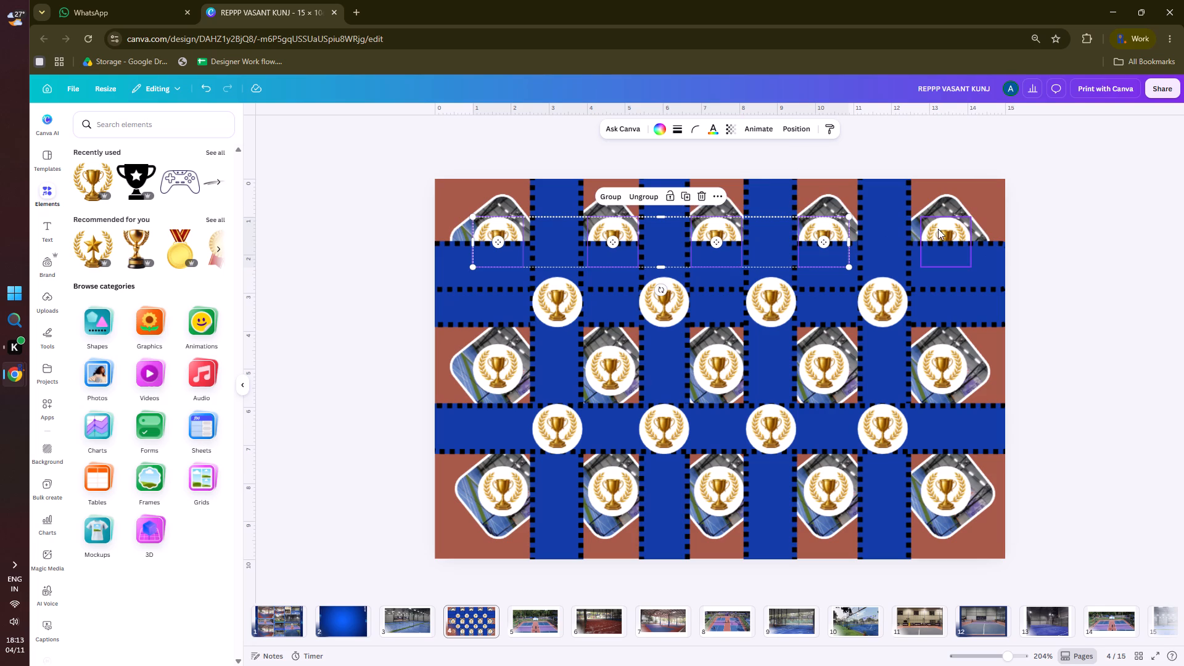
pyautogui.keyDown('shift'); pyautogui.click(938, 229); pyautogui.keyUp('shift')
pyautogui.rightClick(938, 229)
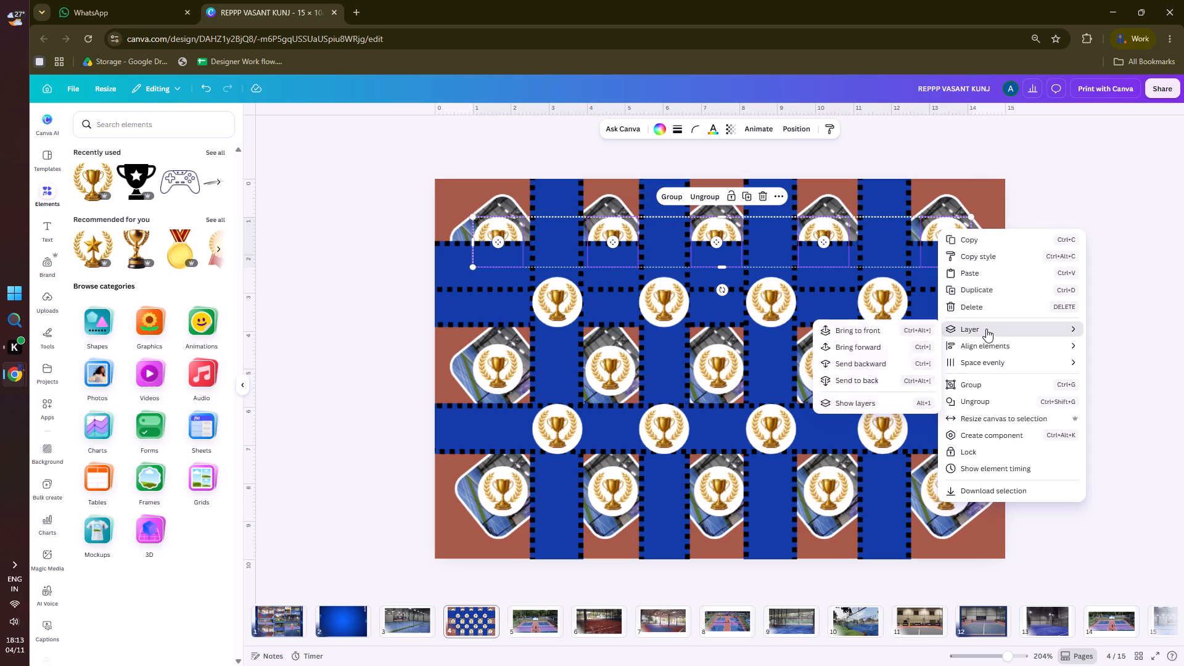
pyautogui.click(857, 327)
pyautogui.doubleClick(322, 299)
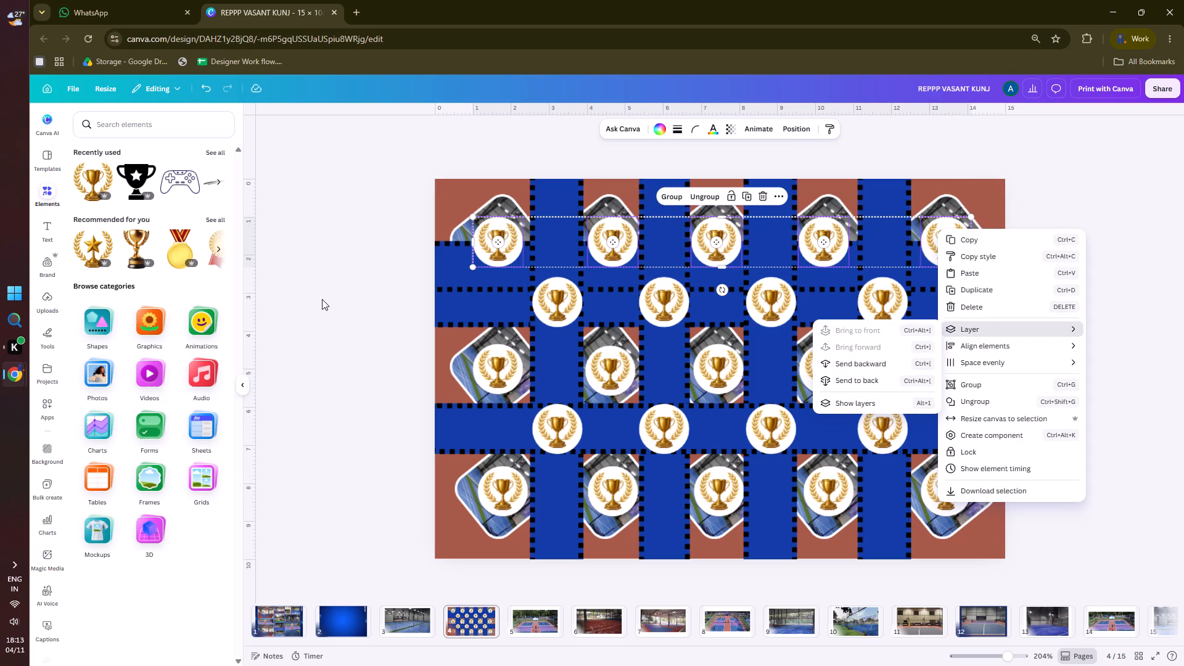
# Move the blue bar copy up so it is centred behind the top-row trophy badges.
pyautogui.moveTo(459, 271); pyautogui.dragTo(459, 247)
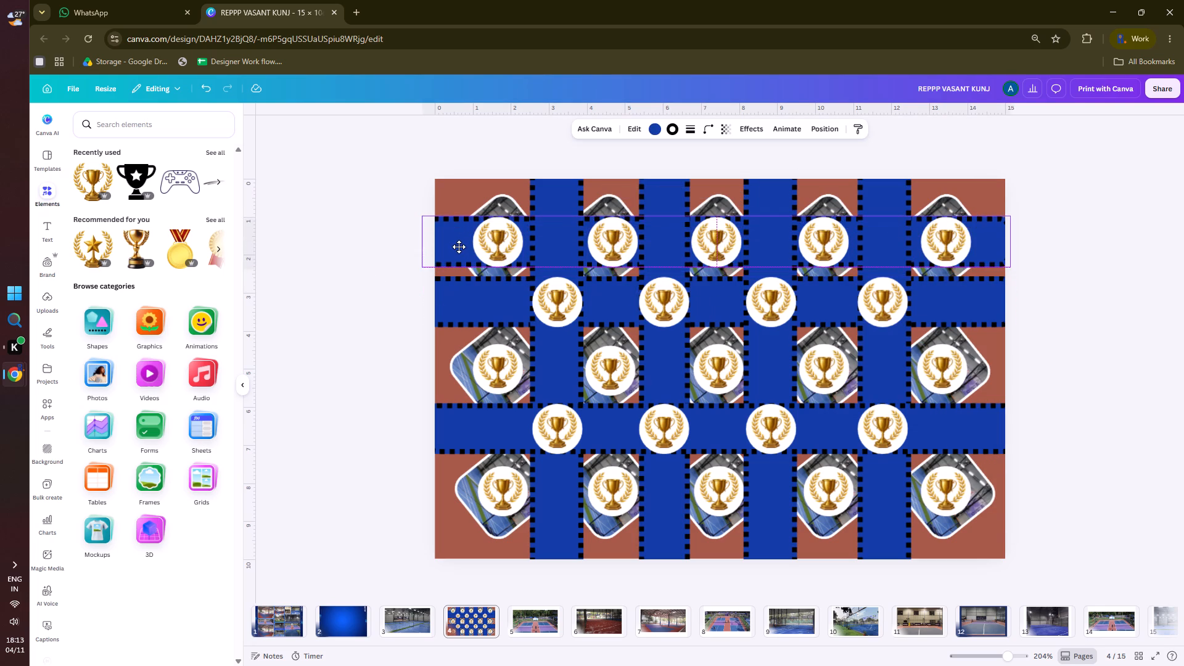
pyautogui.moveTo(459, 247); pyautogui.dragTo(461, 247)
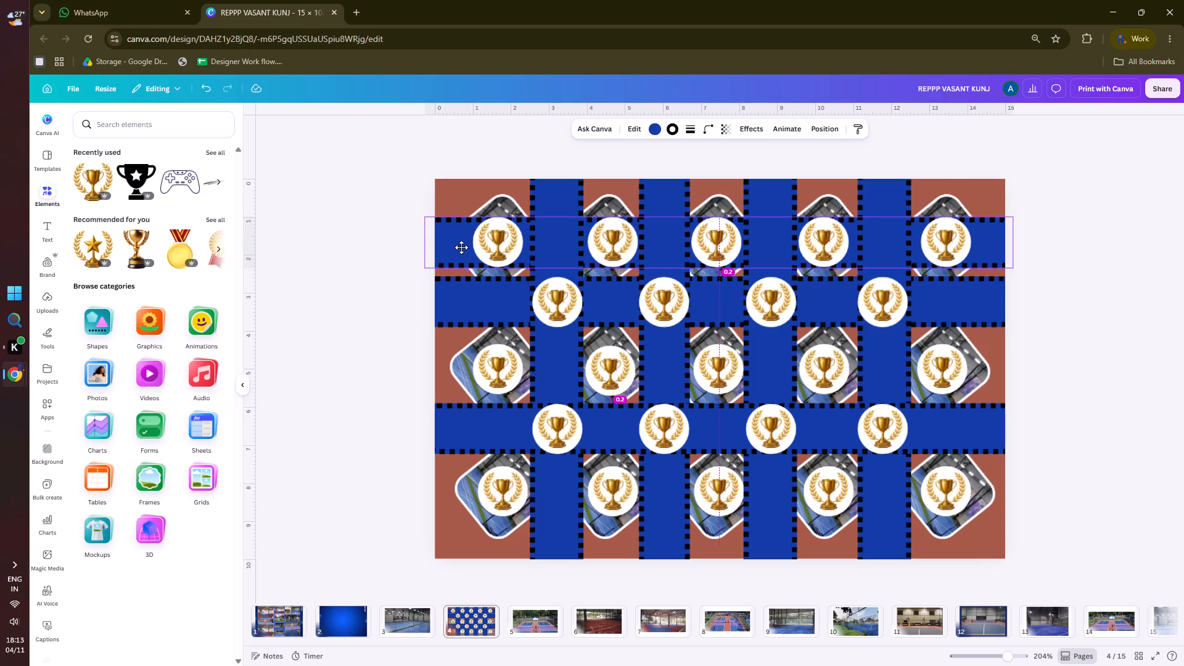
pyautogui.moveTo(461, 247); pyautogui.dragTo(461, 247)
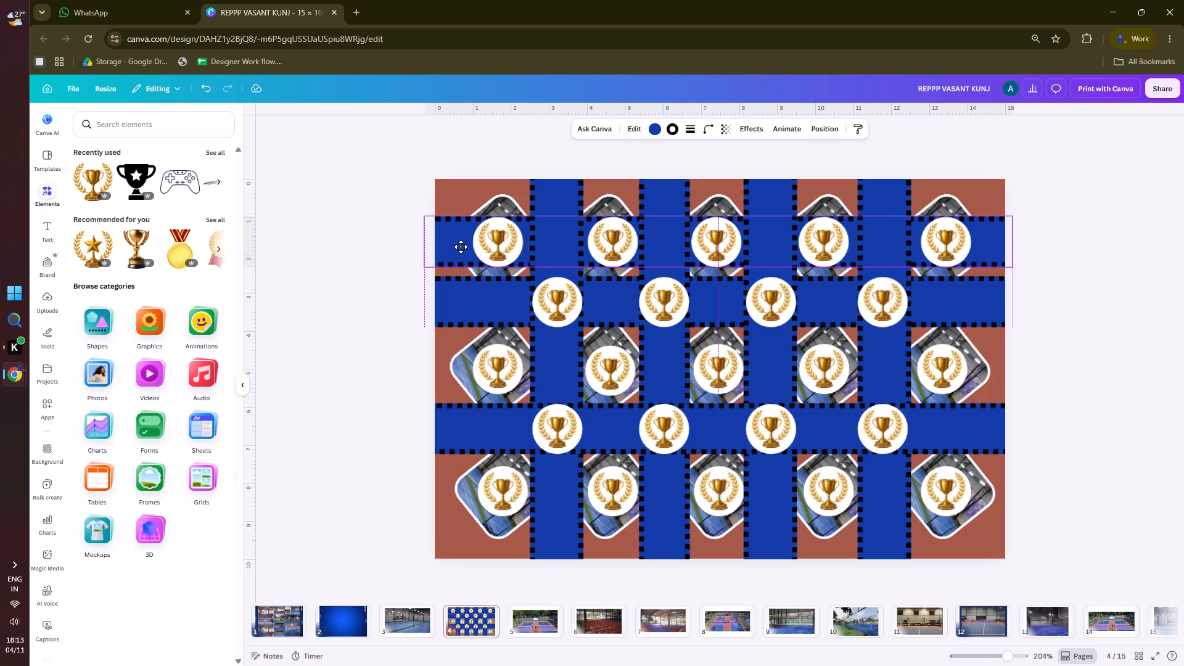
pyautogui.moveTo(461, 247); pyautogui.dragTo(459, 249)
pyautogui.click(379, 314)
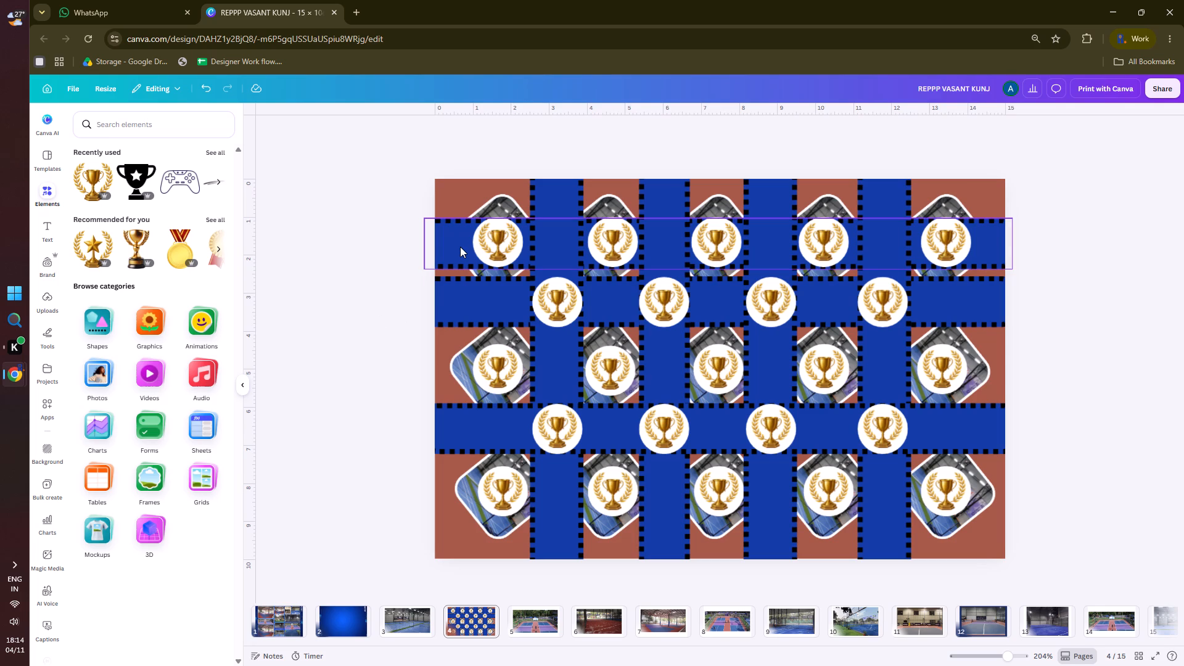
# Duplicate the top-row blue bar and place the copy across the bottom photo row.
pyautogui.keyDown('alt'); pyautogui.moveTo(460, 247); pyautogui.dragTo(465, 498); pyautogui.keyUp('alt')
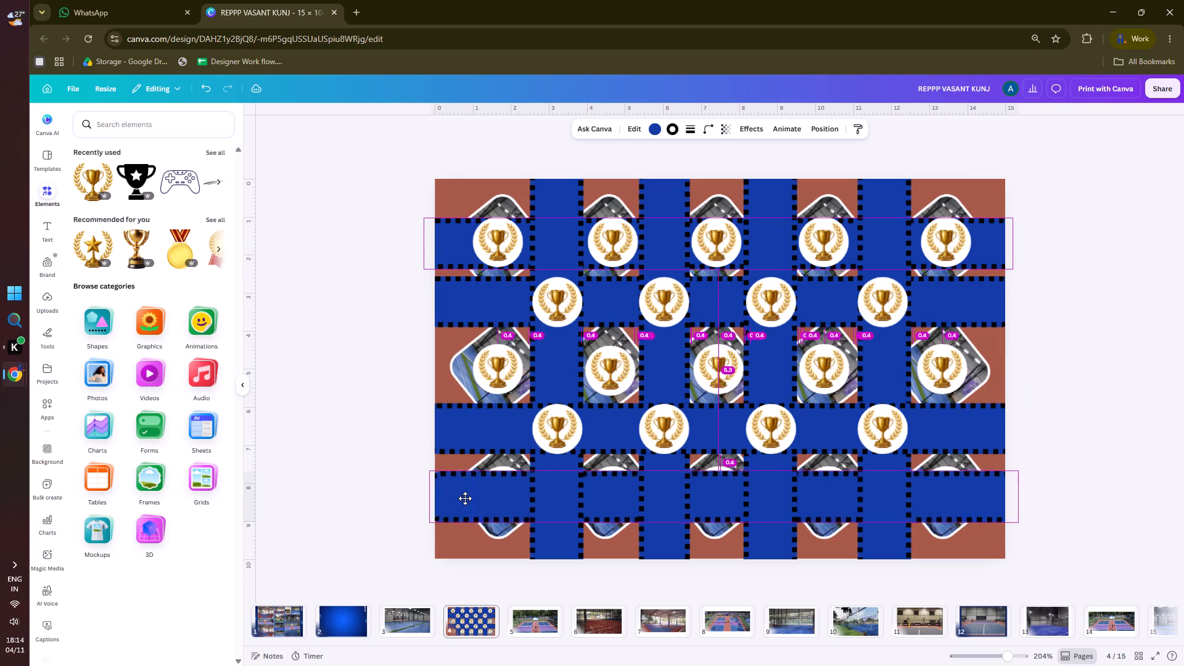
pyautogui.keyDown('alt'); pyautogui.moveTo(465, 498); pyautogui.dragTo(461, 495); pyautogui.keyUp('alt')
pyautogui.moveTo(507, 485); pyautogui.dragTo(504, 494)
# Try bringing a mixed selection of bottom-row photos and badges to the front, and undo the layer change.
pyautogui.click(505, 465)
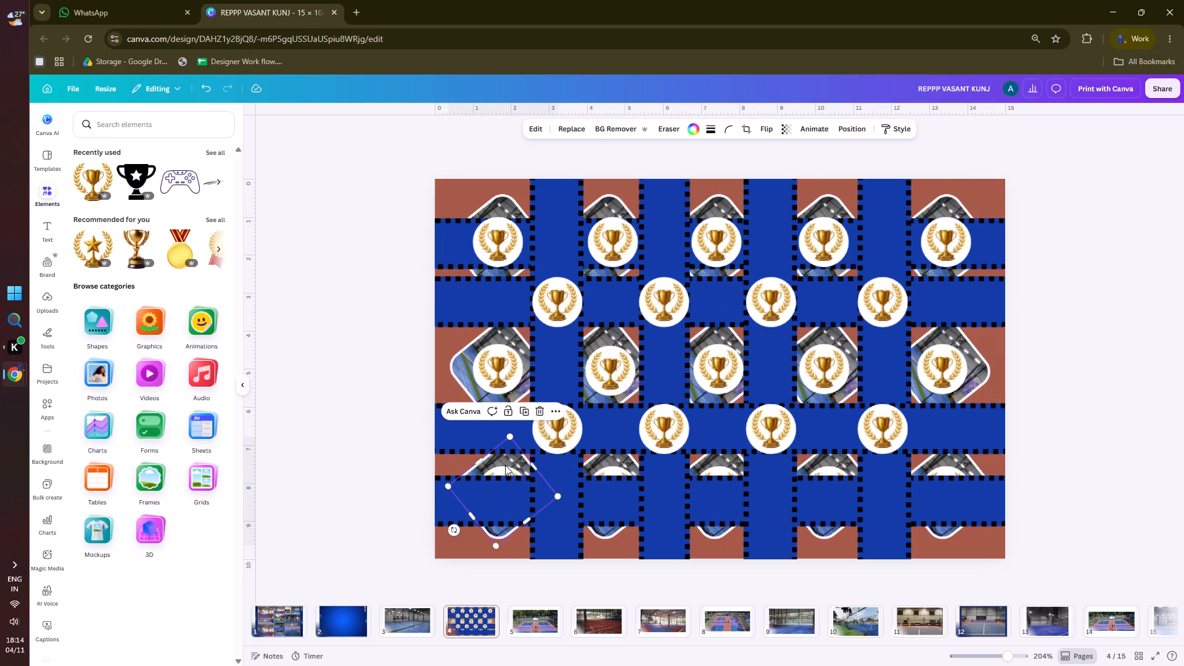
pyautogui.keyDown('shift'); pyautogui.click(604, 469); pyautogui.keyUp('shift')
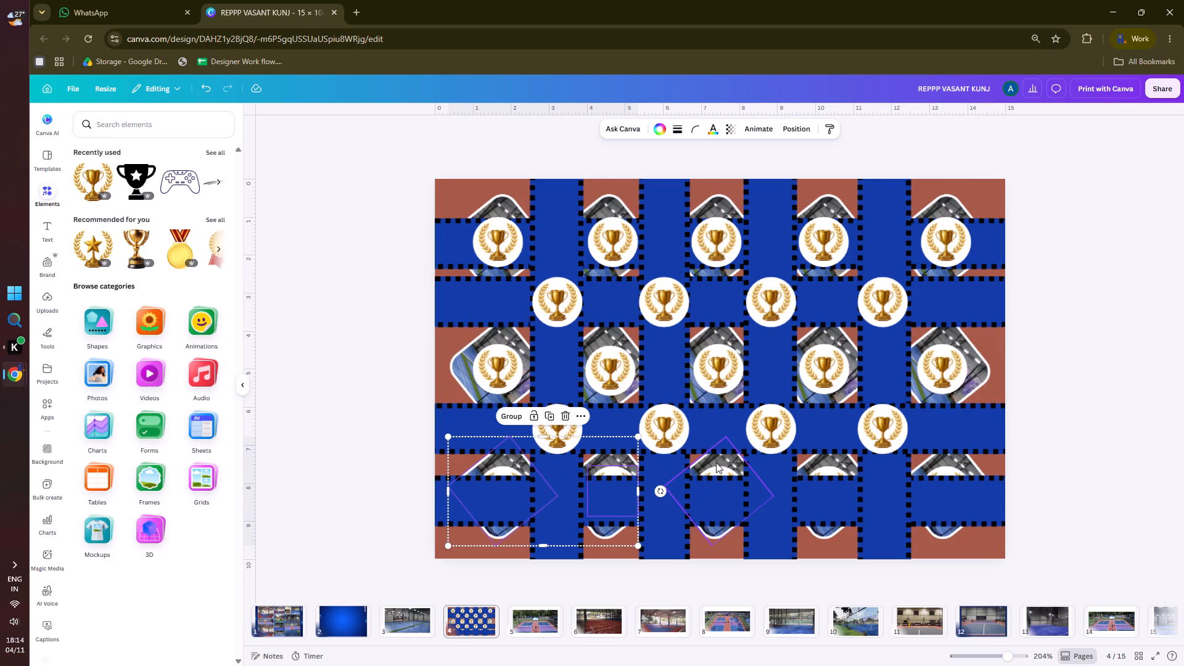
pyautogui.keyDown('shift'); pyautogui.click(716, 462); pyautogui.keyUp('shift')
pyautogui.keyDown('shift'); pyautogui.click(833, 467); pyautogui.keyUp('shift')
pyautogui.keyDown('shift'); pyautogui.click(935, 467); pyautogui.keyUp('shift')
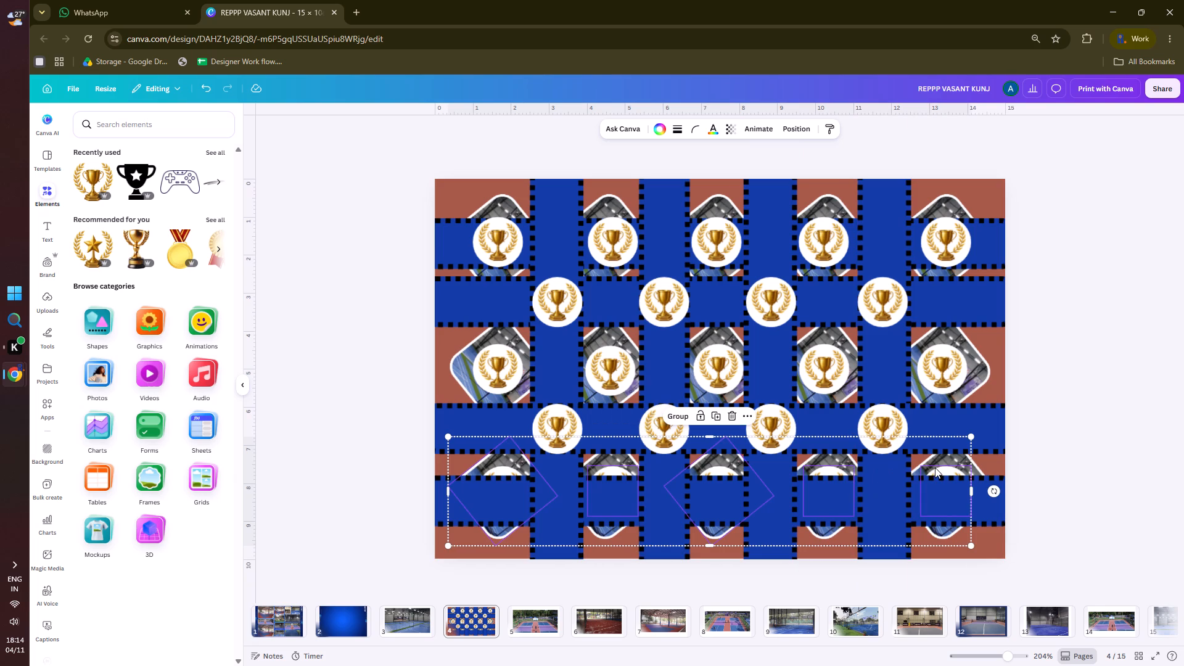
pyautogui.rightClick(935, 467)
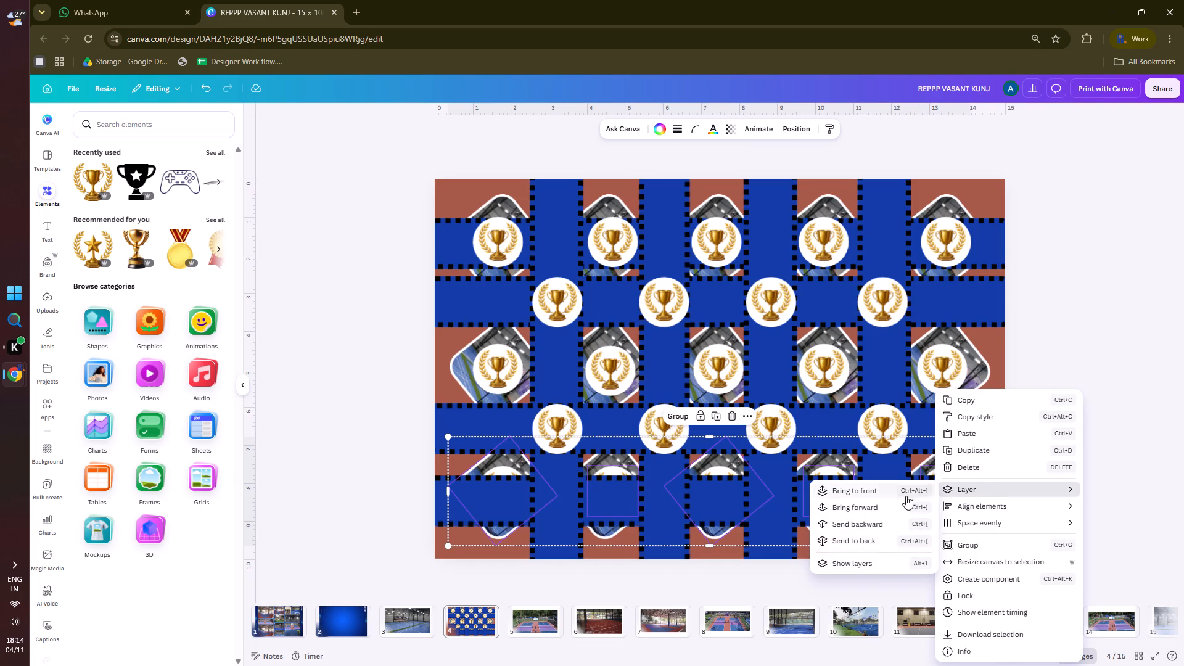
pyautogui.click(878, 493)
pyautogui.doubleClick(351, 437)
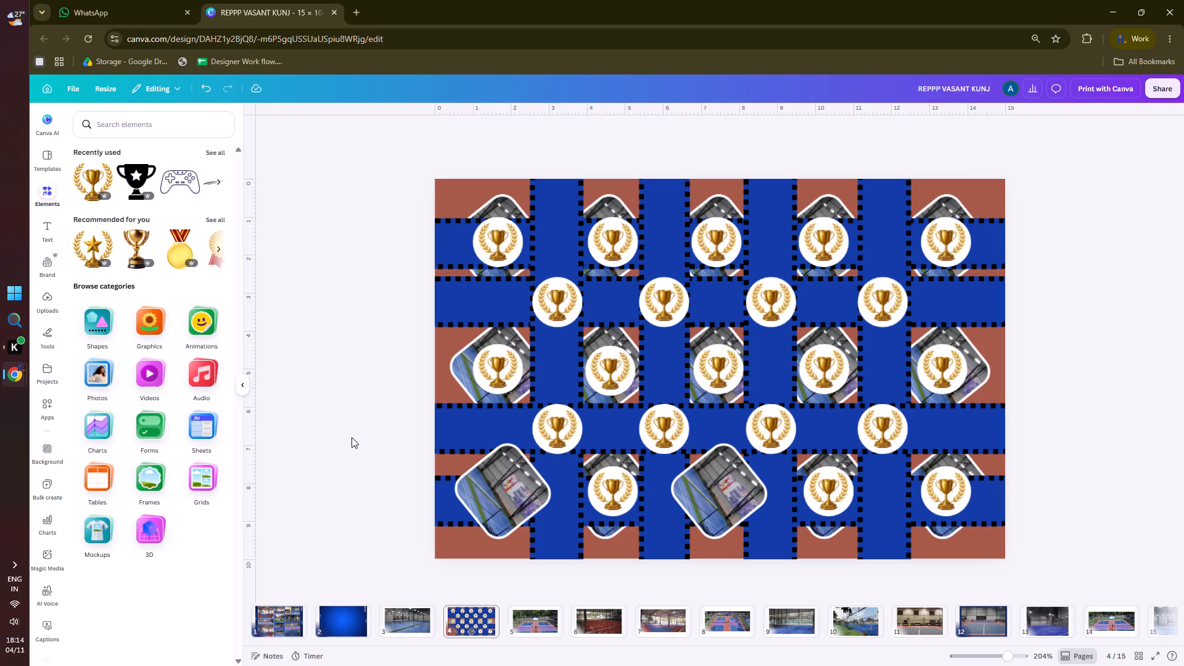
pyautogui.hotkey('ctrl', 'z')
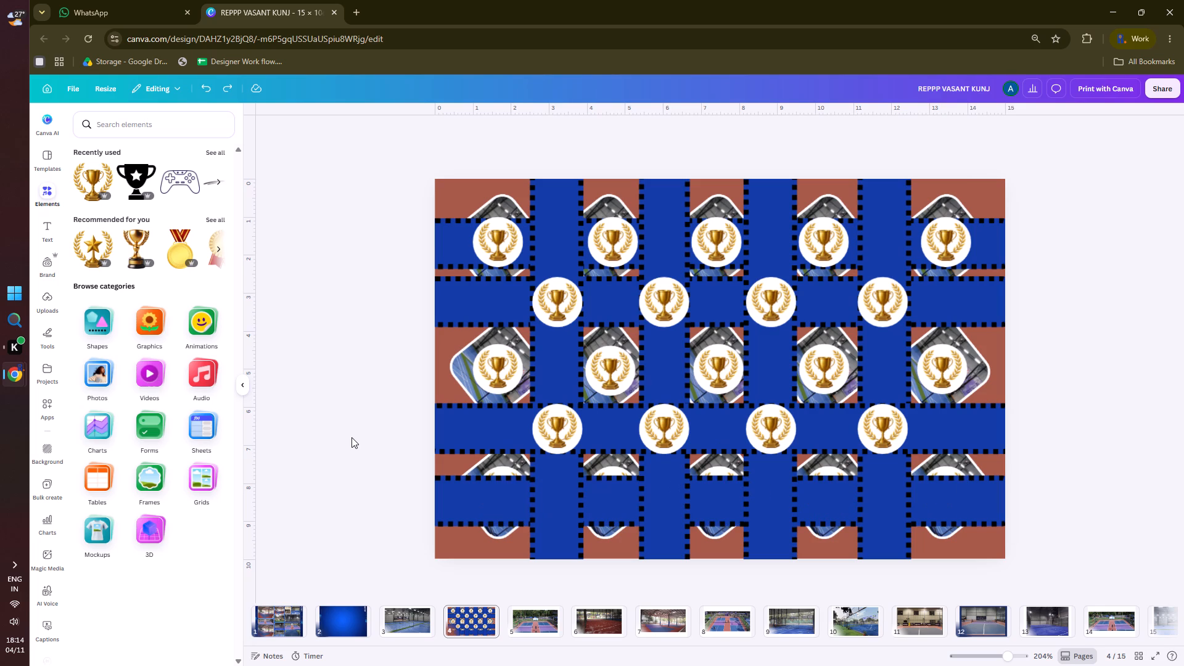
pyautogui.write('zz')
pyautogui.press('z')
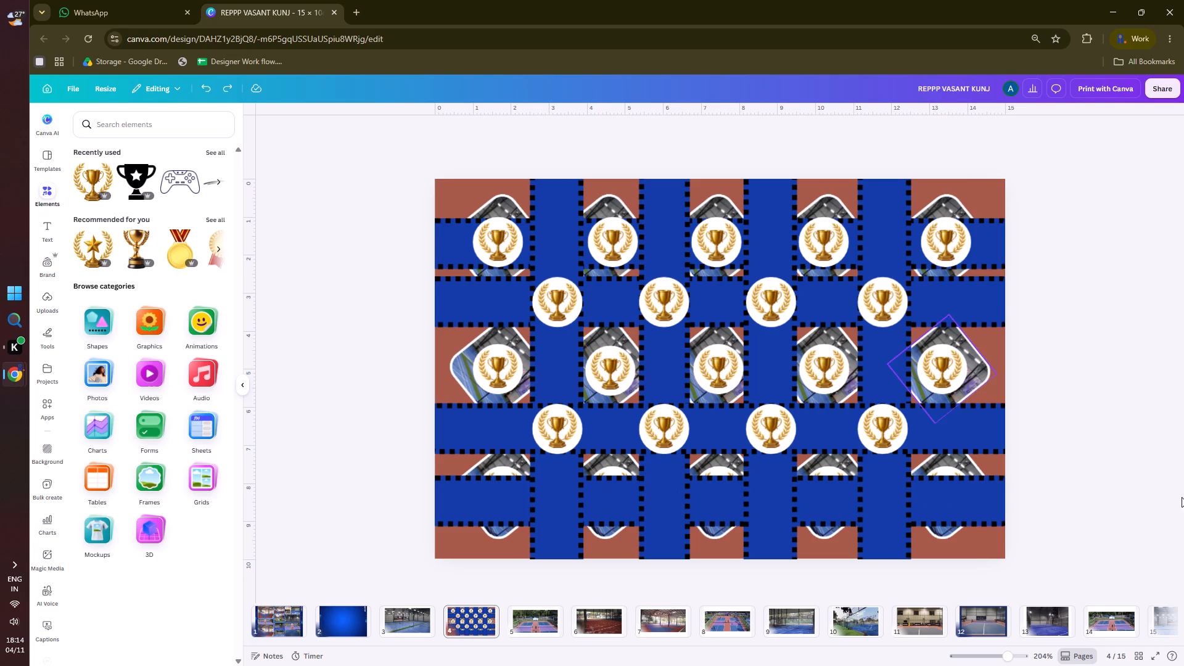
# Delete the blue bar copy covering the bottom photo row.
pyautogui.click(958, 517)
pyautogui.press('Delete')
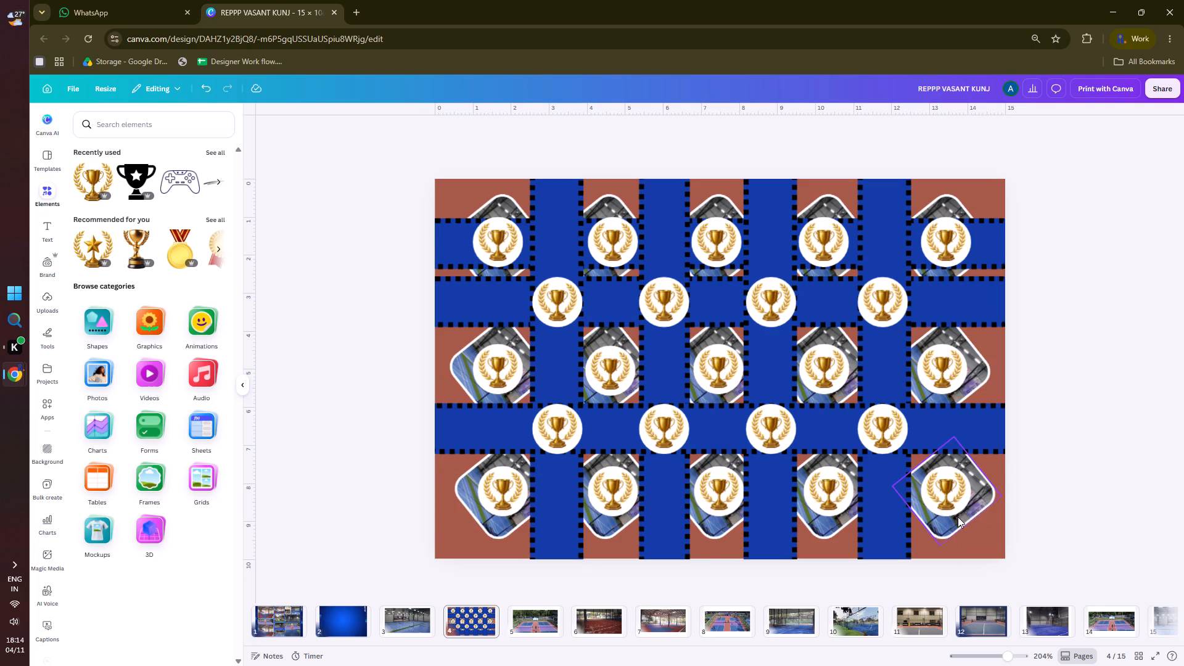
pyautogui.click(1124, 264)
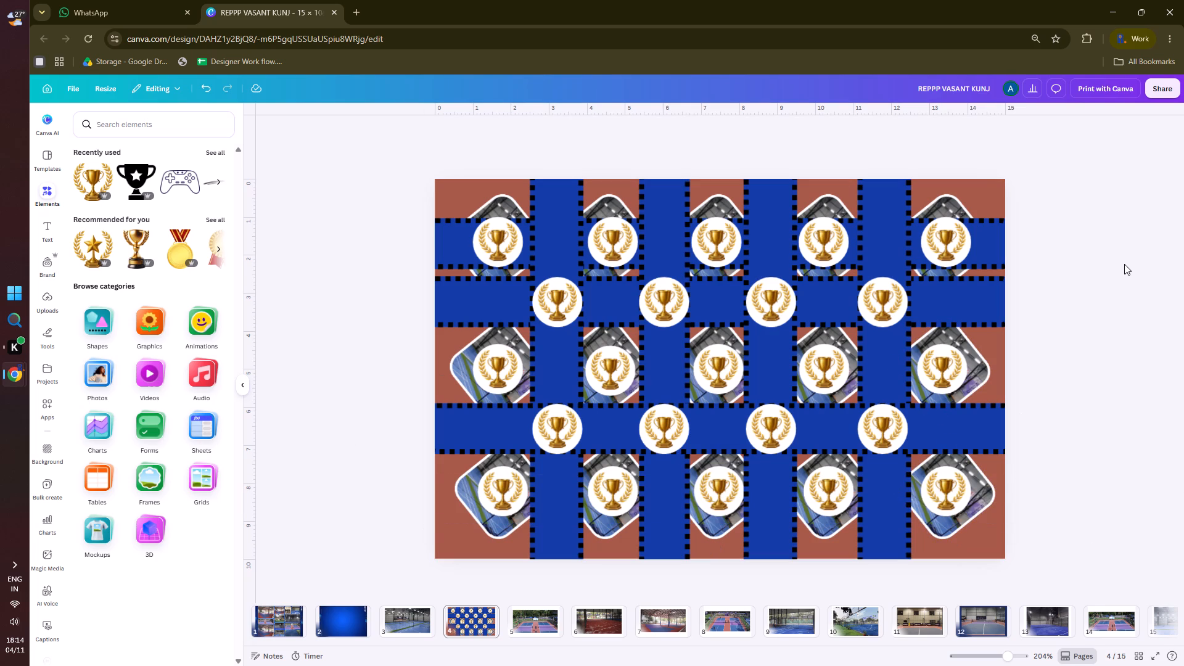
# Group the five trophy badges in the bottom photo row.
pyautogui.click(922, 494)
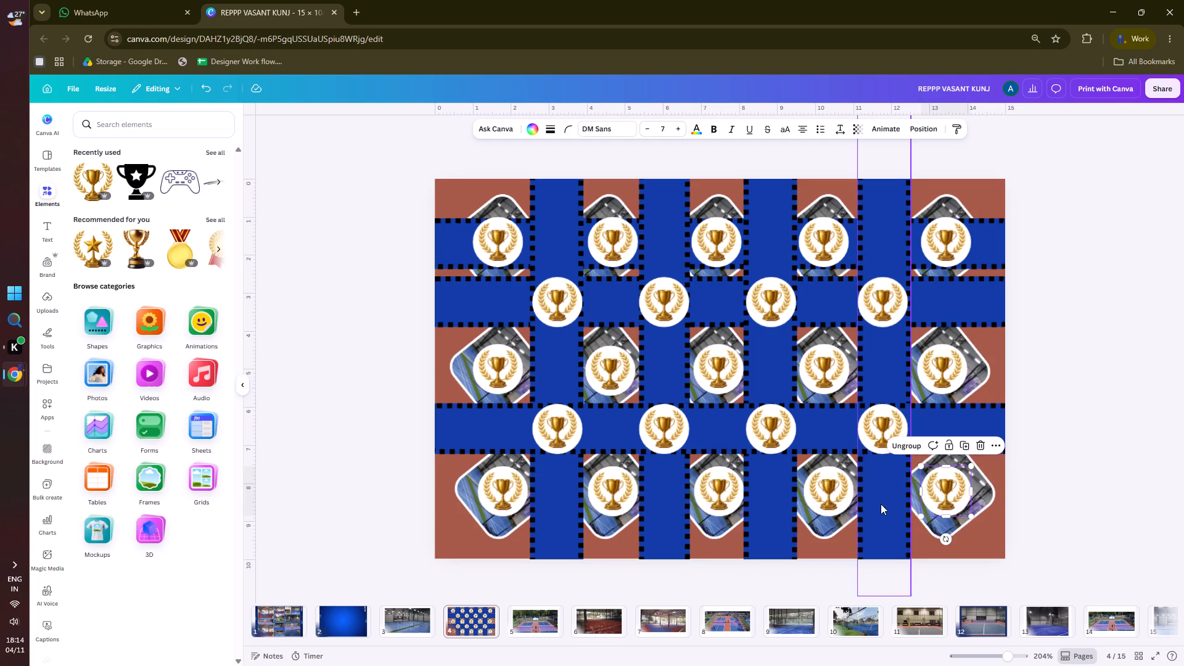
pyautogui.keyDown('shift'); pyautogui.click(826, 488); pyautogui.keyUp('shift')
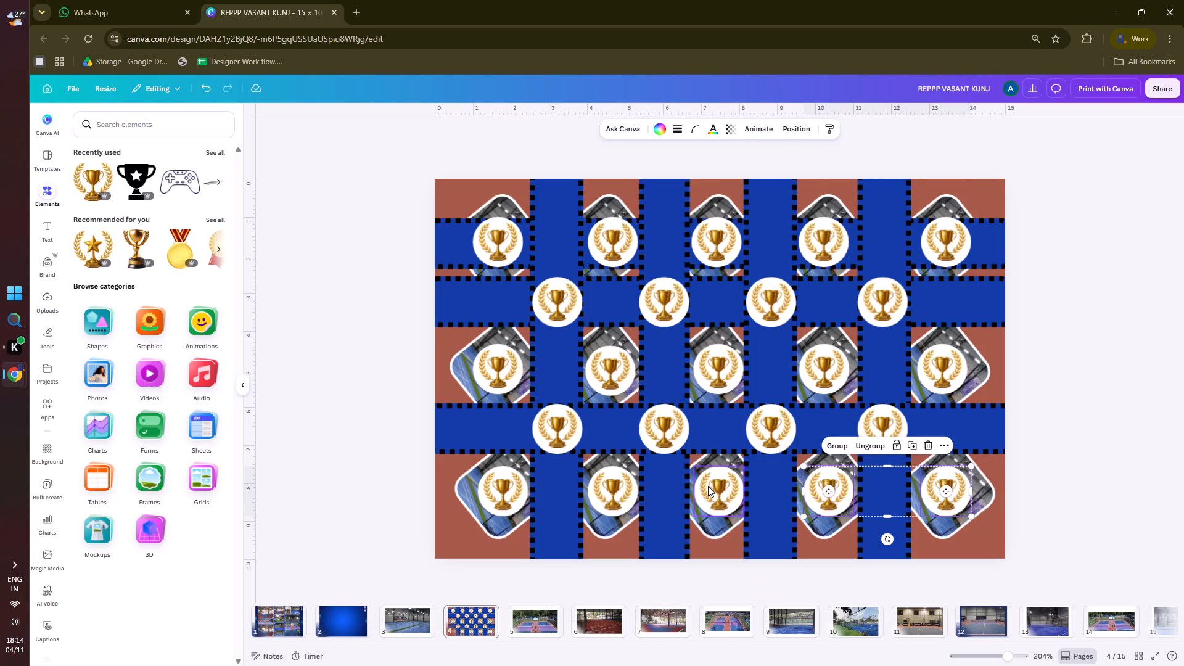
pyautogui.keyDown('shift'); pyautogui.click(708, 486); pyautogui.keyUp('shift')
pyautogui.keyDown('shift'); pyautogui.click(625, 490); pyautogui.keyUp('shift')
pyautogui.keyDown('shift'); pyautogui.click(519, 494); pyautogui.keyUp('shift')
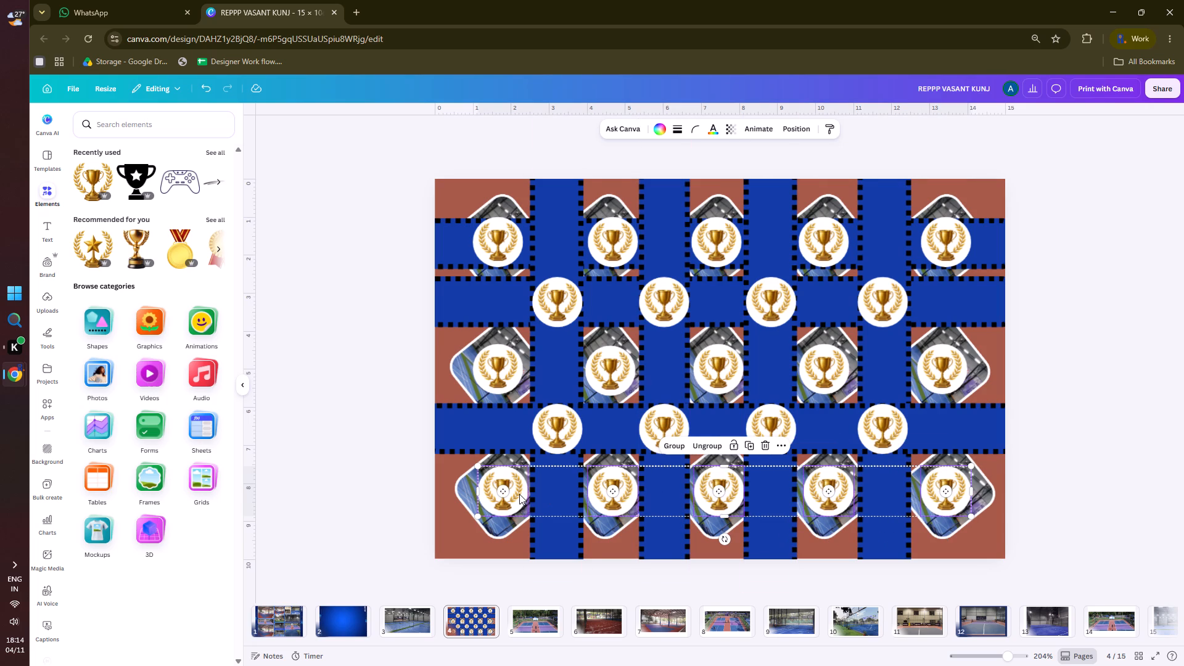
pyautogui.click(675, 446)
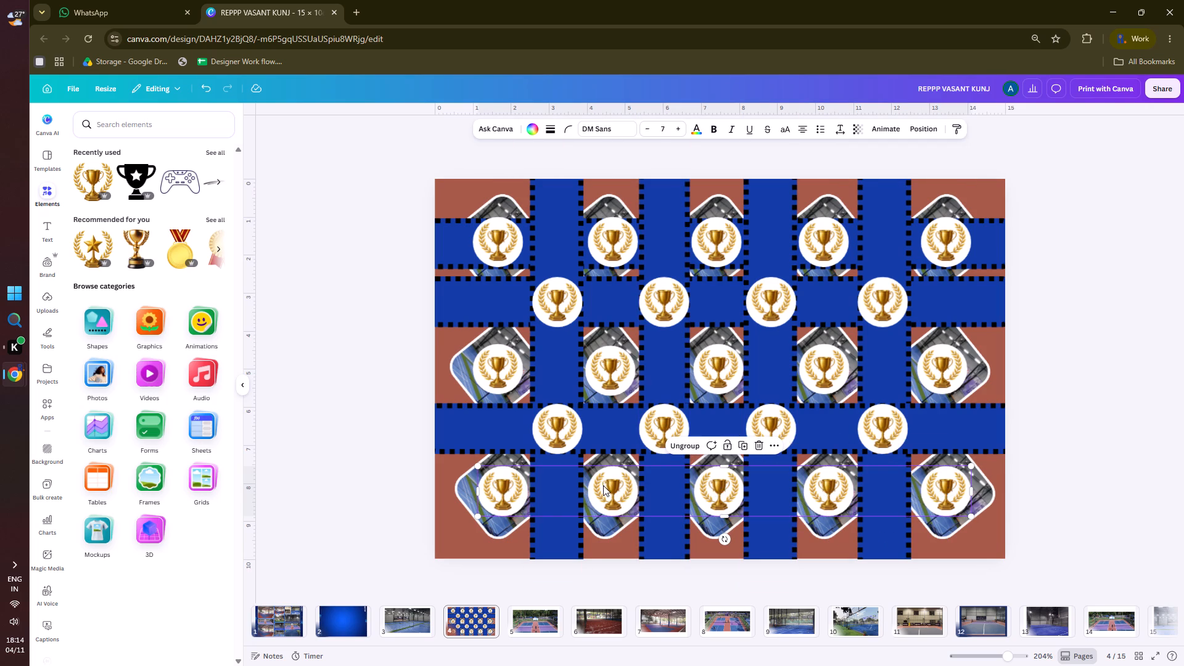
# Duplicate the top-row blue bar and place the copy just below the centre of the bottom photo row.
pyautogui.click(444, 242)
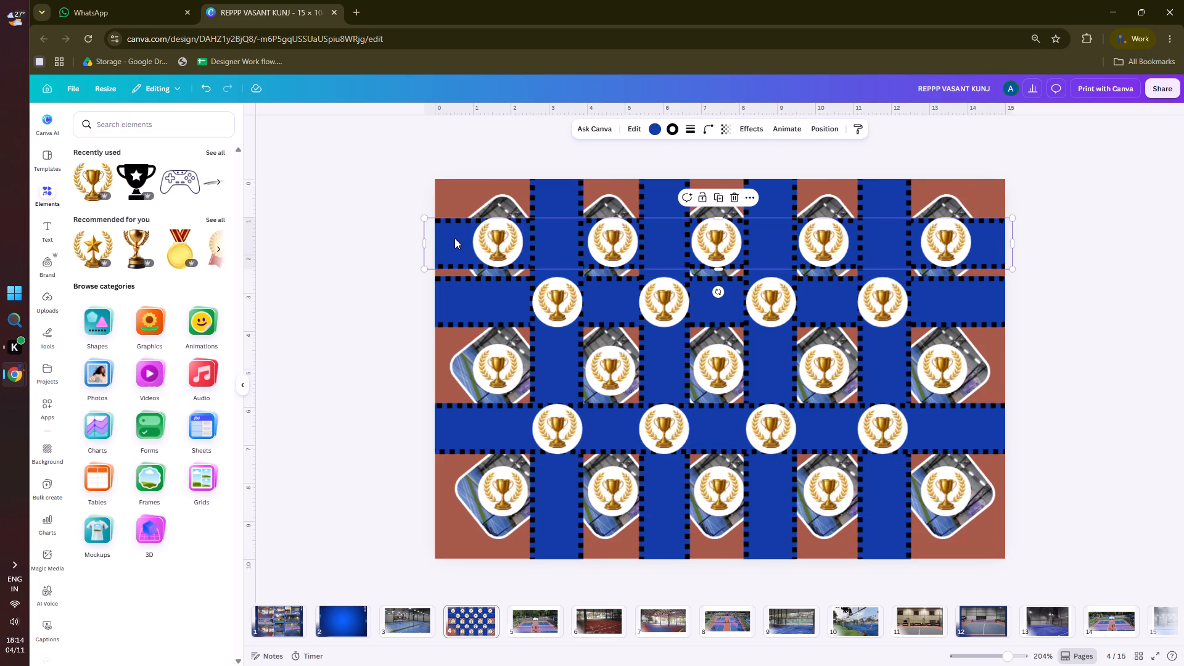
pyautogui.keyDown('alt'); pyautogui.moveTo(456, 232); pyautogui.dragTo(453, 515); pyautogui.keyUp('alt')
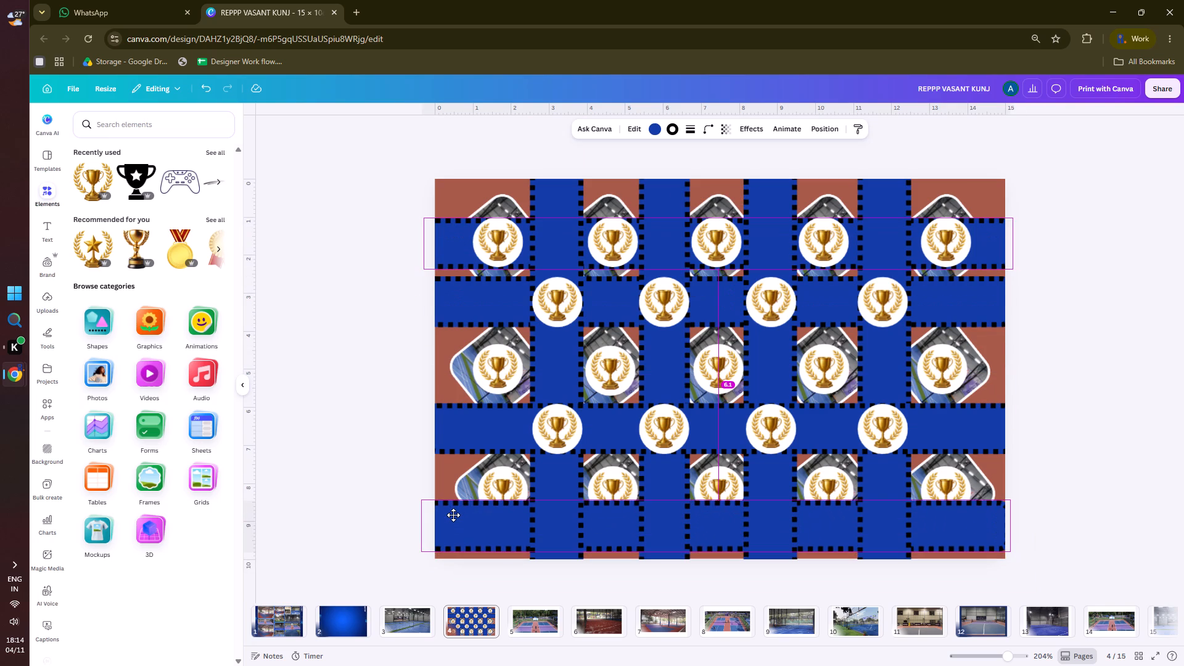
pyautogui.keyDown('alt'); pyautogui.moveTo(453, 515); pyautogui.dragTo(456, 515); pyautogui.keyUp('alt')
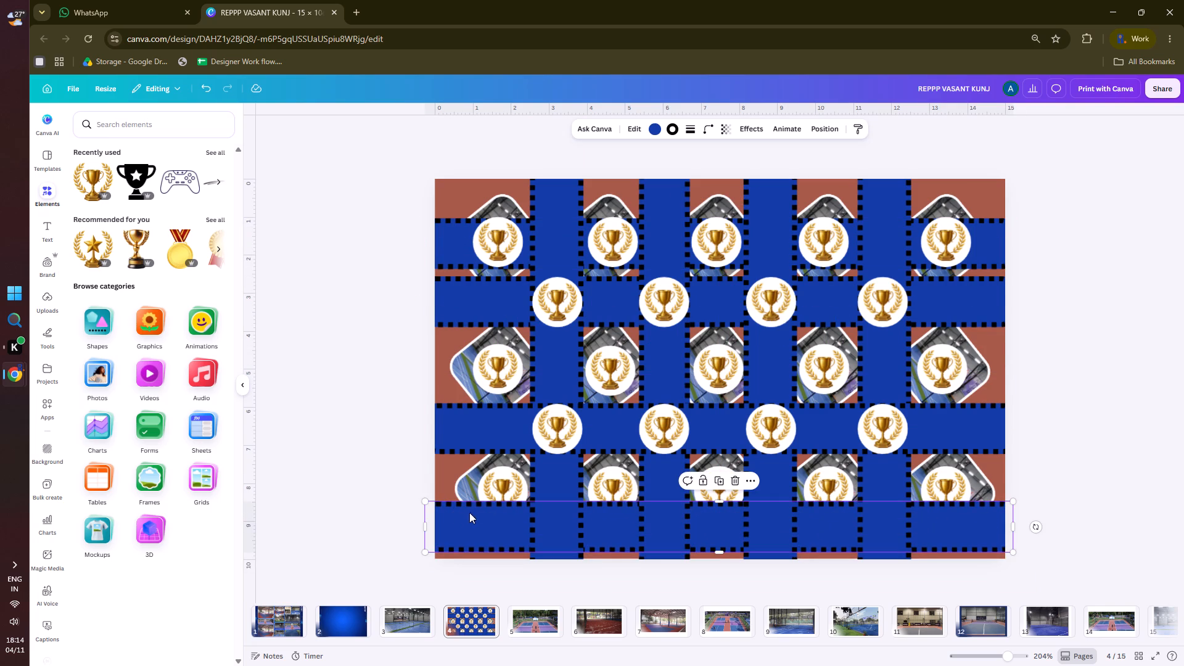
# Bring the grouped bottom-row trophy badges to the front, above the new blue bar.
pyautogui.click(493, 488)
pyautogui.rightClick(493, 488)
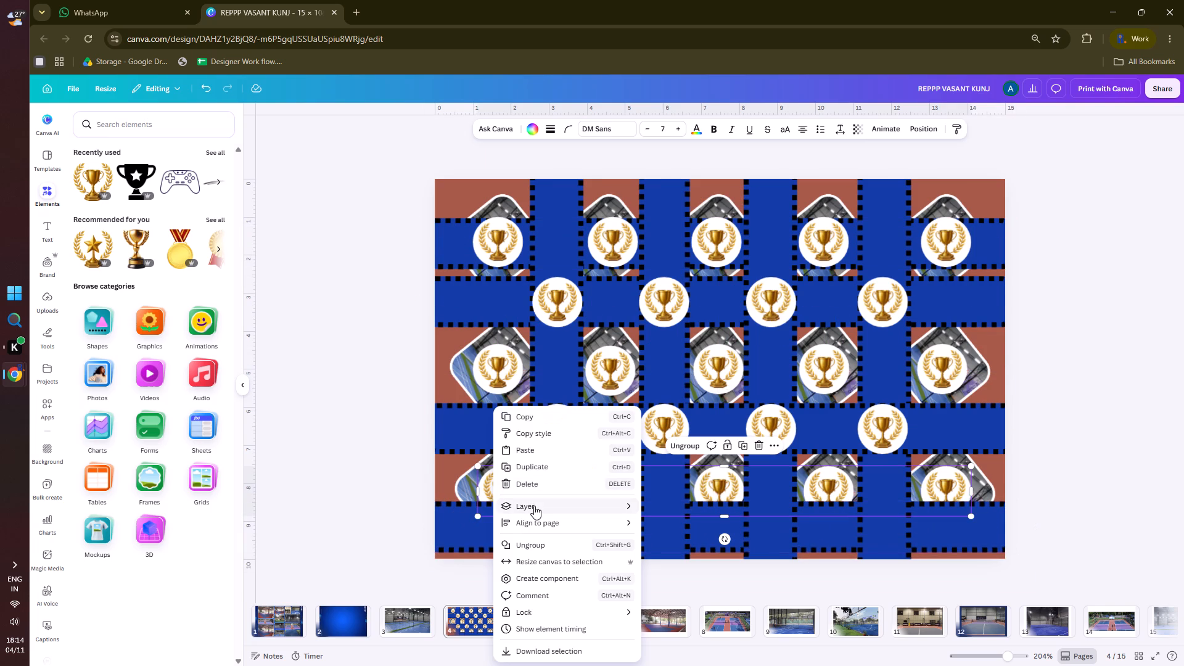
pyautogui.click(715, 510)
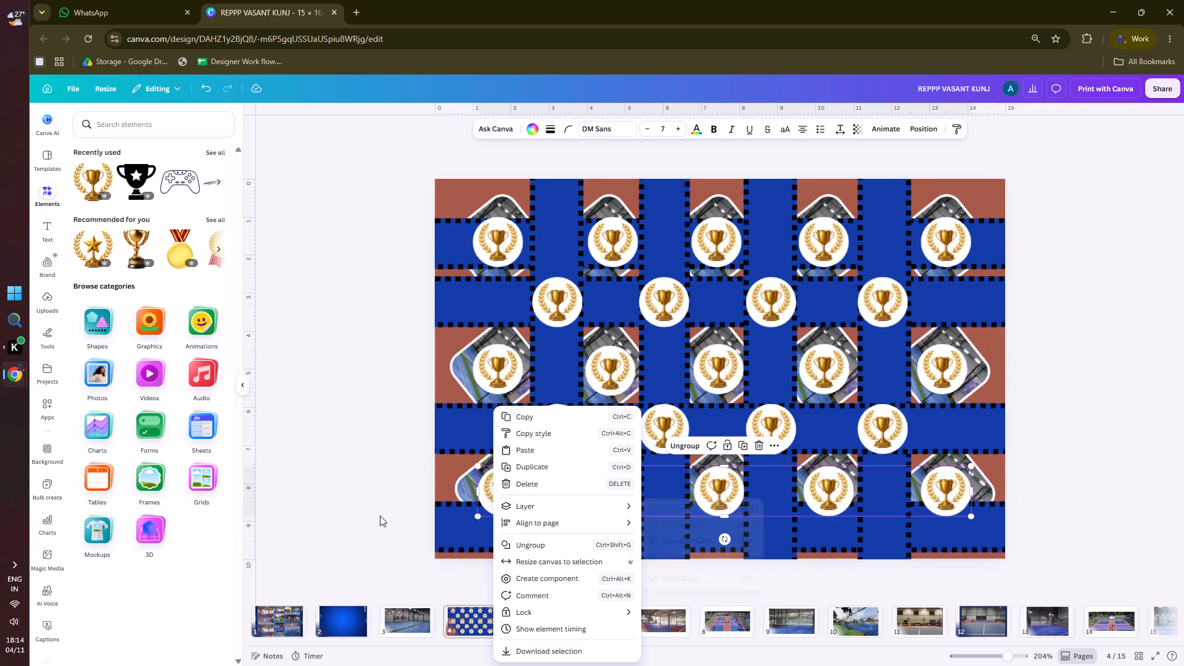
pyautogui.click(349, 508)
pyautogui.click(349, 508)
# Nudge the bottom blue bar up until it is centred behind the bottom-row trophy badges.
pyautogui.click(448, 529)
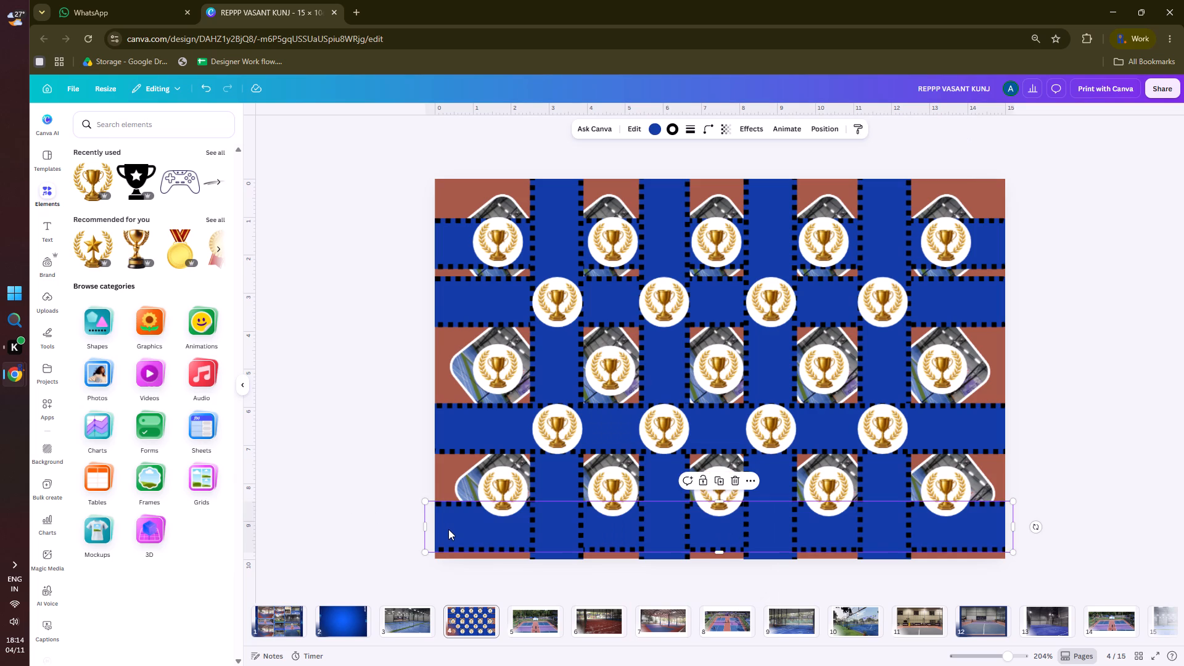
pyautogui.press('Up')
pyautogui.press('Up')
pyautogui.press('Up')
pyautogui.press('Up')
pyautogui.press('Up')
pyautogui.press('Up')
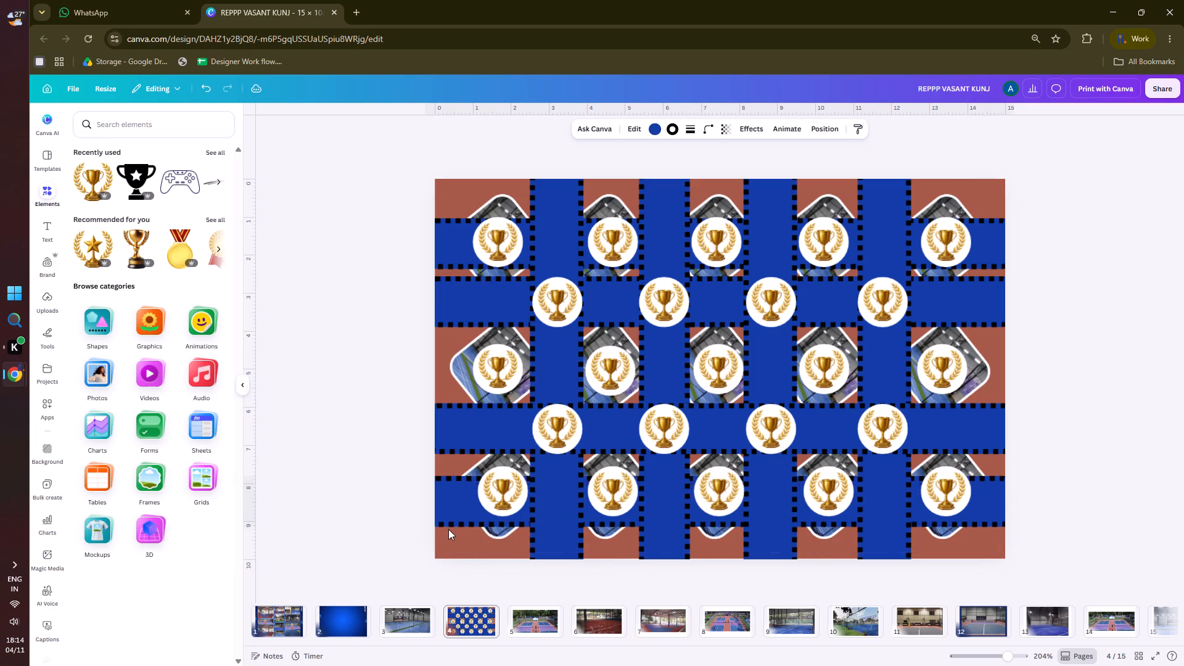
pyautogui.press('Up')
pyautogui.press('Up')
pyautogui.press('Up')
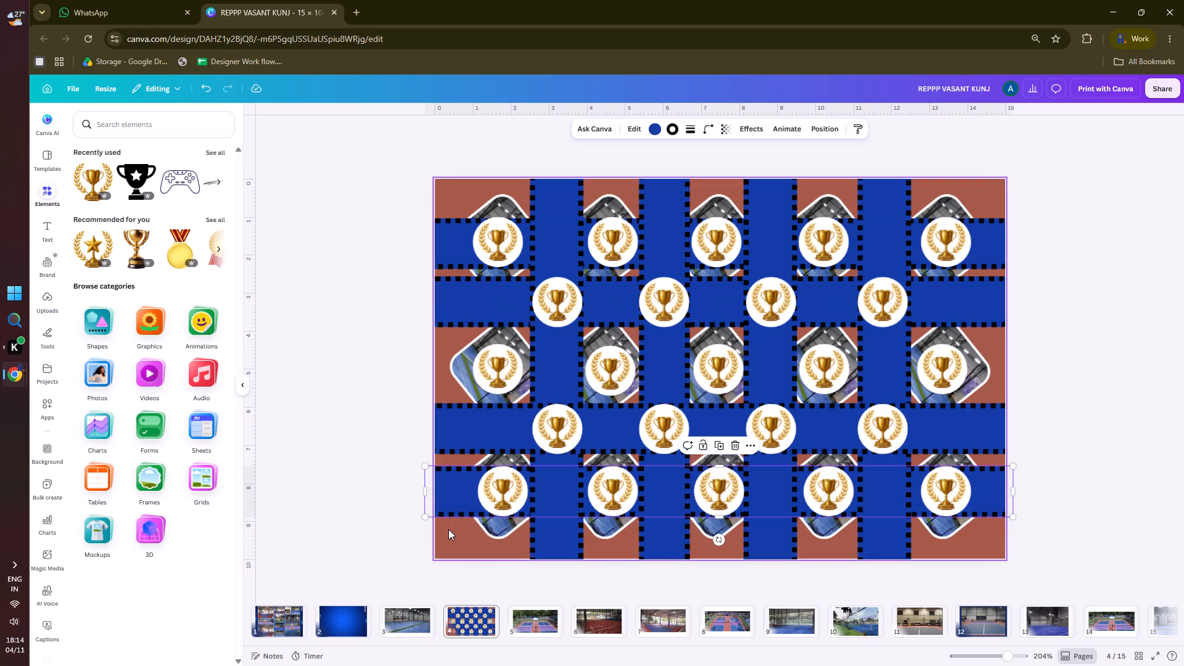
pyautogui.click(1147, 249)
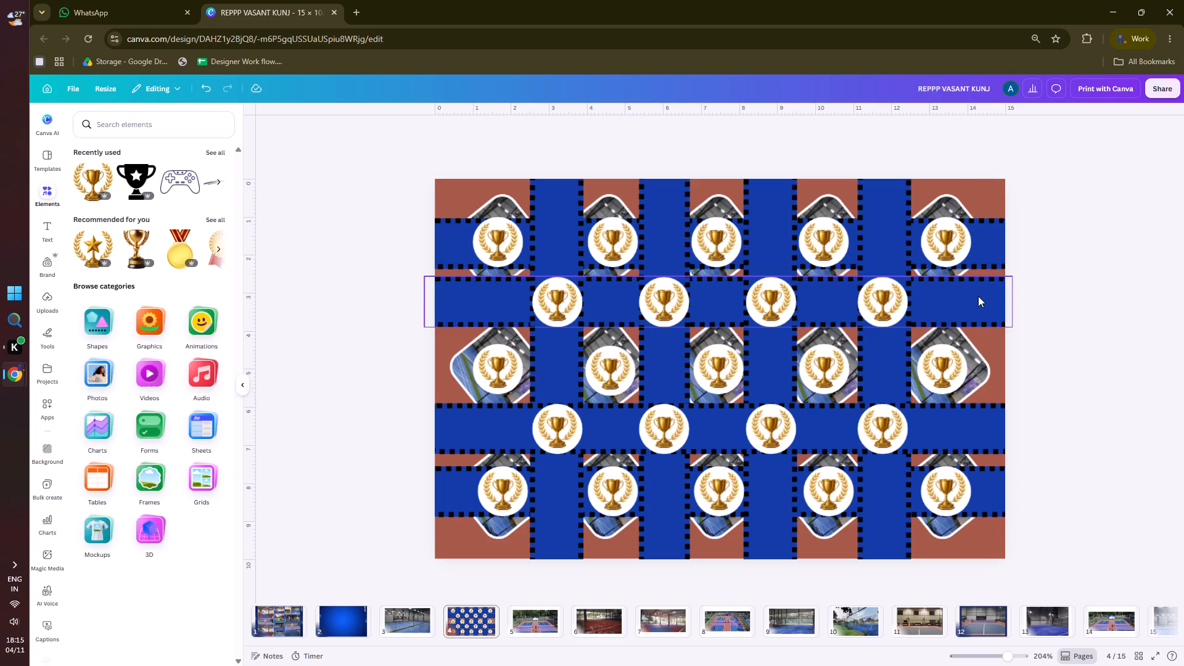
# Duplicate the blue bar of the second badge row and place the copy over the upper half of the middle photo row.
pyautogui.keyDown('alt'); pyautogui.moveTo(978, 296); pyautogui.dragTo(976, 347); pyautogui.keyUp('alt')
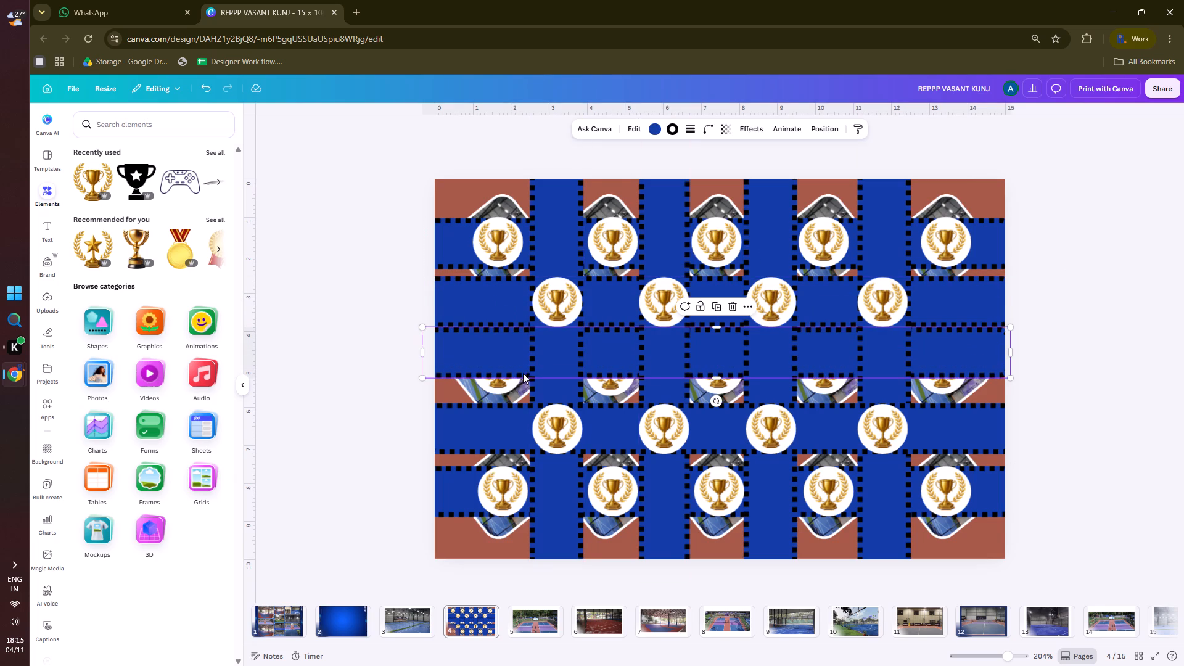
# Bring the five trophy badges of the middle photo row to the front, above the new blue bar.
pyautogui.click(498, 387)
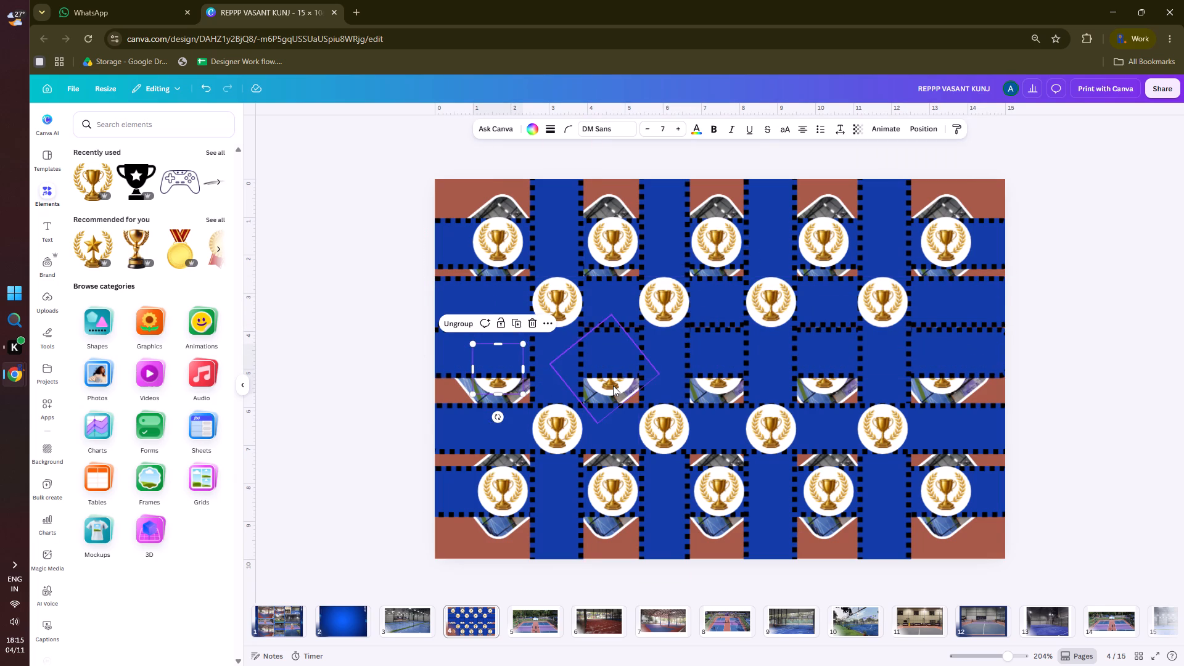
pyautogui.keyDown('shift'); pyautogui.click(613, 385); pyautogui.keyUp('shift')
pyautogui.keyDown('shift'); pyautogui.click(711, 384); pyautogui.keyUp('shift')
pyautogui.keyDown('shift'); pyautogui.click(815, 382); pyautogui.keyUp('shift')
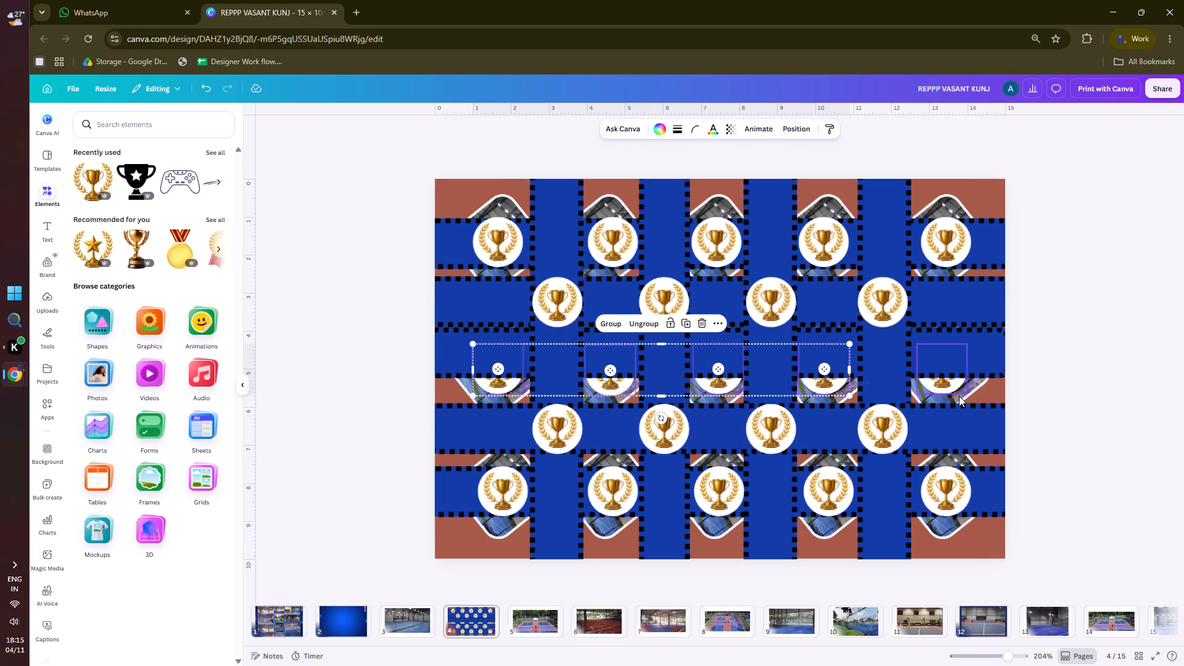
pyautogui.keyDown('shift'); pyautogui.click(960, 390); pyautogui.keyUp('shift')
pyautogui.rightClick(959, 390)
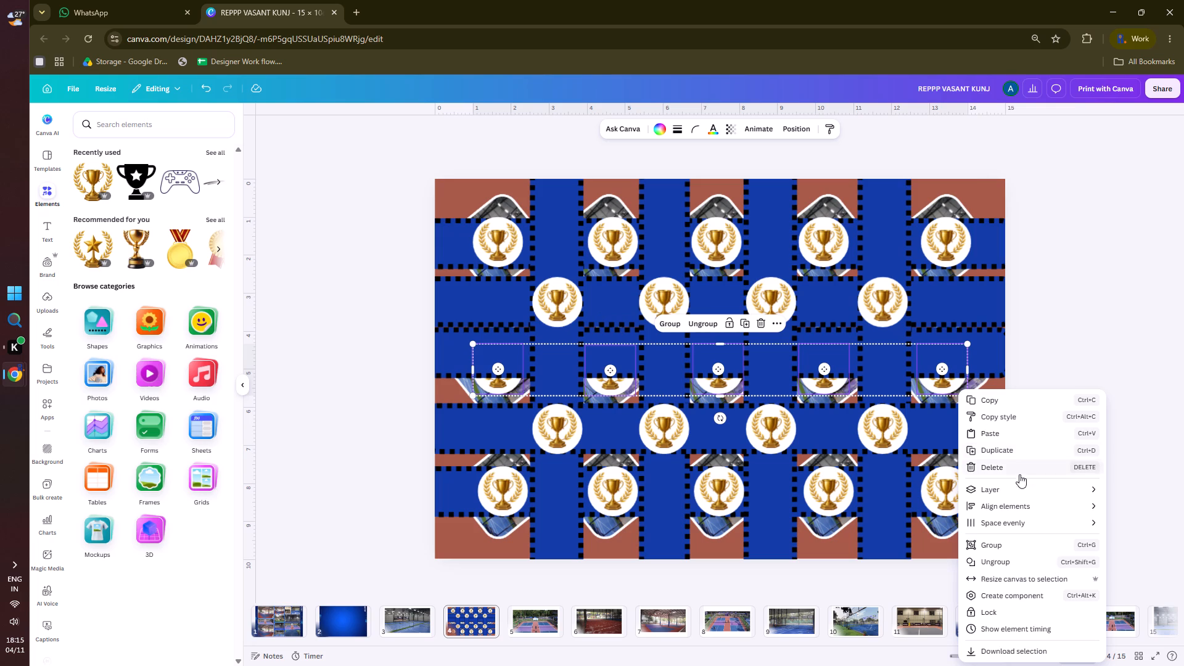
pyautogui.click(913, 487)
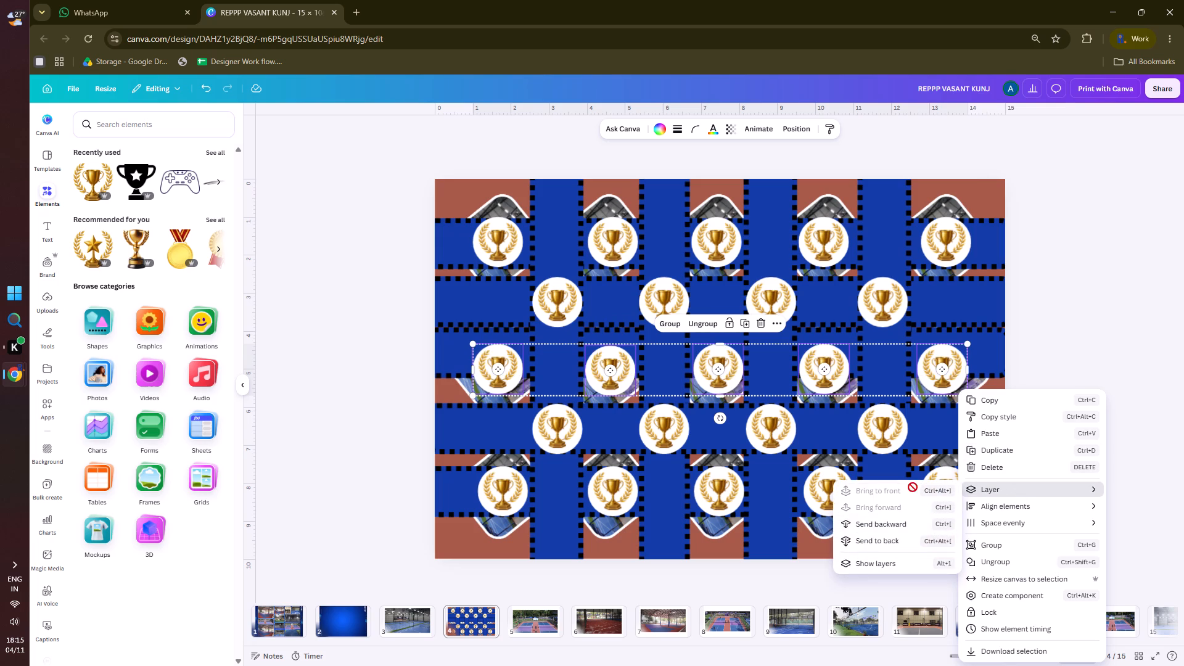
pyautogui.click(1104, 269)
pyautogui.click(1077, 302)
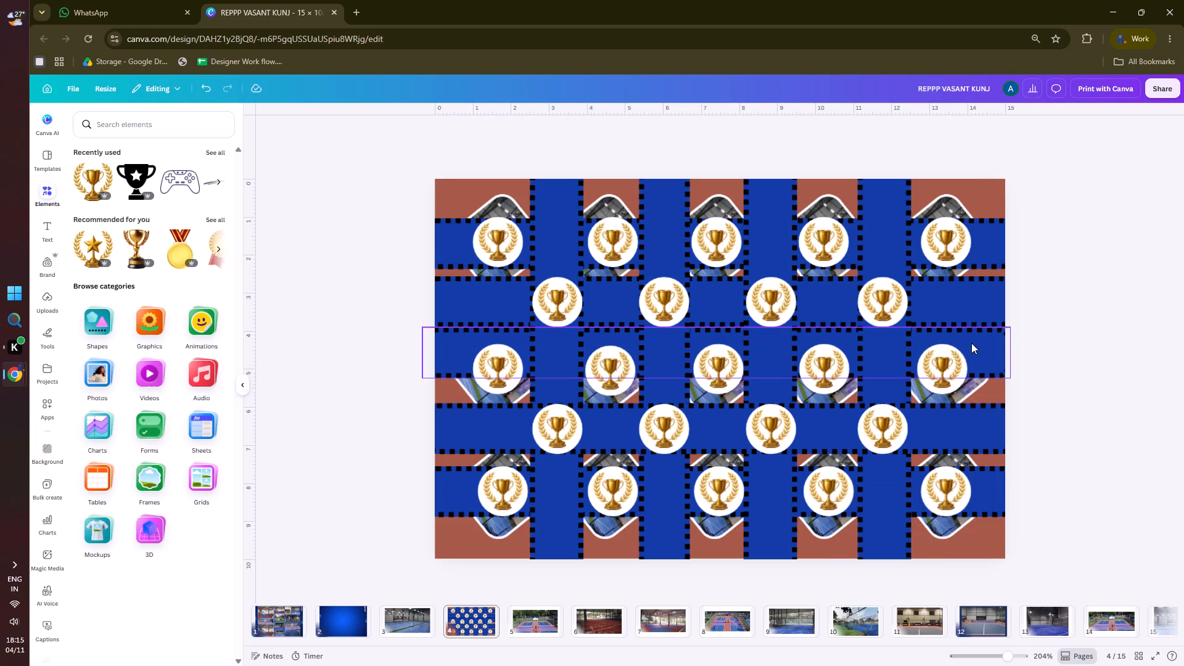
# Move the middle blue bar down so it lies behind the middle-row badges, evenly between its neighbouring bars.
pyautogui.moveTo(975, 343); pyautogui.dragTo(975, 362)
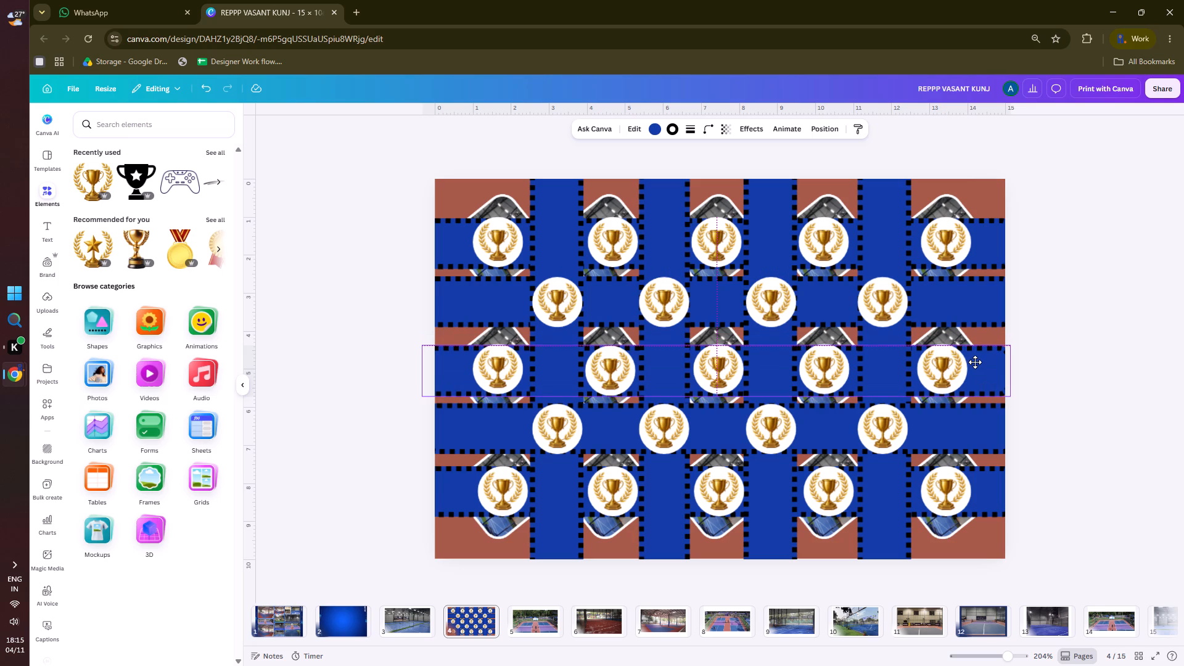
pyautogui.moveTo(975, 362); pyautogui.dragTo(975, 356)
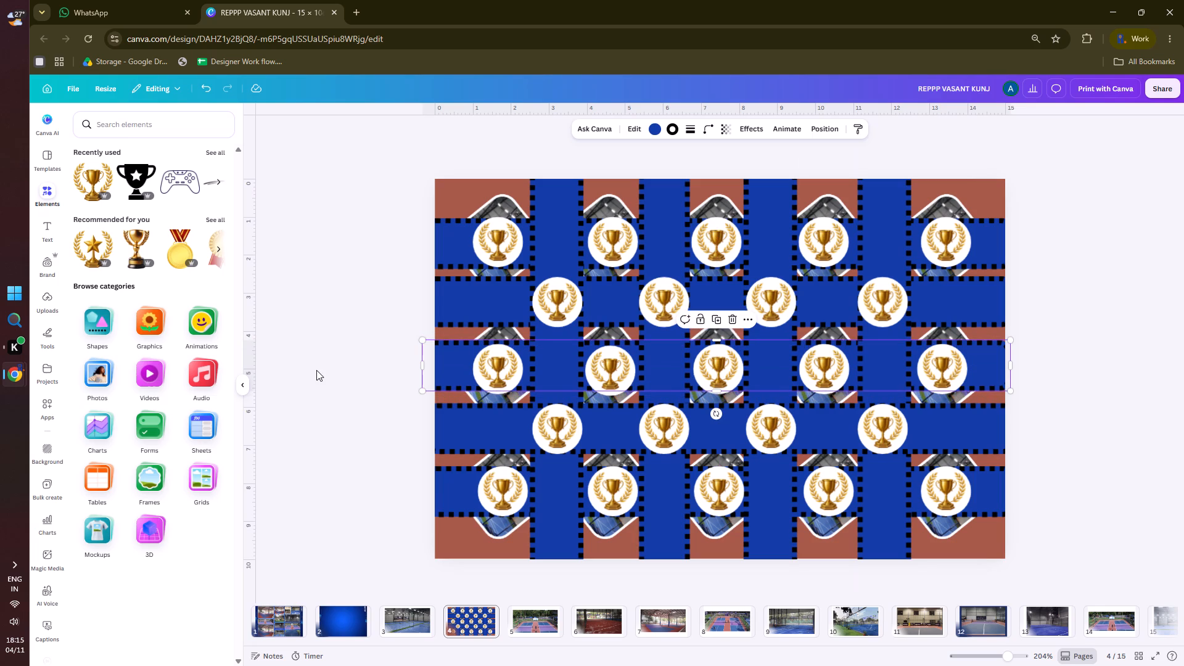
pyautogui.click(316, 370)
# Nudge the five middle-row trophy badges up until they are centred on their blue bar.
pyautogui.click(491, 368)
pyautogui.keyDown('shift'); pyautogui.click(612, 364); pyautogui.keyUp('shift')
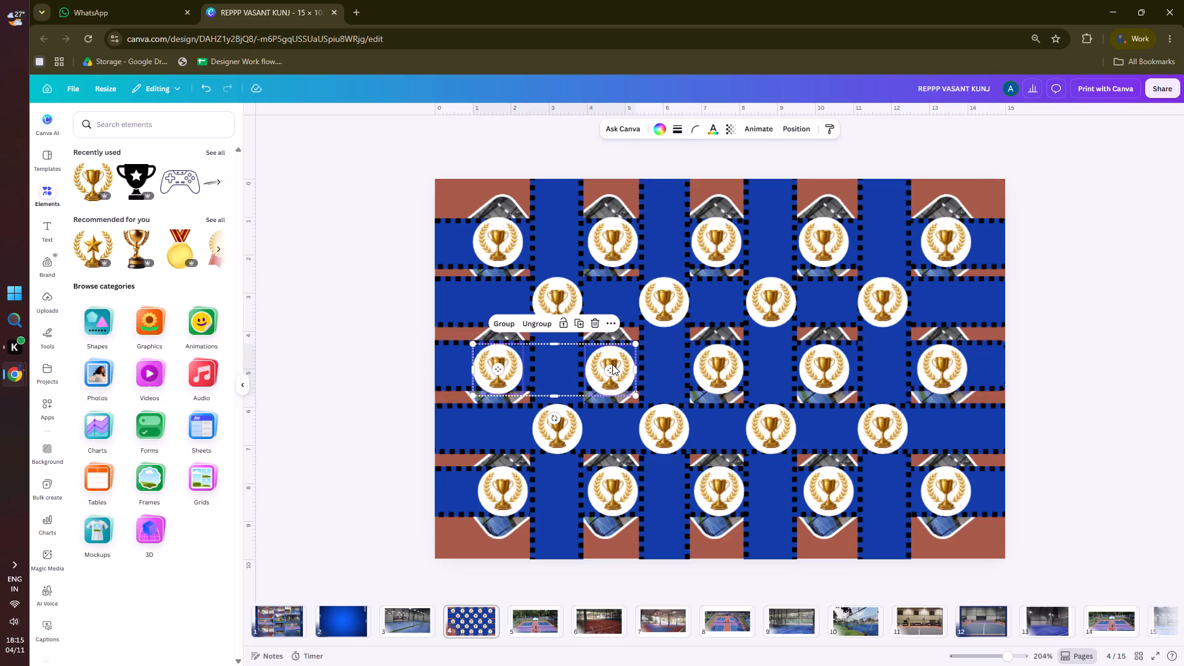
pyautogui.keyDown('shift'); pyautogui.click(729, 364); pyautogui.keyUp('shift')
pyautogui.keyDown('shift'); pyautogui.click(813, 363); pyautogui.keyUp('shift')
pyautogui.keyDown('shift'); pyautogui.click(937, 365); pyautogui.keyUp('shift')
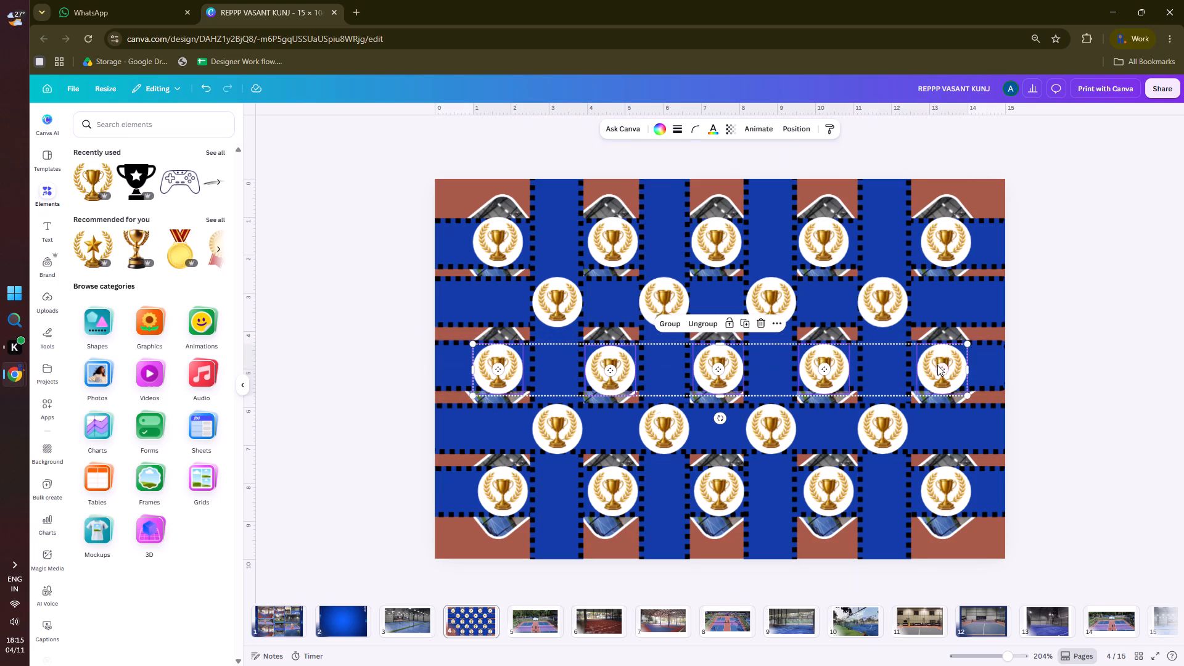
pyautogui.press('Up')
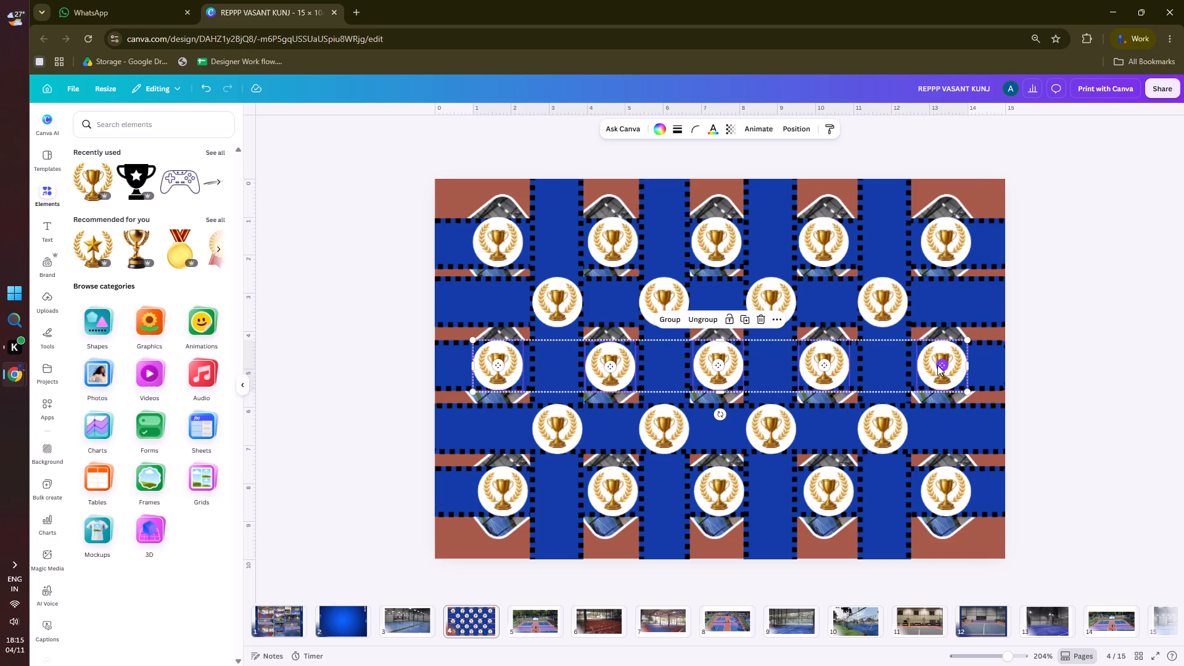
pyautogui.click(1090, 199)
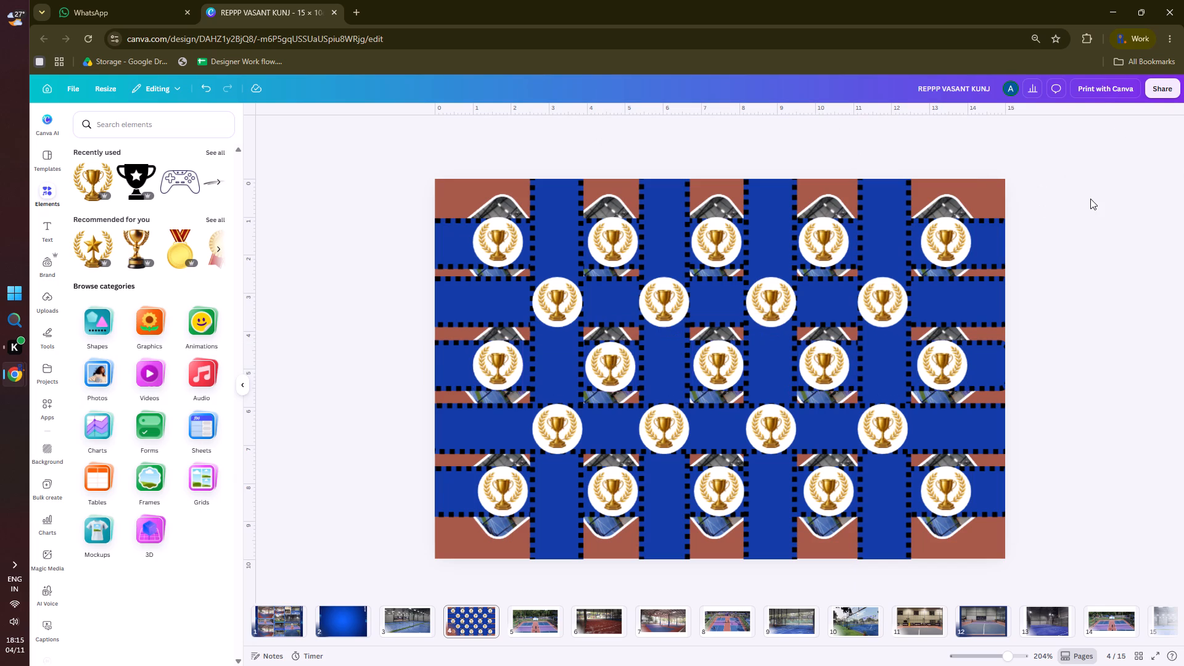
# Set the corner rounding of the top horizontal blue bar to 100.
pyautogui.click(996, 239)
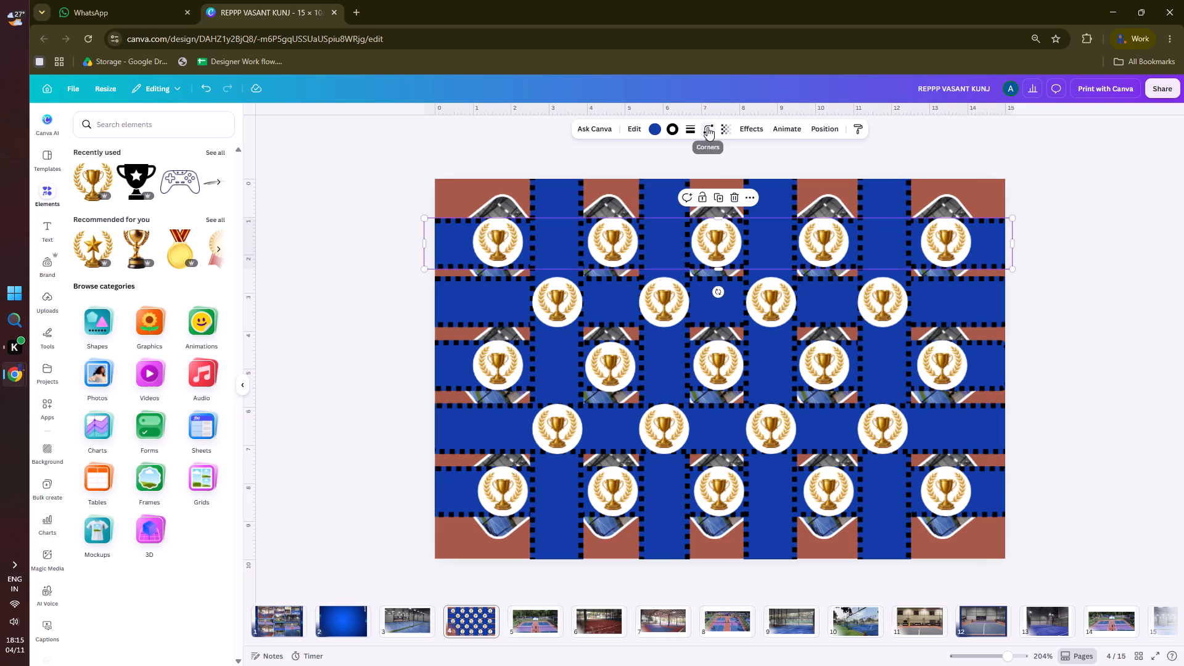
pyautogui.click(707, 126)
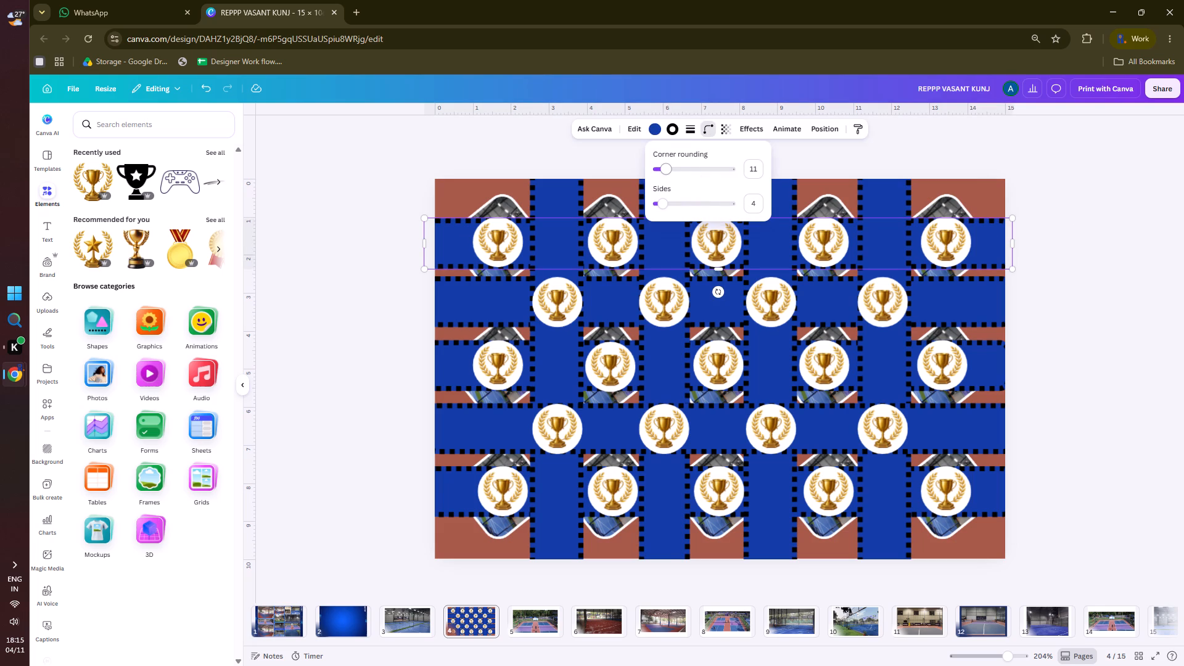
pyautogui.moveTo(667, 174); pyautogui.dragTo(714, 169)
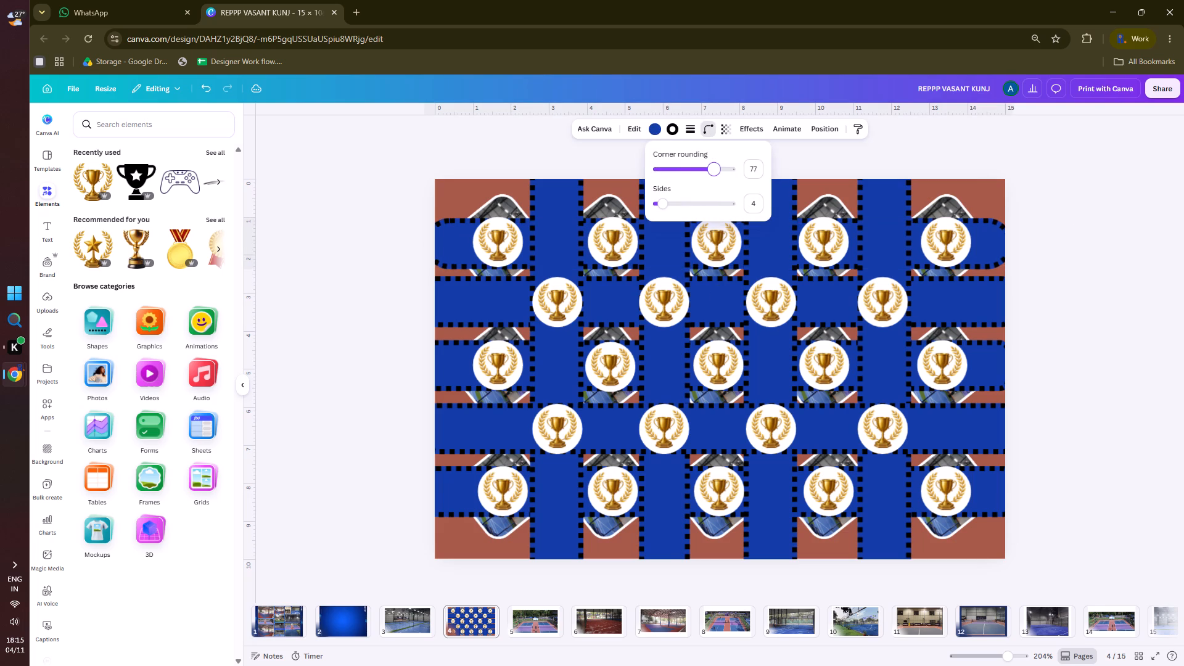
pyautogui.moveTo(714, 169); pyautogui.dragTo(738, 170)
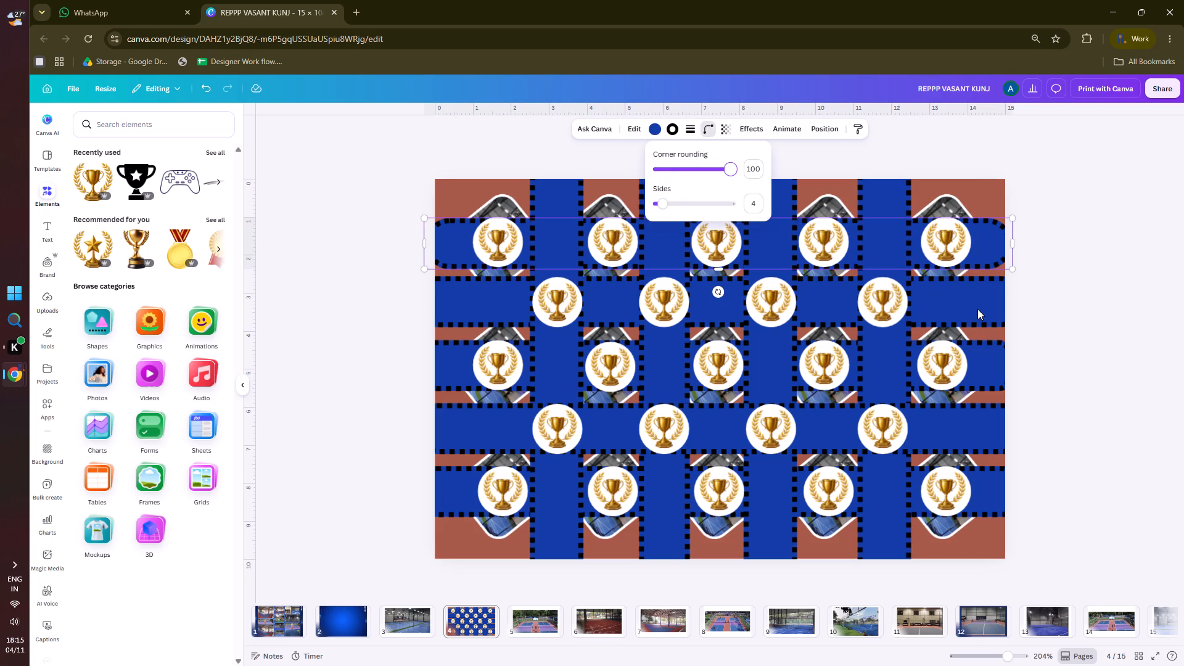
# Set the corner rounding of the other four horizontal blue bars to 100.
pyautogui.click(977, 309)
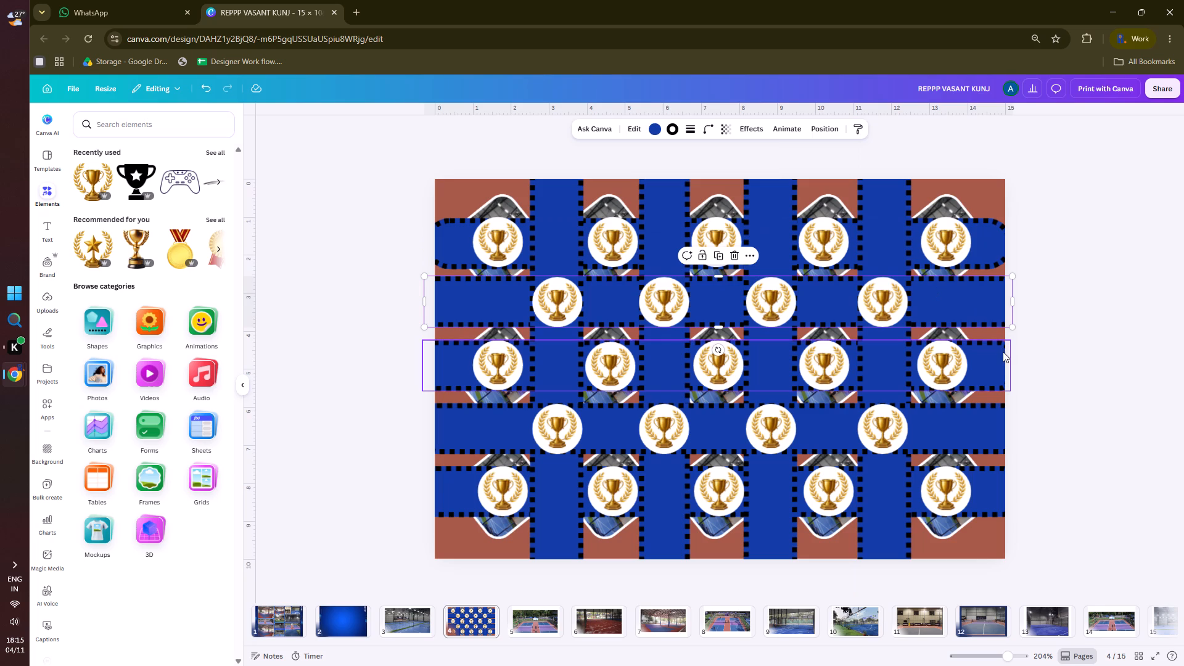
pyautogui.keyDown('shift'); pyautogui.click(998, 355); pyautogui.keyUp('shift')
pyautogui.keyDown('shift'); pyautogui.click(981, 425); pyautogui.keyUp('shift')
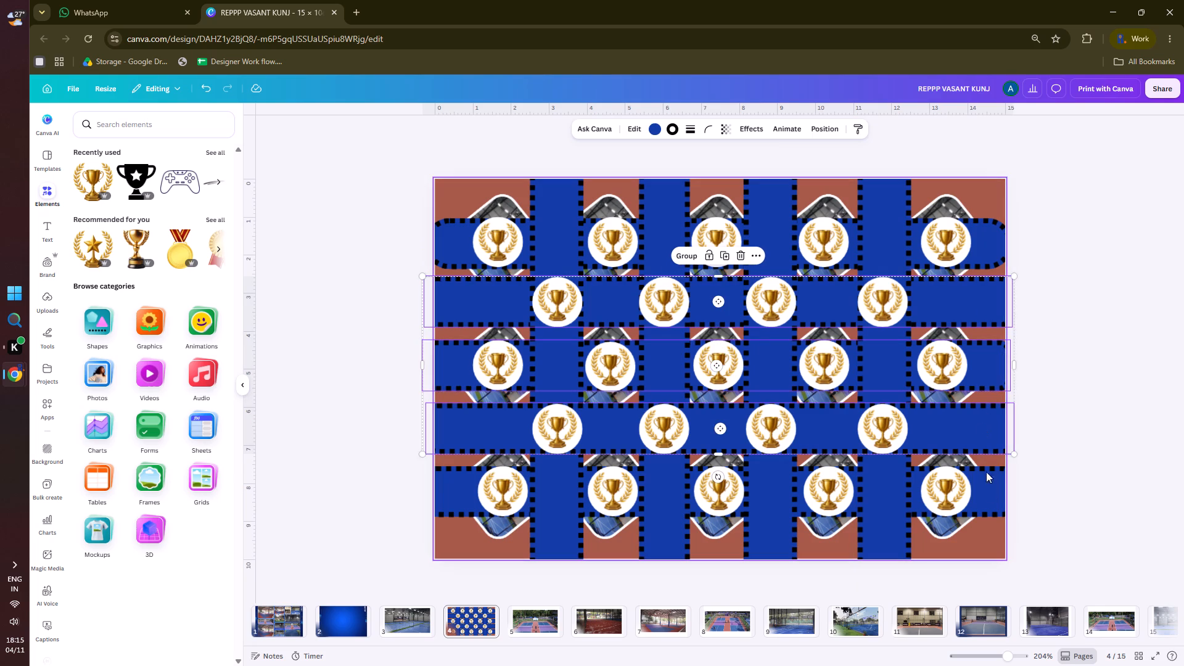
pyautogui.keyDown('shift'); pyautogui.click(989, 508); pyautogui.keyUp('shift')
pyautogui.click(712, 128)
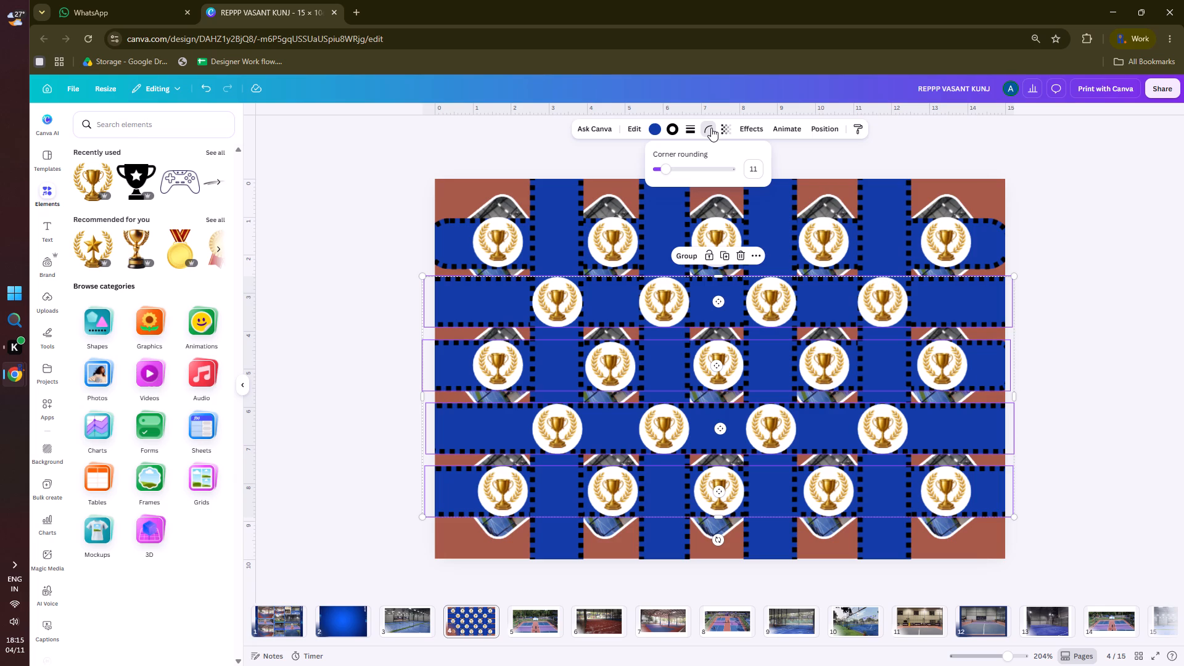
pyautogui.moveTo(670, 178); pyautogui.dragTo(779, 173)
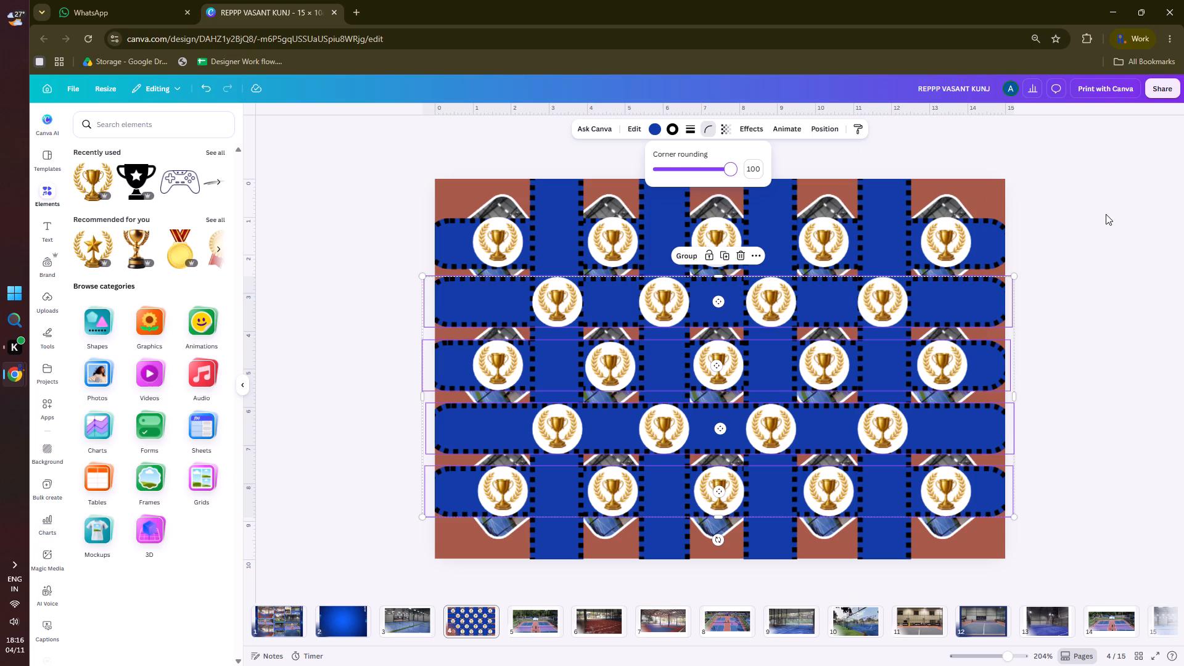
pyautogui.click(1106, 214)
pyautogui.click(1106, 214)
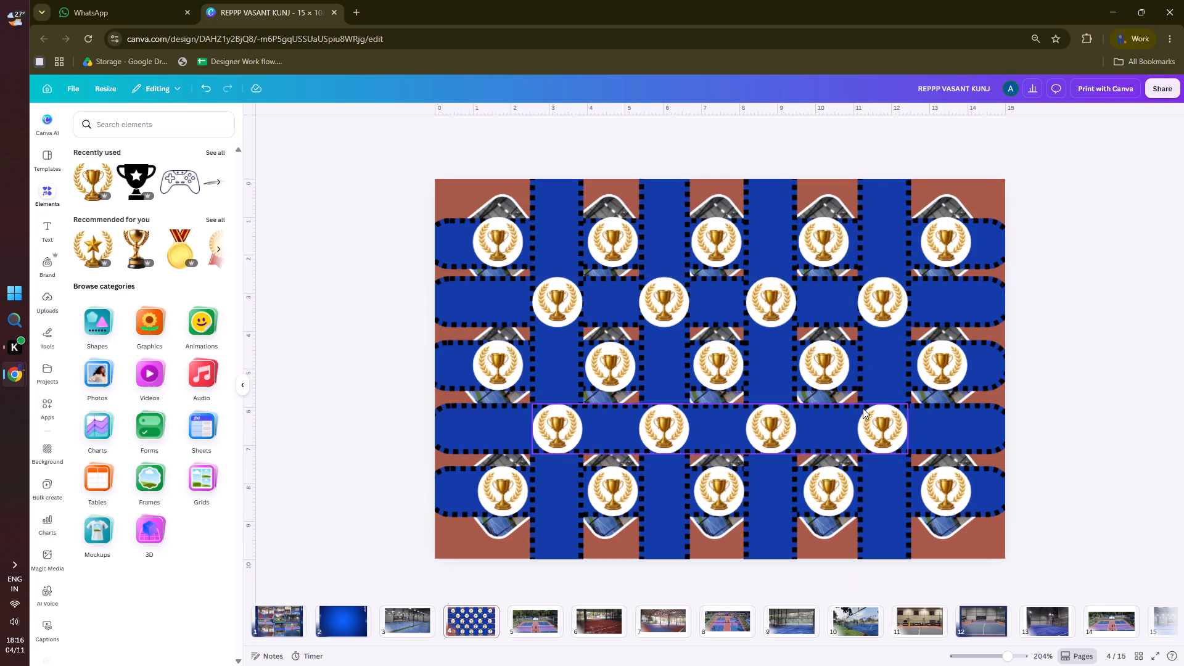
# Recolour all five horizontal and four vertical blue bars with the golden yellow from the trophy's photo colours.
pyautogui.click(980, 241)
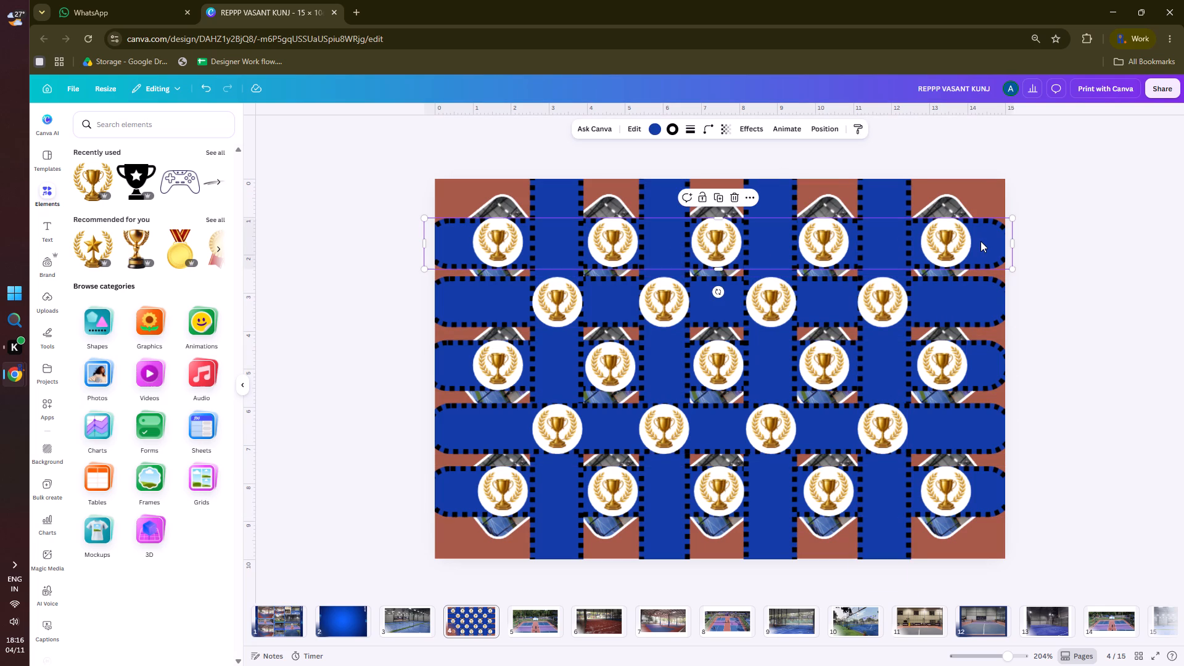
pyautogui.keyDown('shift'); pyautogui.click(989, 305); pyautogui.keyUp('shift')
pyautogui.keyDown('shift'); pyautogui.click(970, 371); pyautogui.keyUp('shift')
pyautogui.keyDown('shift'); pyautogui.click(968, 430); pyautogui.keyUp('shift')
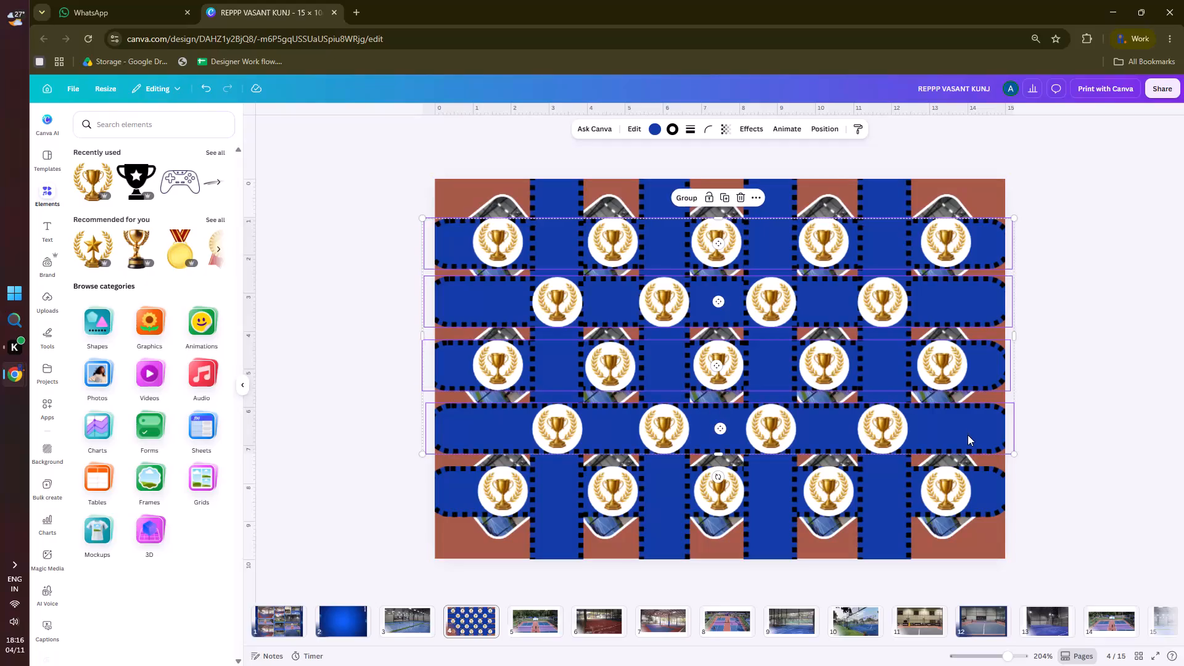
pyautogui.keyDown('shift'); pyautogui.click(975, 478); pyautogui.keyUp('shift')
pyautogui.keyDown('shift'); pyautogui.click(864, 532); pyautogui.keyUp('shift')
pyautogui.keyDown('shift'); pyautogui.click(771, 543); pyautogui.keyUp('shift')
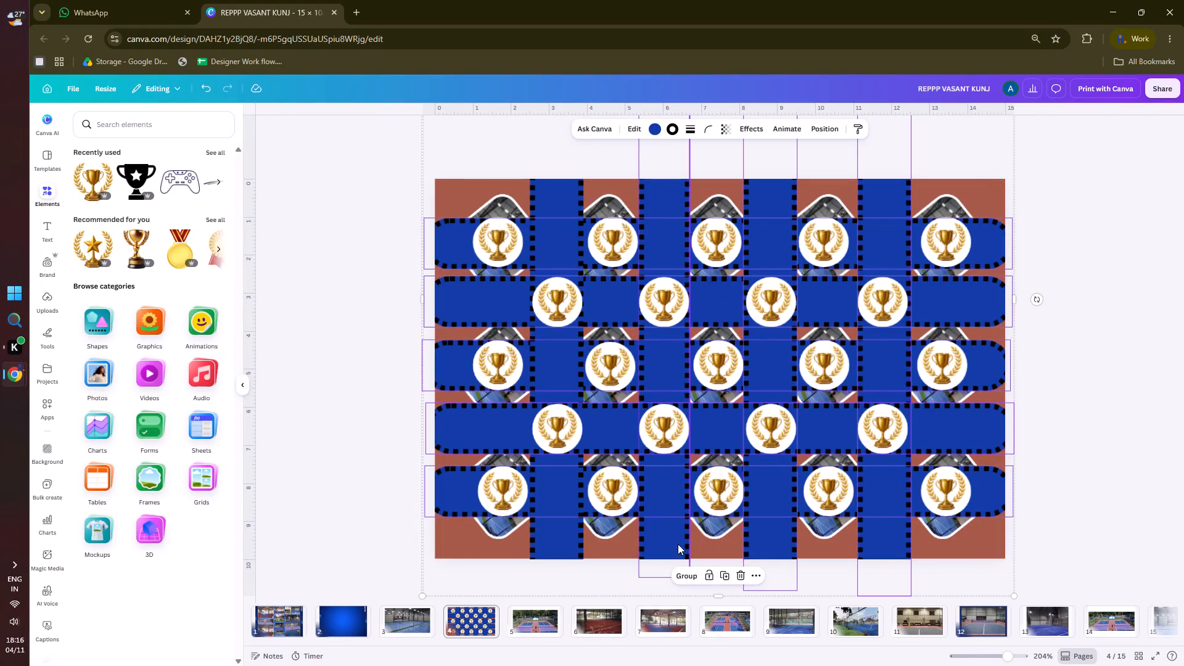
pyautogui.keyDown('shift'); pyautogui.click(662, 543); pyautogui.keyUp('shift')
pyautogui.keyDown('shift'); pyautogui.click(567, 544); pyautogui.keyUp('shift')
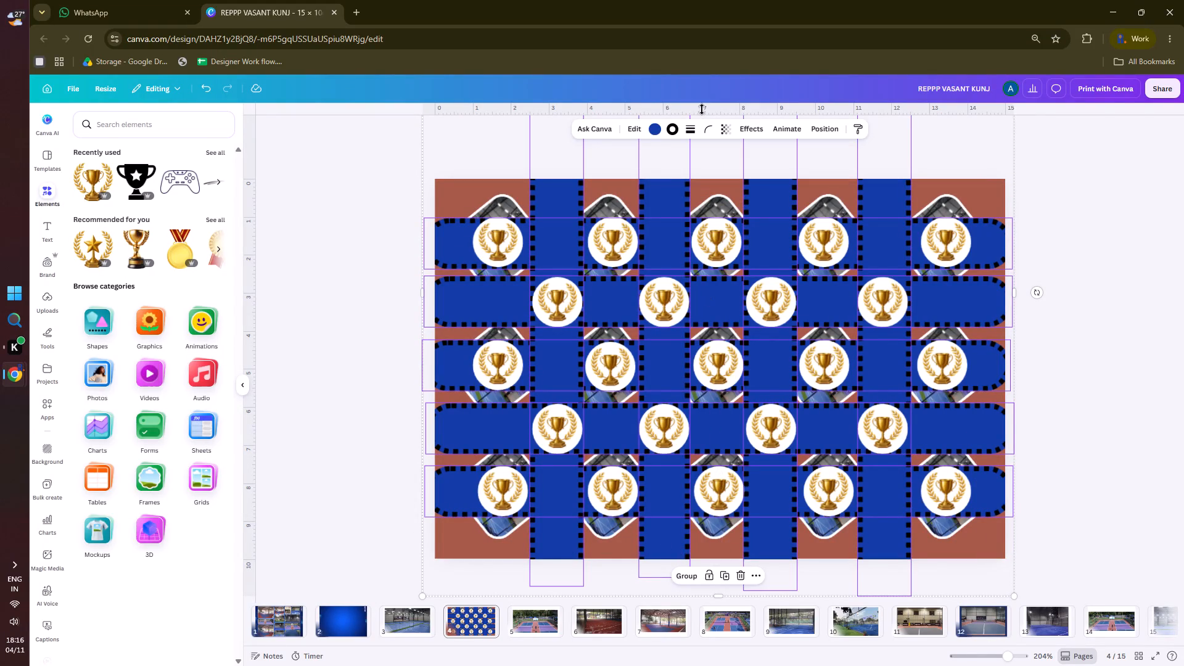
pyautogui.click(655, 132)
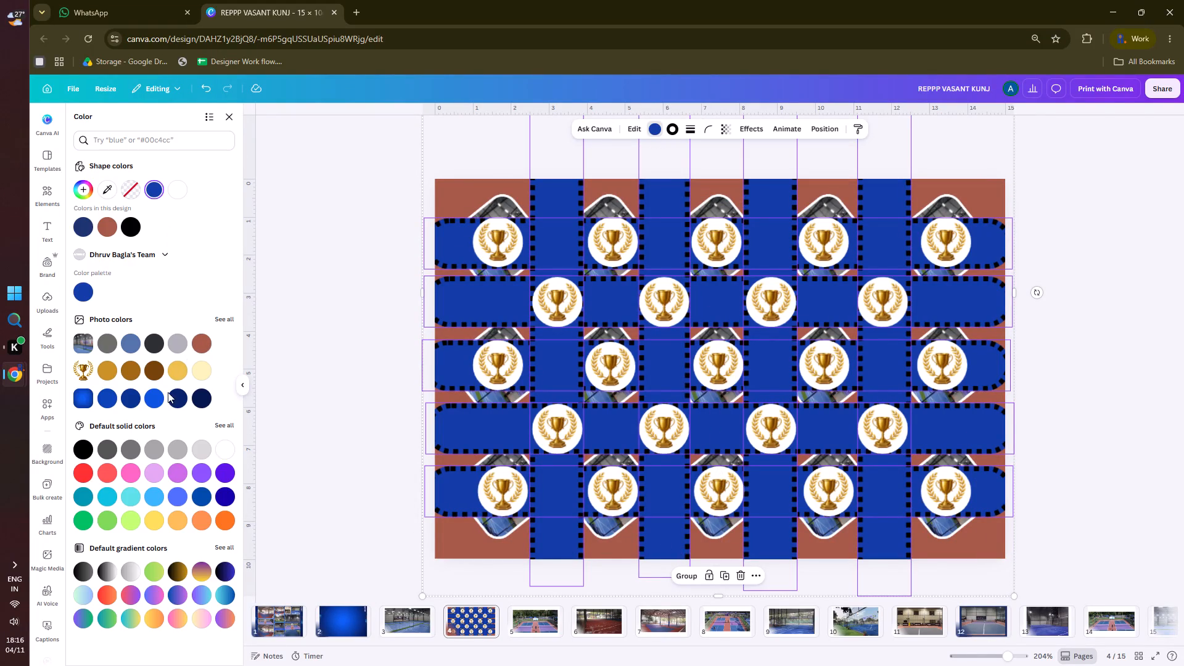
pyautogui.click(177, 373)
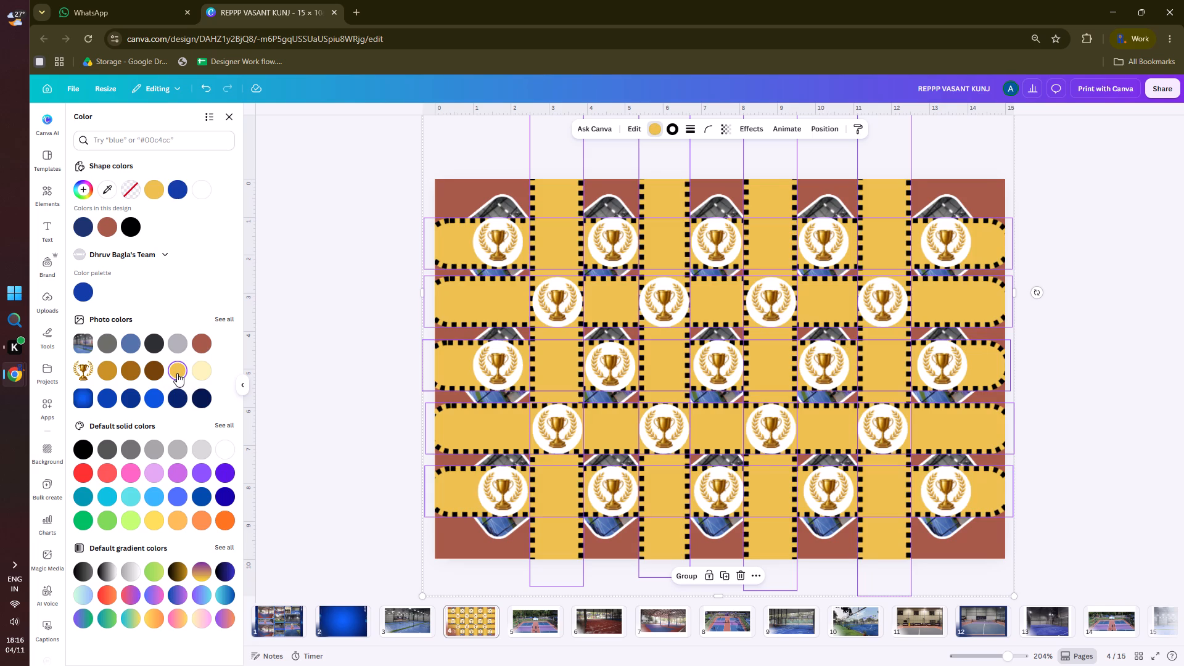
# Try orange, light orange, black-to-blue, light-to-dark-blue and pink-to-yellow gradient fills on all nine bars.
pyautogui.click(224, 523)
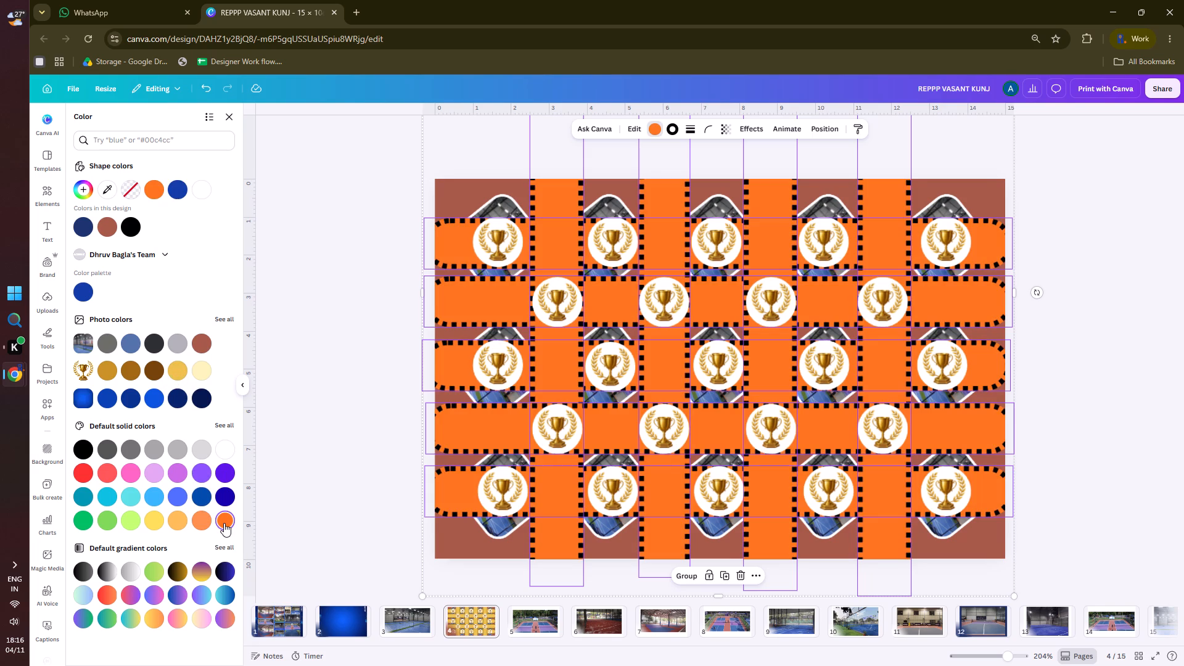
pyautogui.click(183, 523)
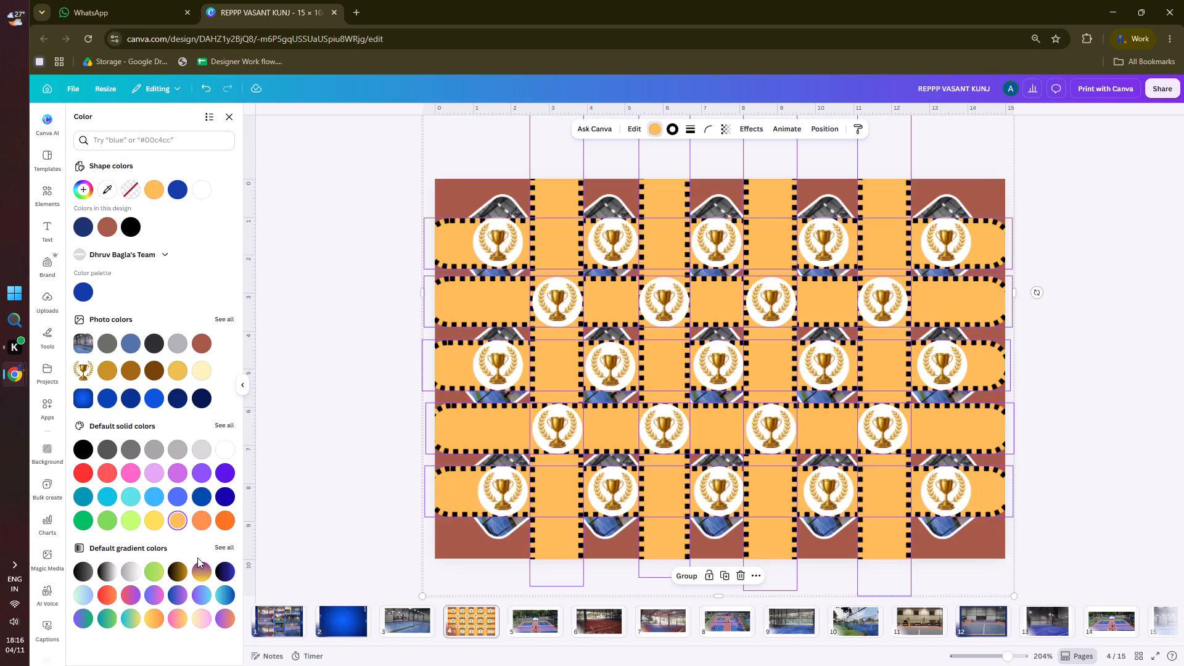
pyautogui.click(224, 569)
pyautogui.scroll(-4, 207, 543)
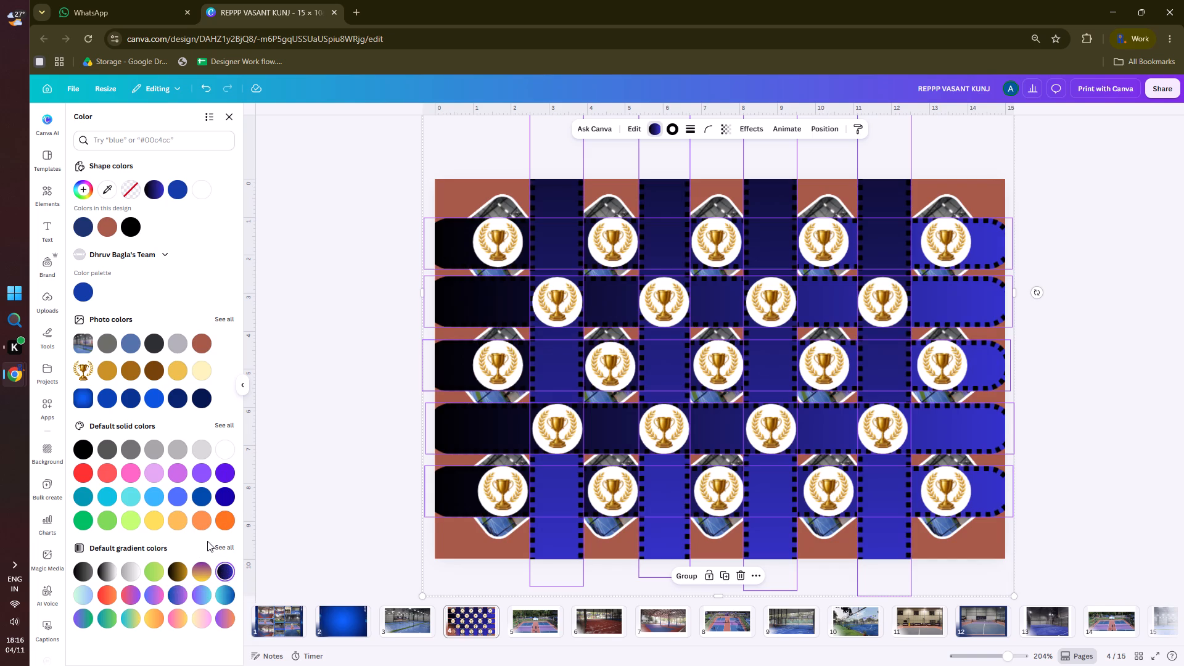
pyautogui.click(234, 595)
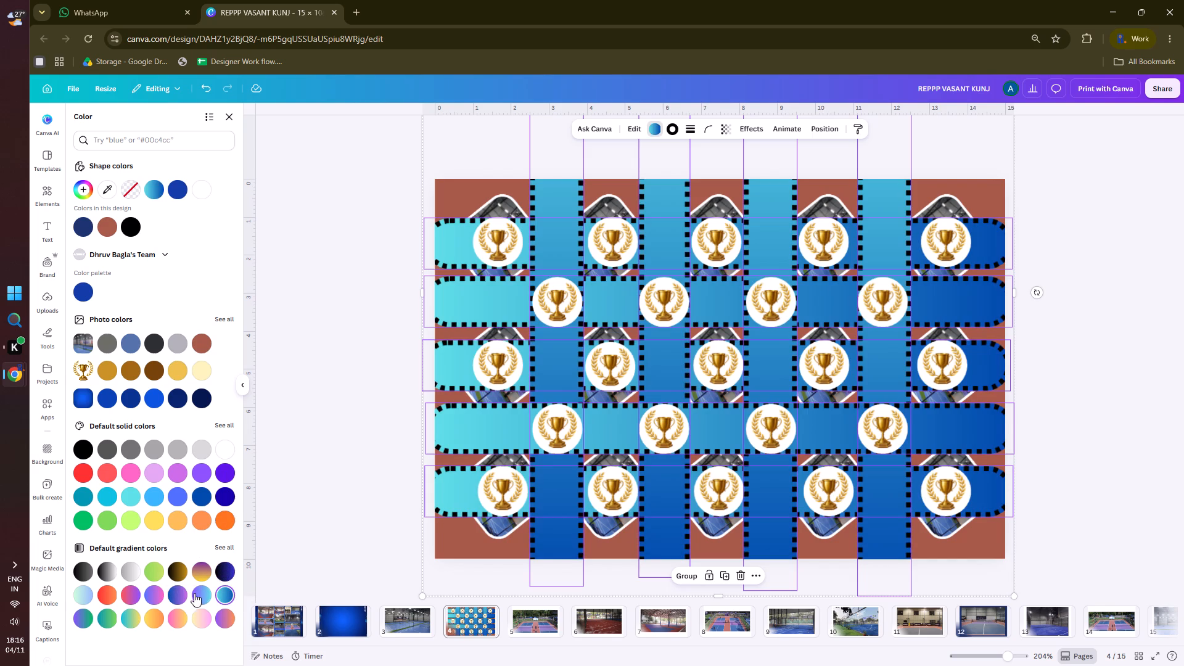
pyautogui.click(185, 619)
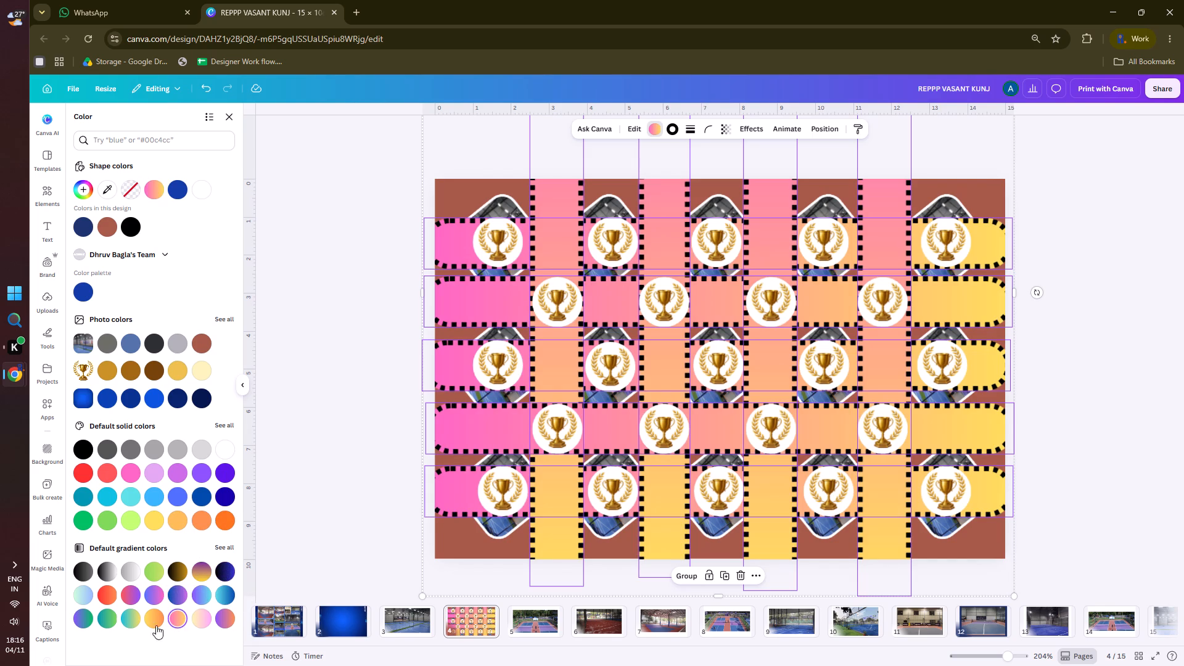
# Fill all nine bars with the default turquoise-to-yellow gradient.
pyautogui.click(129, 618)
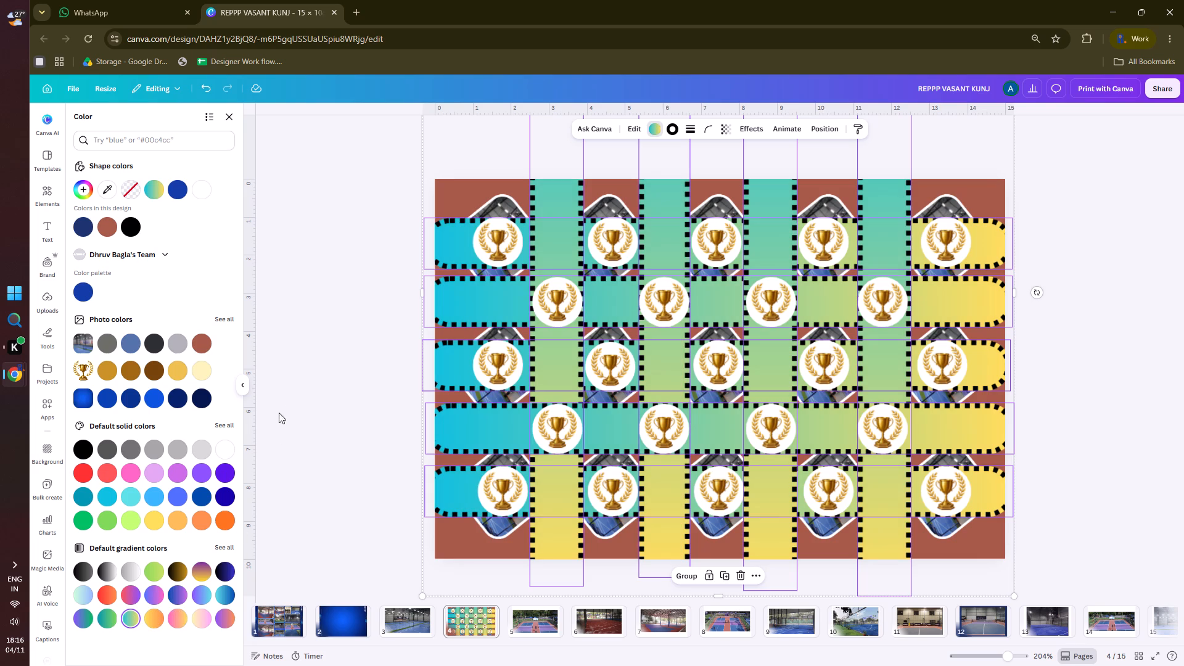
pyautogui.doubleClick(326, 307)
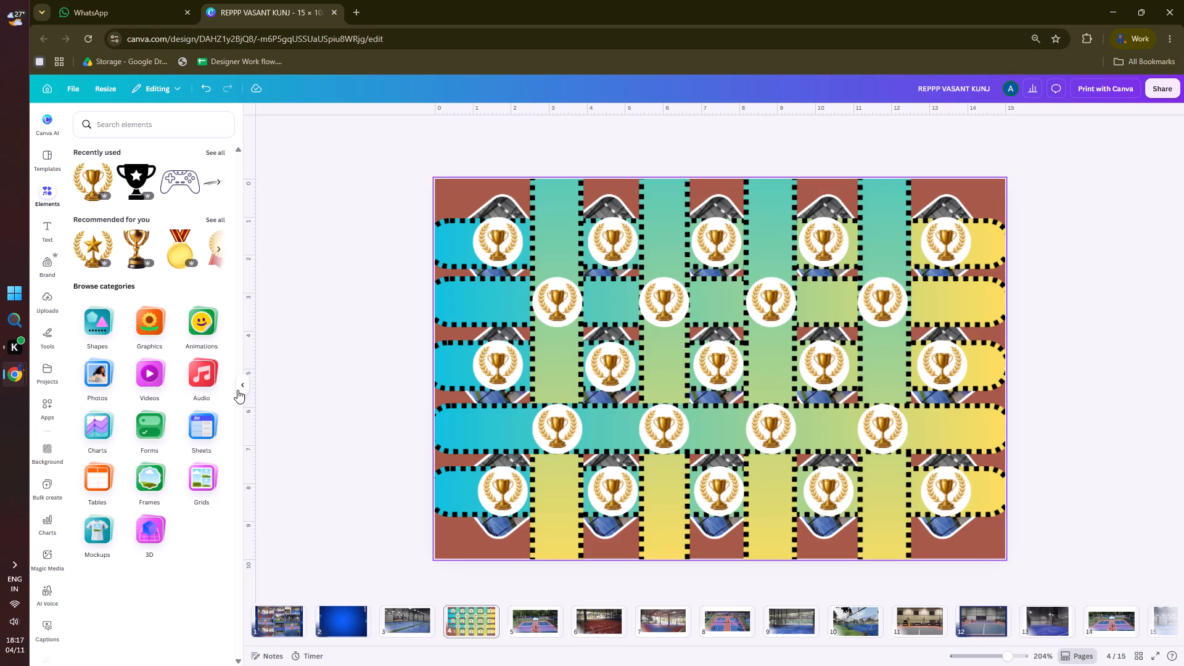
# Open the page options for page 4.
pyautogui.rightClick(489, 623)
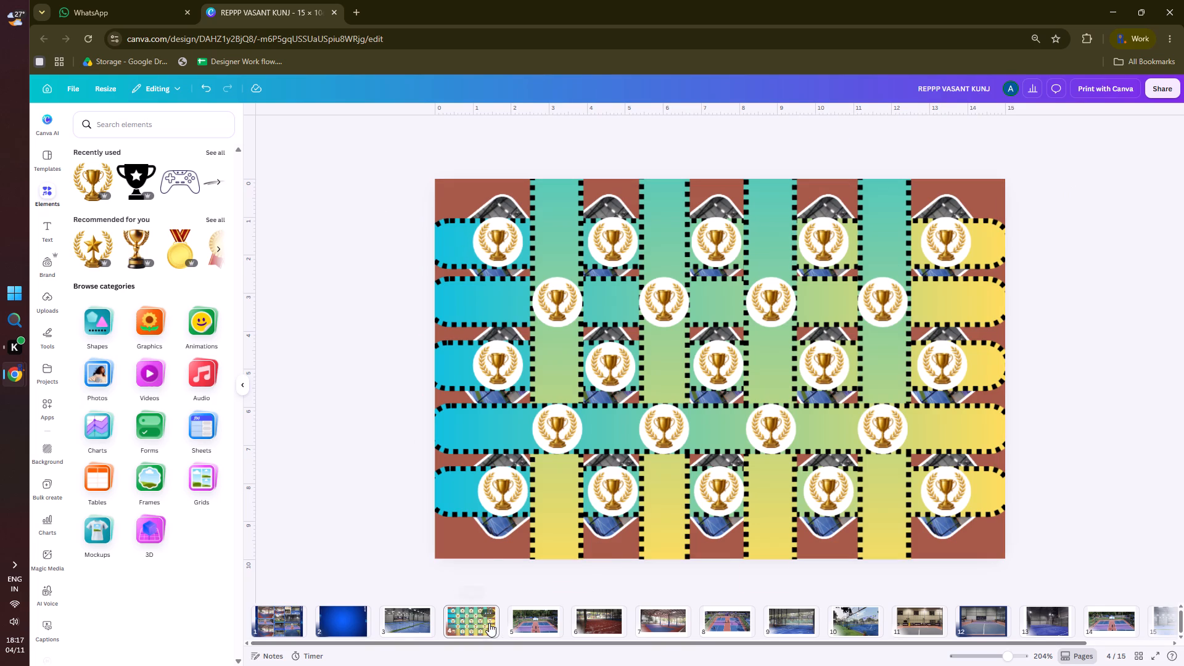